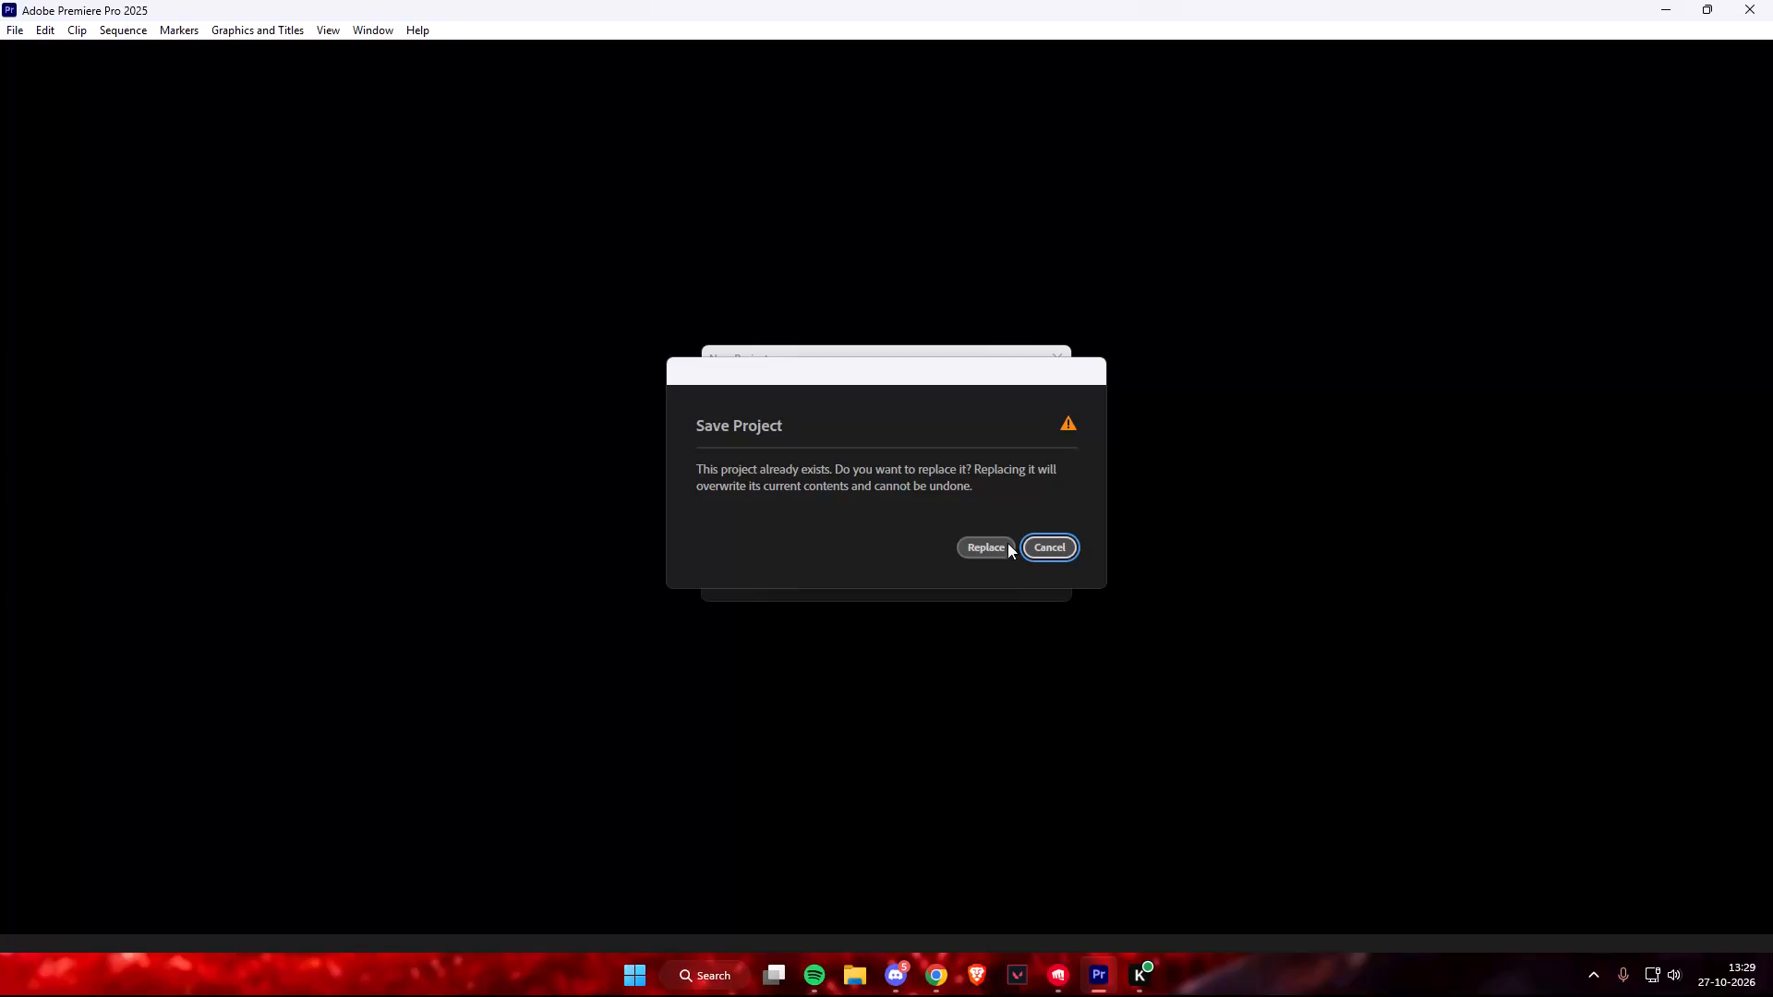
Replace the existing Untitled project with a new one and go to its editing workspace without importing media.
click(1004, 546)
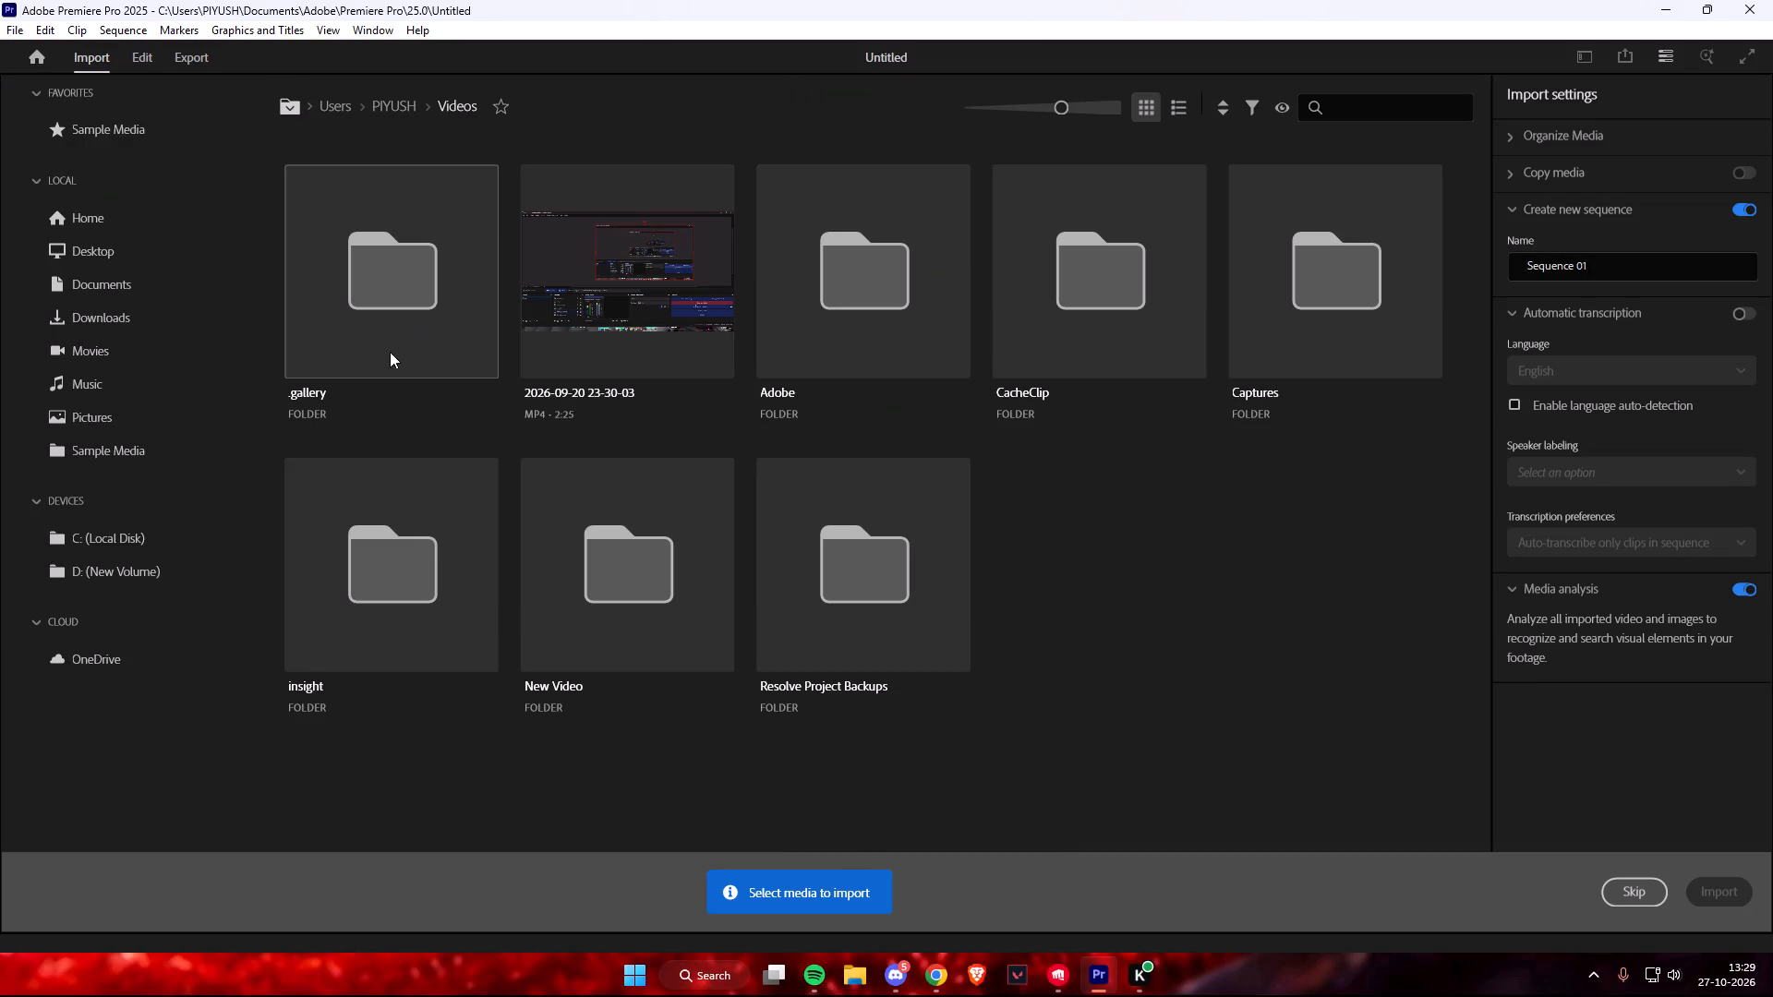
click(155, 65)
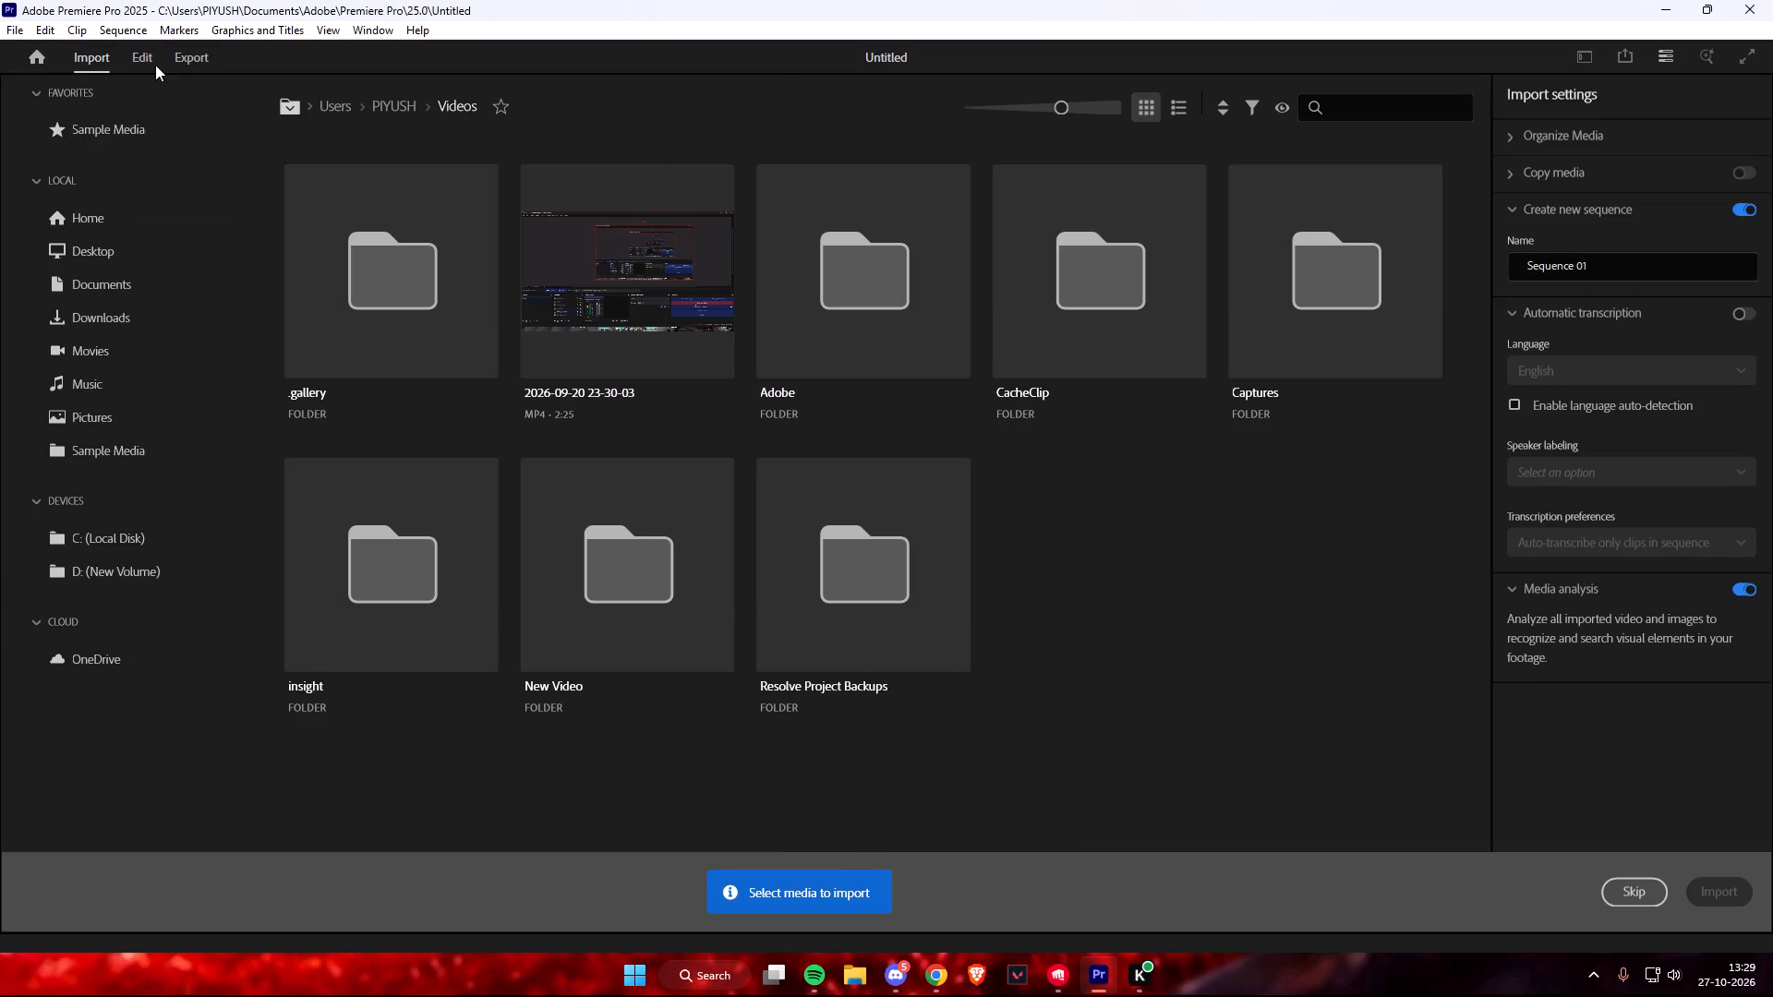
click(137, 59)
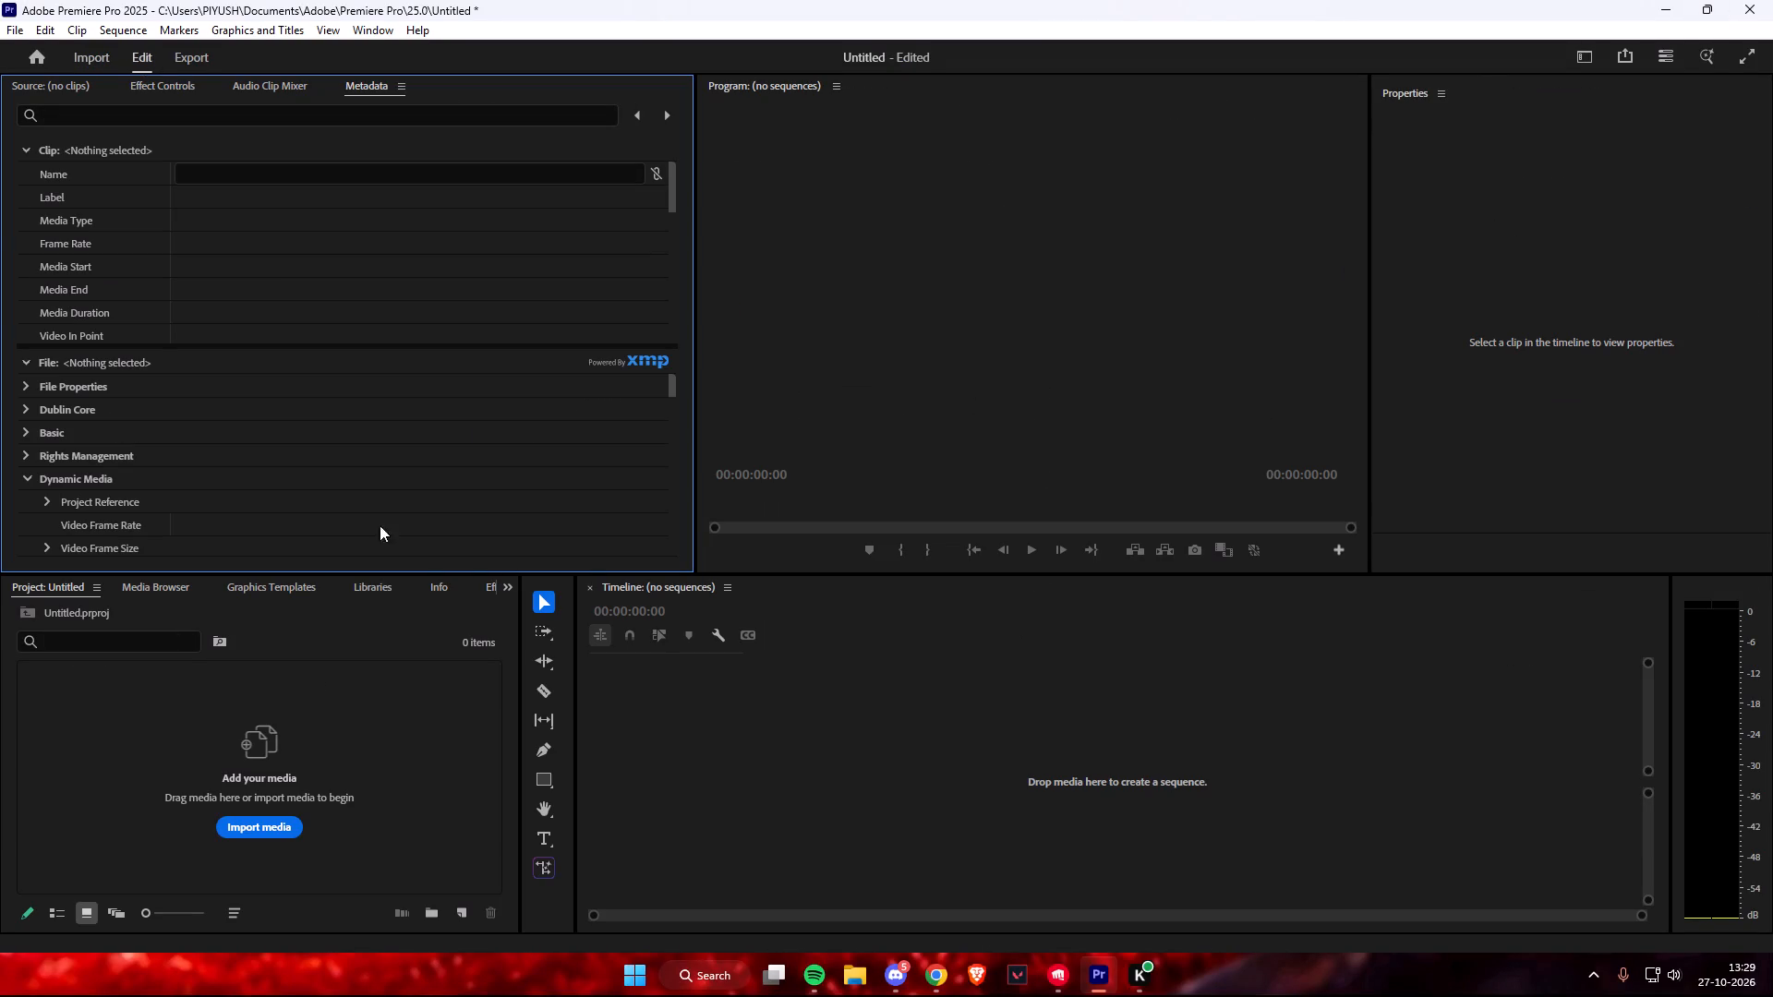
Import the 6k jett video from the insight folder in Videos into the project.
click(295, 827)
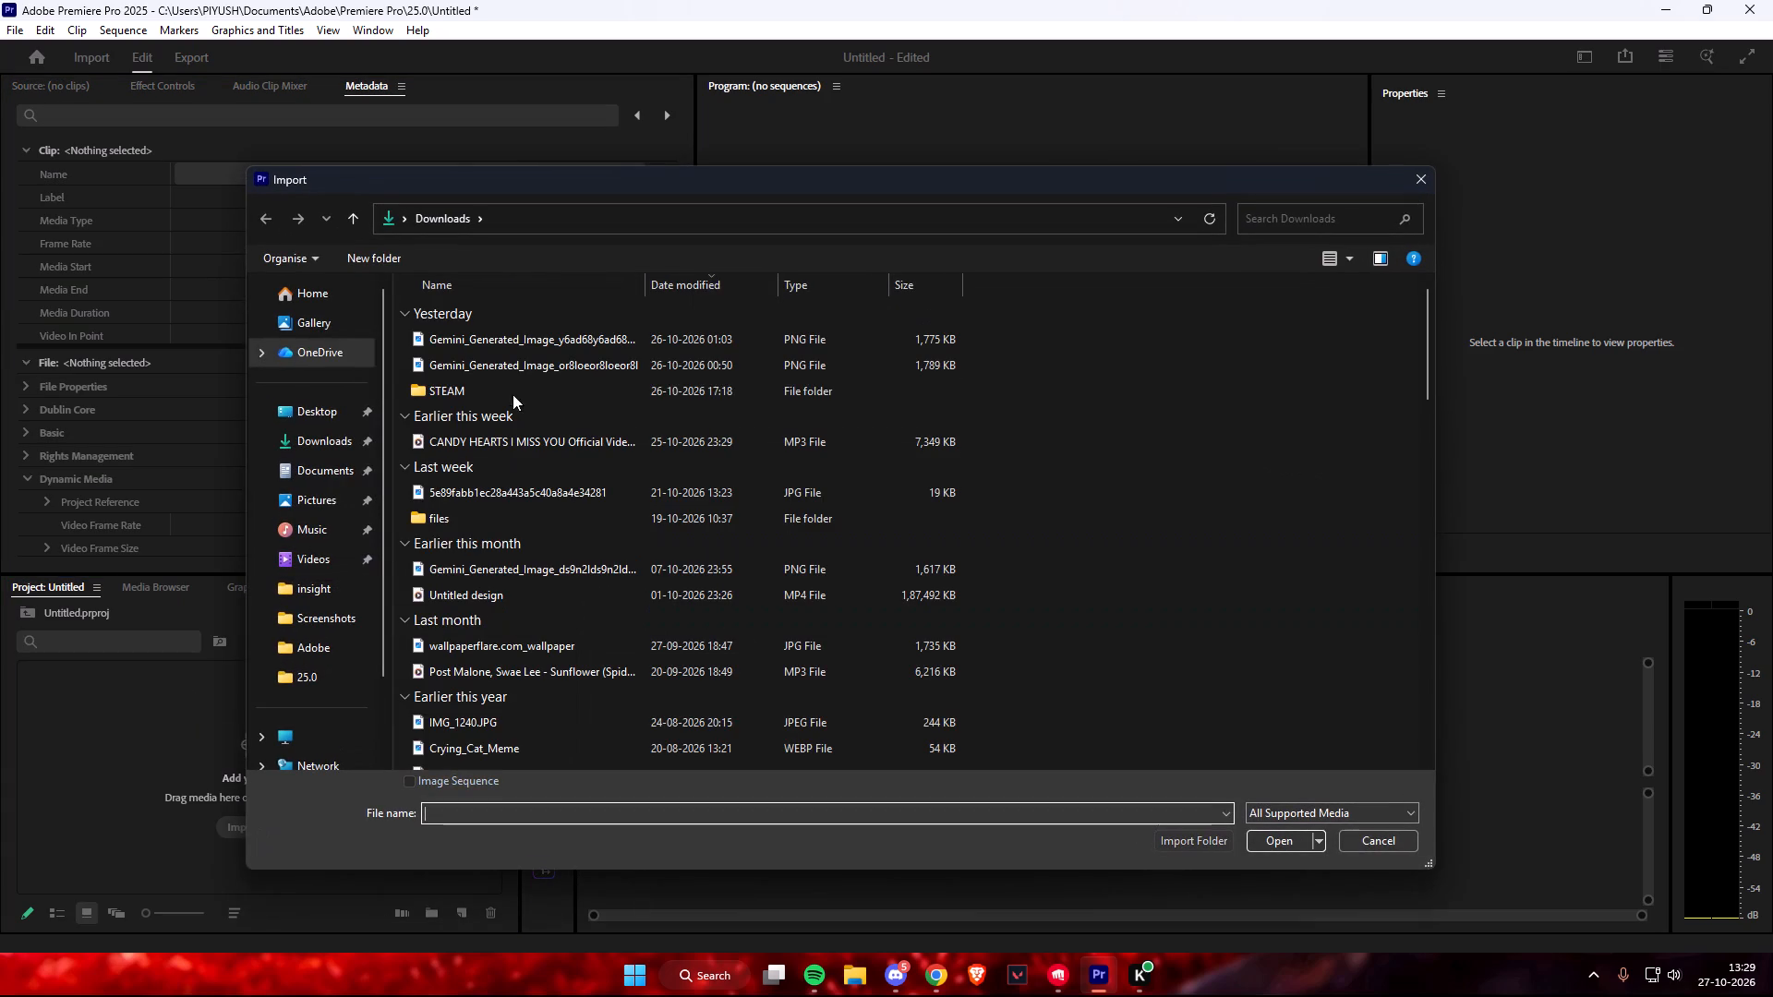
click(327, 561)
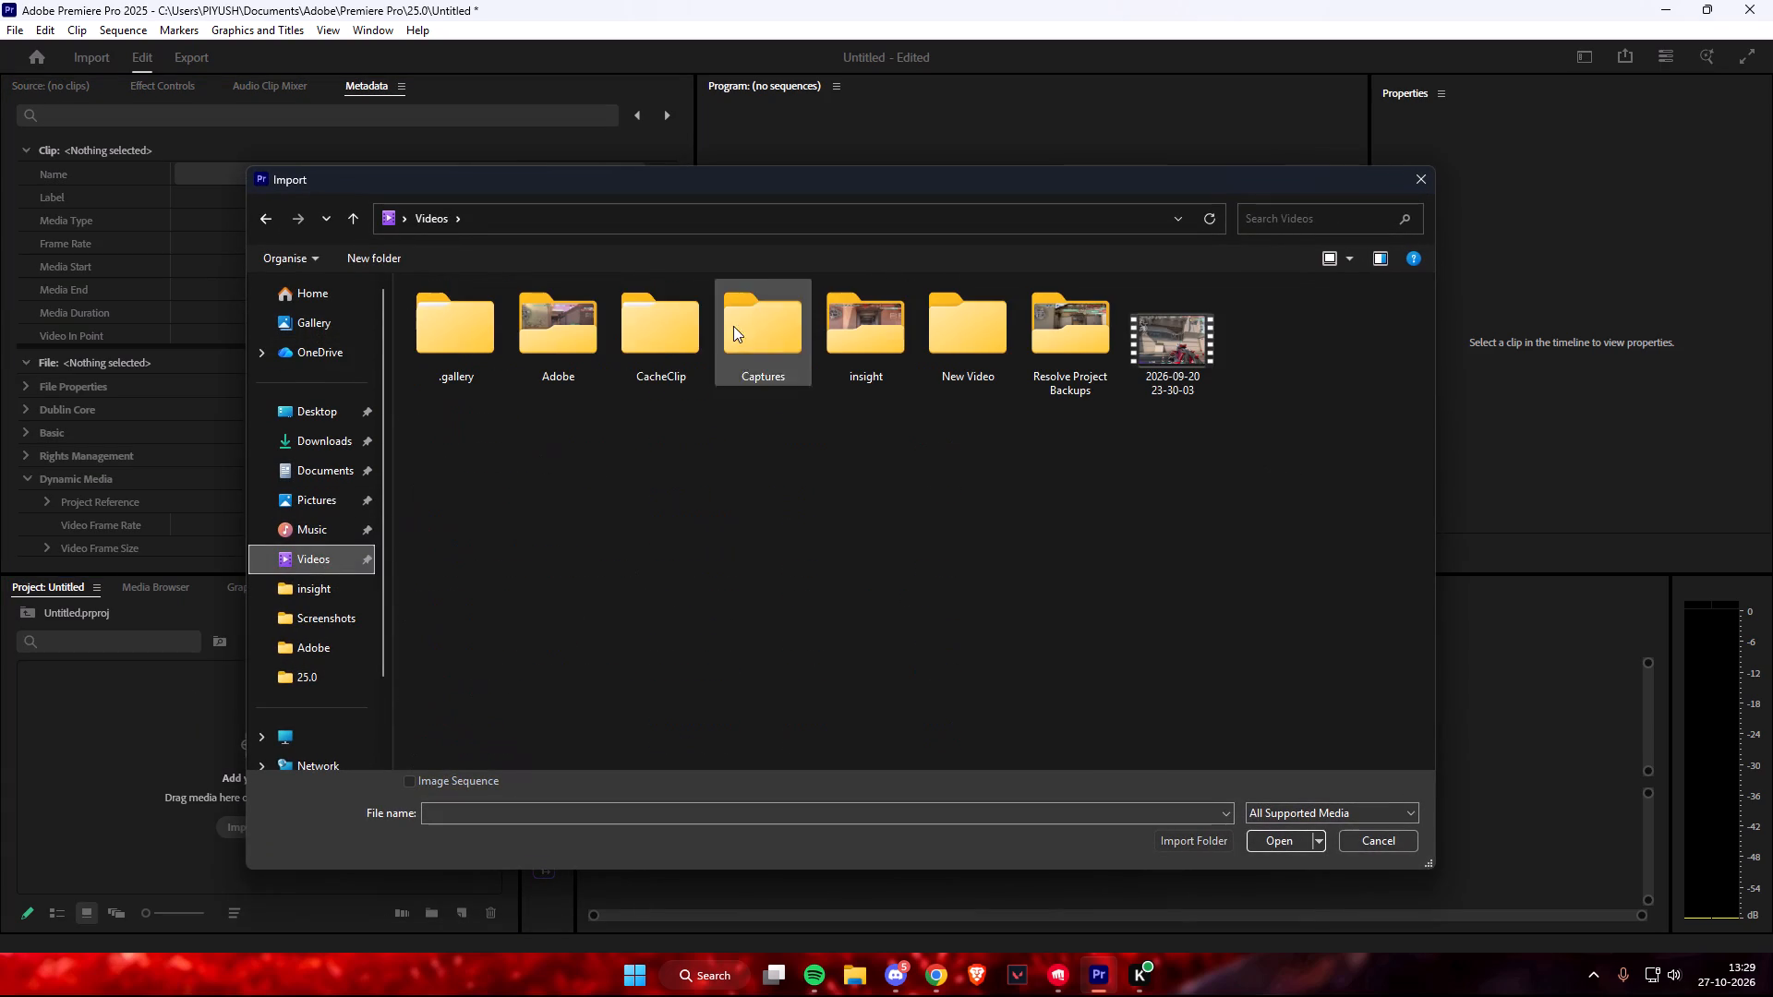
double_click(877, 347)
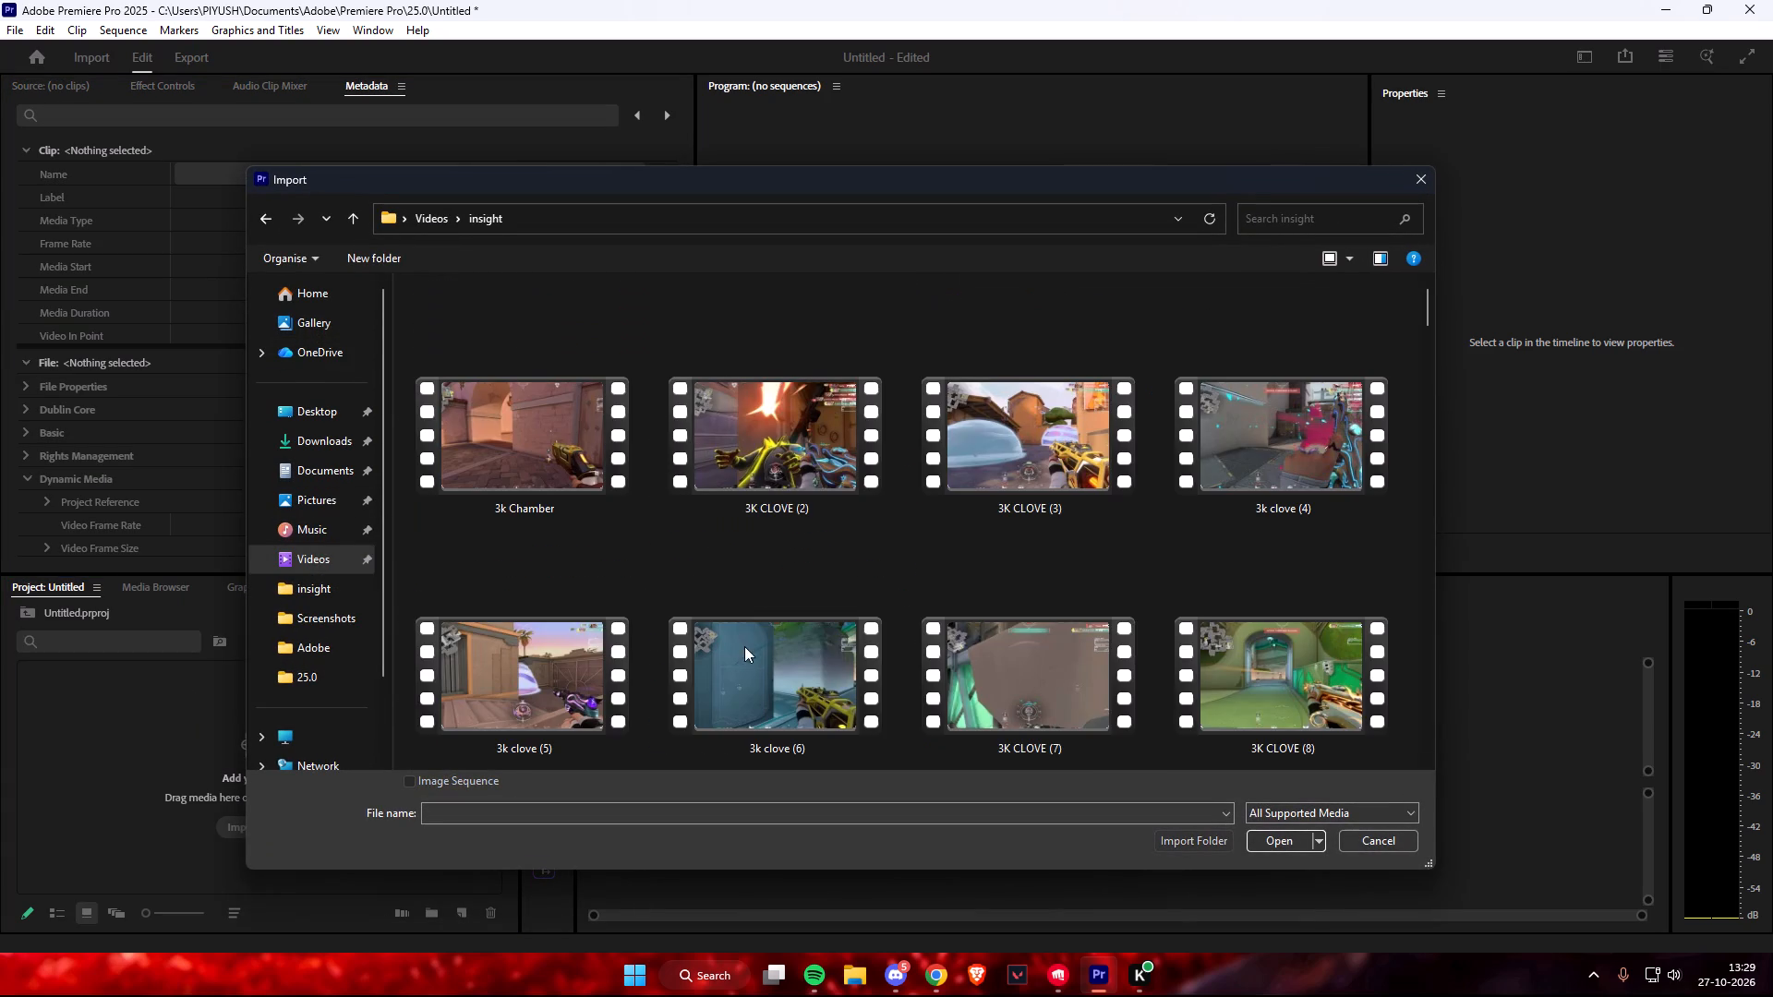
scroll(822, 611, down, 16)
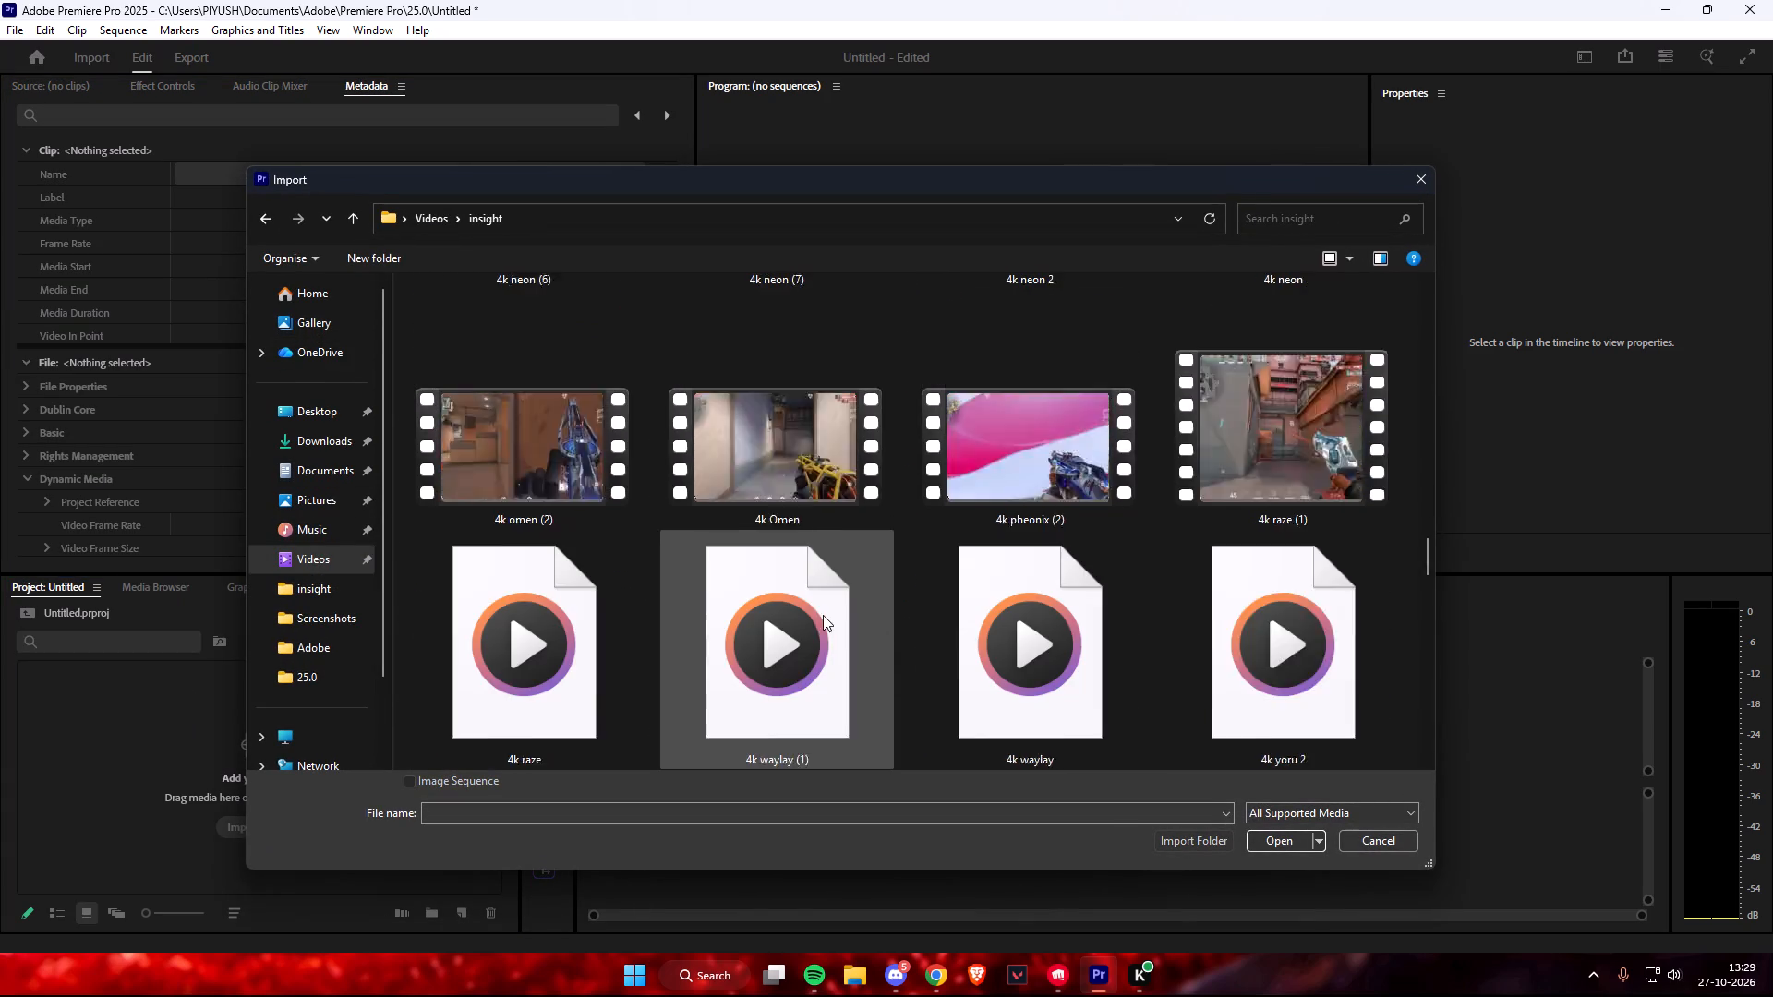
scroll(823, 615, down, 10)
scroll(888, 625, up, 6)
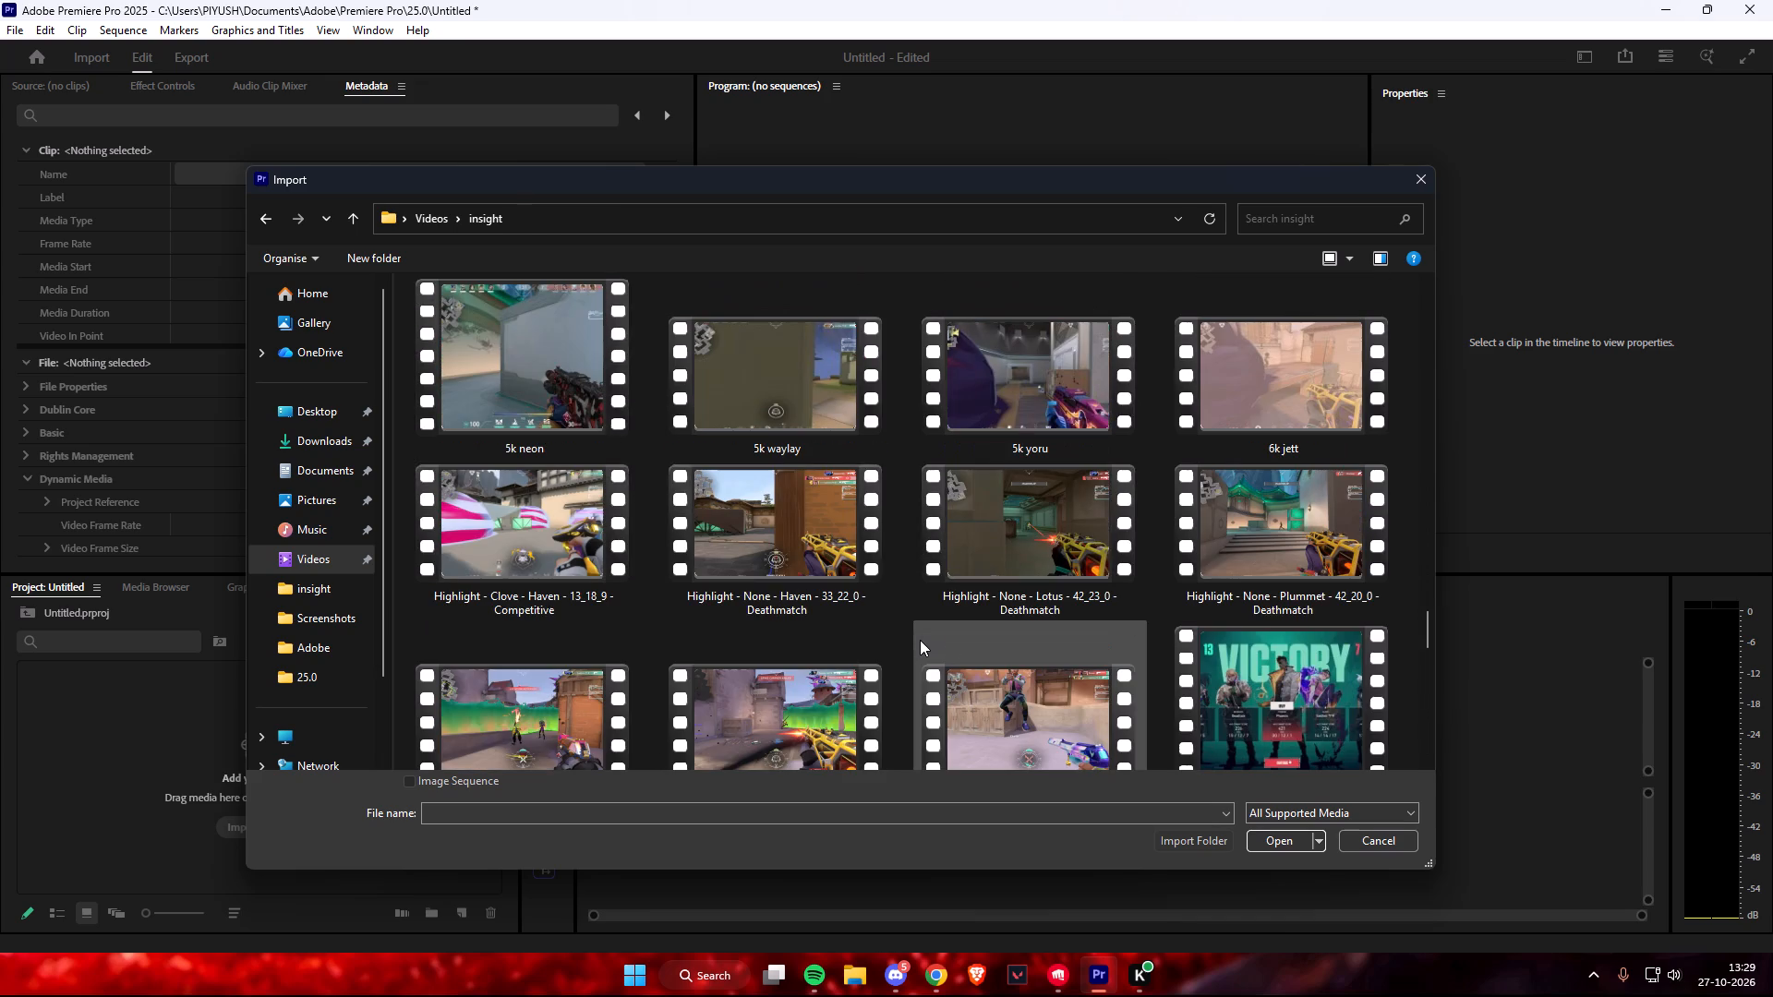
scroll(919, 631, up, 2)
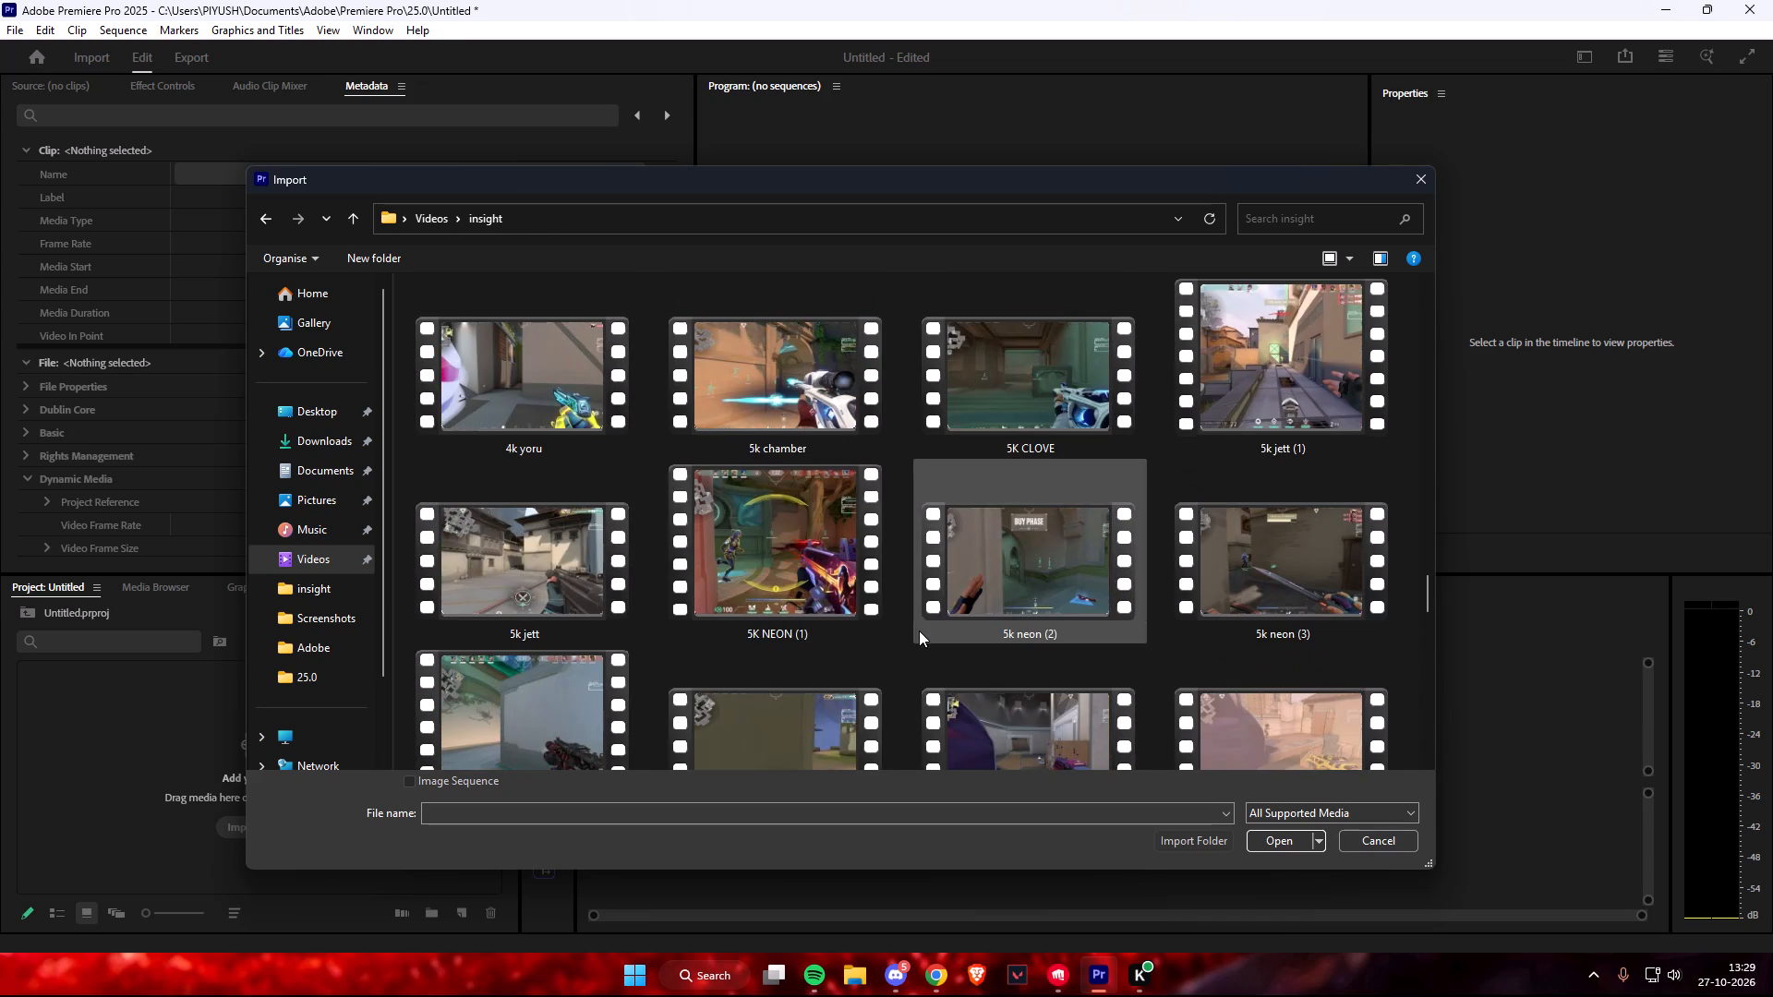
scroll(919, 631, down, 2)
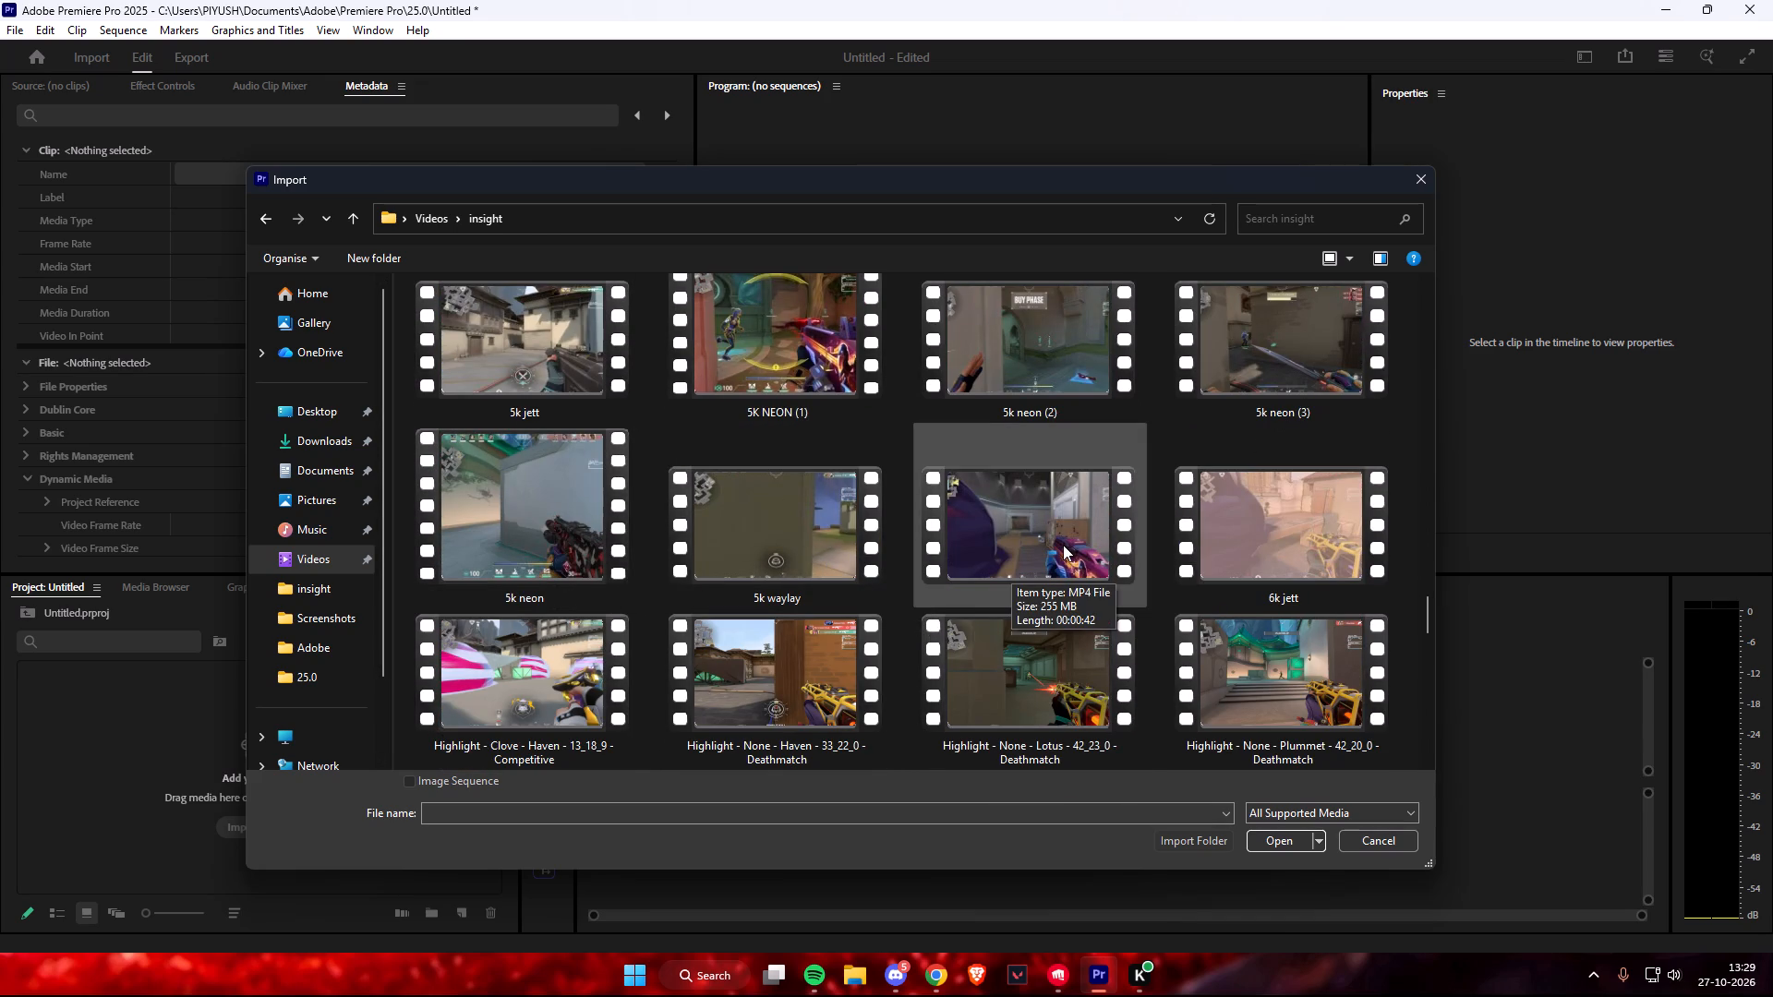
click(1263, 542)
click(1280, 842)
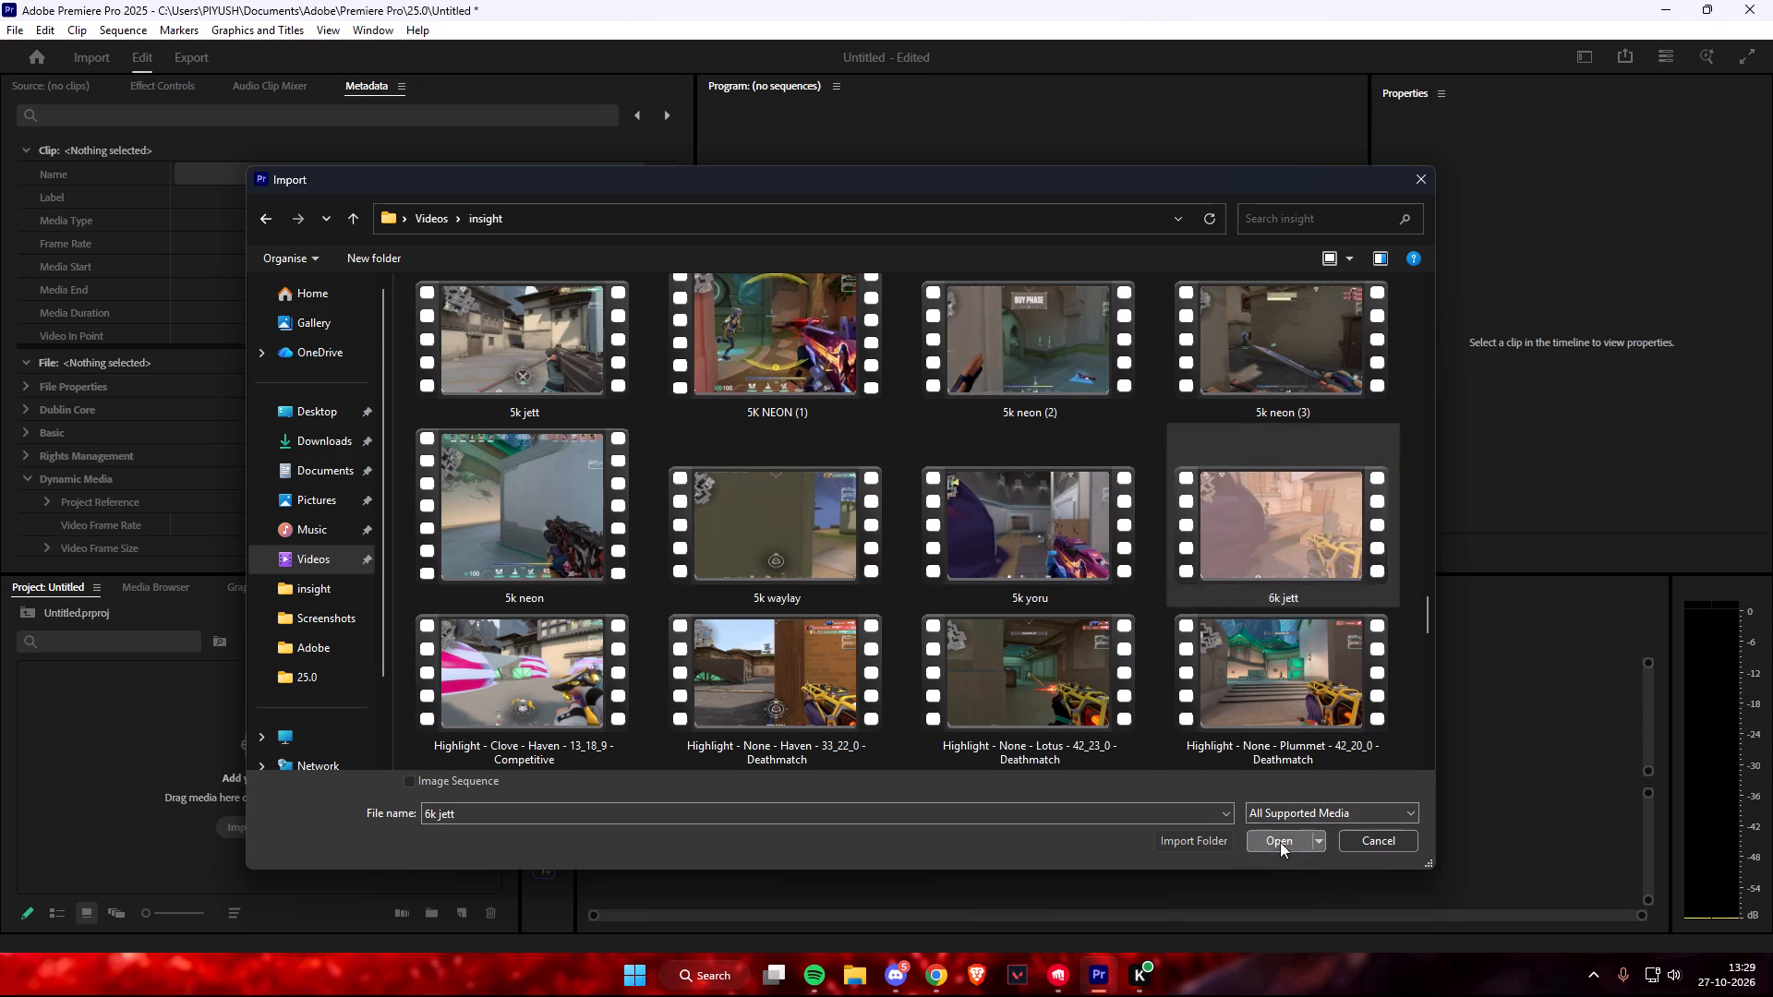
Create a new sequence from the 6k jett clip, starting at the beginning of the timeline.
drag(151, 721, 810, 732)
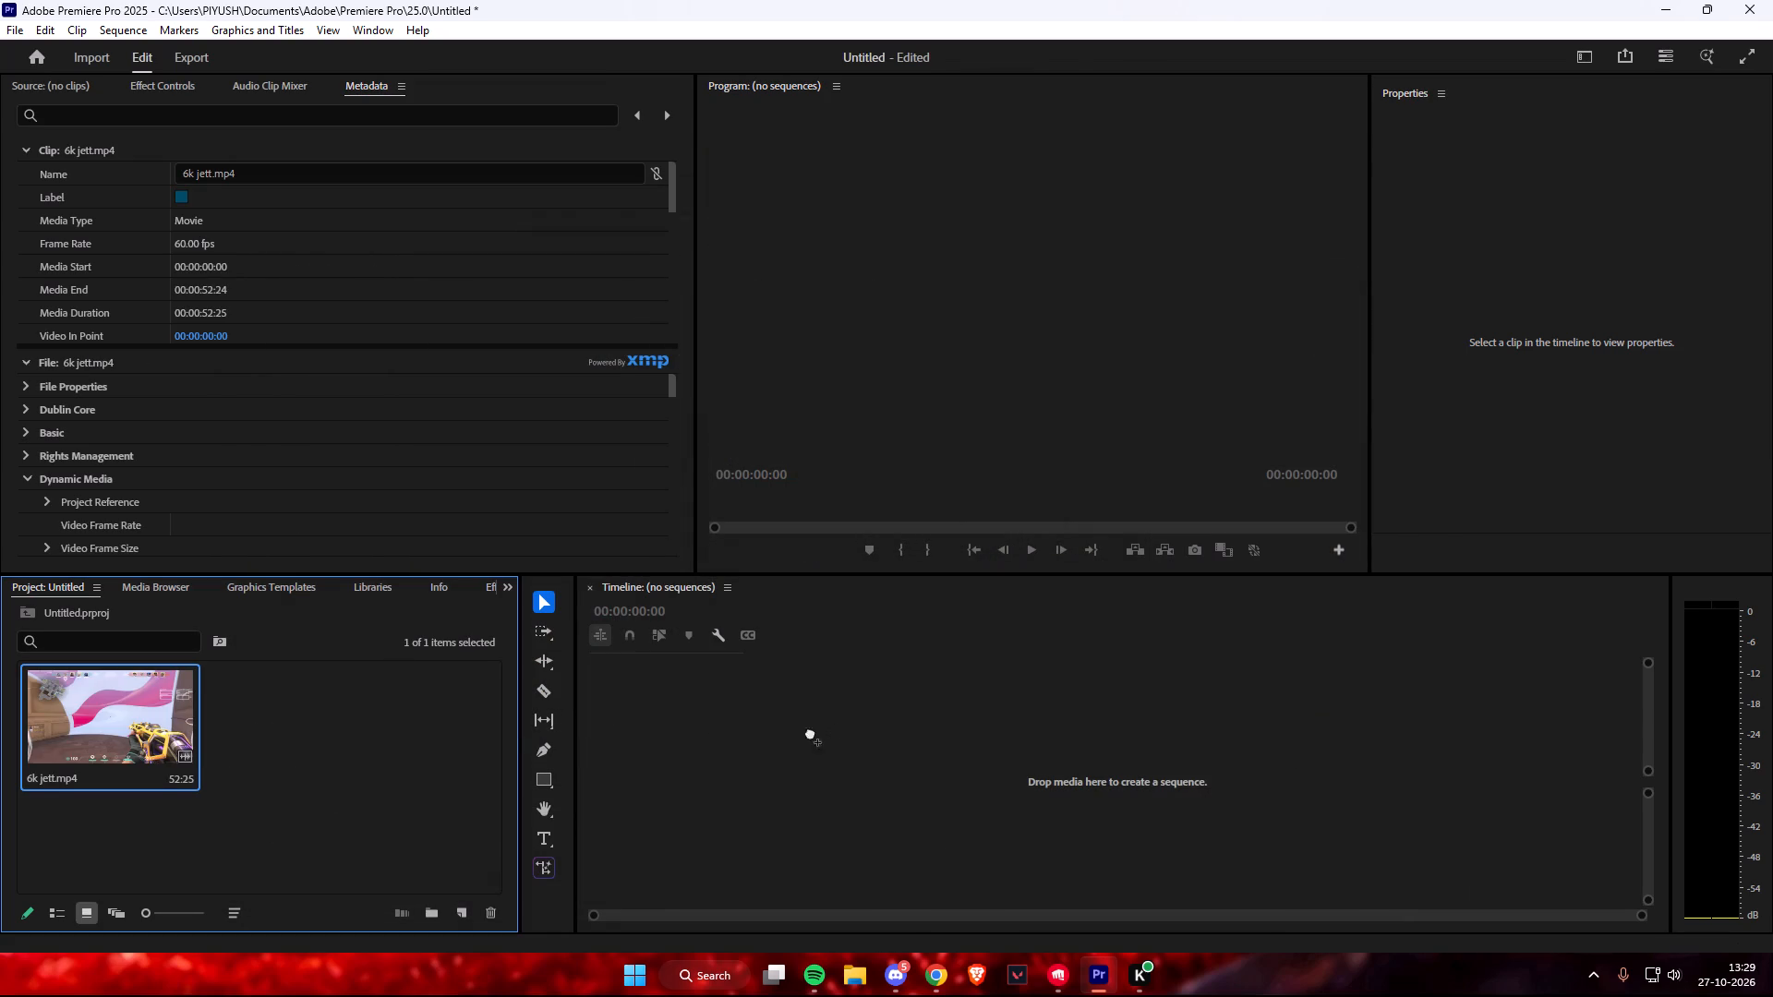
drag(810, 732, 701, 731)
drag(84, 719, 779, 739)
click(747, 727)
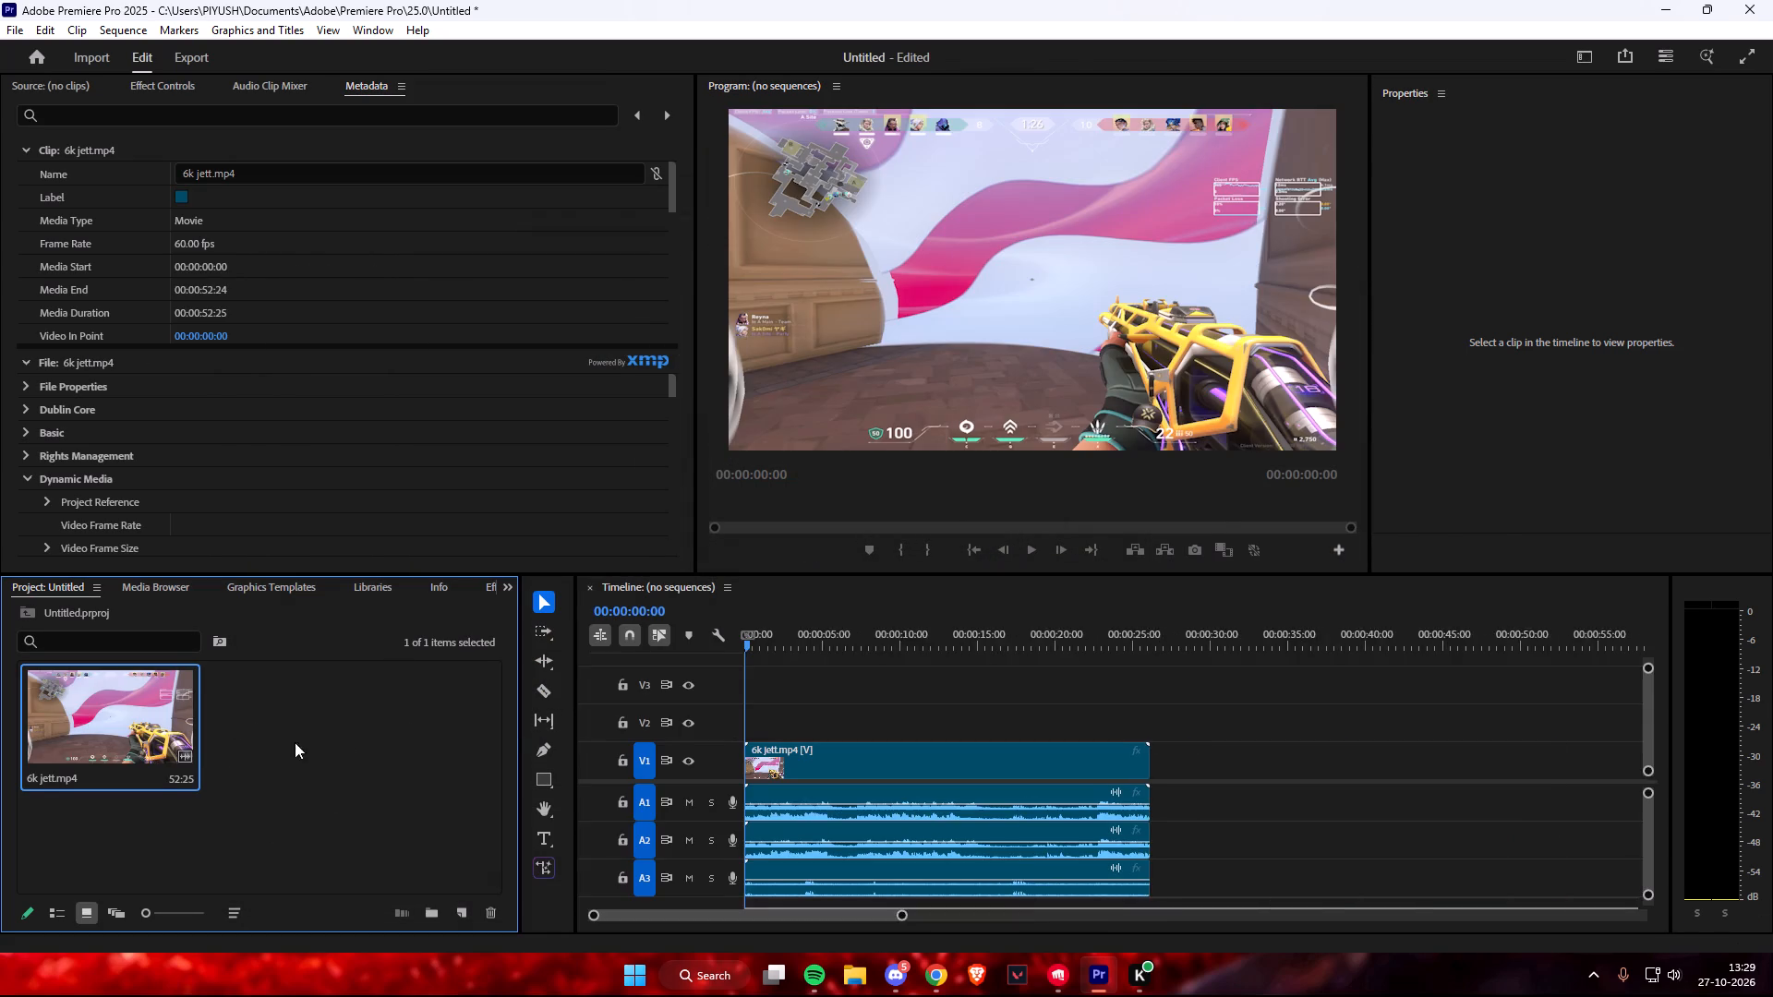
Mute audio tracks A2 and A3.
click(691, 839)
click(692, 874)
Play through the opening of the clip and split it with the Razor tool at 00:00:09:45.
scroll(1002, 811, down, 7)
scroll(1000, 817, up, 7)
key(space)
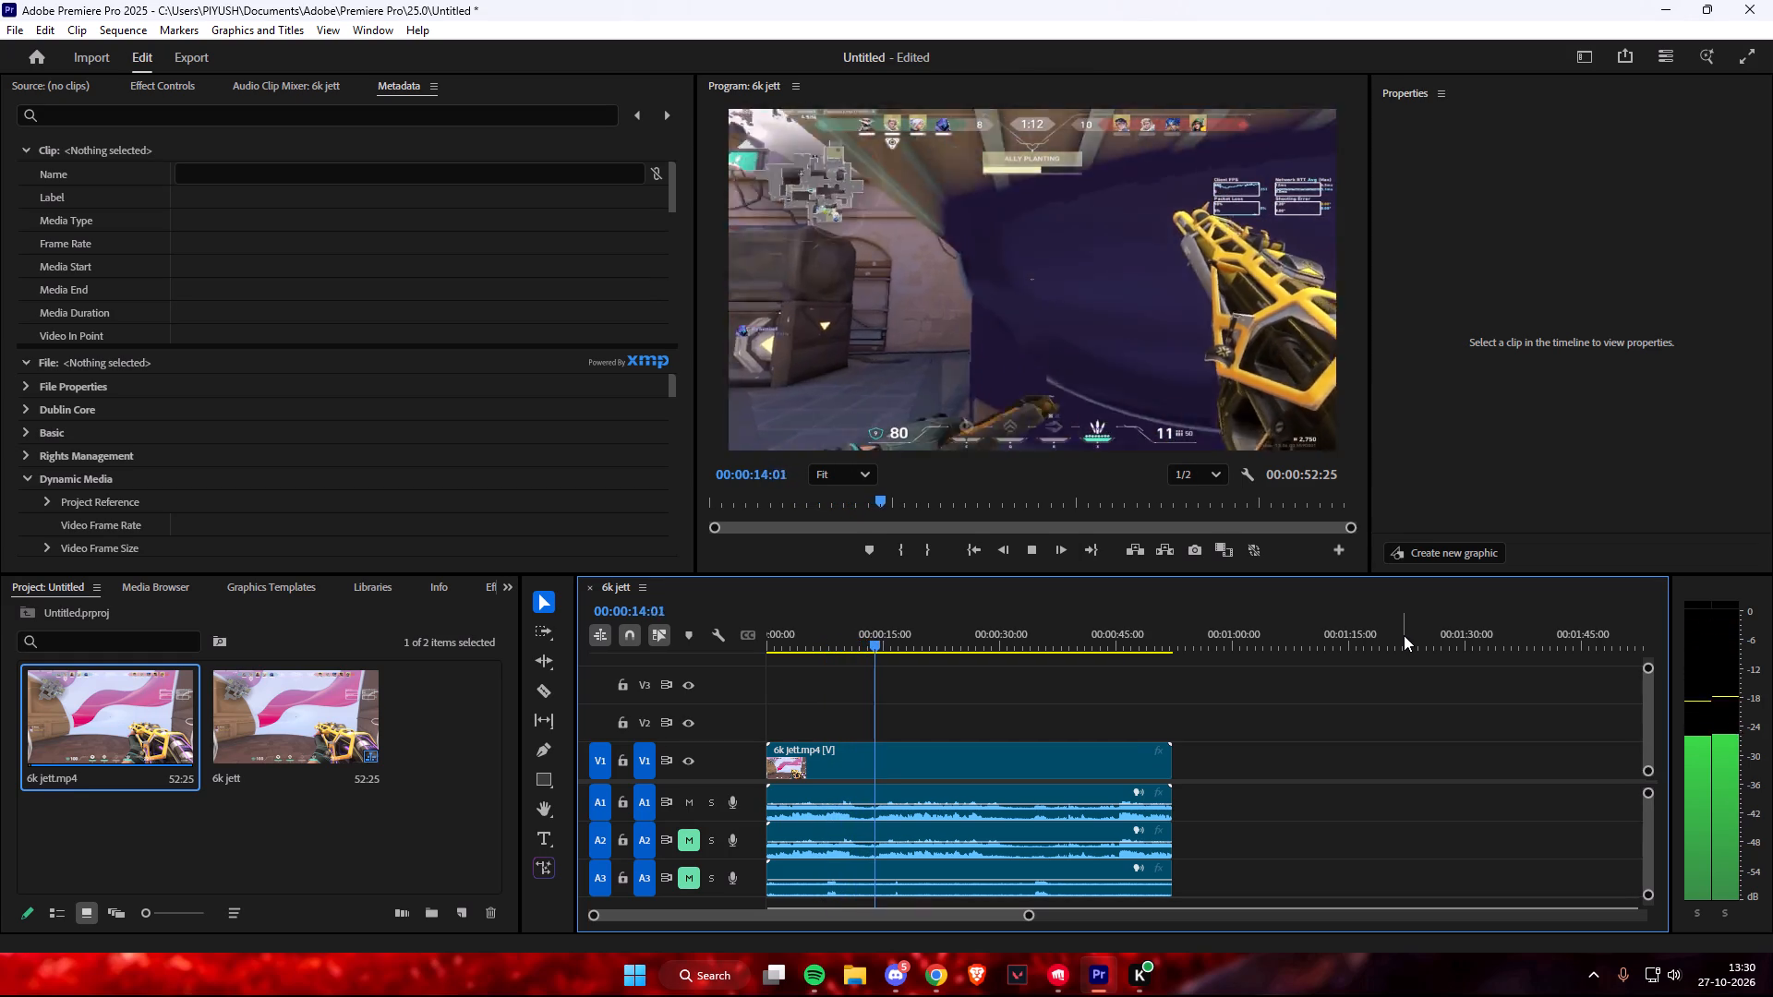
drag(888, 647, 799, 648)
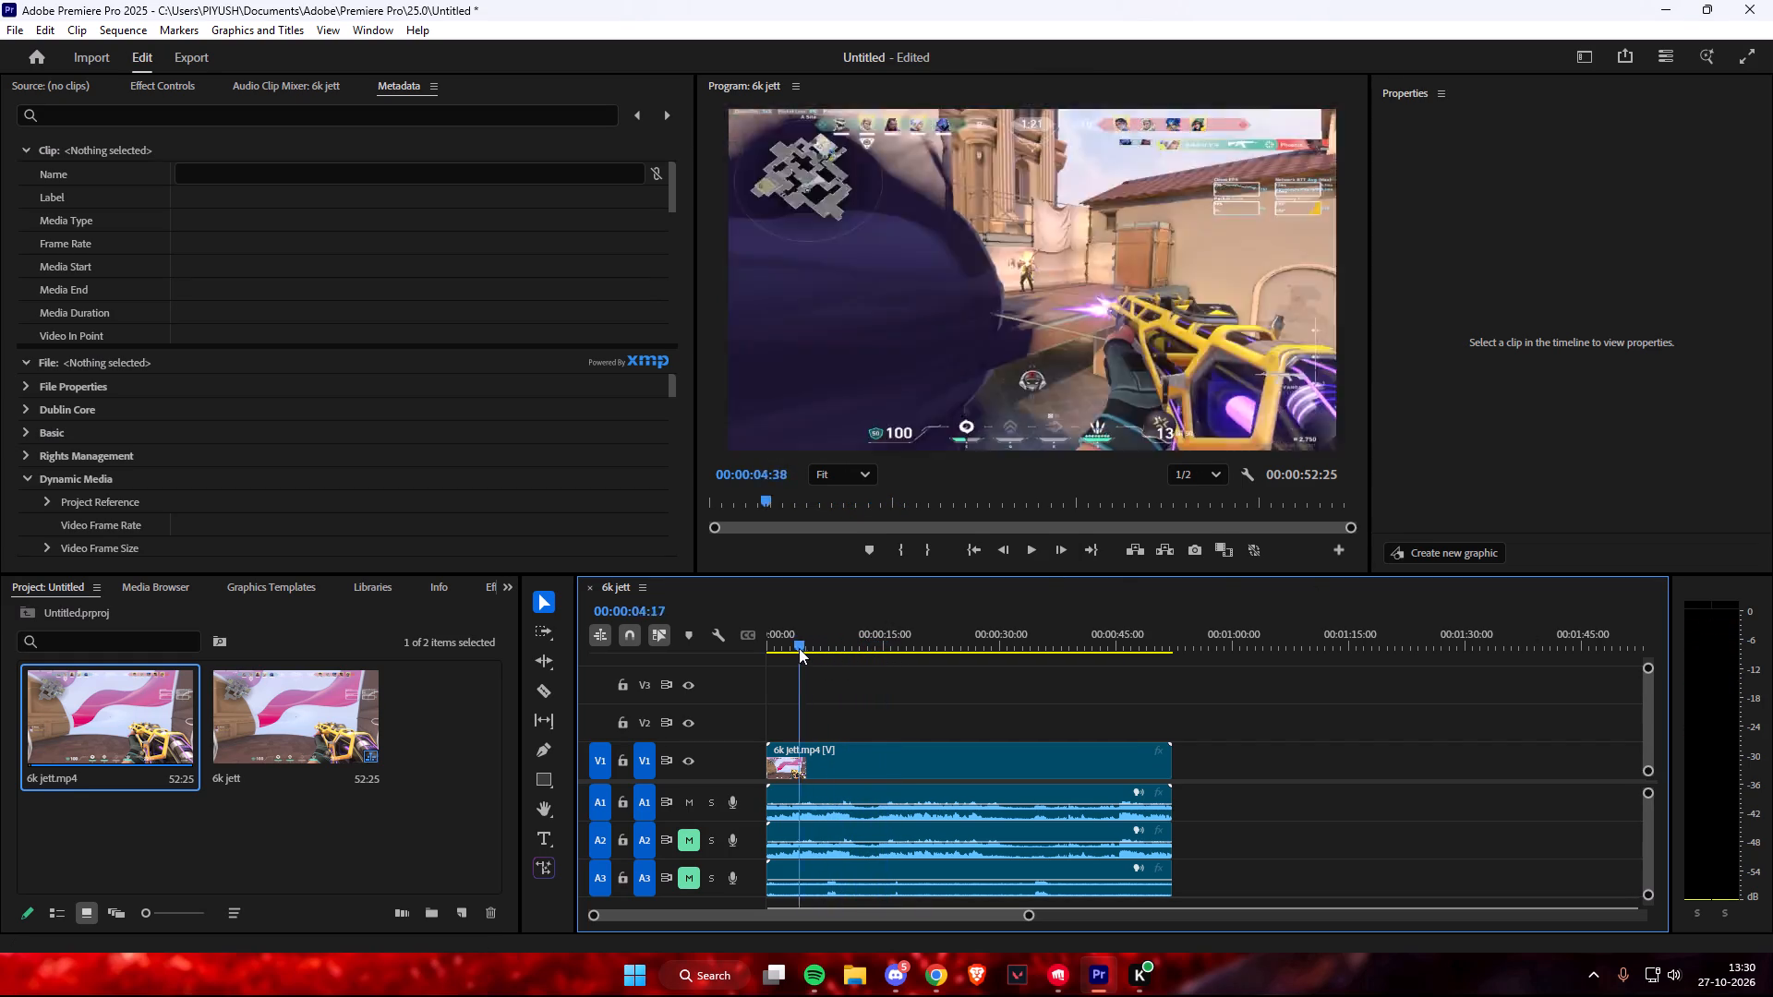
drag(799, 648, 847, 647)
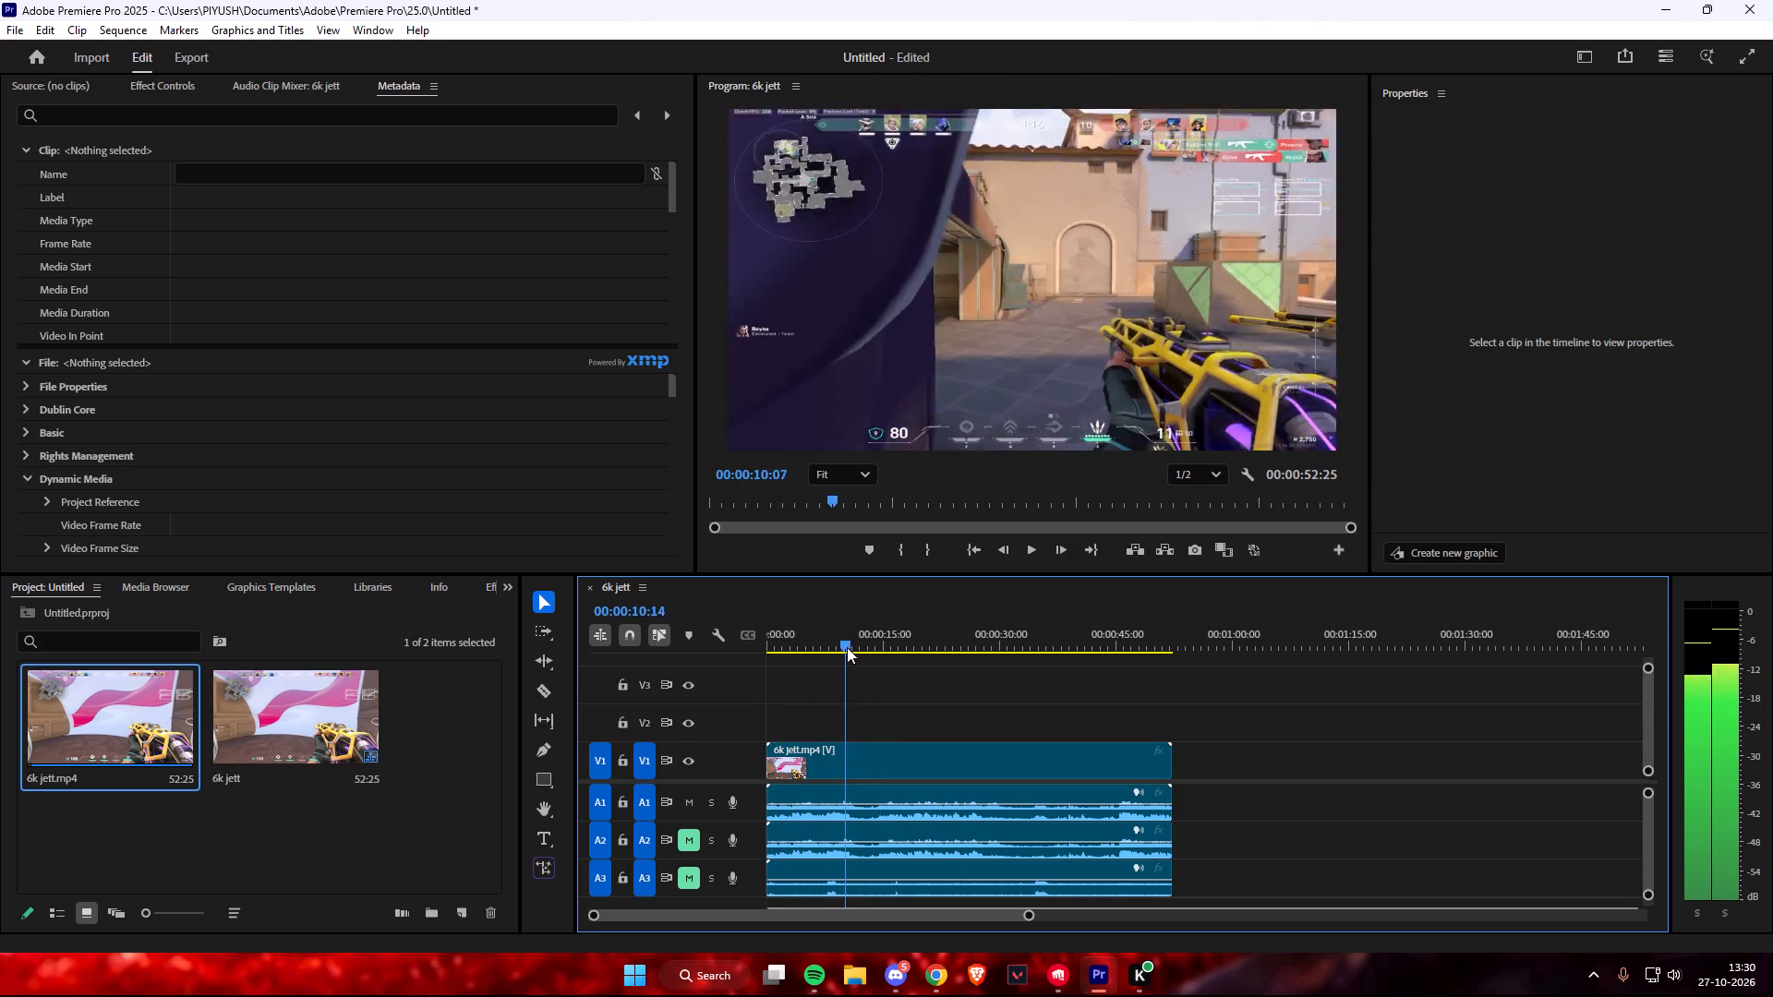
drag(847, 647, 843, 646)
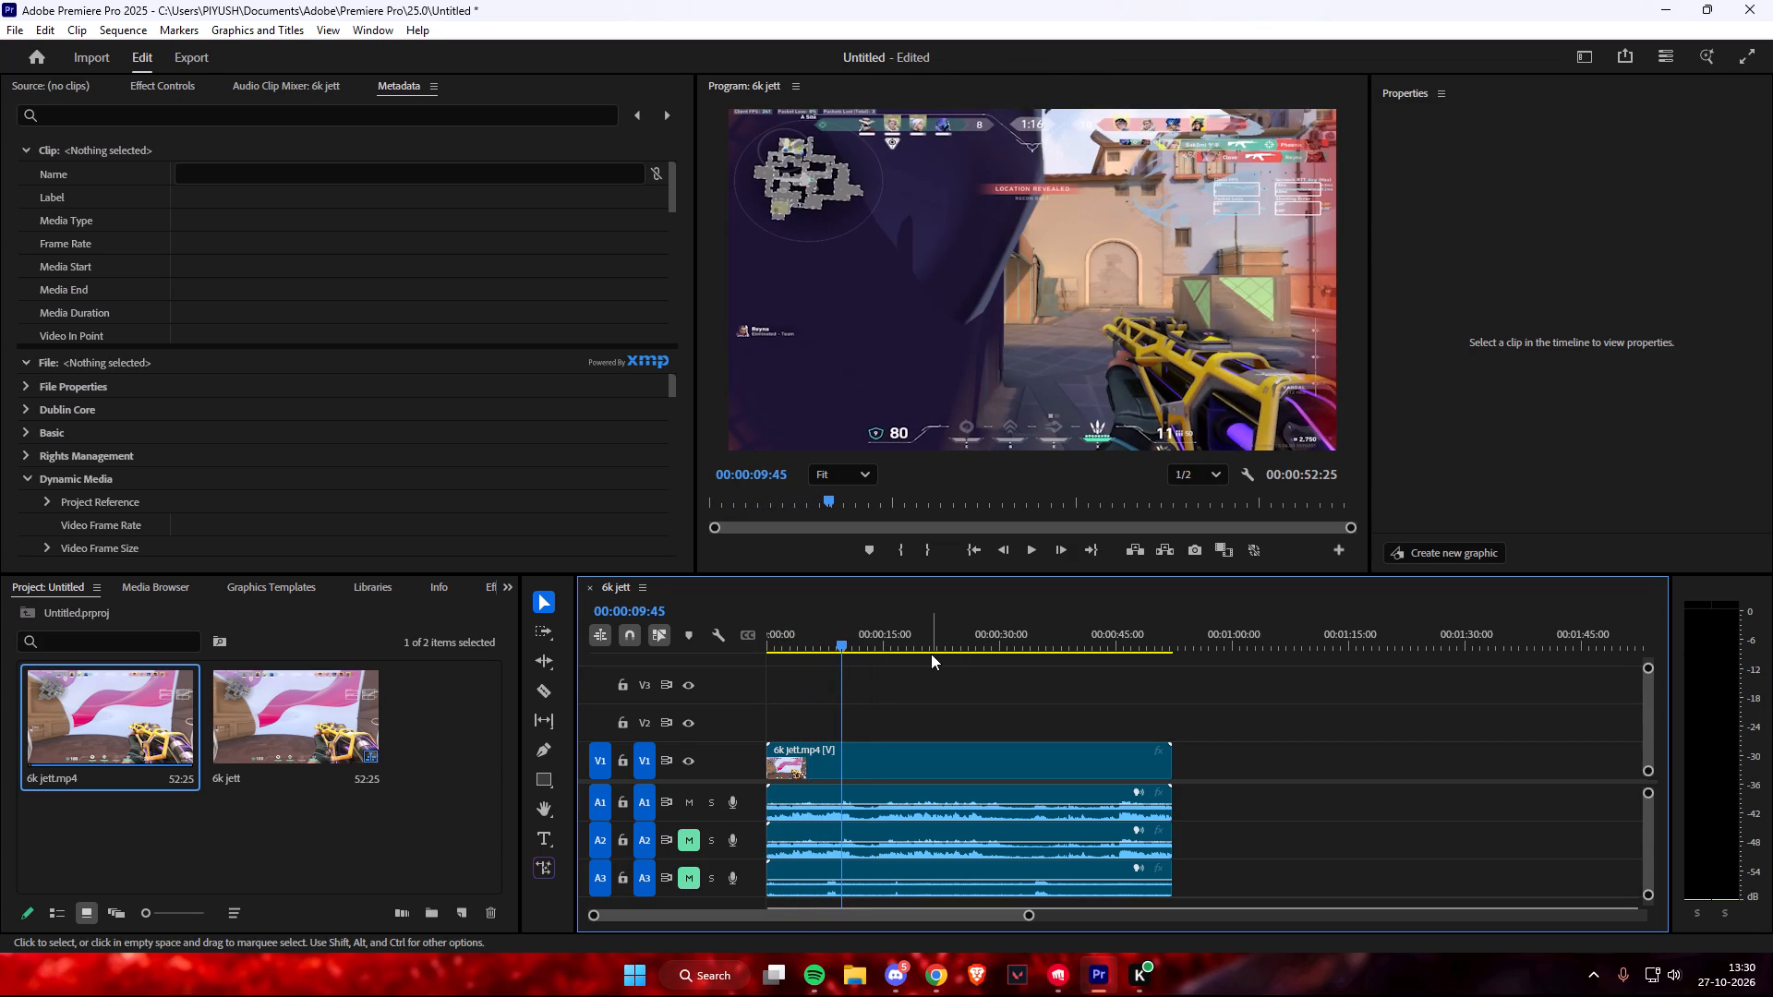
key(c)
click(845, 765)
key(v)
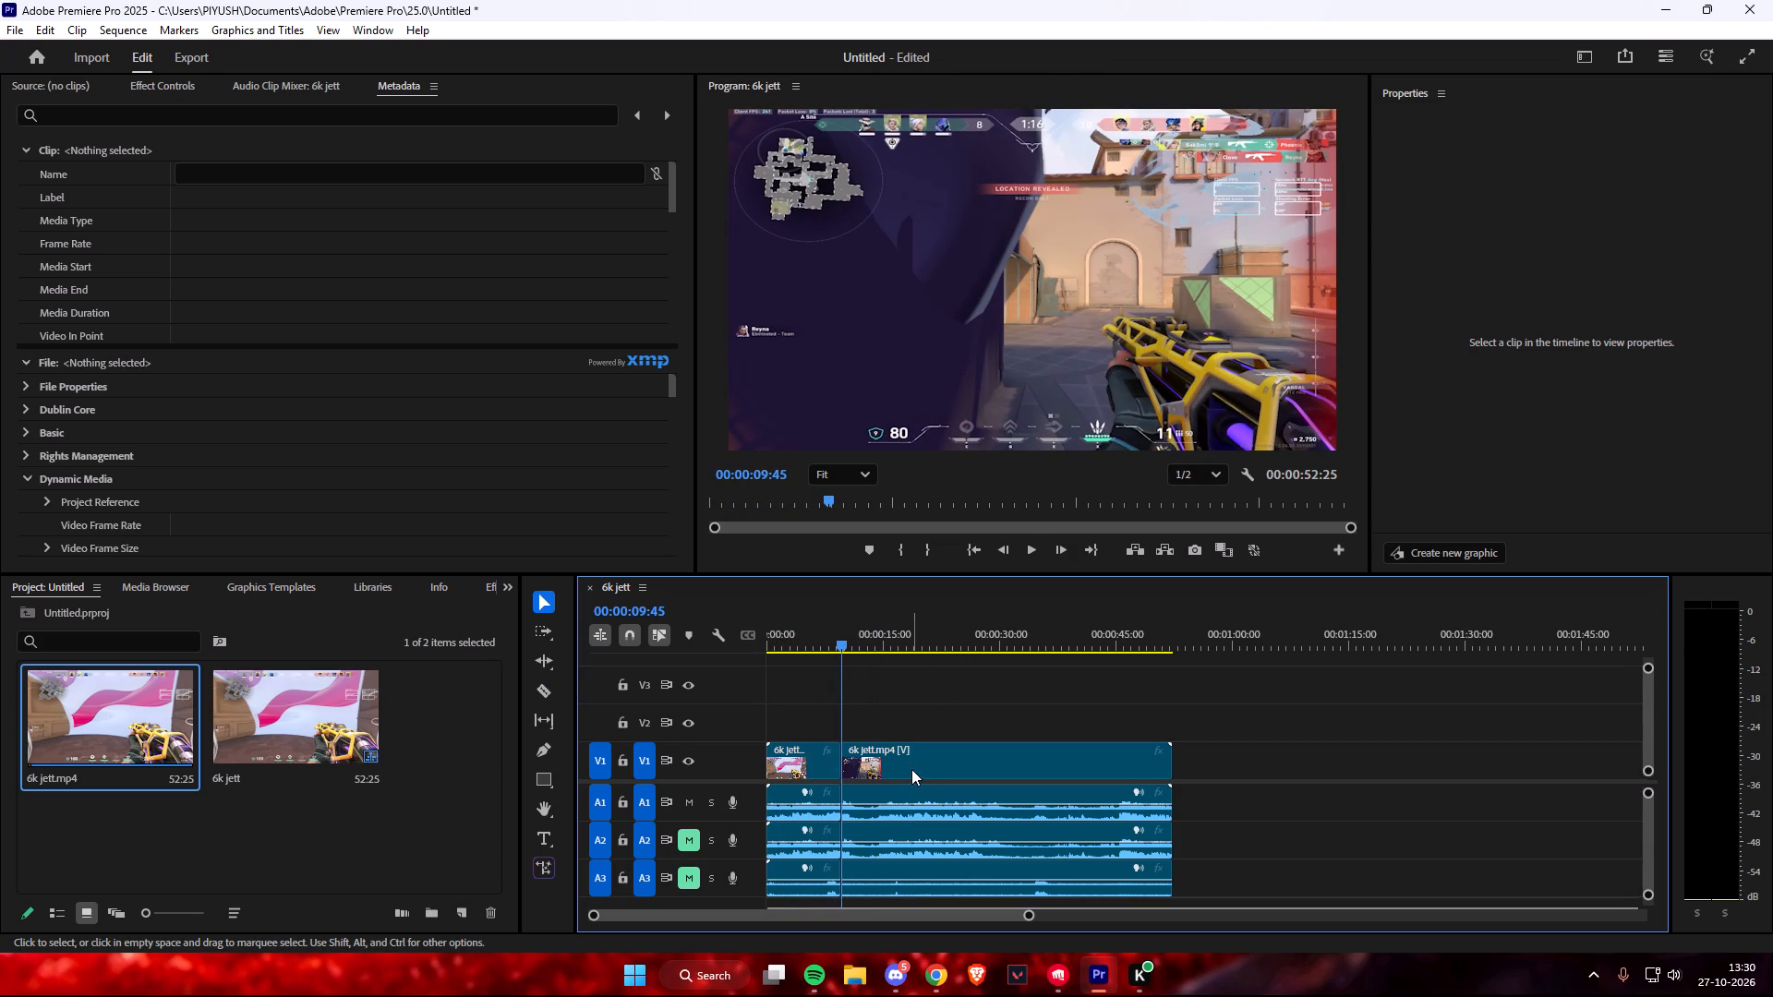
Find the end of the uneventful stretch after the first cut and split the clip at 00:00:15:01.
key(space)
drag(846, 643, 913, 648)
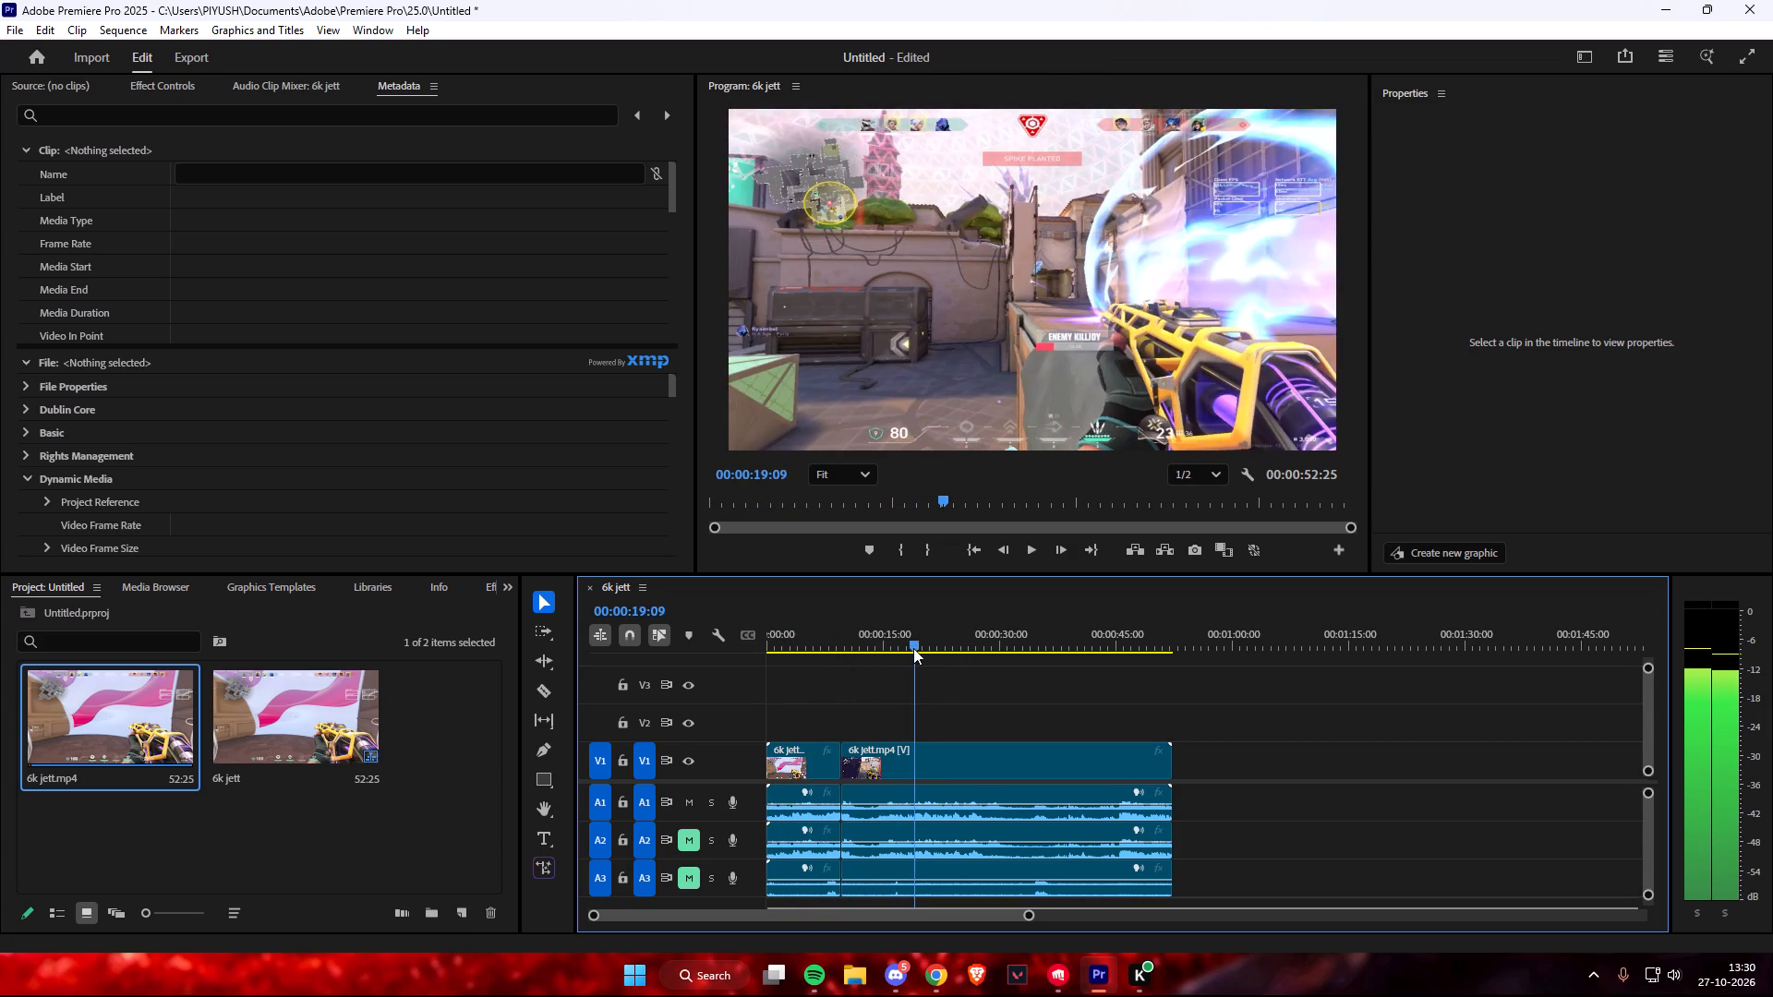
drag(913, 648, 864, 653)
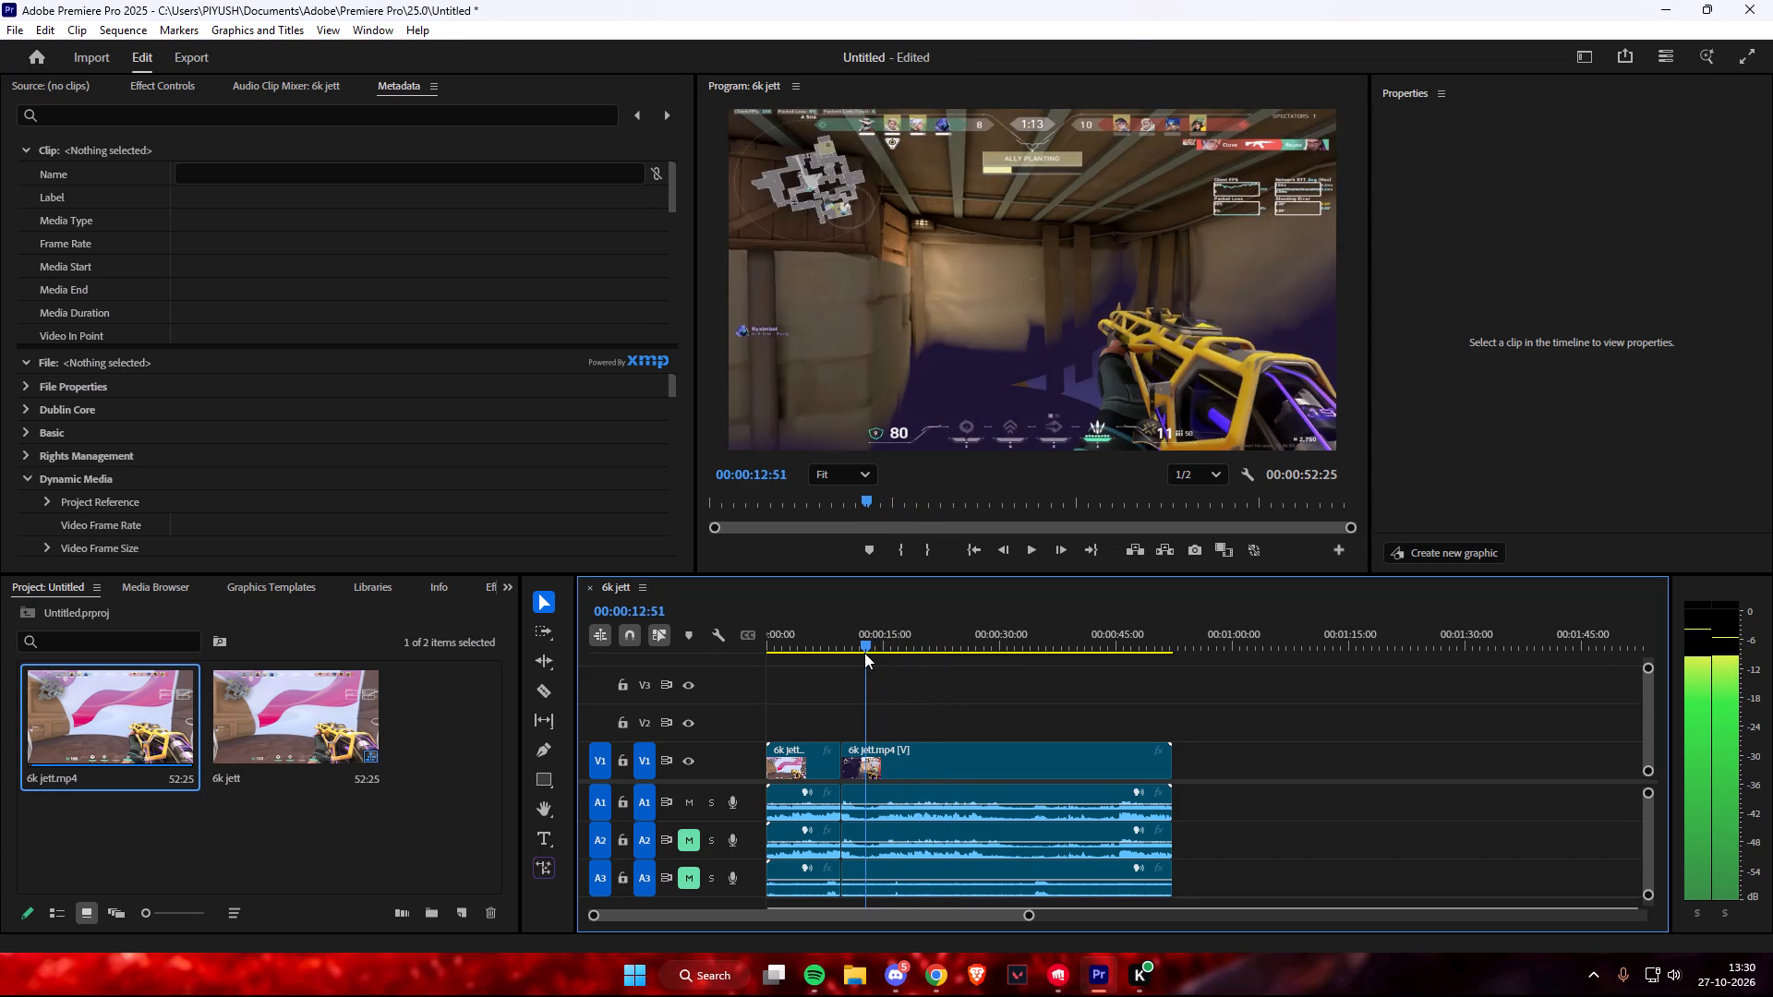
drag(864, 653, 877, 655)
key(space)
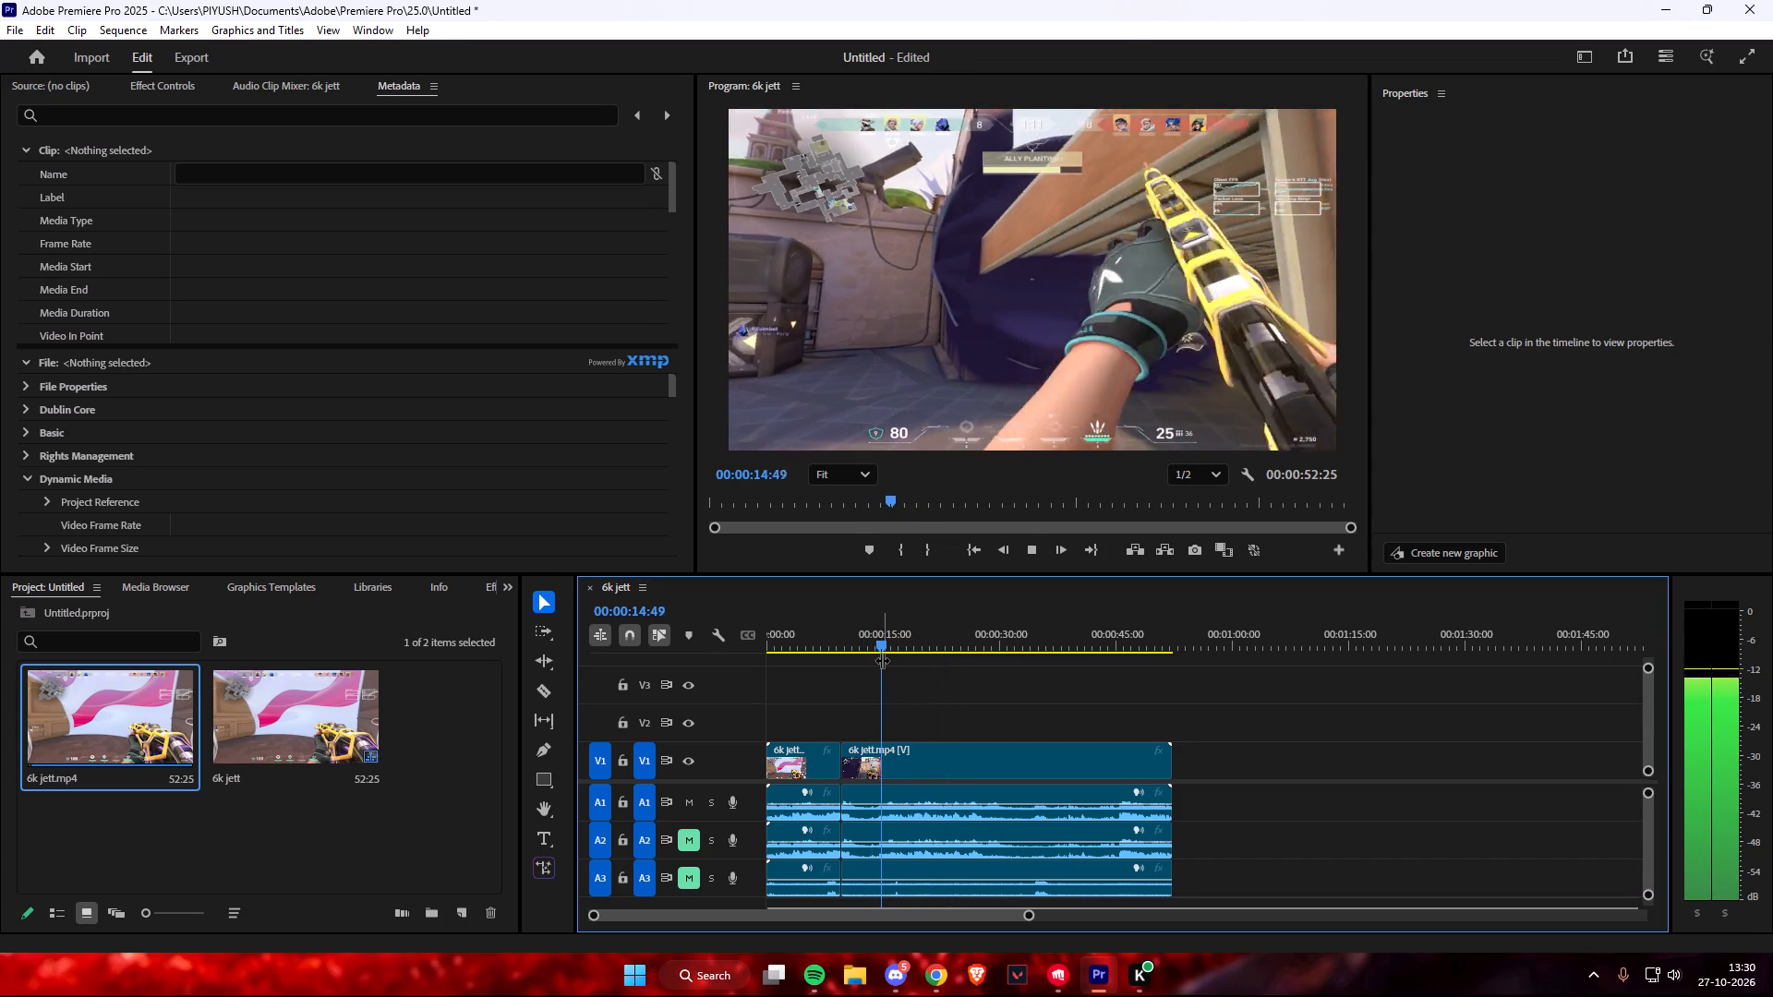
key(space)
key(c)
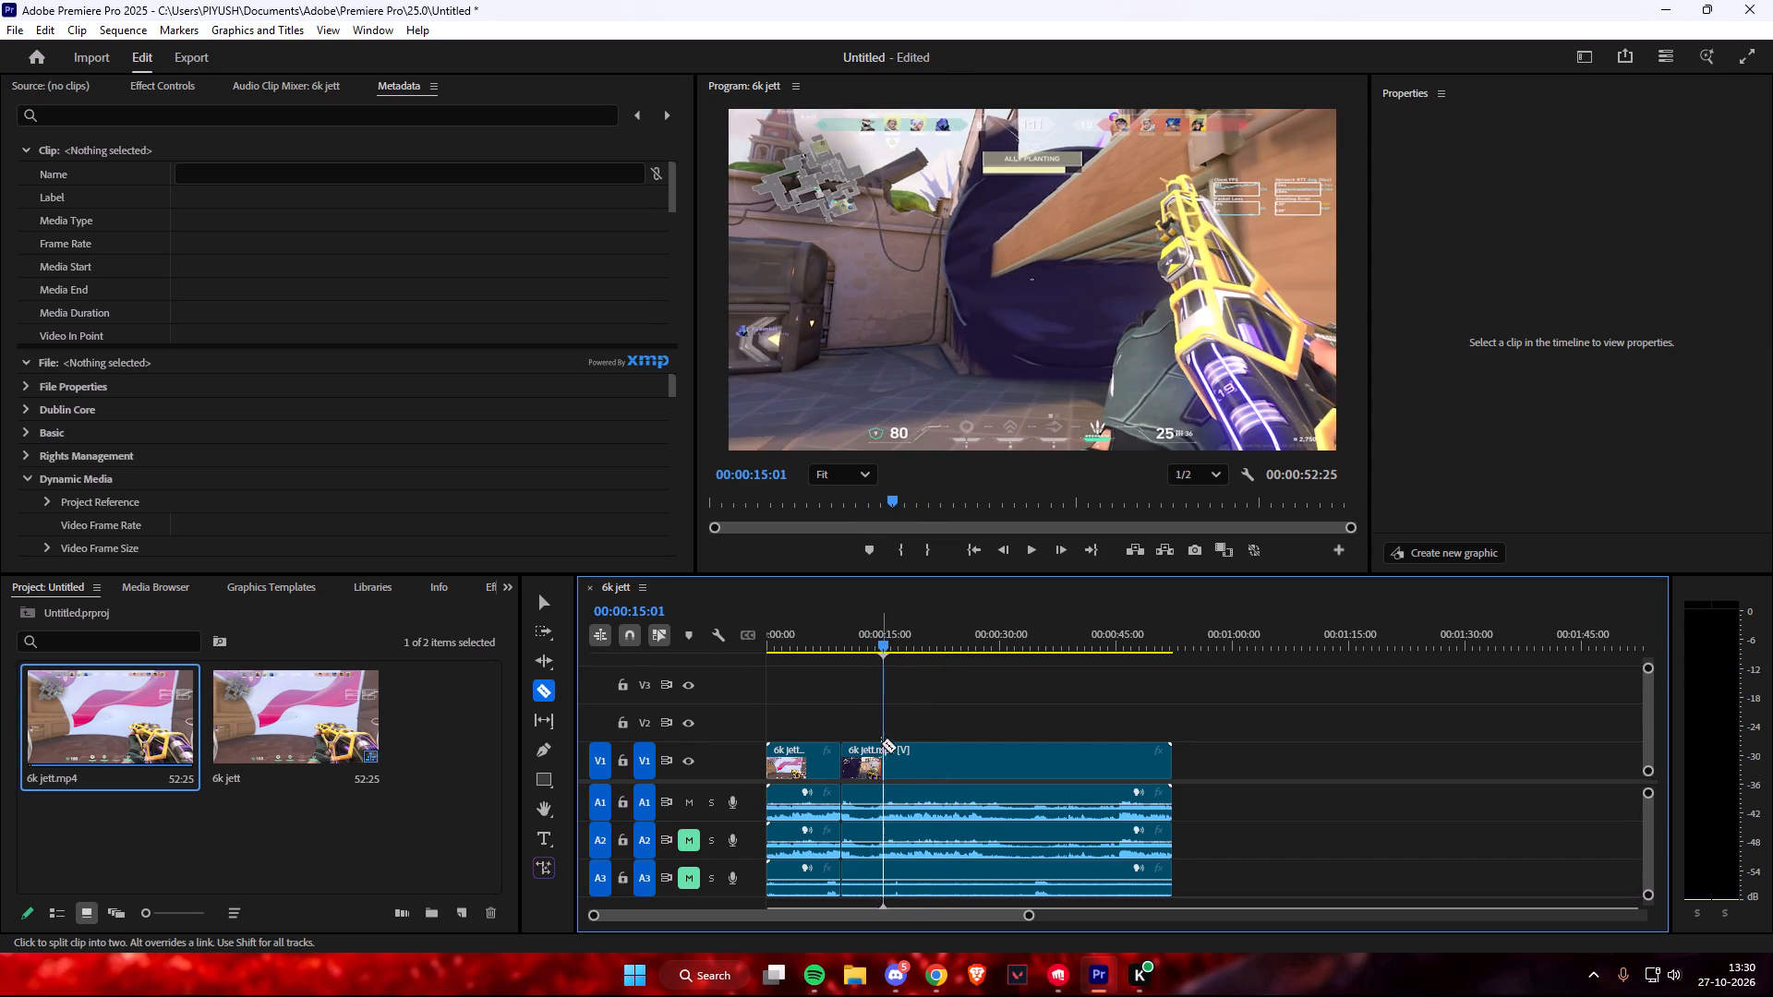
click(886, 752)
Delete the segment between the two cuts and close the gap it leaves.
key(v)
click(865, 761)
key(BackSpace)
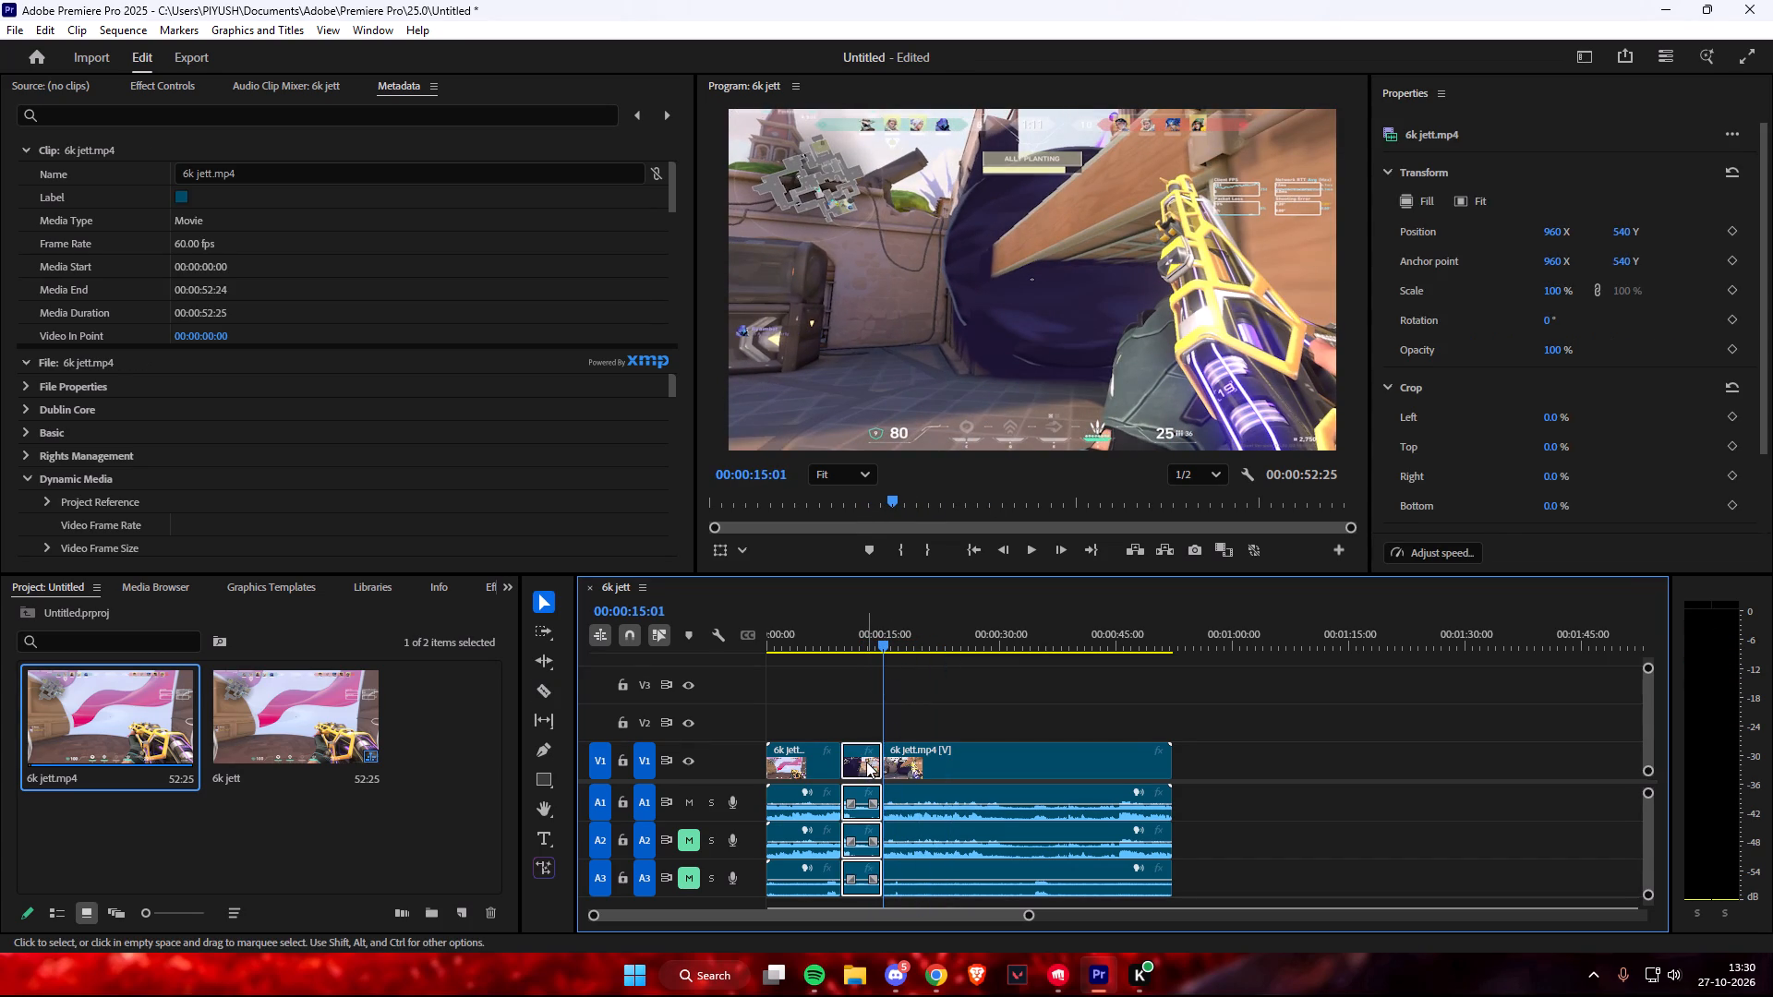
click(866, 762)
key(BackSpace)
Play back across the cut, scan the rest of the sequence, and return to its start.
click(833, 635)
key(space)
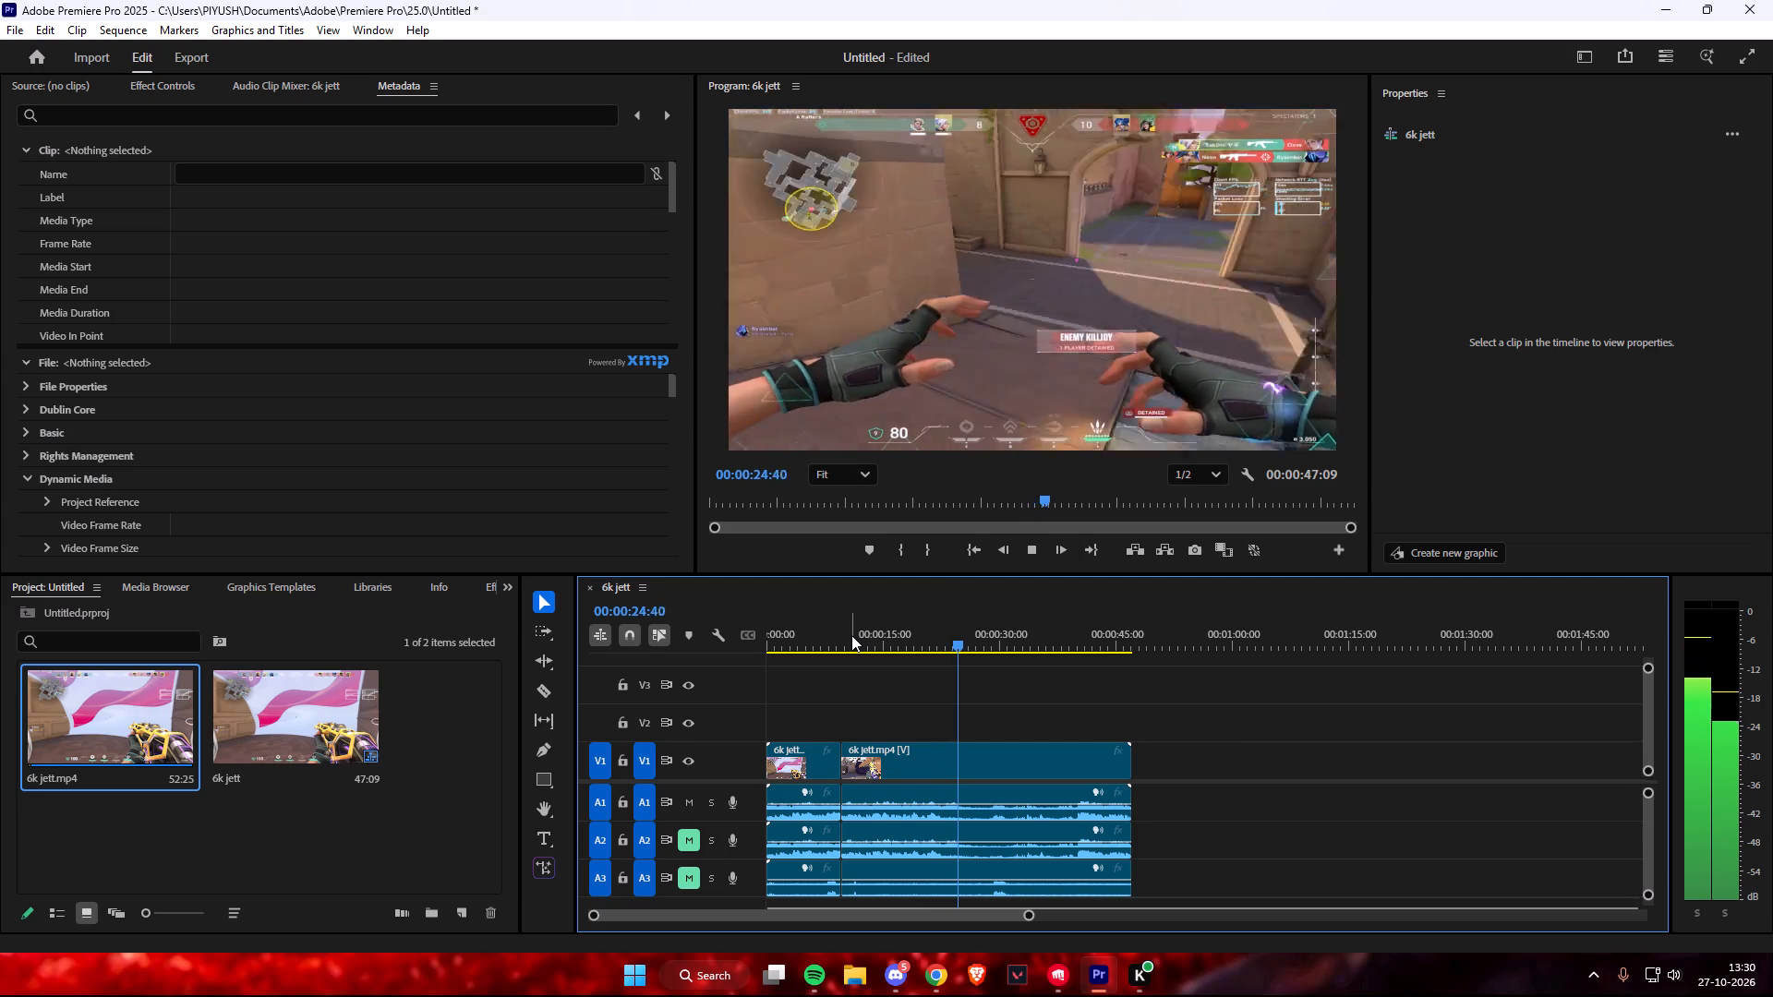
key(space)
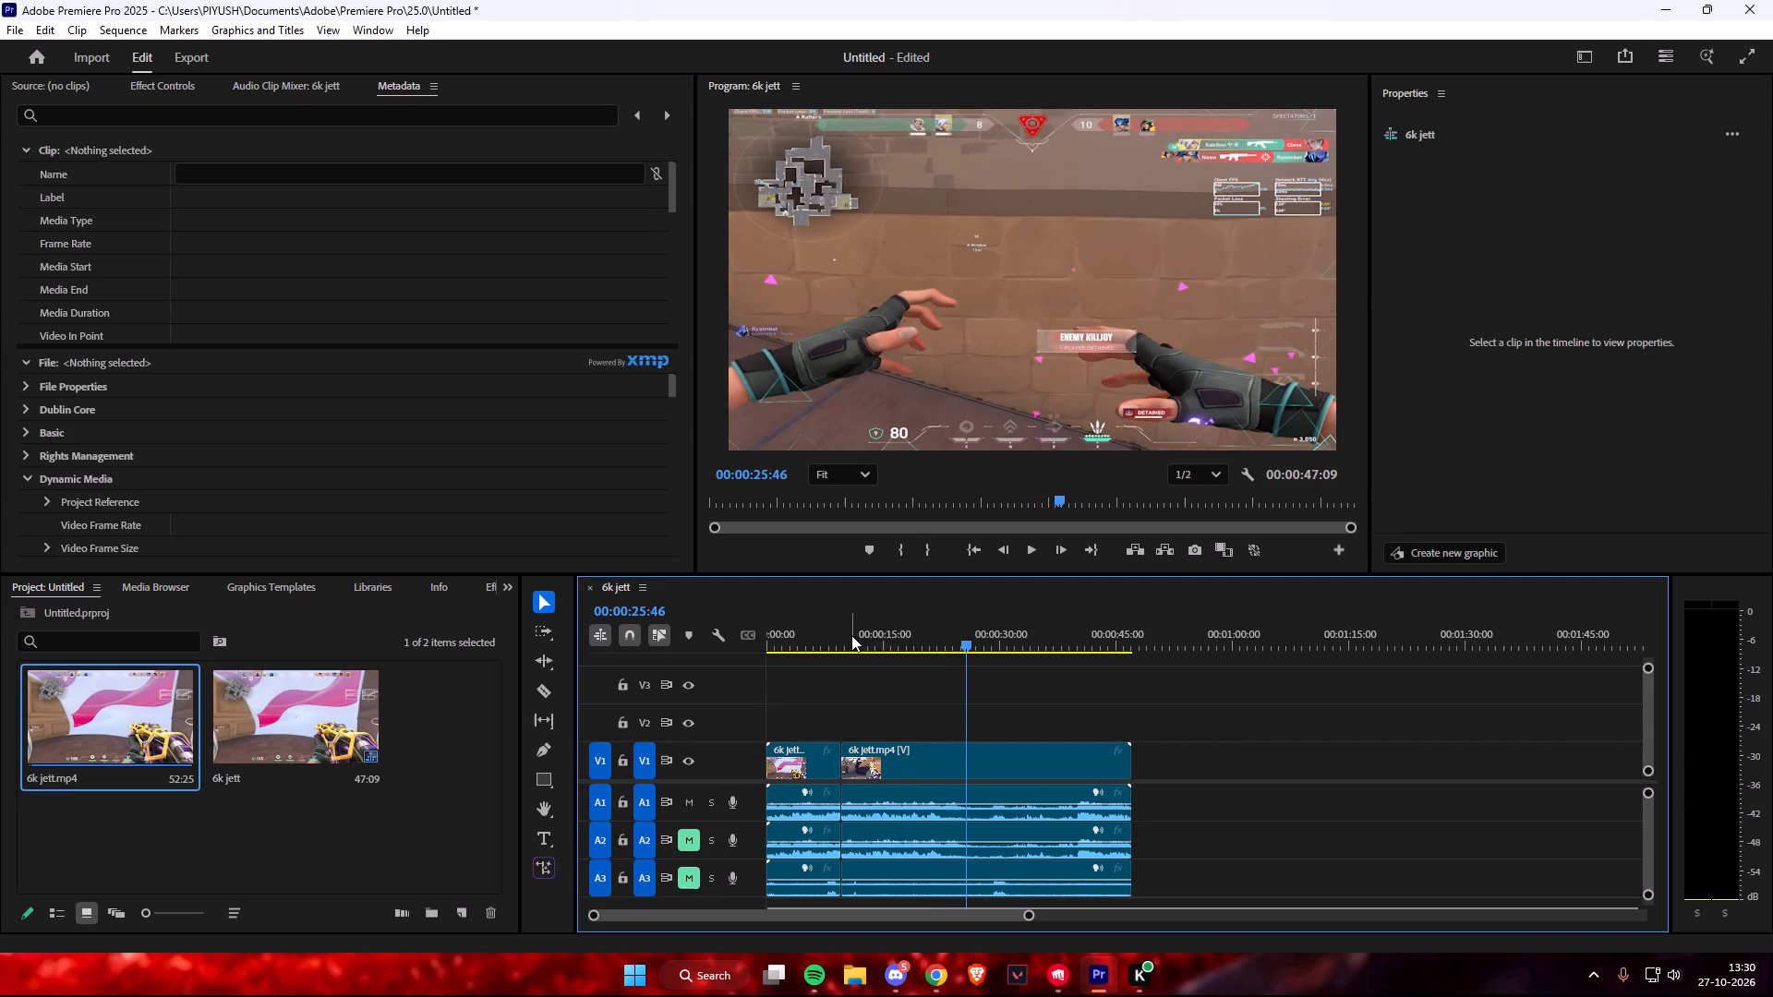
key(space)
drag(969, 646, 1019, 648)
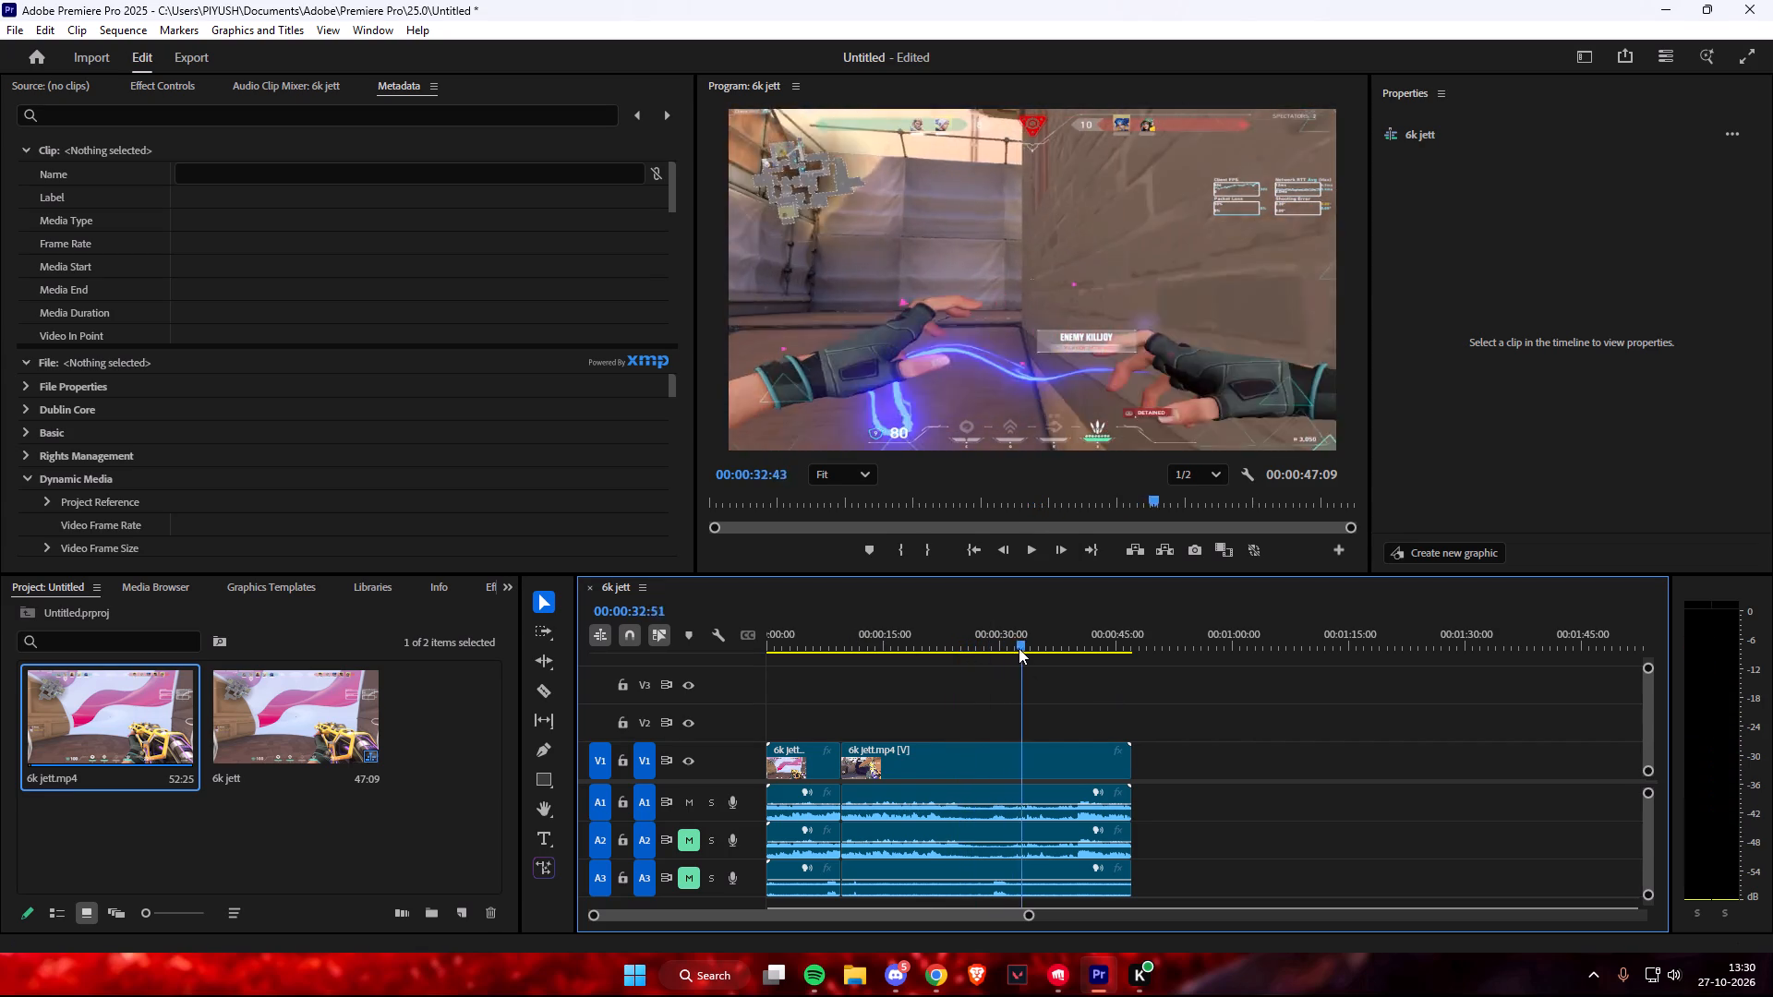
drag(1019, 648, 1104, 649)
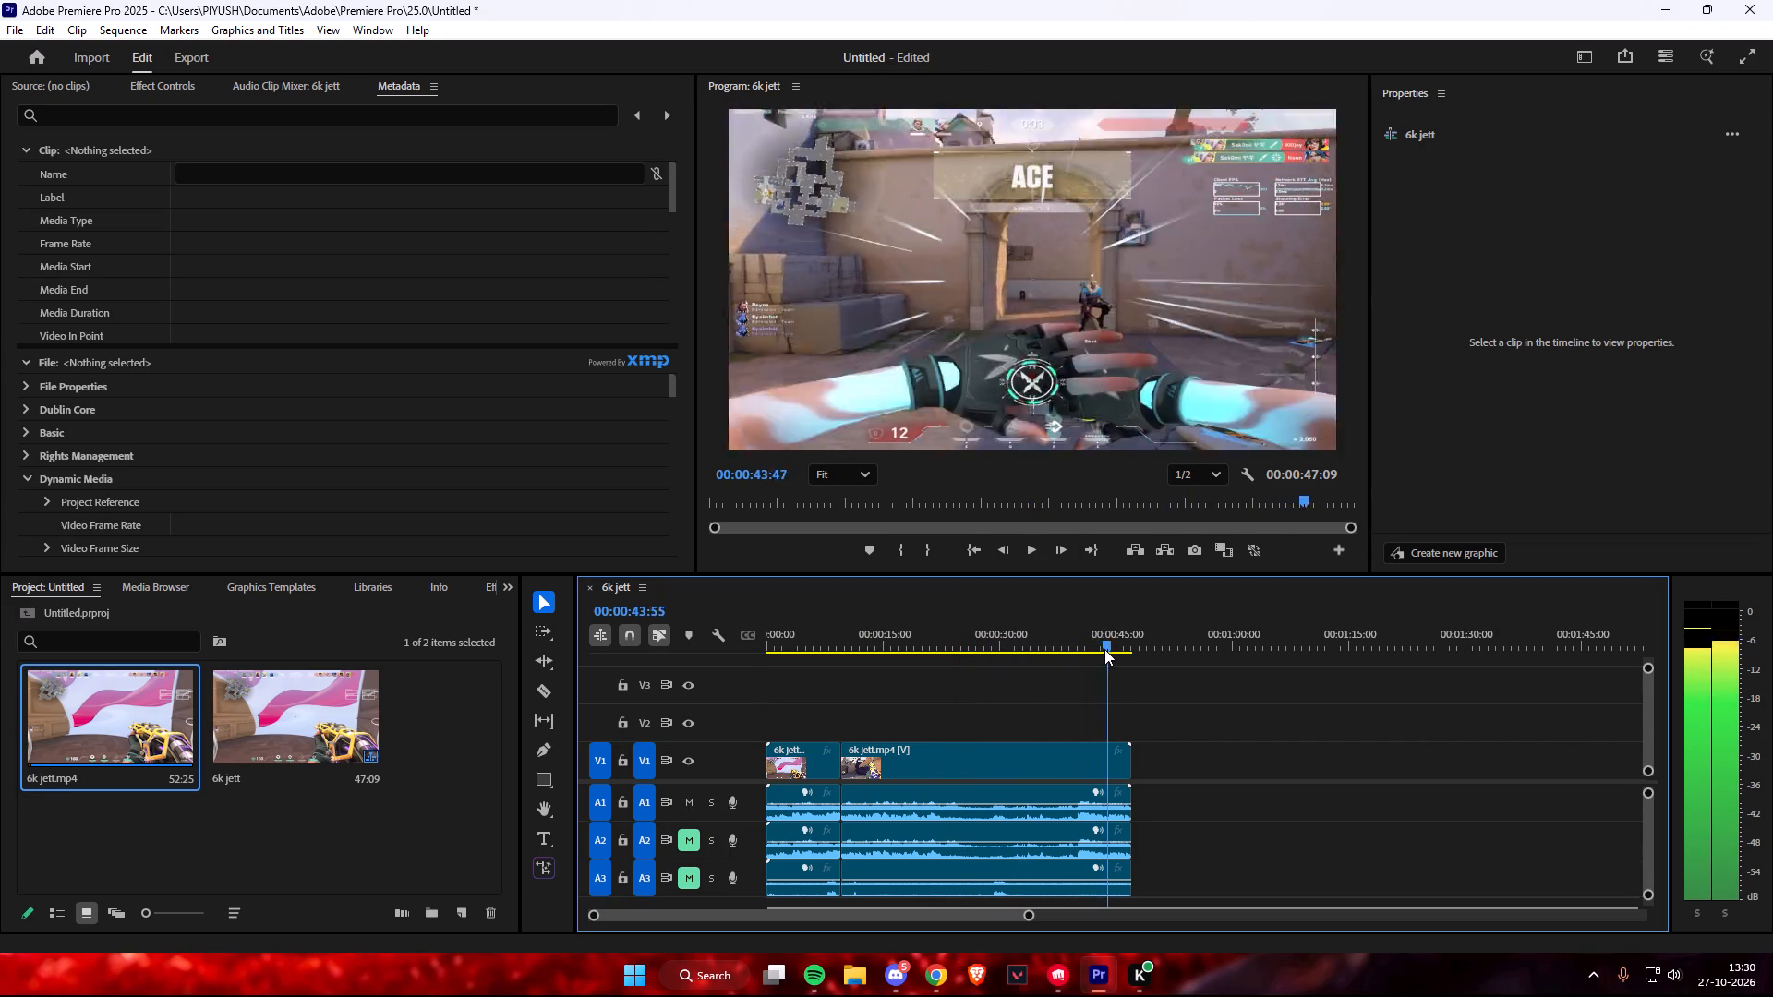
drag(1104, 649, 748, 649)
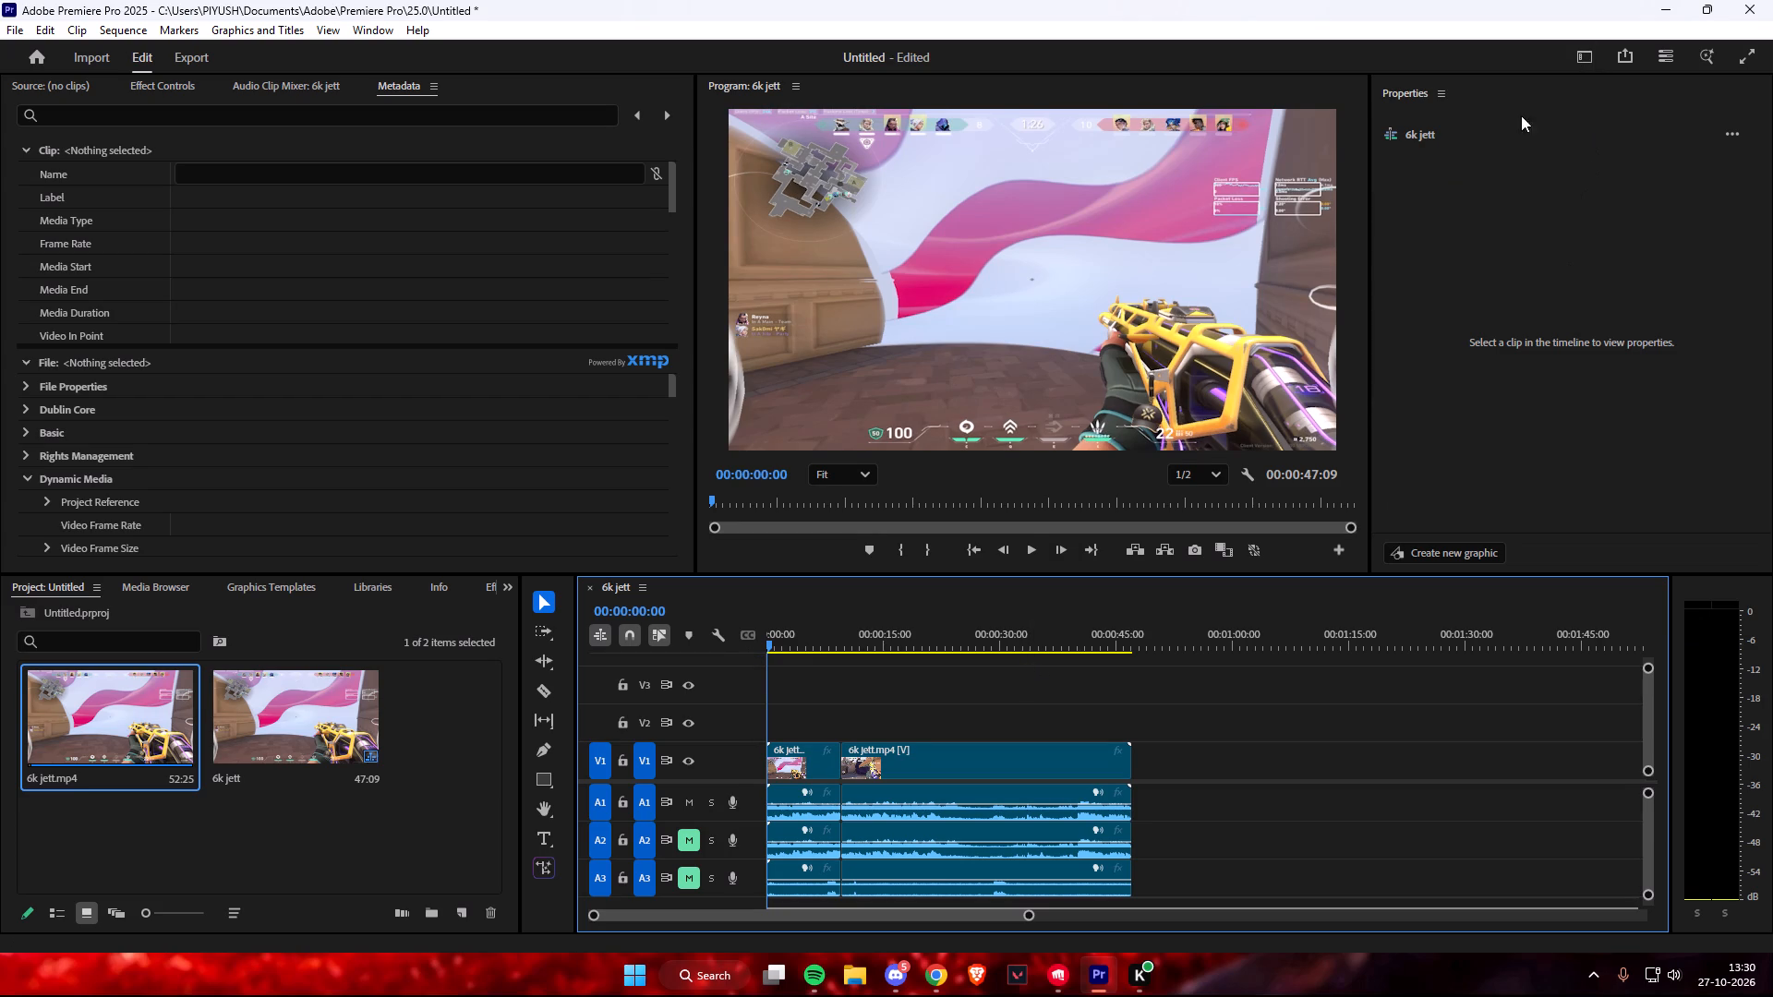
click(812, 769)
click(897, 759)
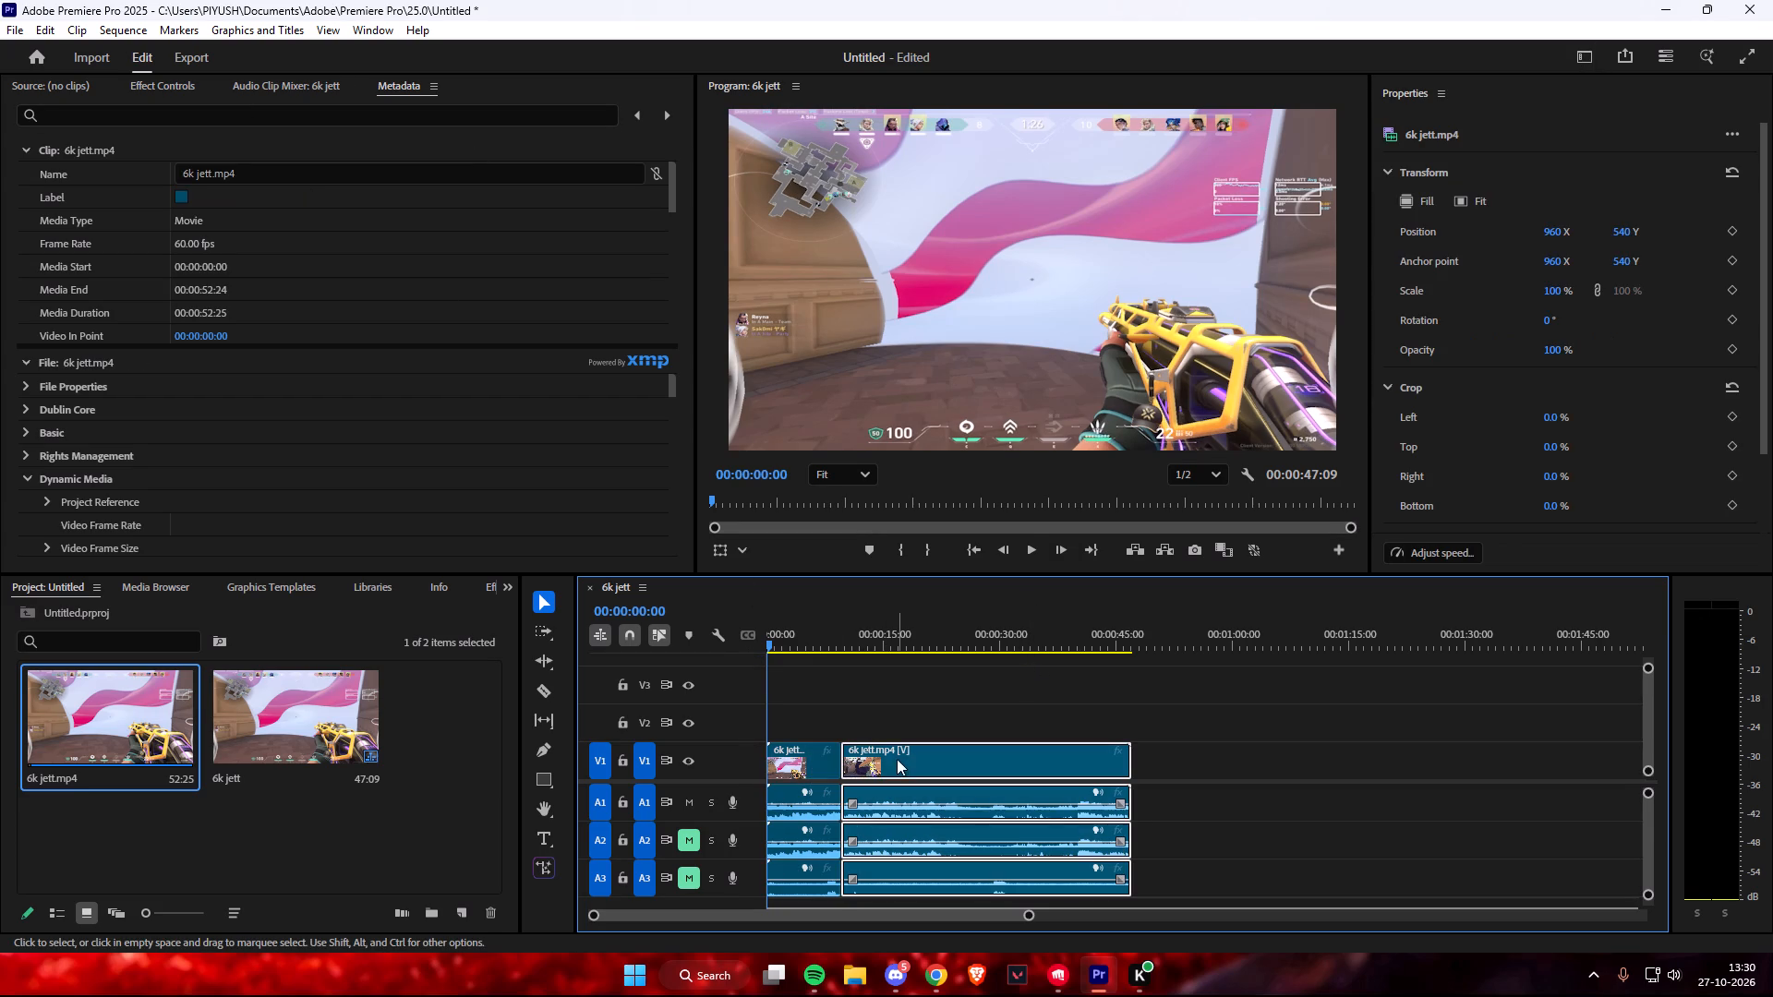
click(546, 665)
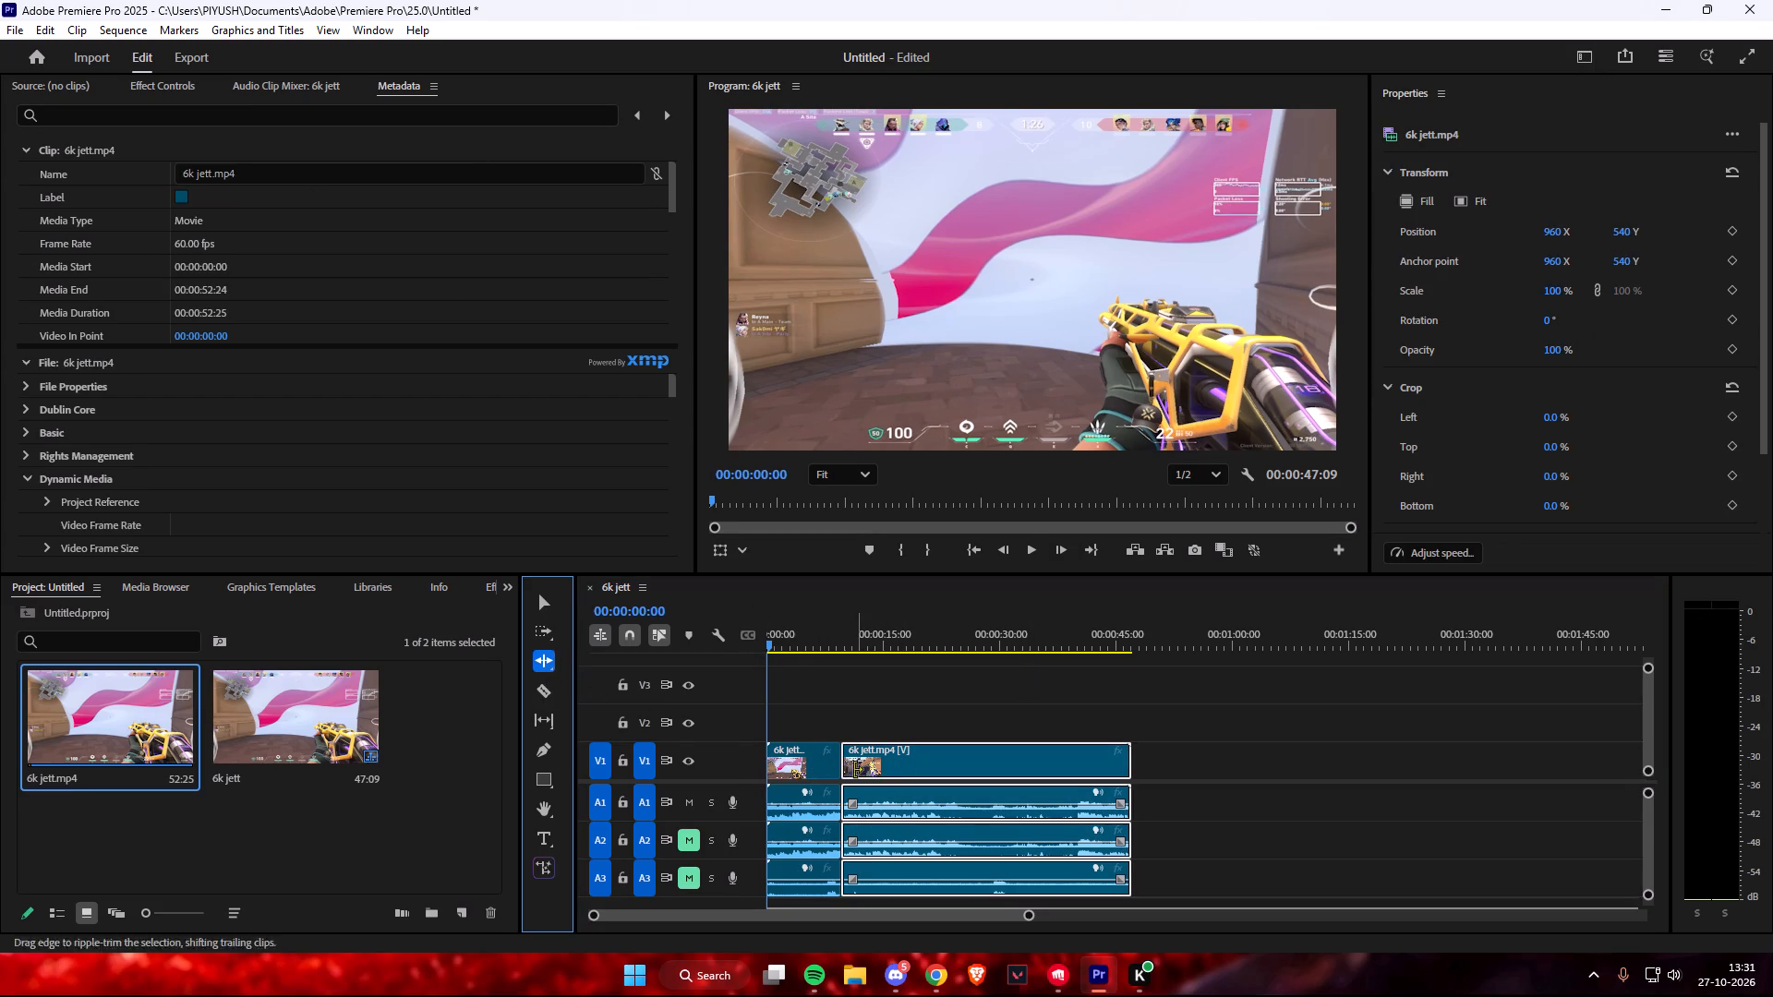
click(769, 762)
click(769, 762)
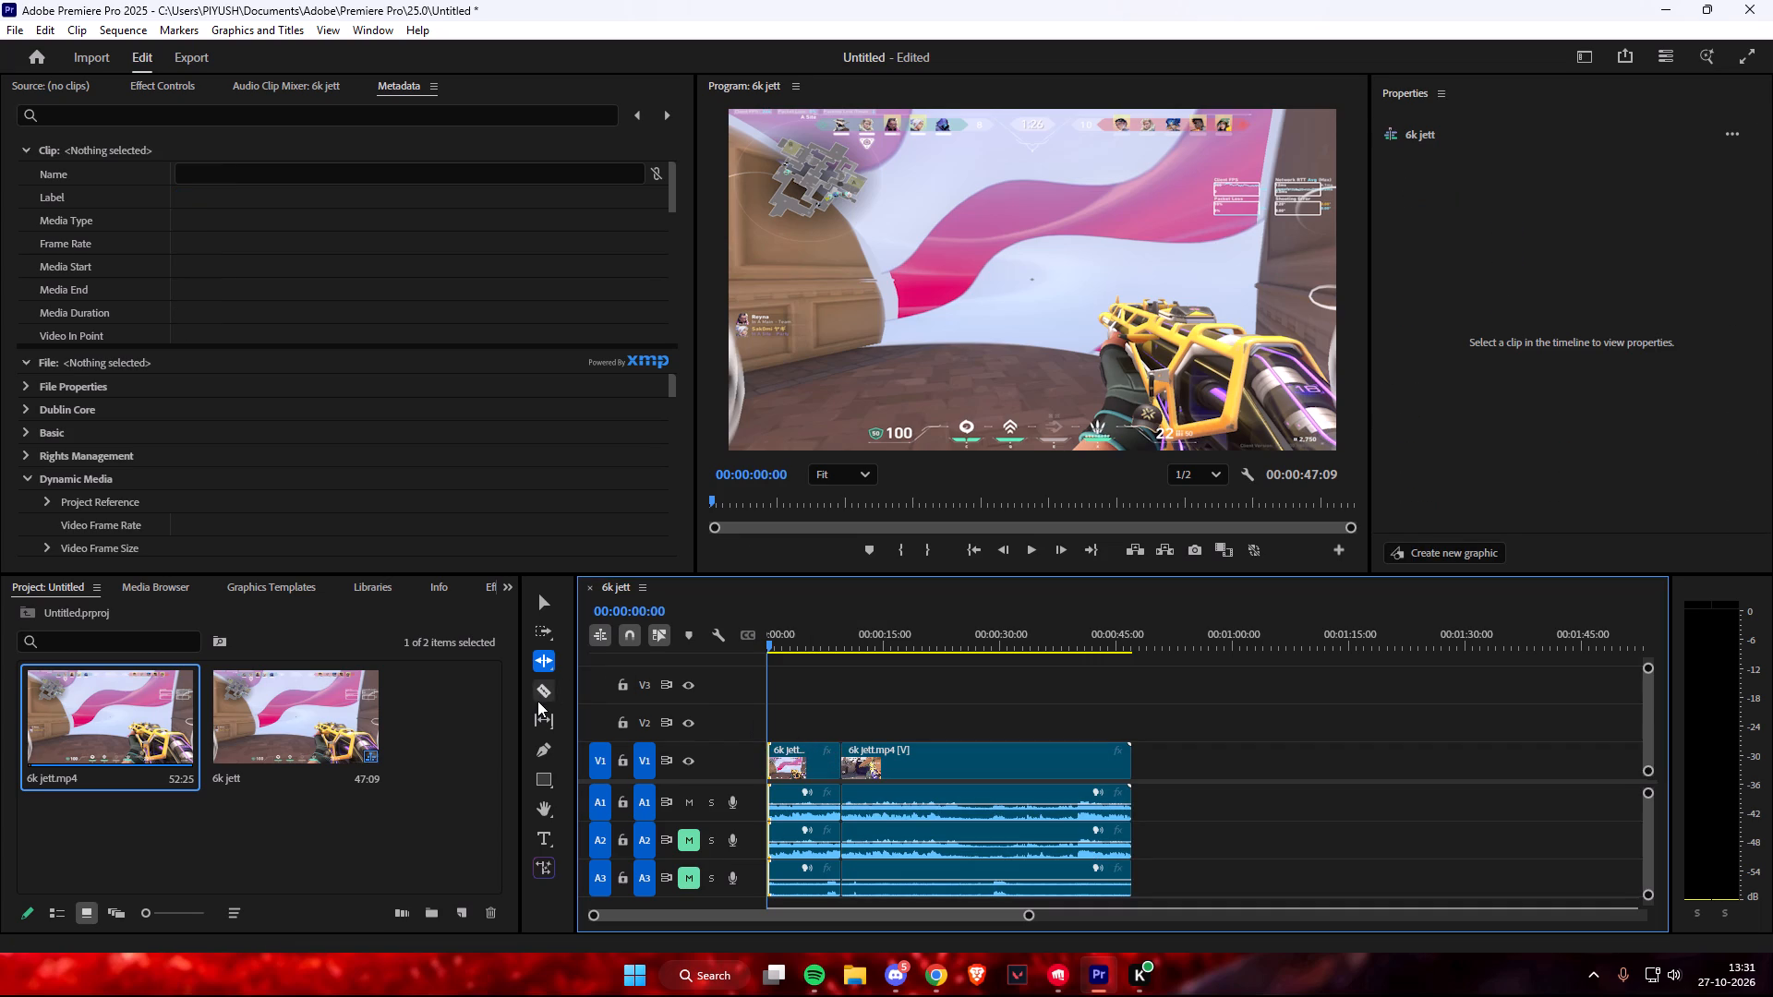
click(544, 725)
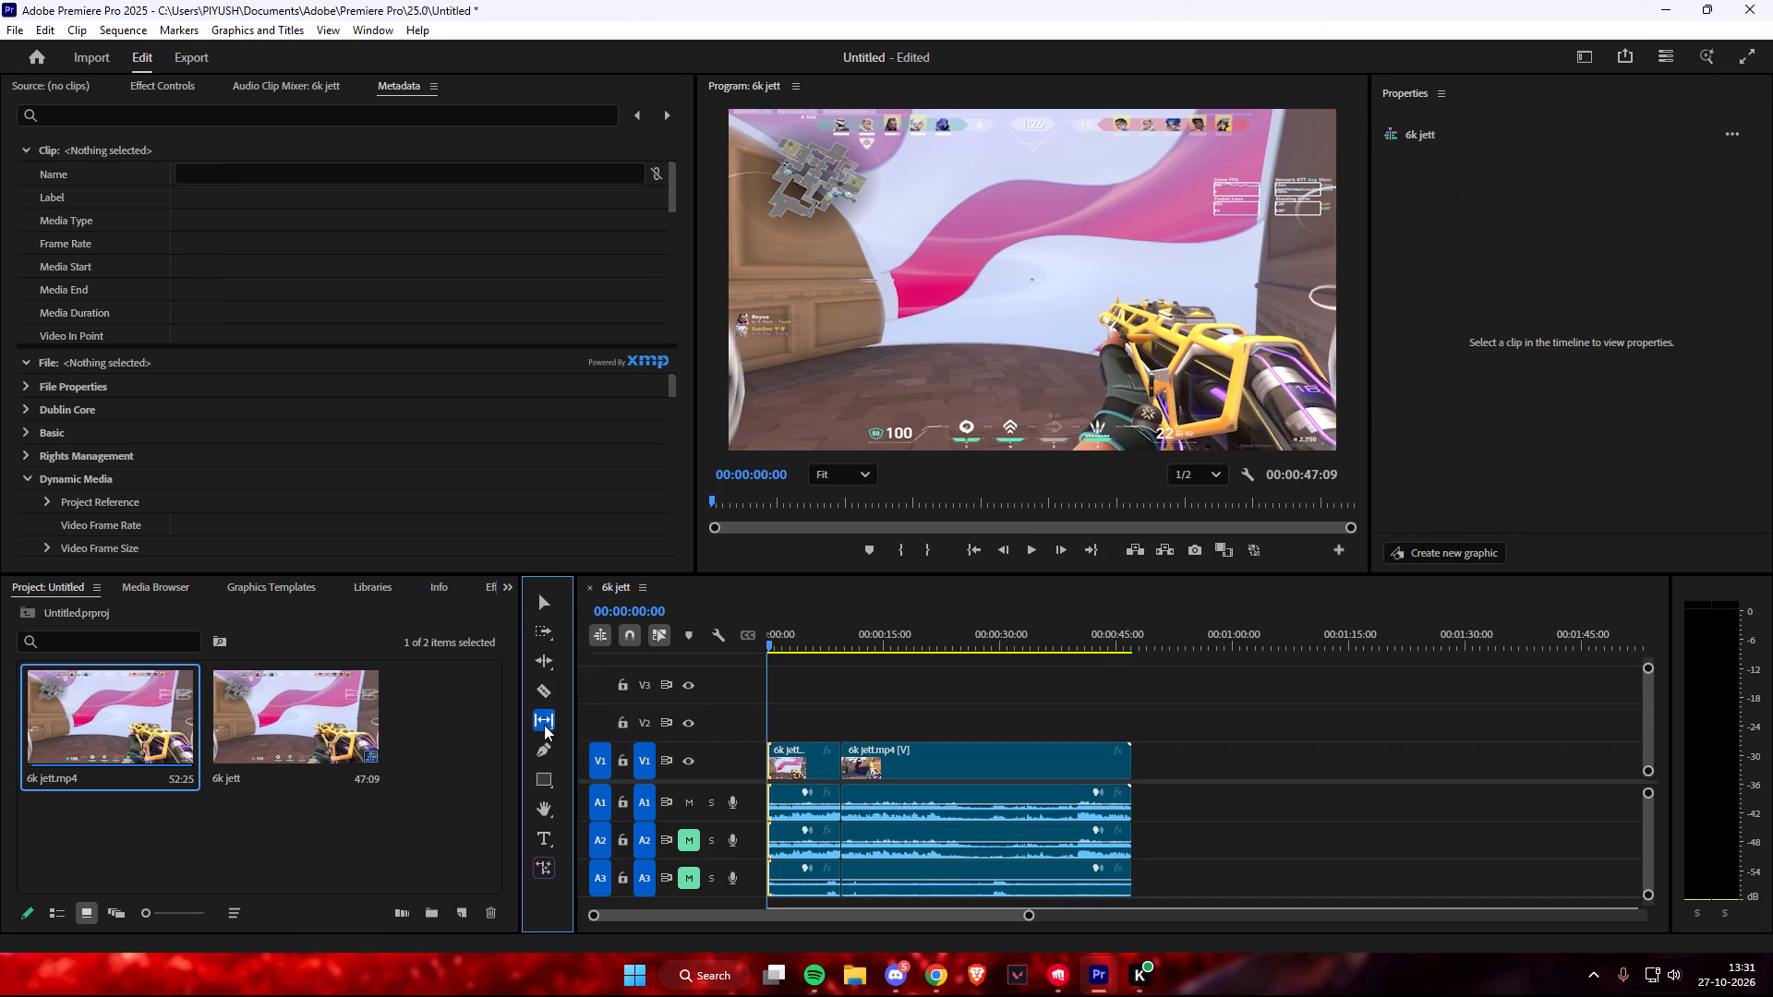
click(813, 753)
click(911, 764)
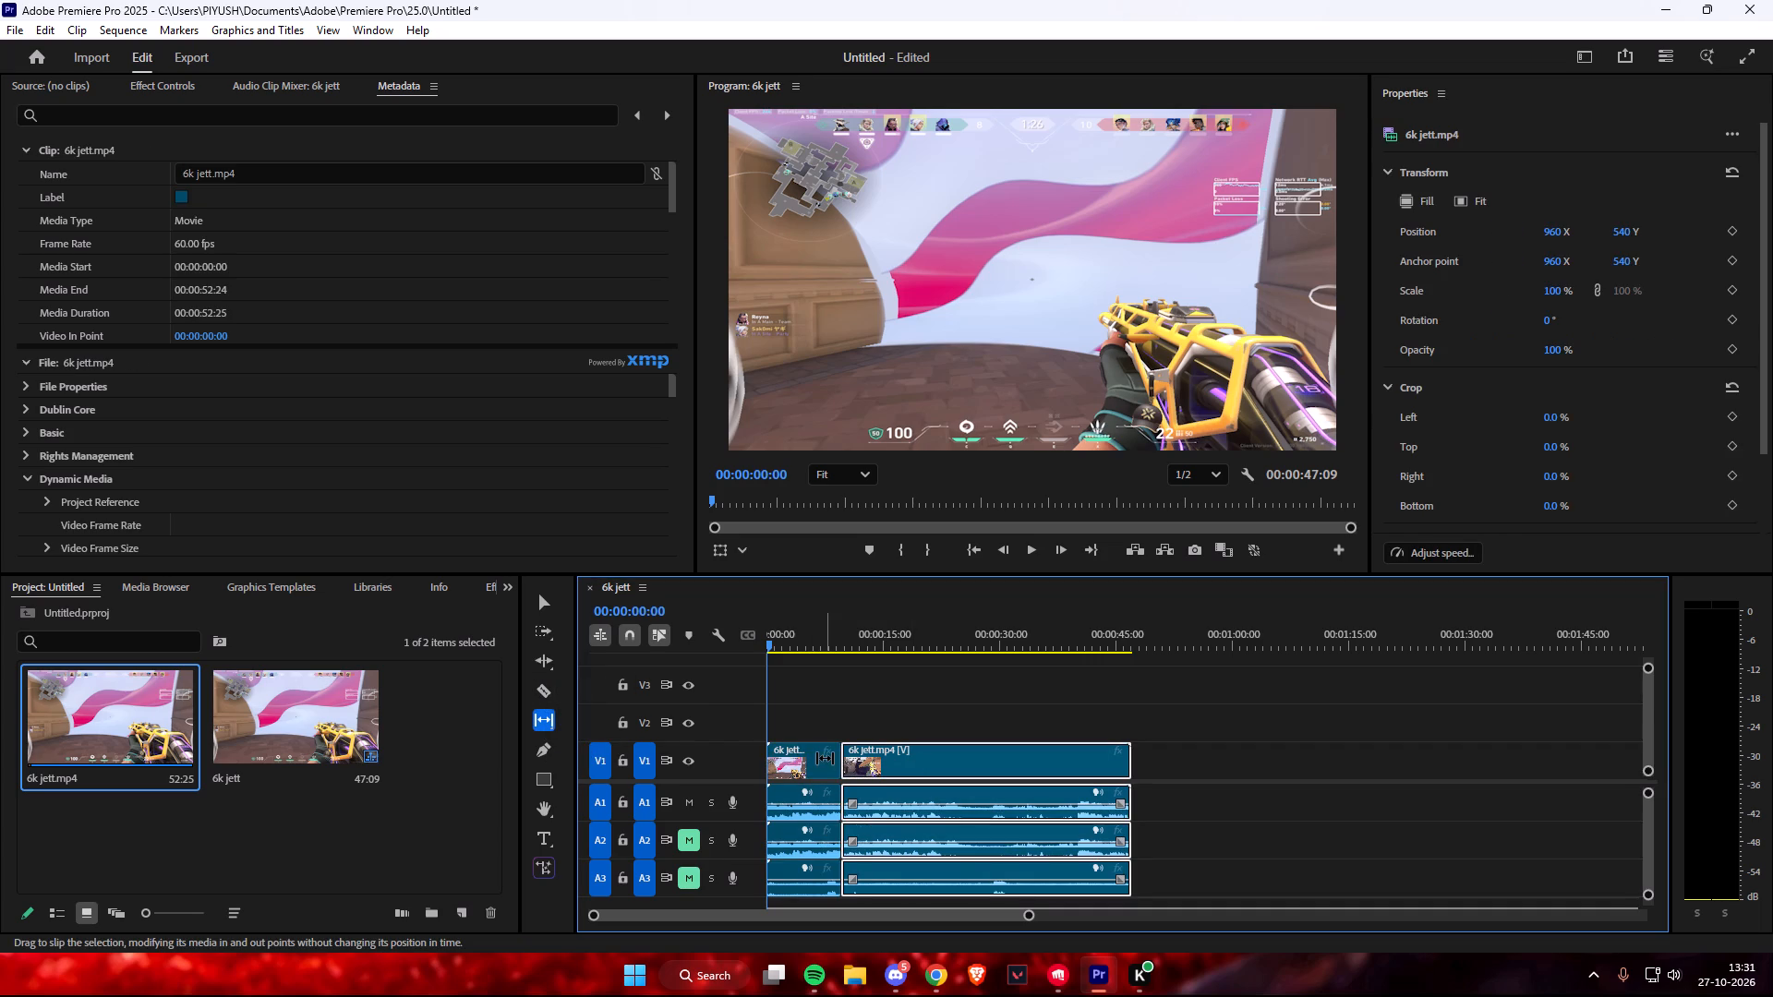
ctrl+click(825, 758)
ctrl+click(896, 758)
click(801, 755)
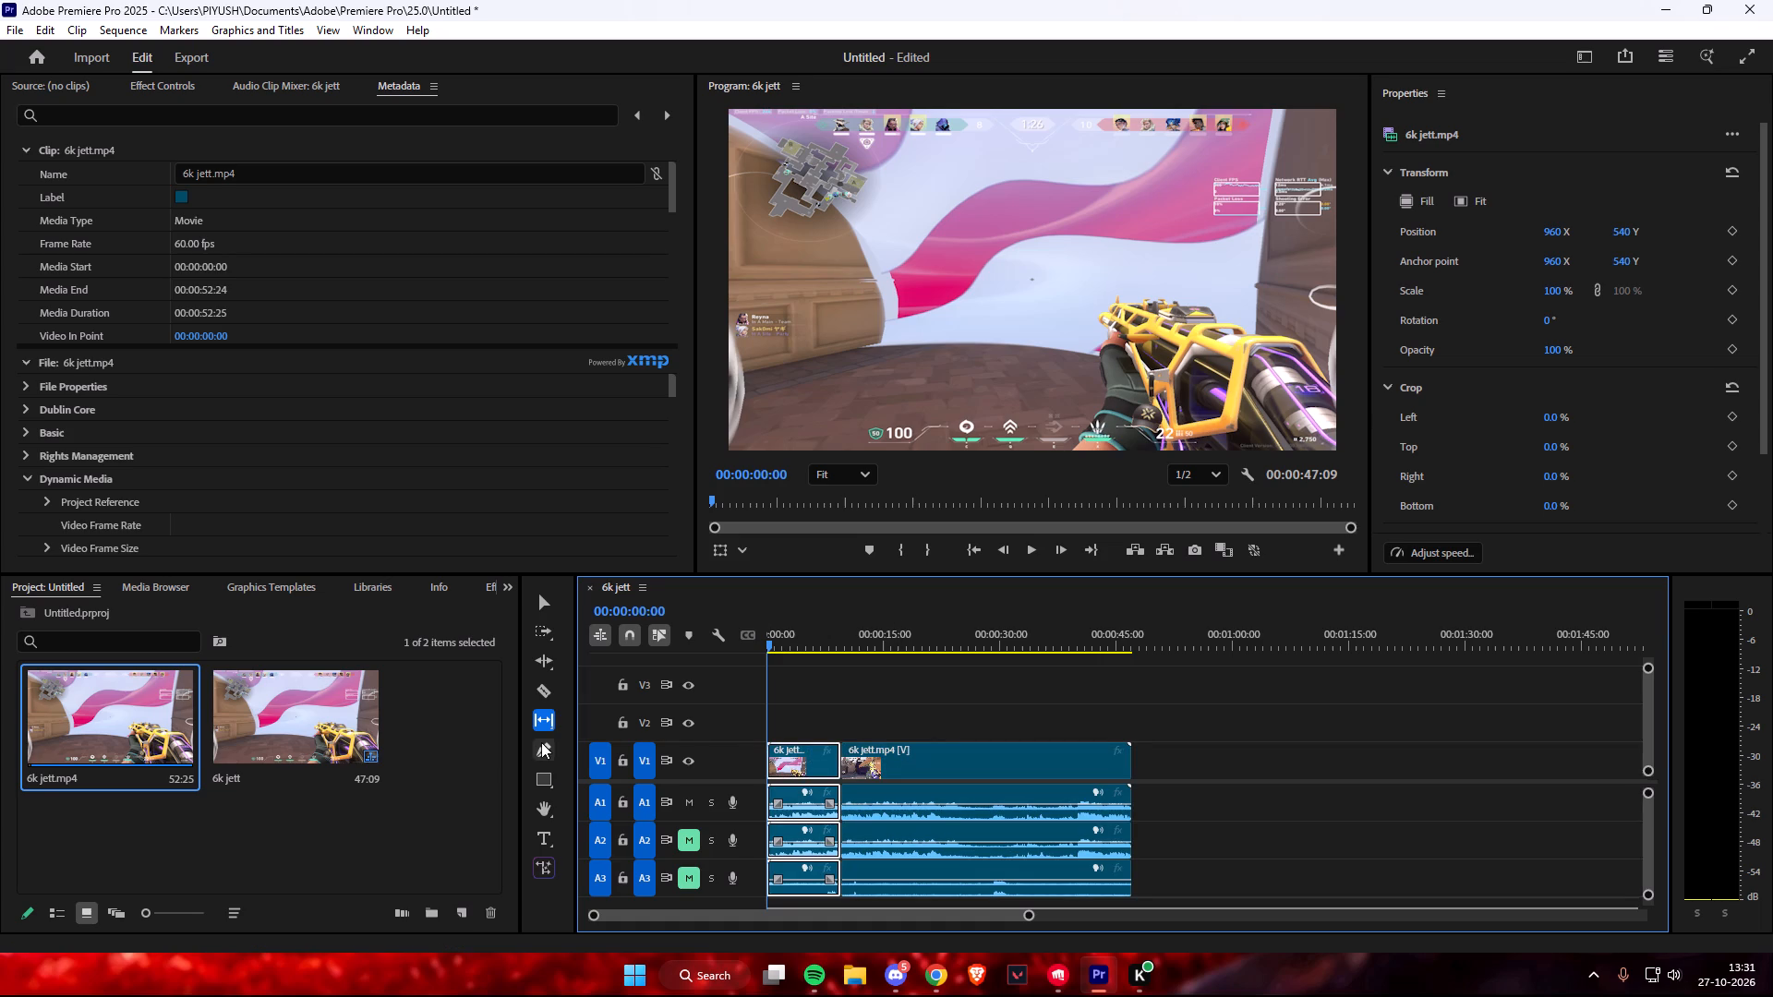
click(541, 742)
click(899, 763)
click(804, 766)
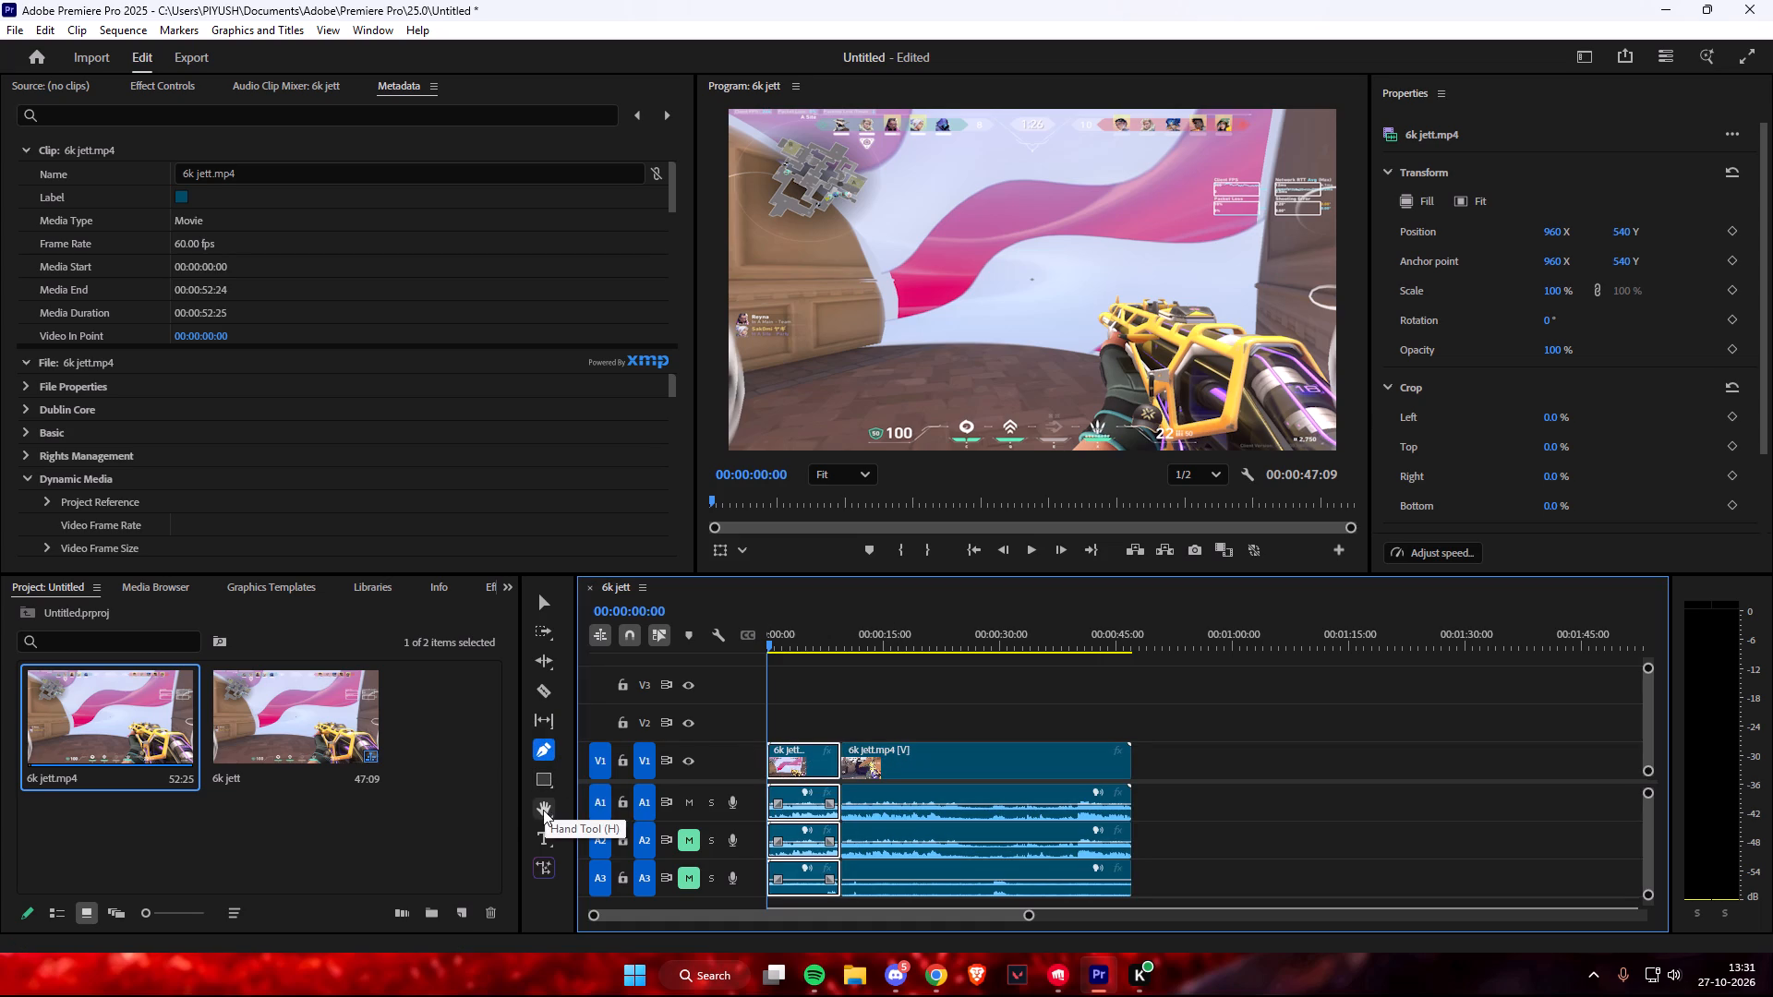
Switch to the Selection tool and select the first segment of the gameplay clip in the timeline.
click(549, 606)
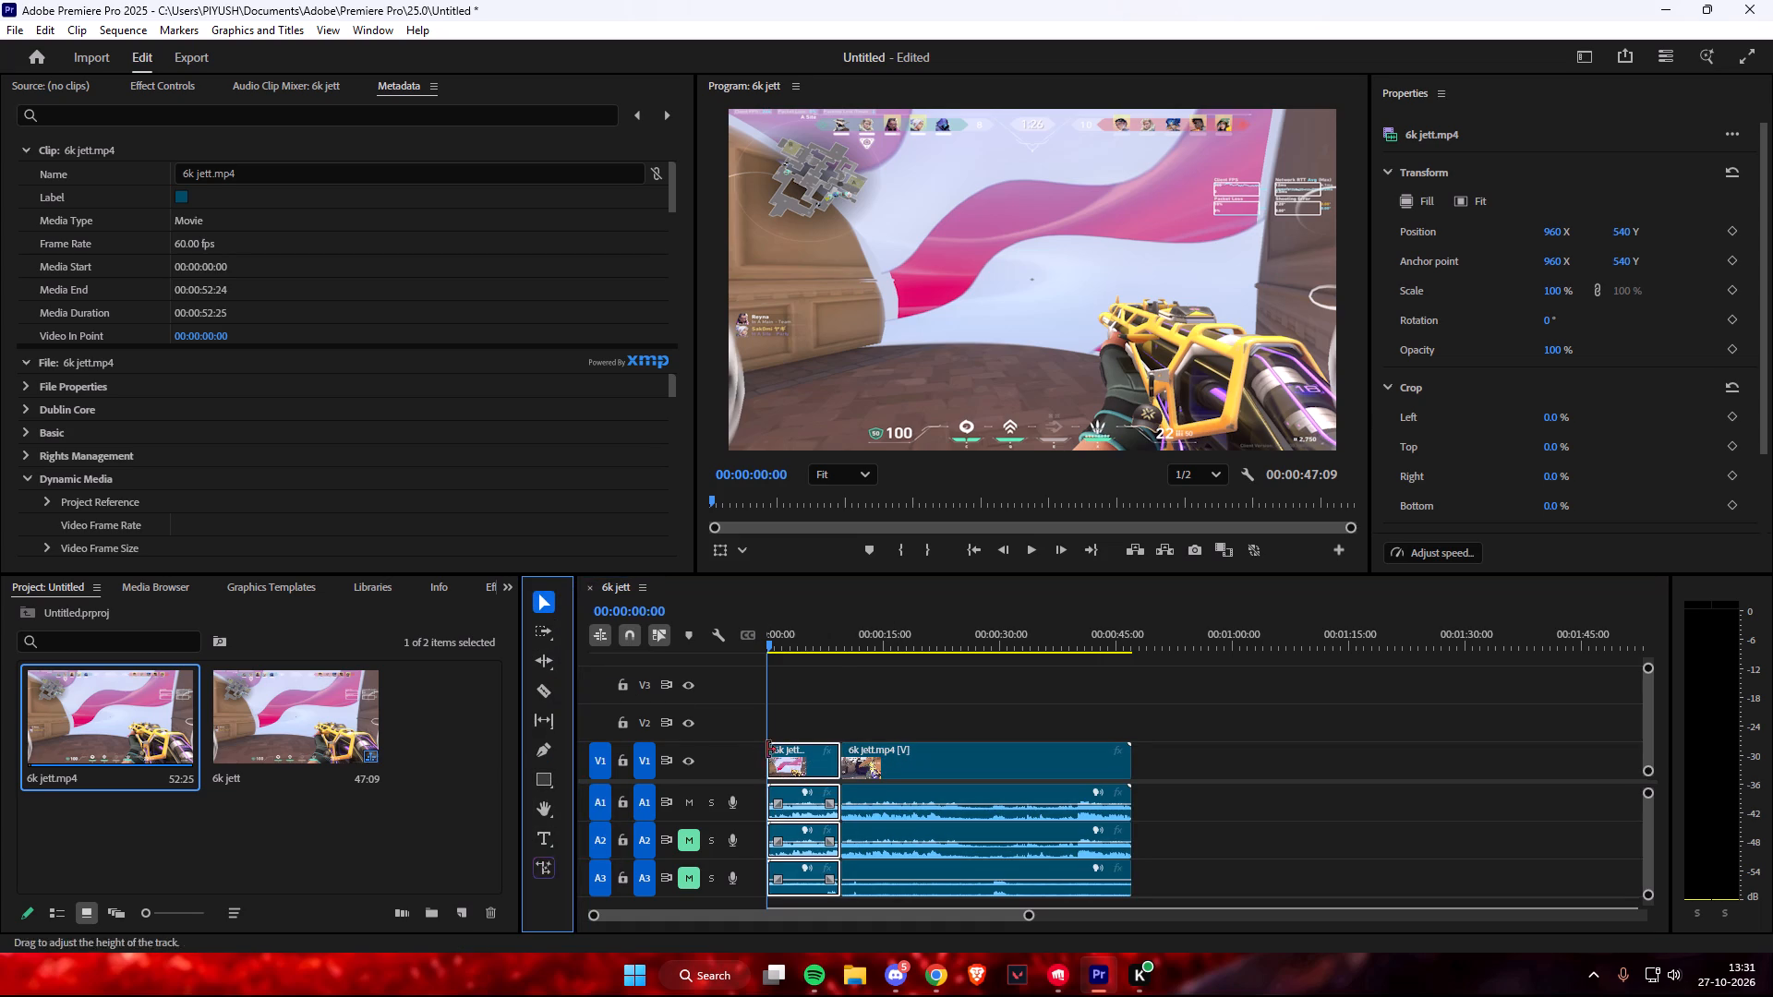
click(900, 758)
ctrl+click(795, 758)
ctrl+click(905, 758)
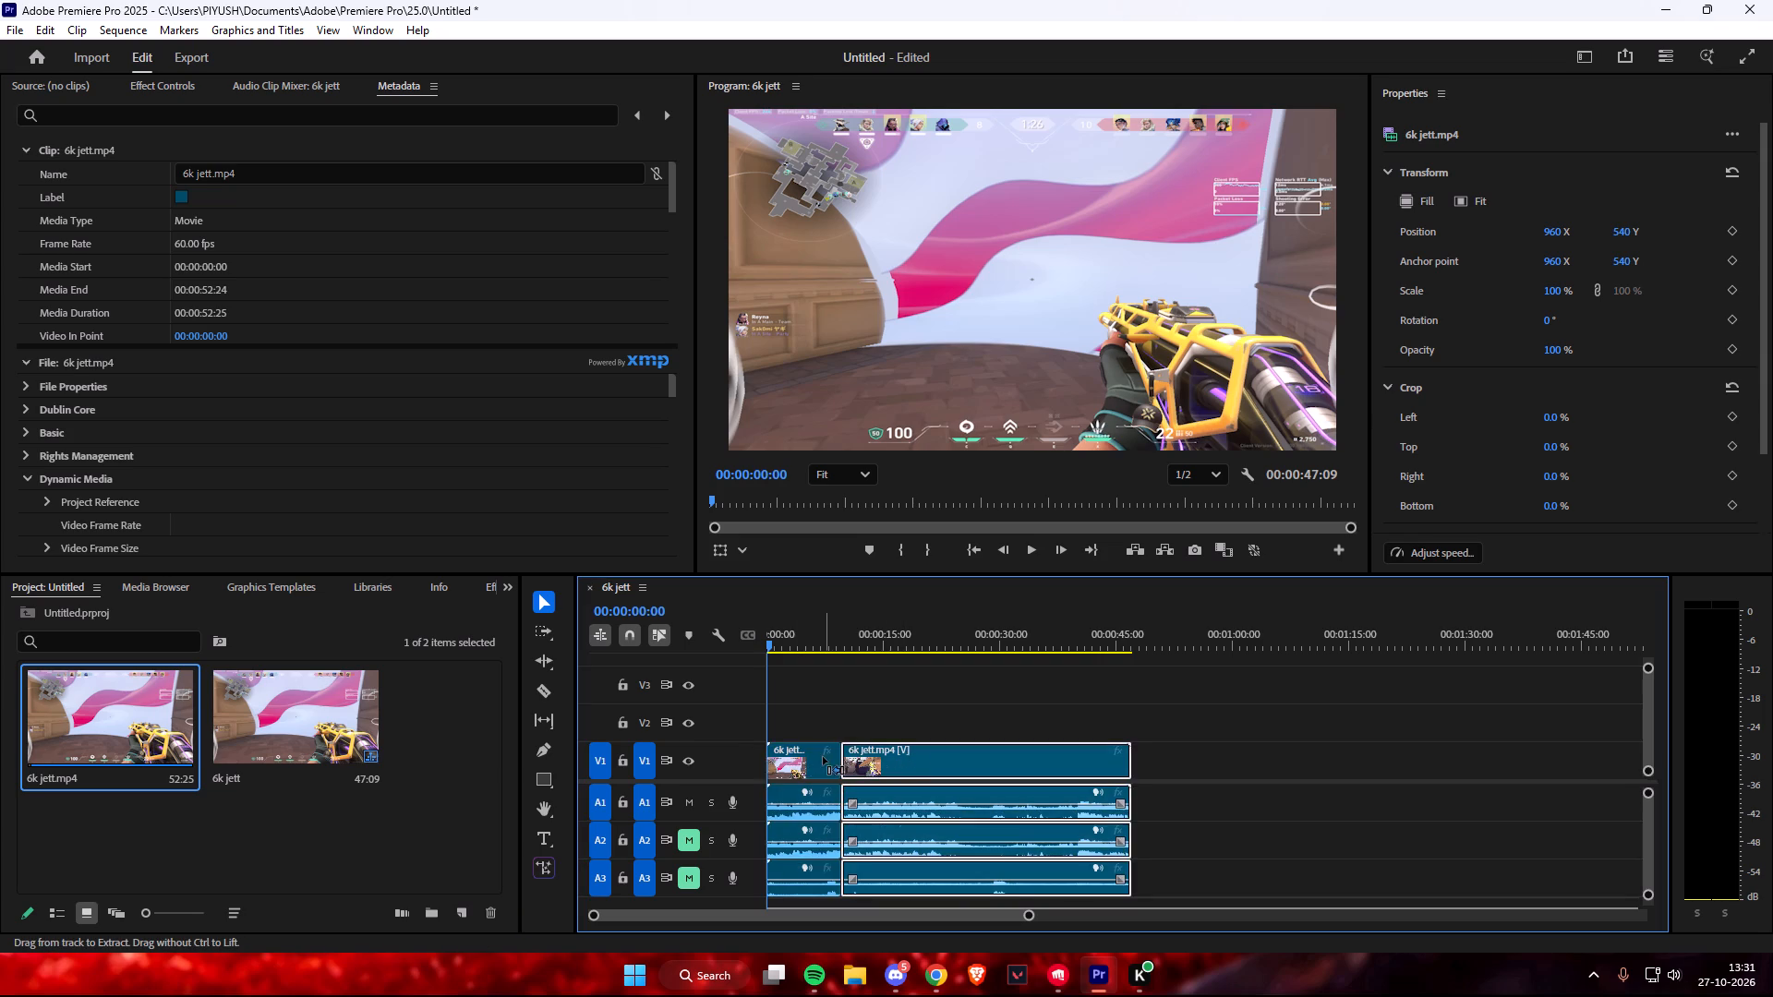
ctrl+click(823, 757)
Set the sequence frame size to 1080 horizontal by 1980 vertical and accept deleting its previews.
click(113, 28)
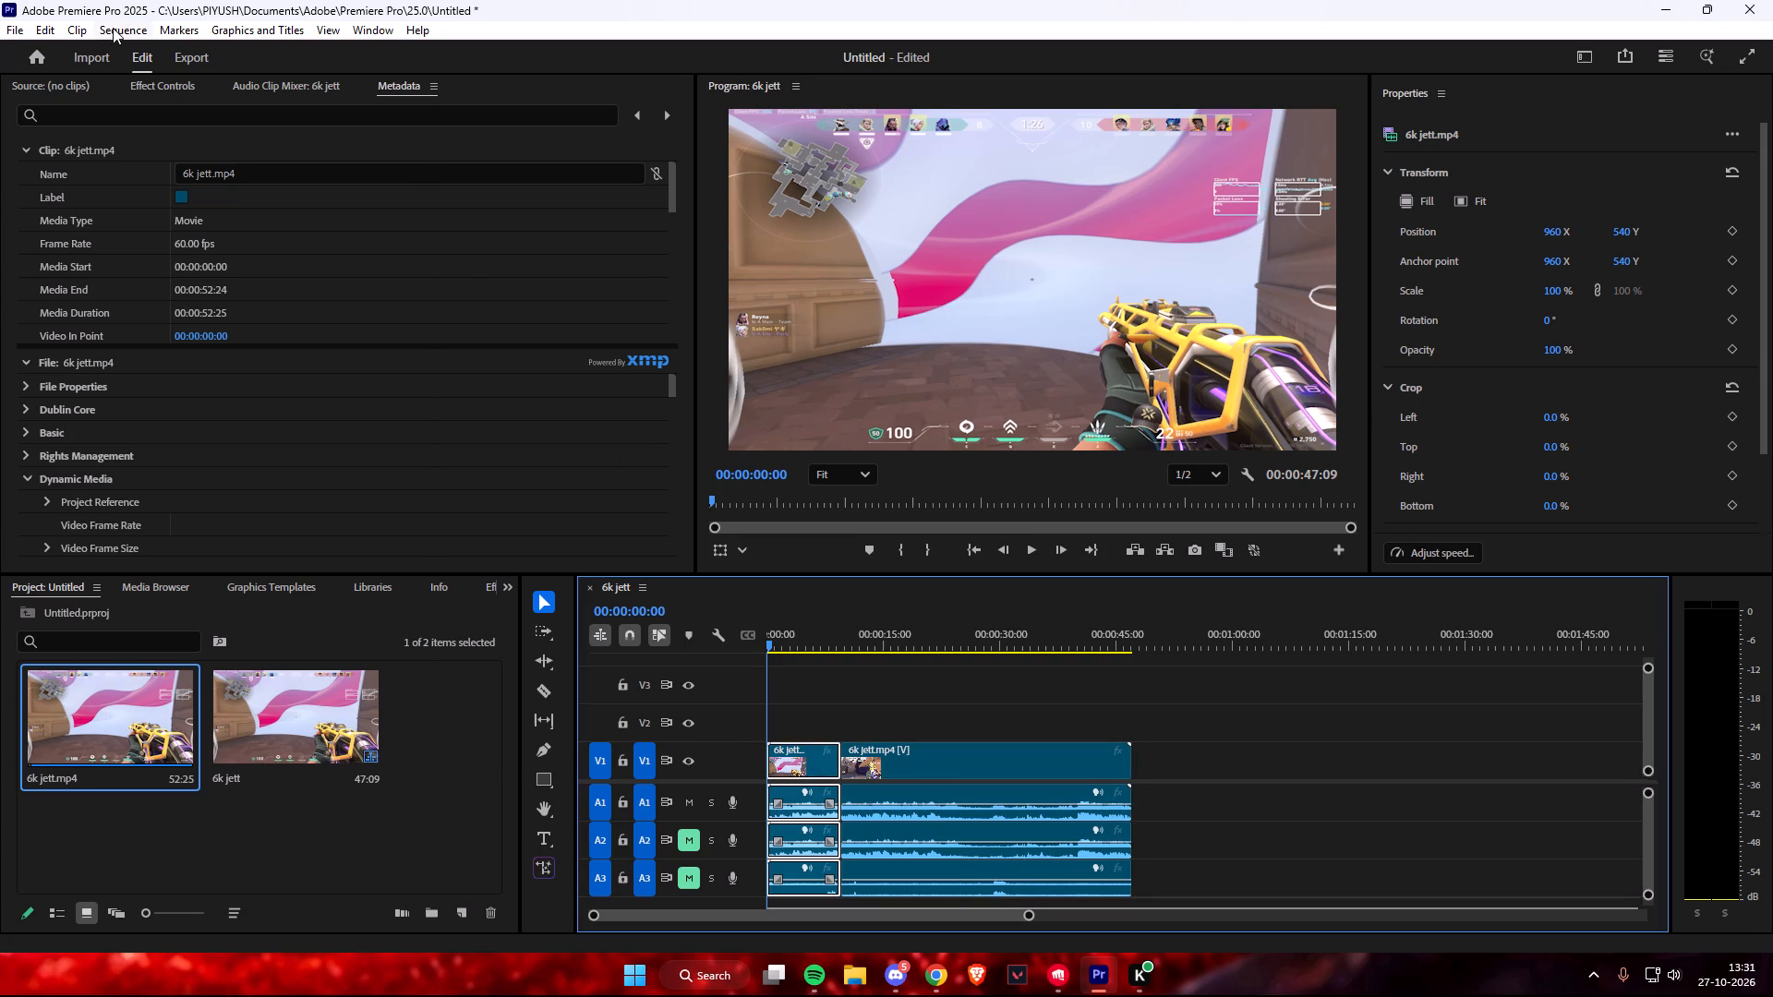
click(157, 54)
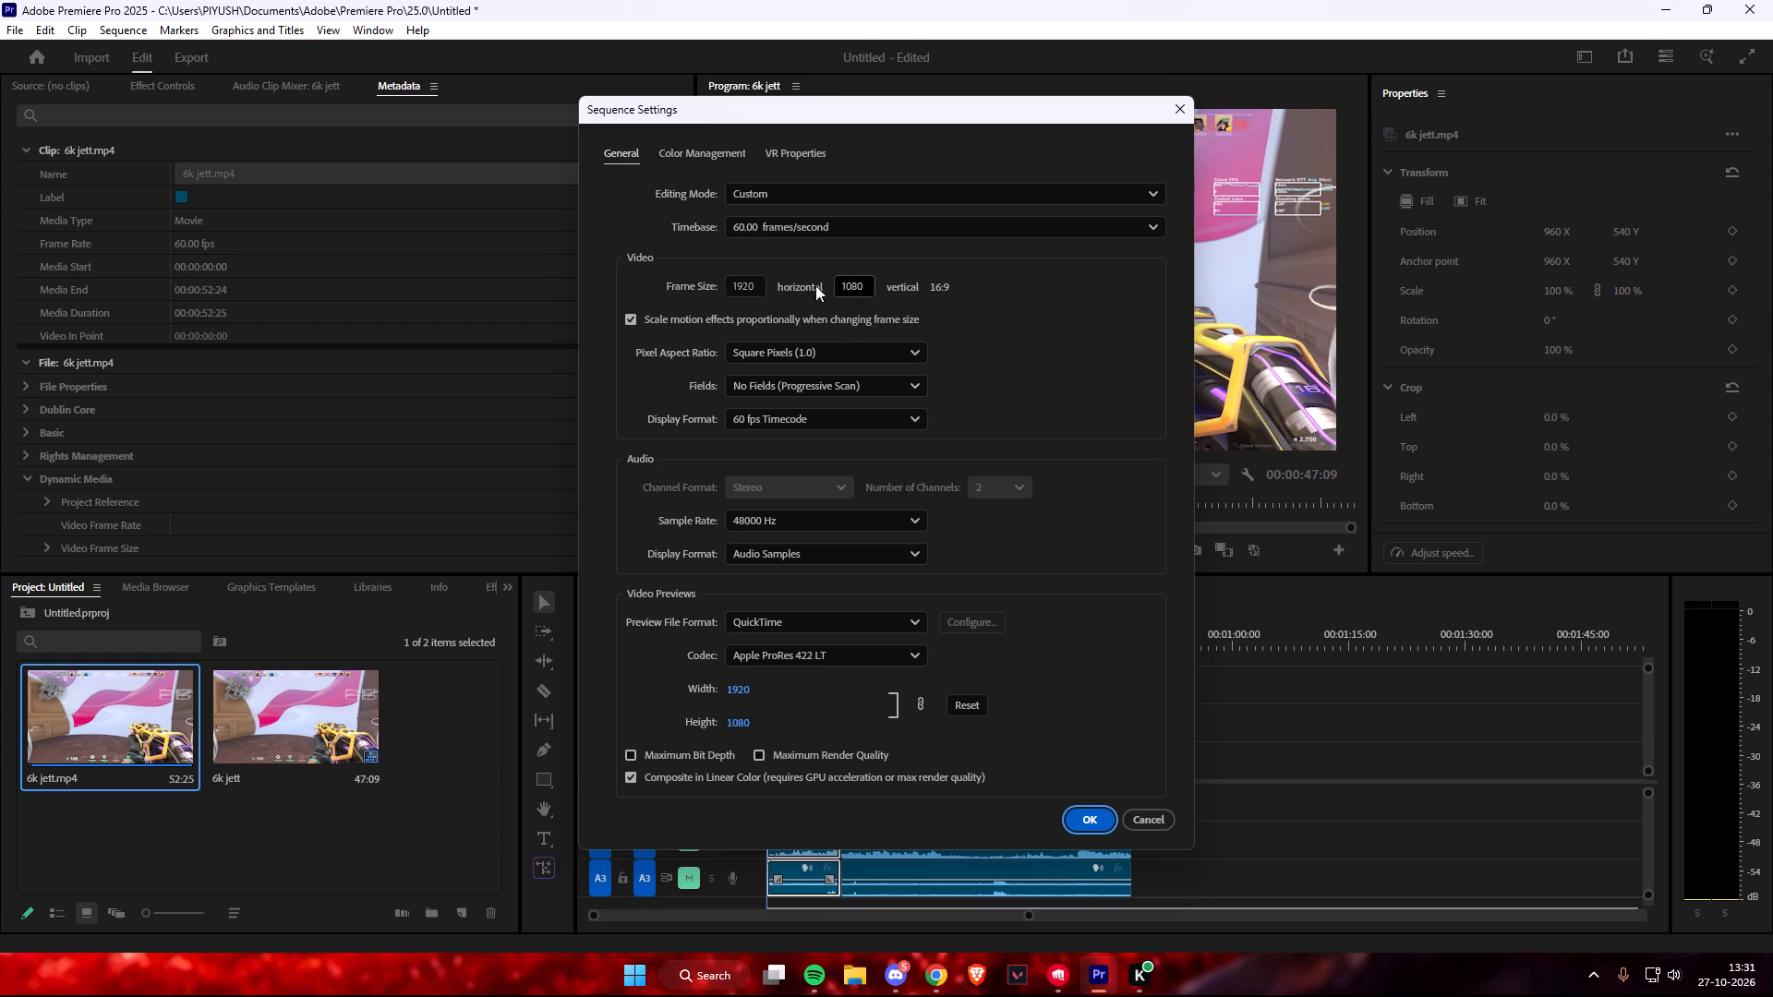
drag(862, 283, 829, 285)
key(ctrl+c)
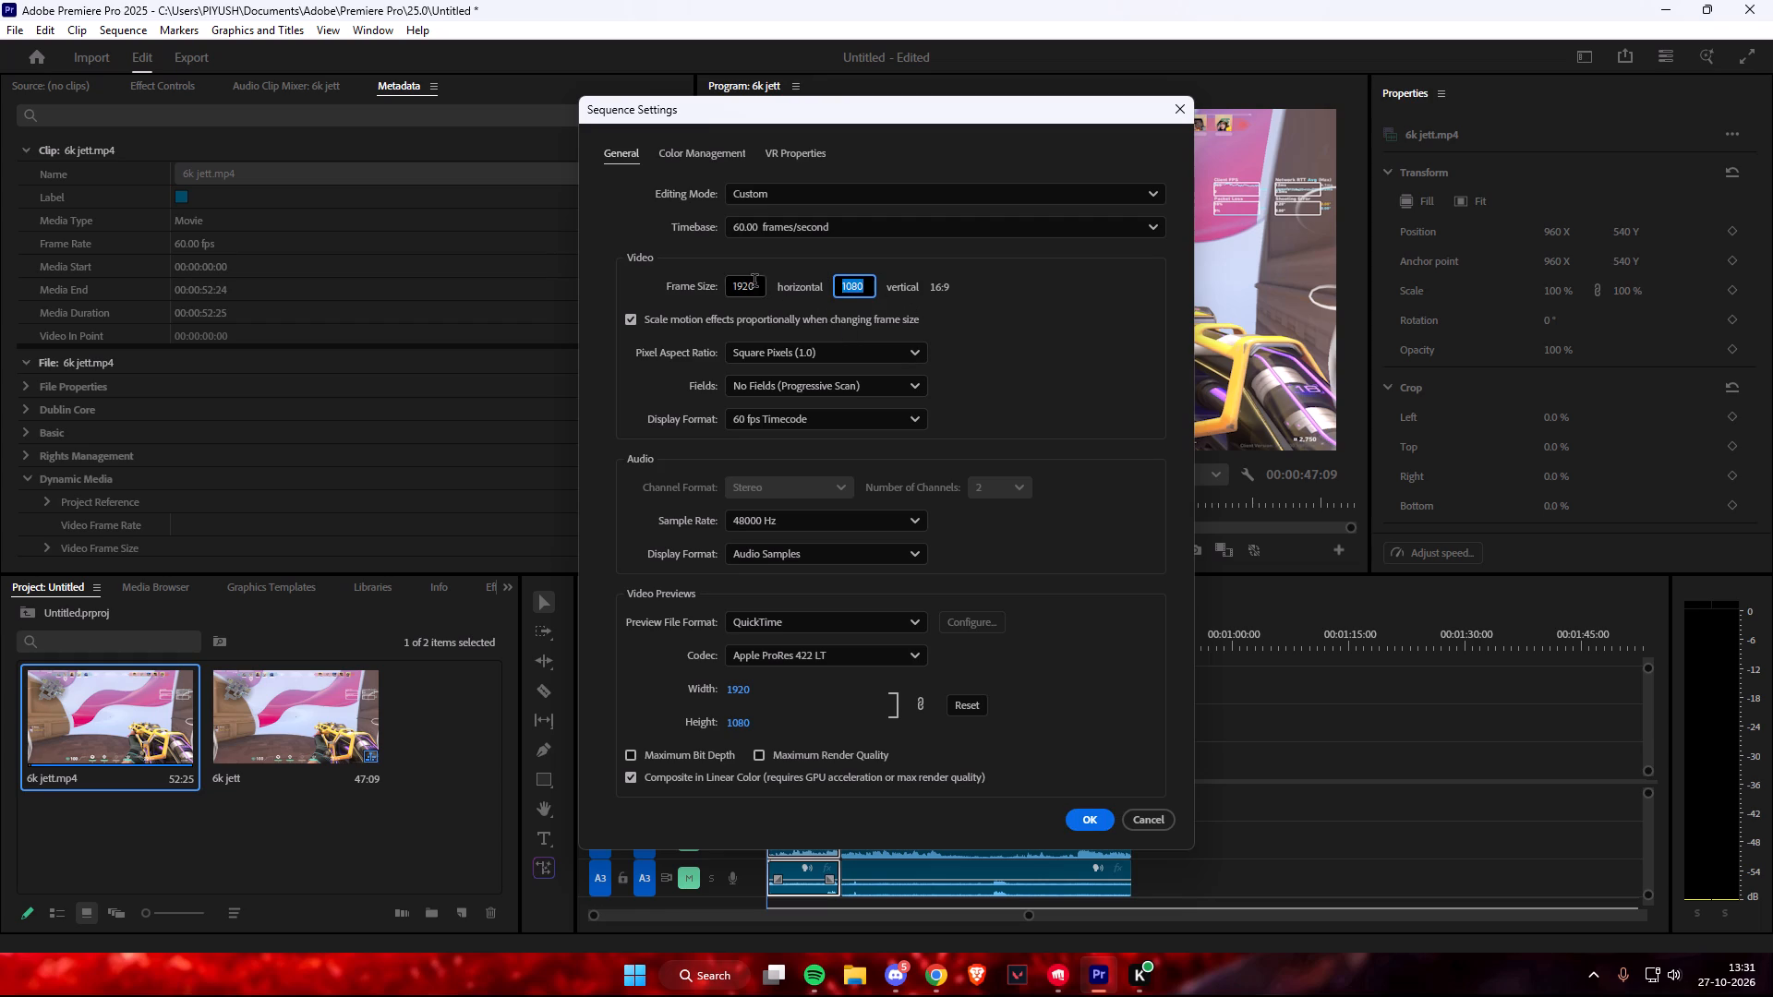
drag(754, 282, 713, 287)
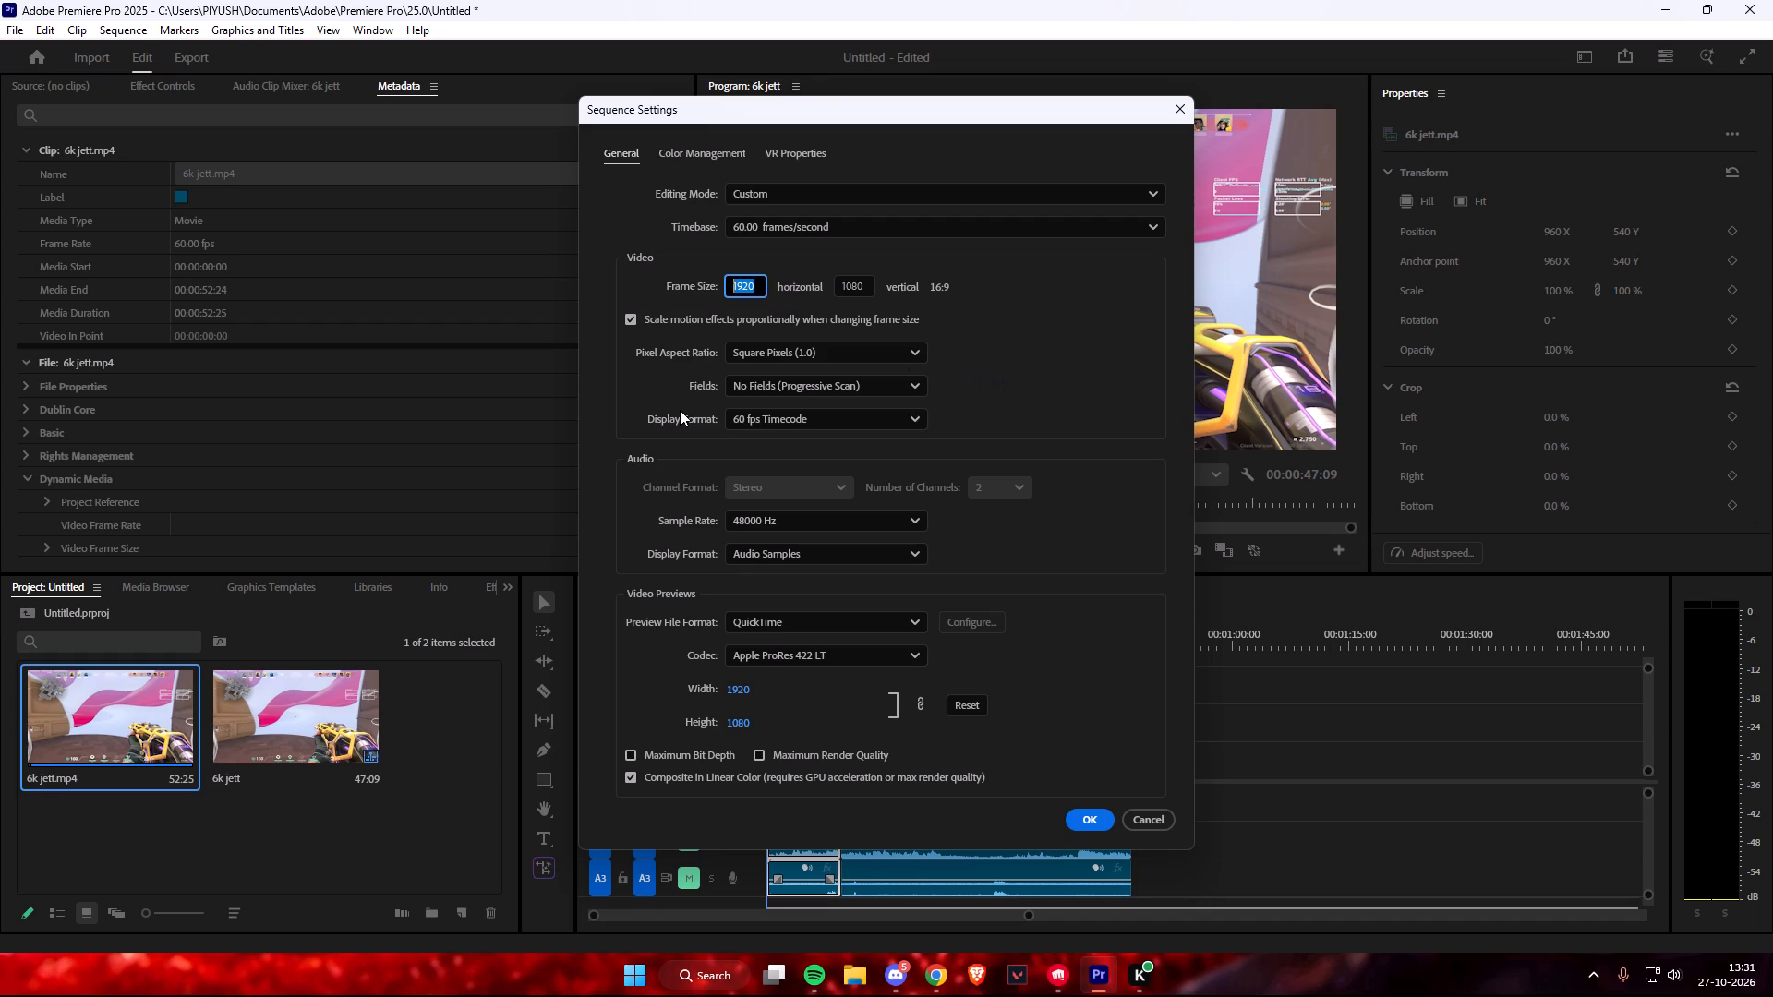
key(ctrl+v)
drag(865, 287, 804, 286)
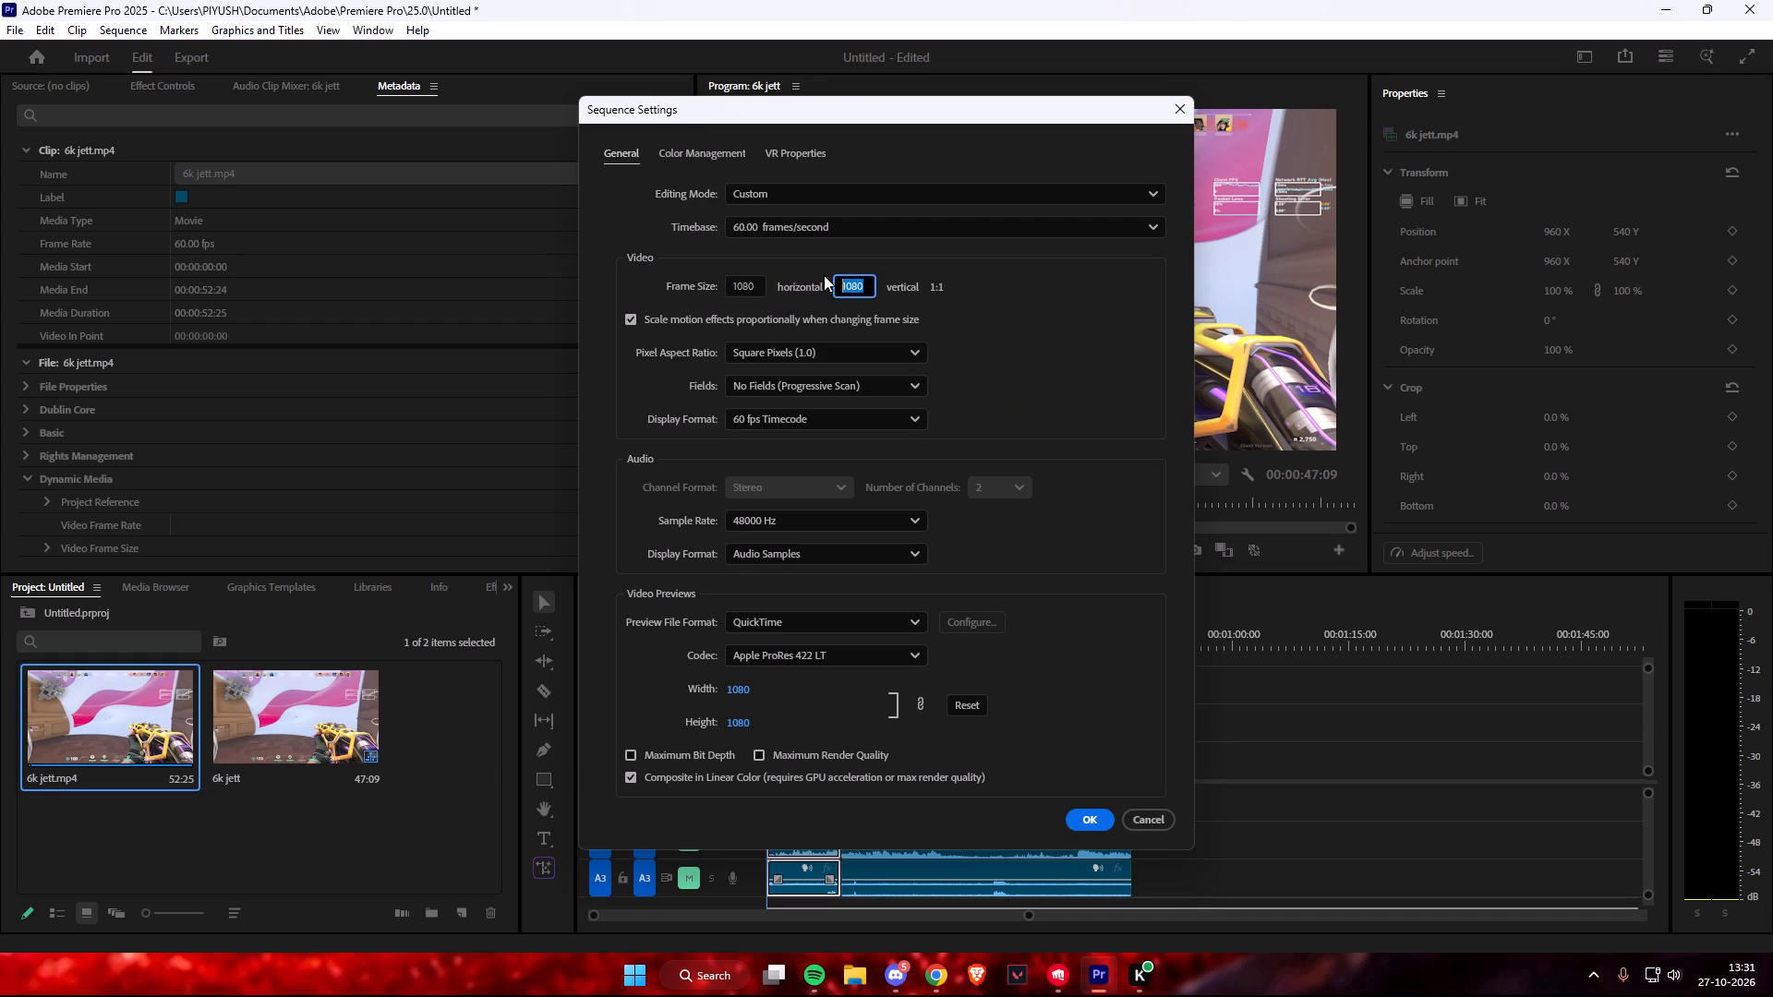
text(19)
text(80)
key(Return)
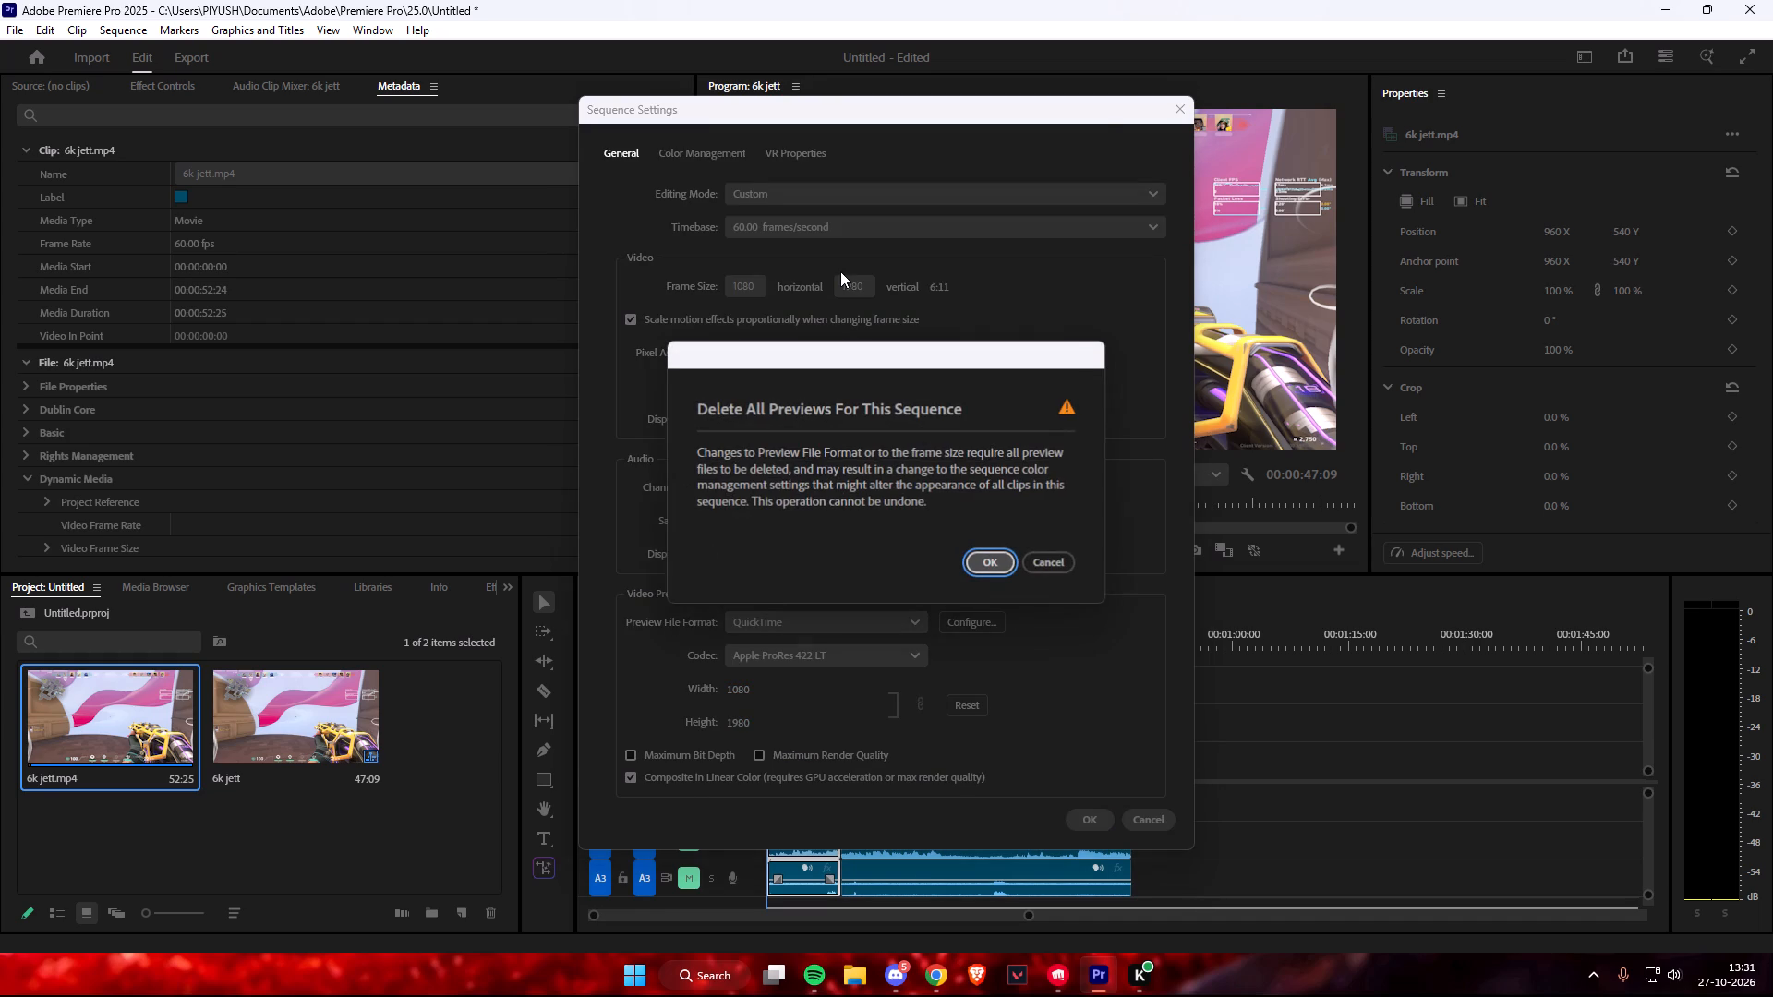
click(987, 565)
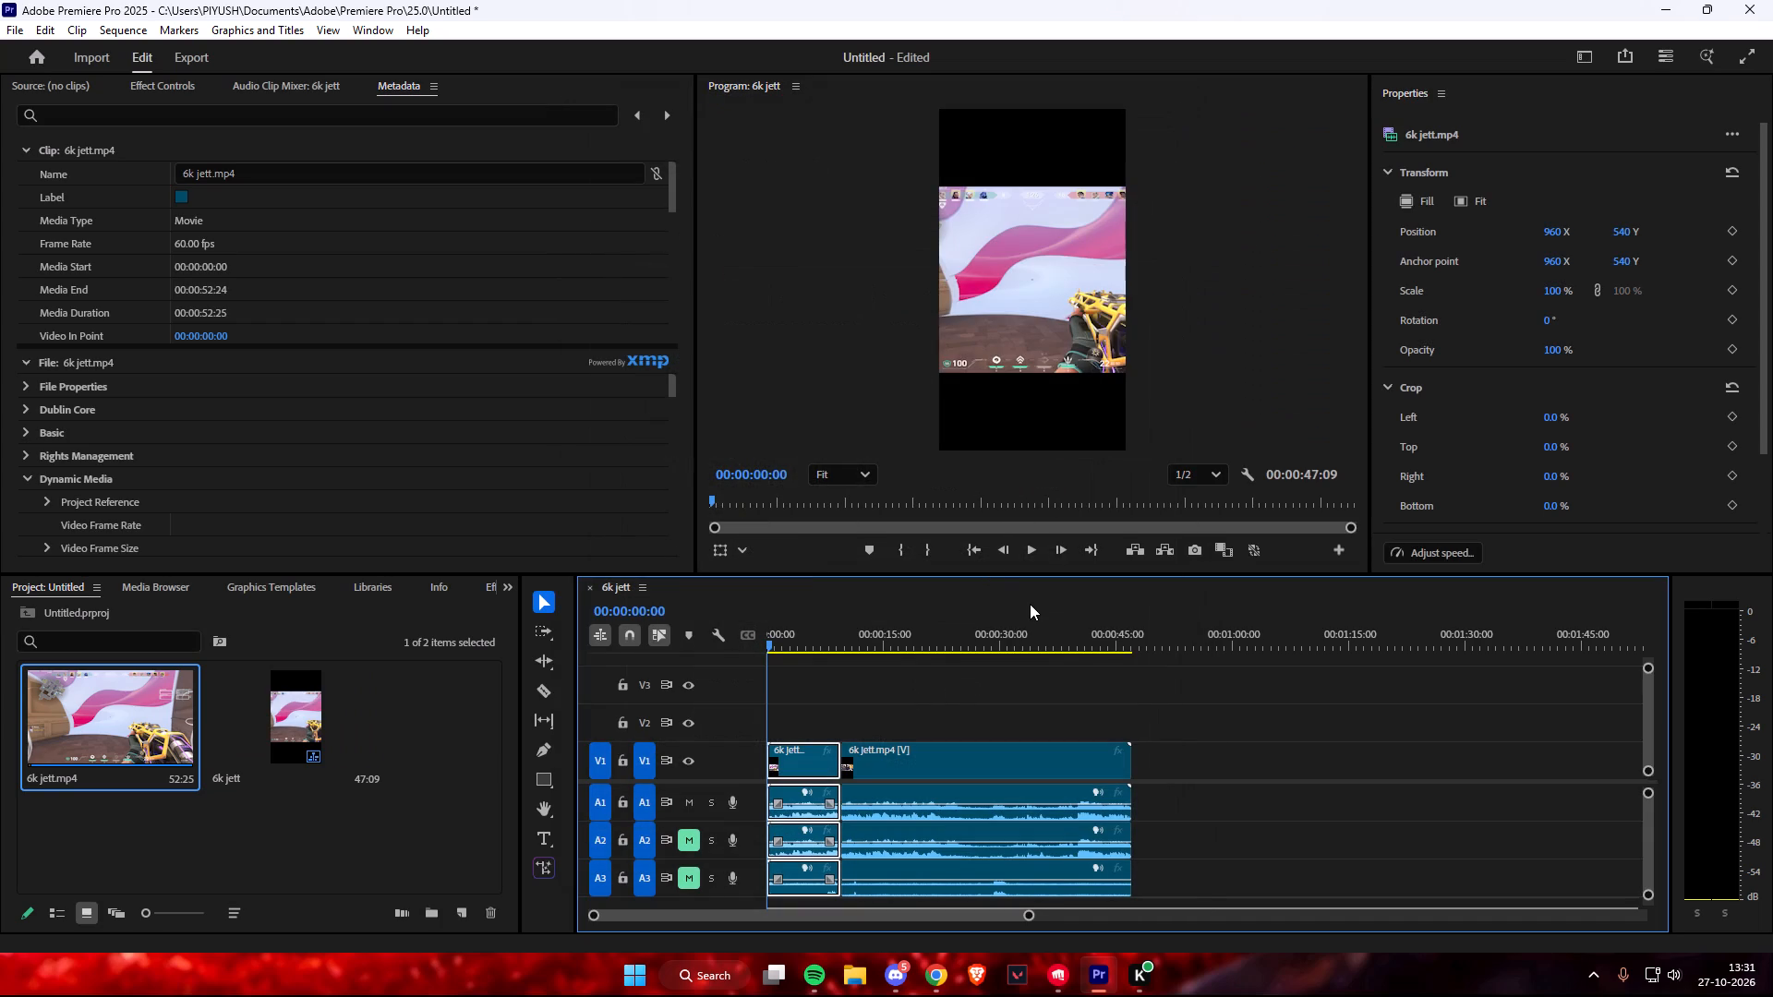
Compare the Fit and Fill framing options on the first segment during playback, ending with Fill.
key(space)
key(space)
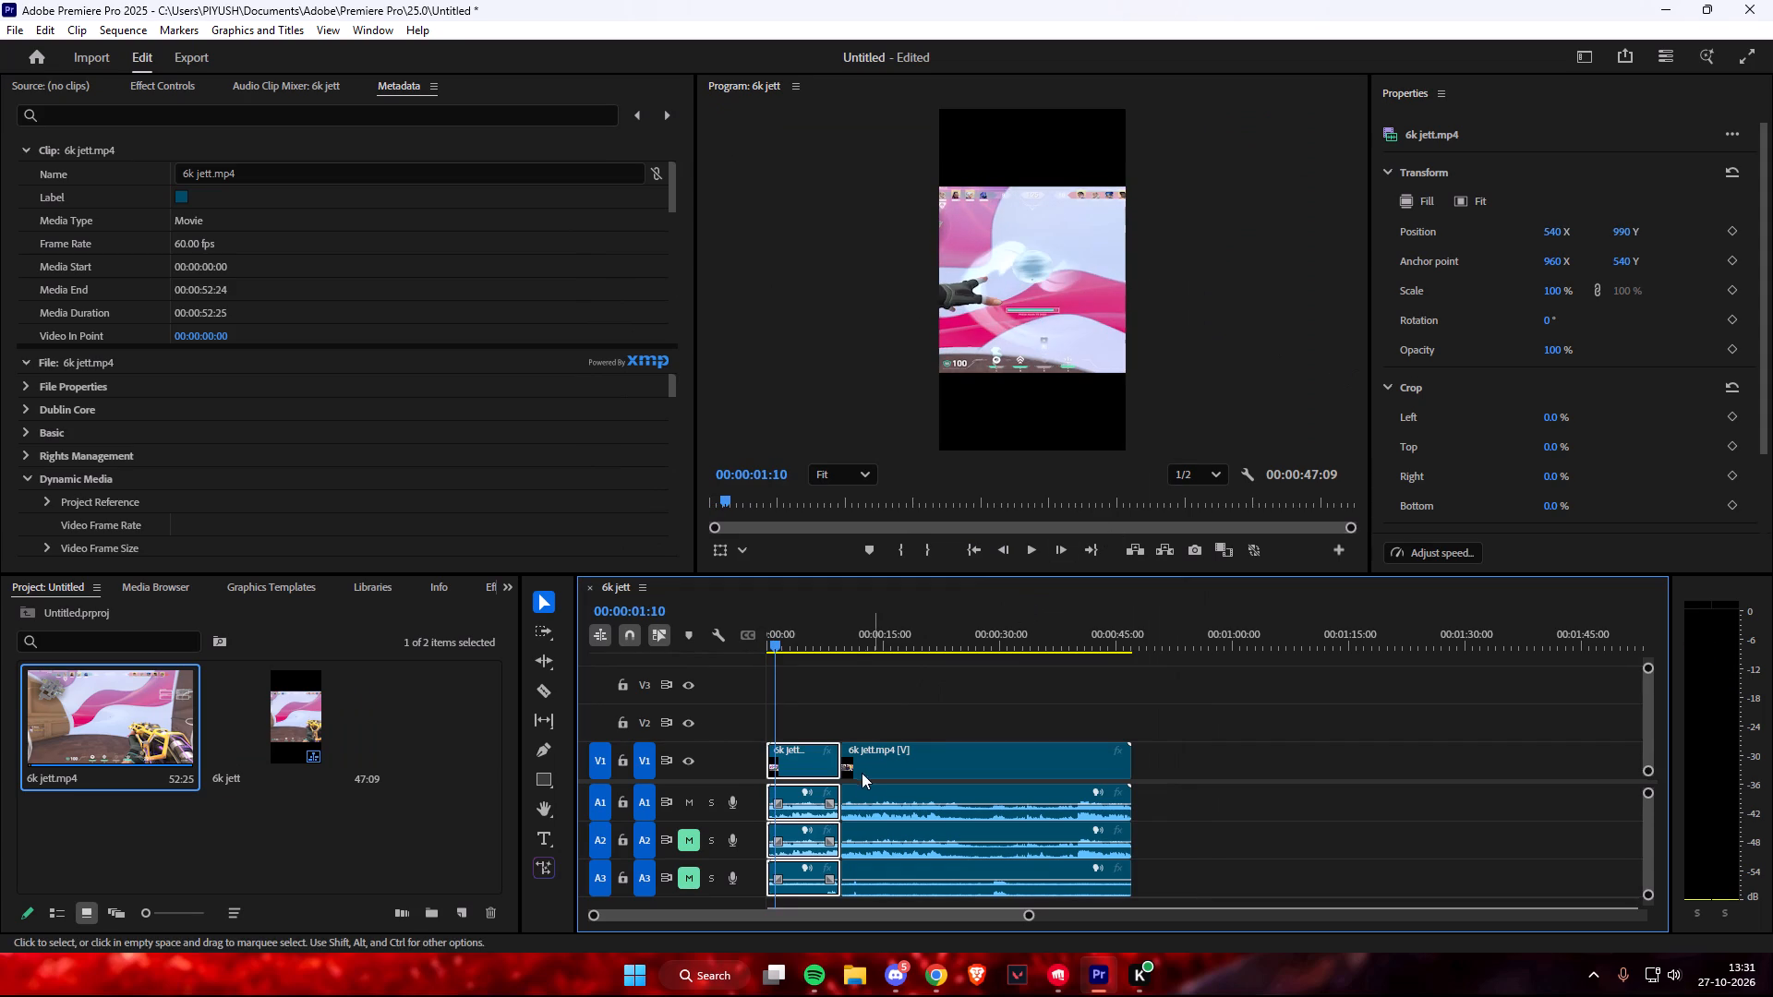
click(1414, 202)
click(1454, 203)
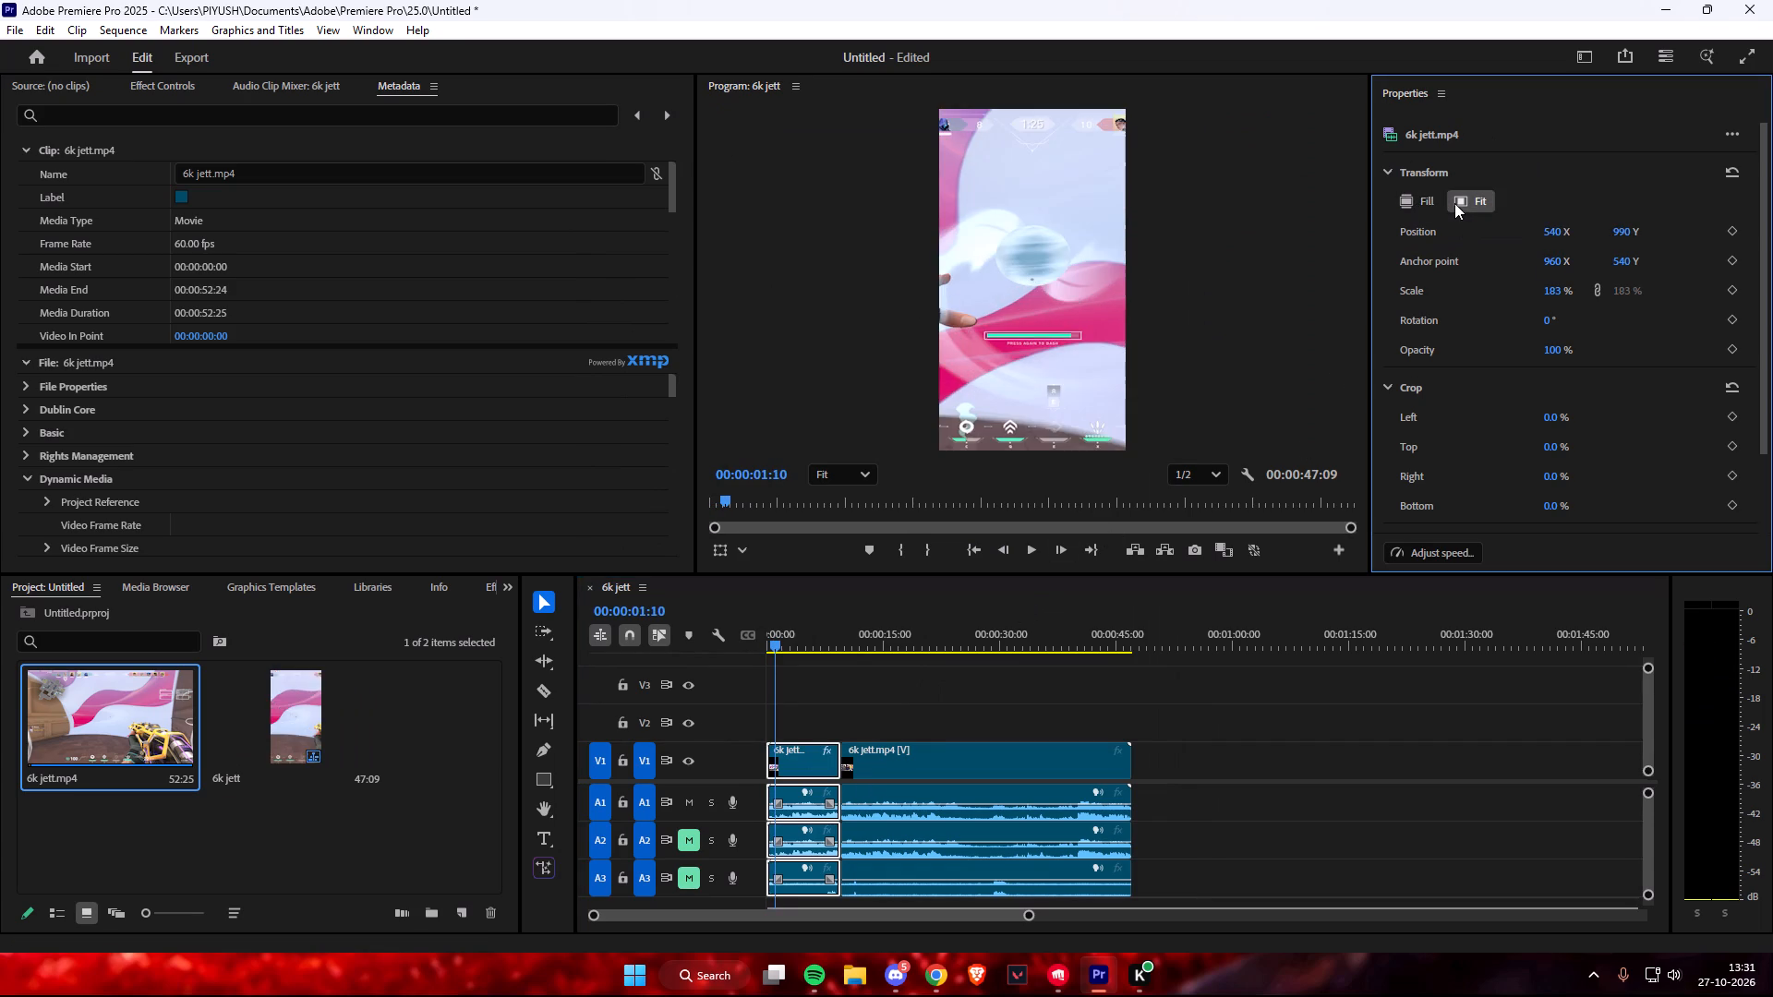
key(space)
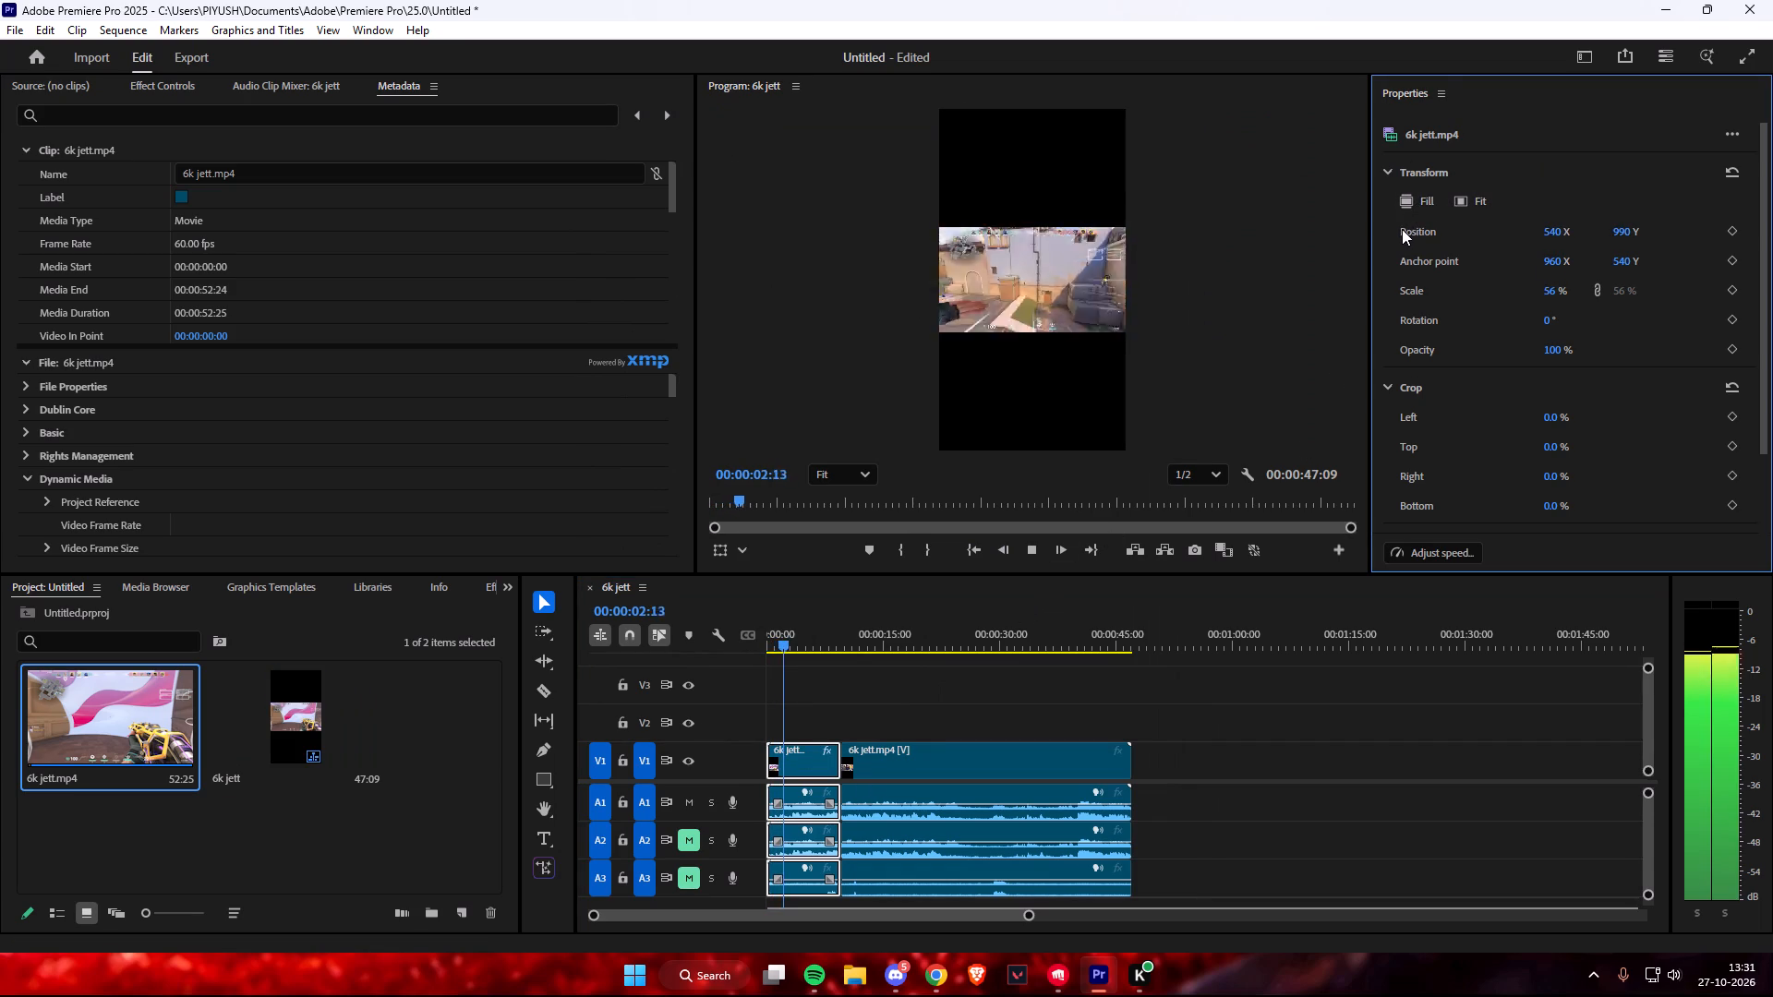
click(1451, 196)
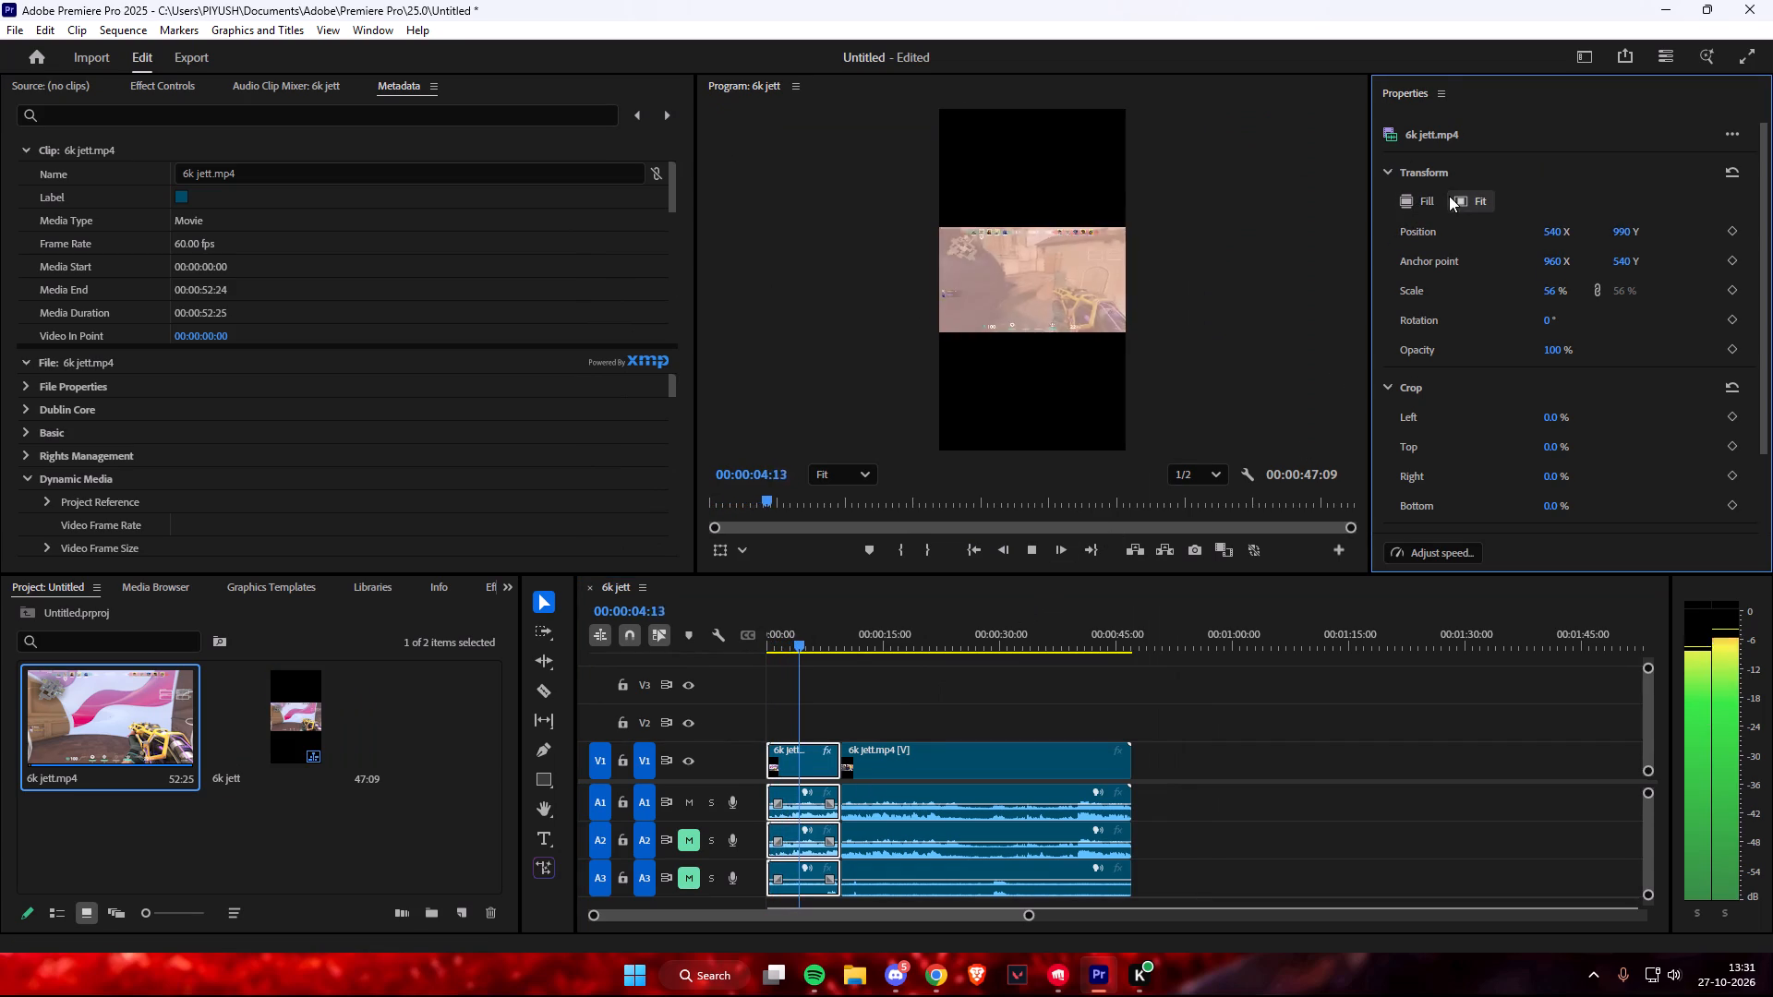
click(1422, 198)
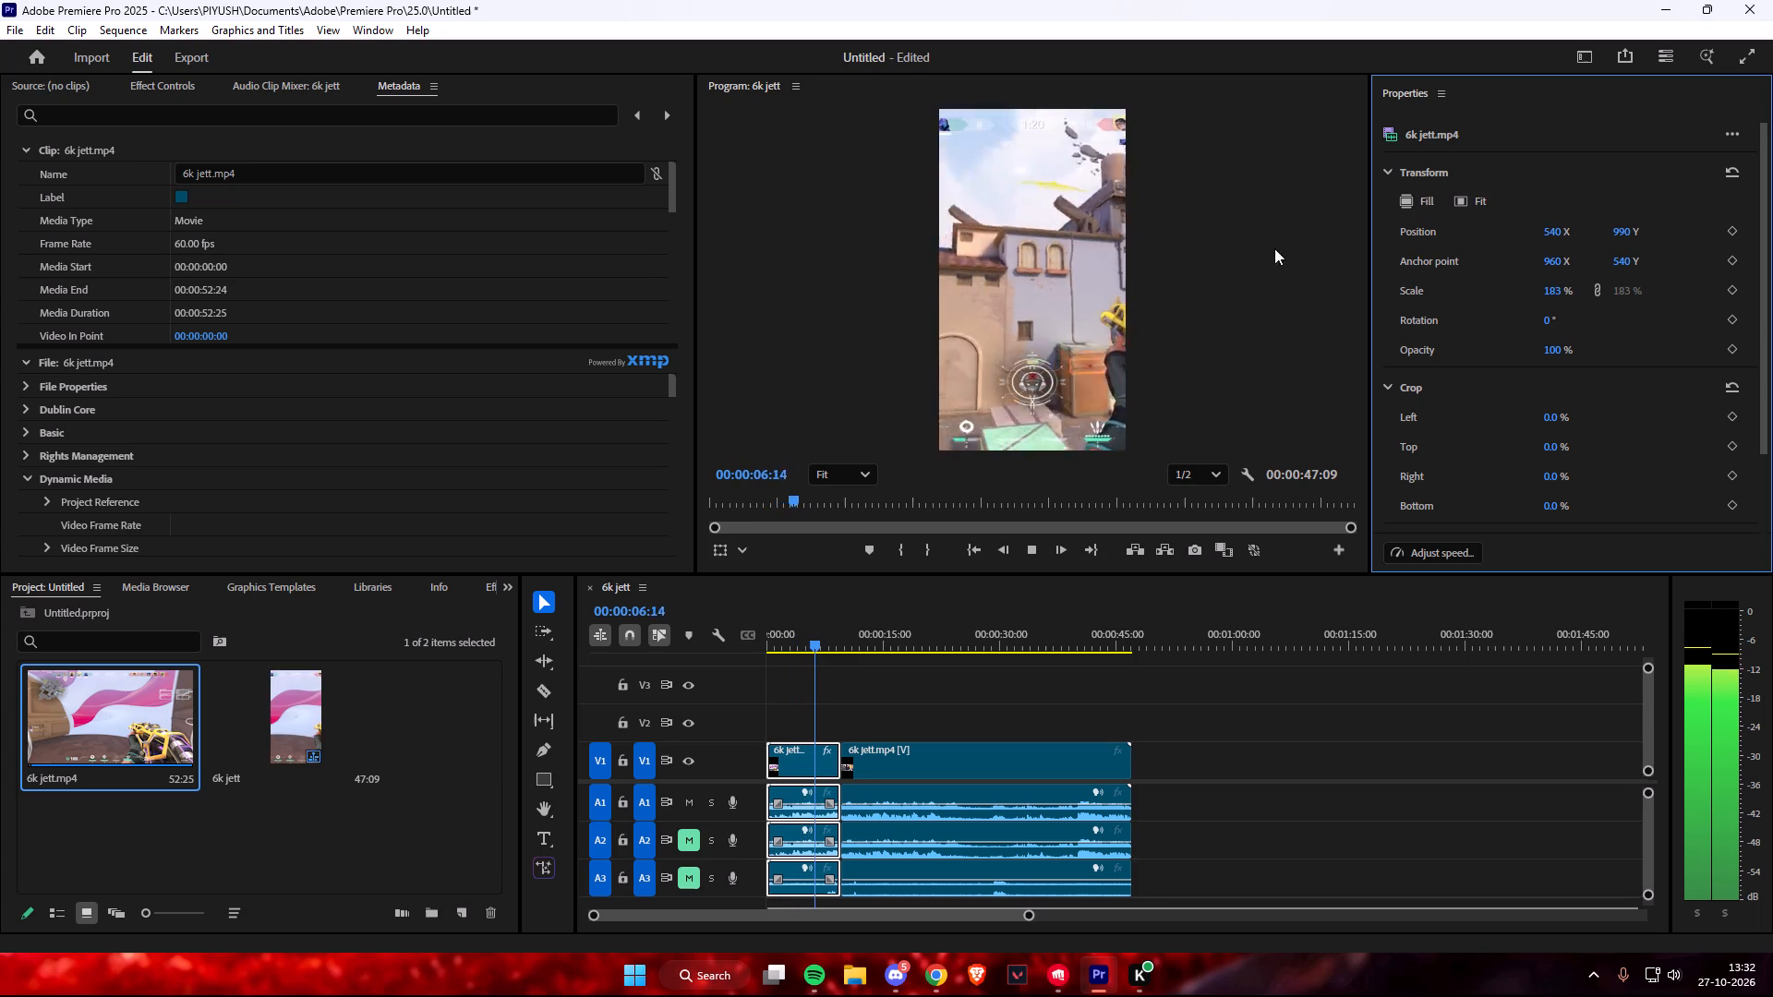
Reframe the first segment horizontally by setting its Position X to 408, and play across the cut.
drag(1039, 340, 989, 348)
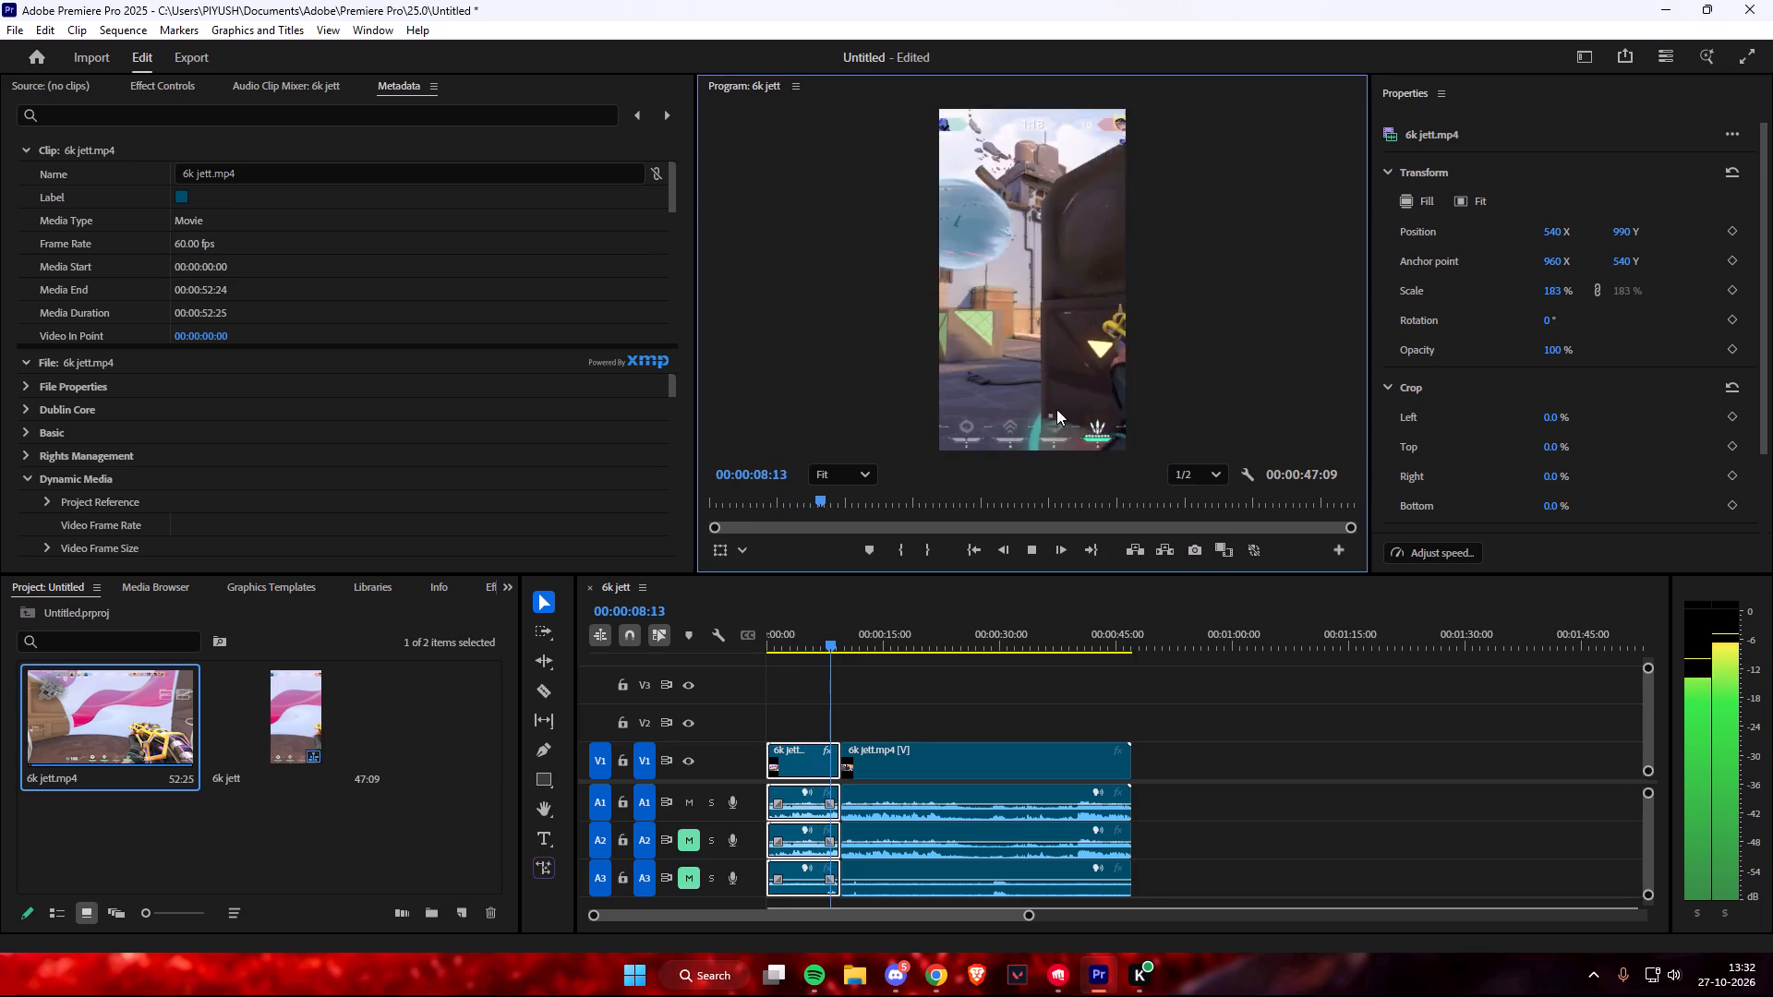
key(space)
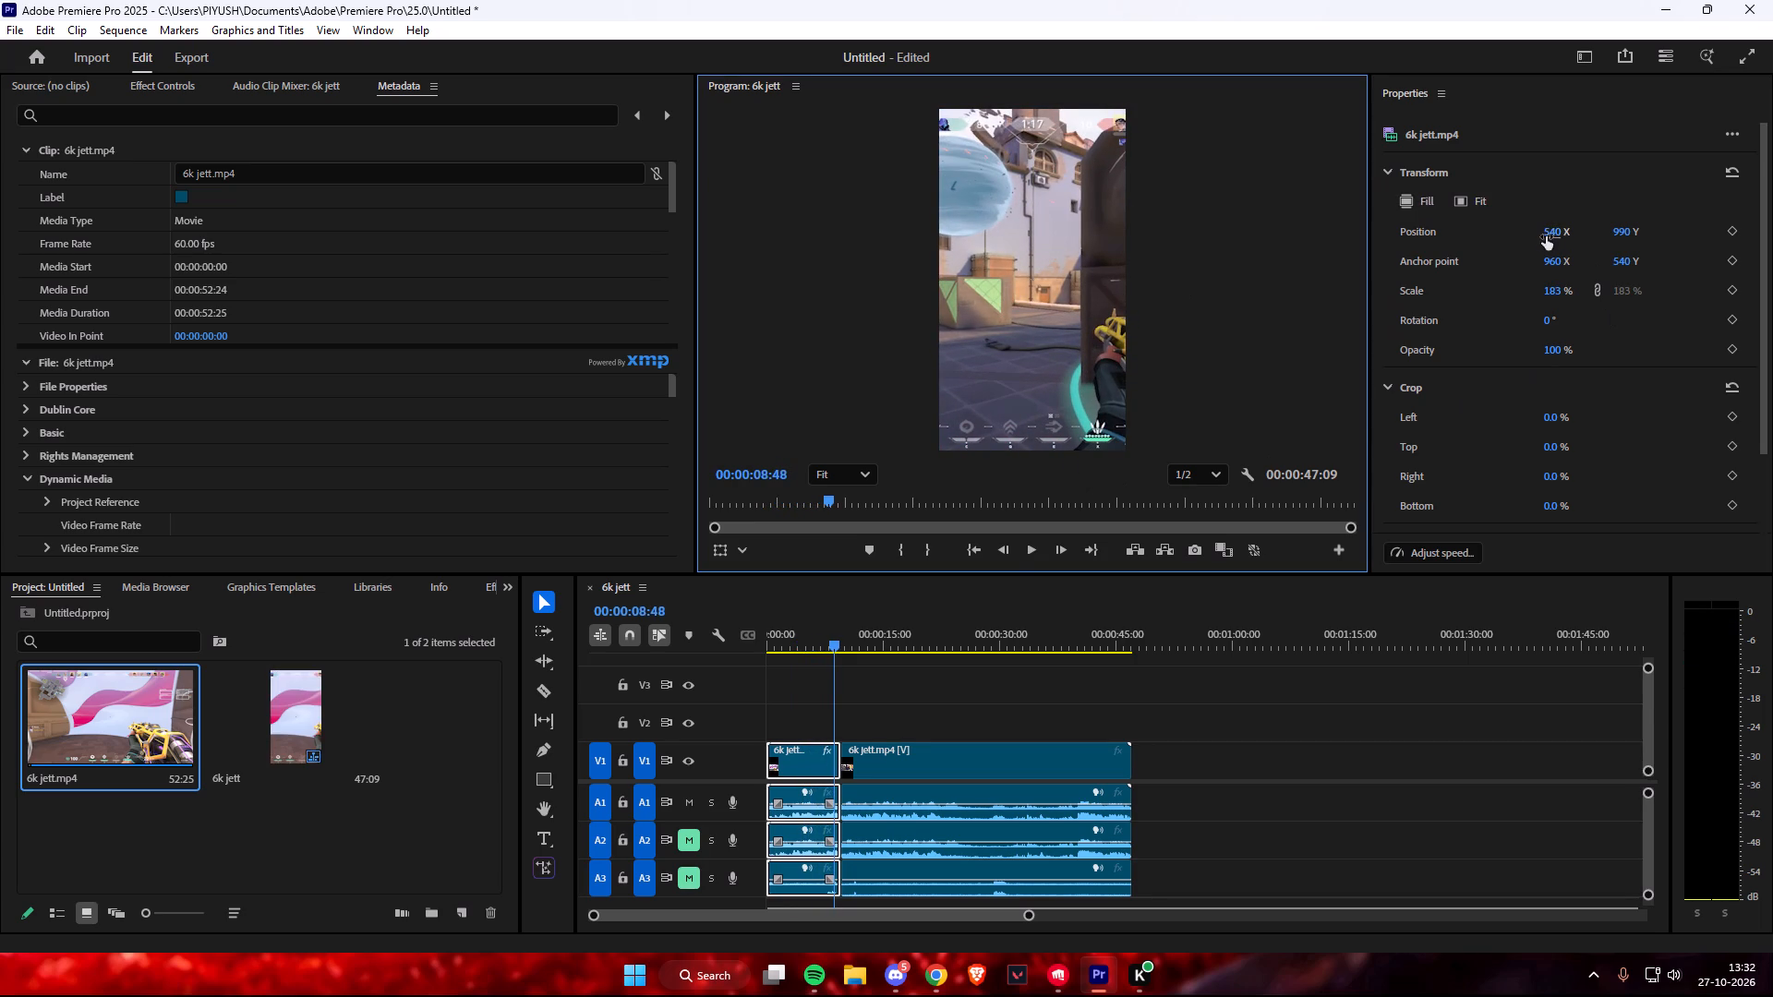
drag(1562, 234, 1339, 237)
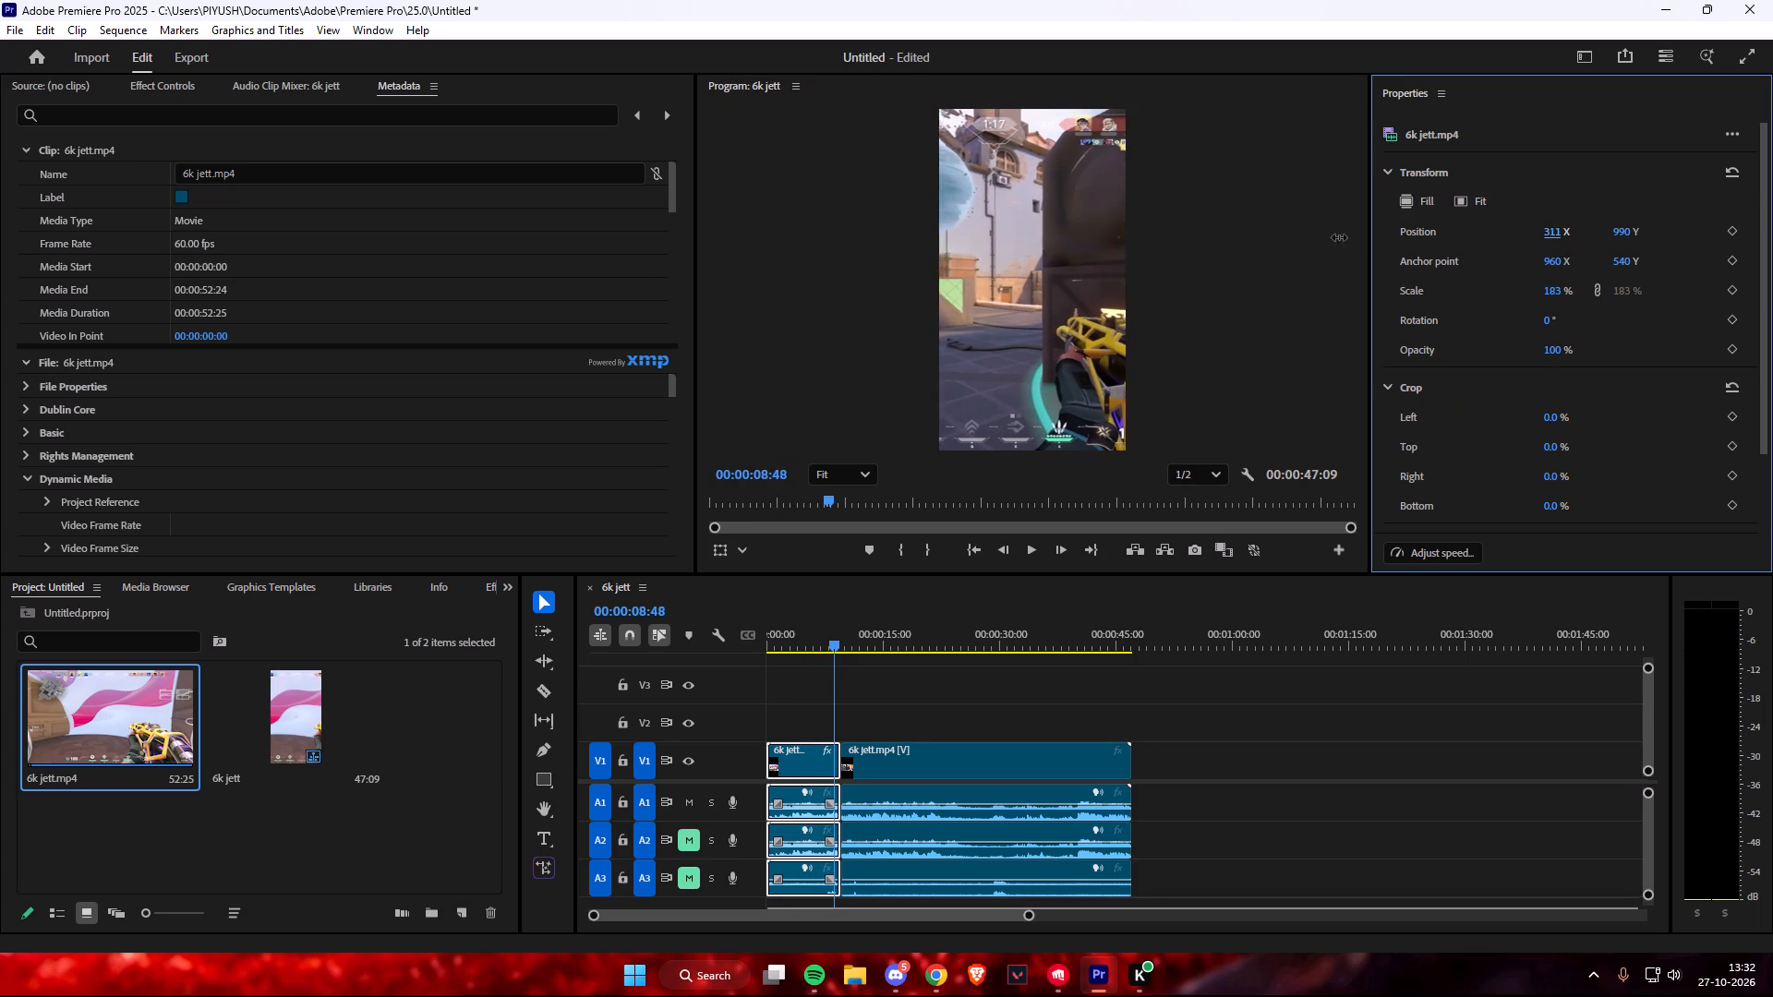
drag(1339, 237, 1653, 292)
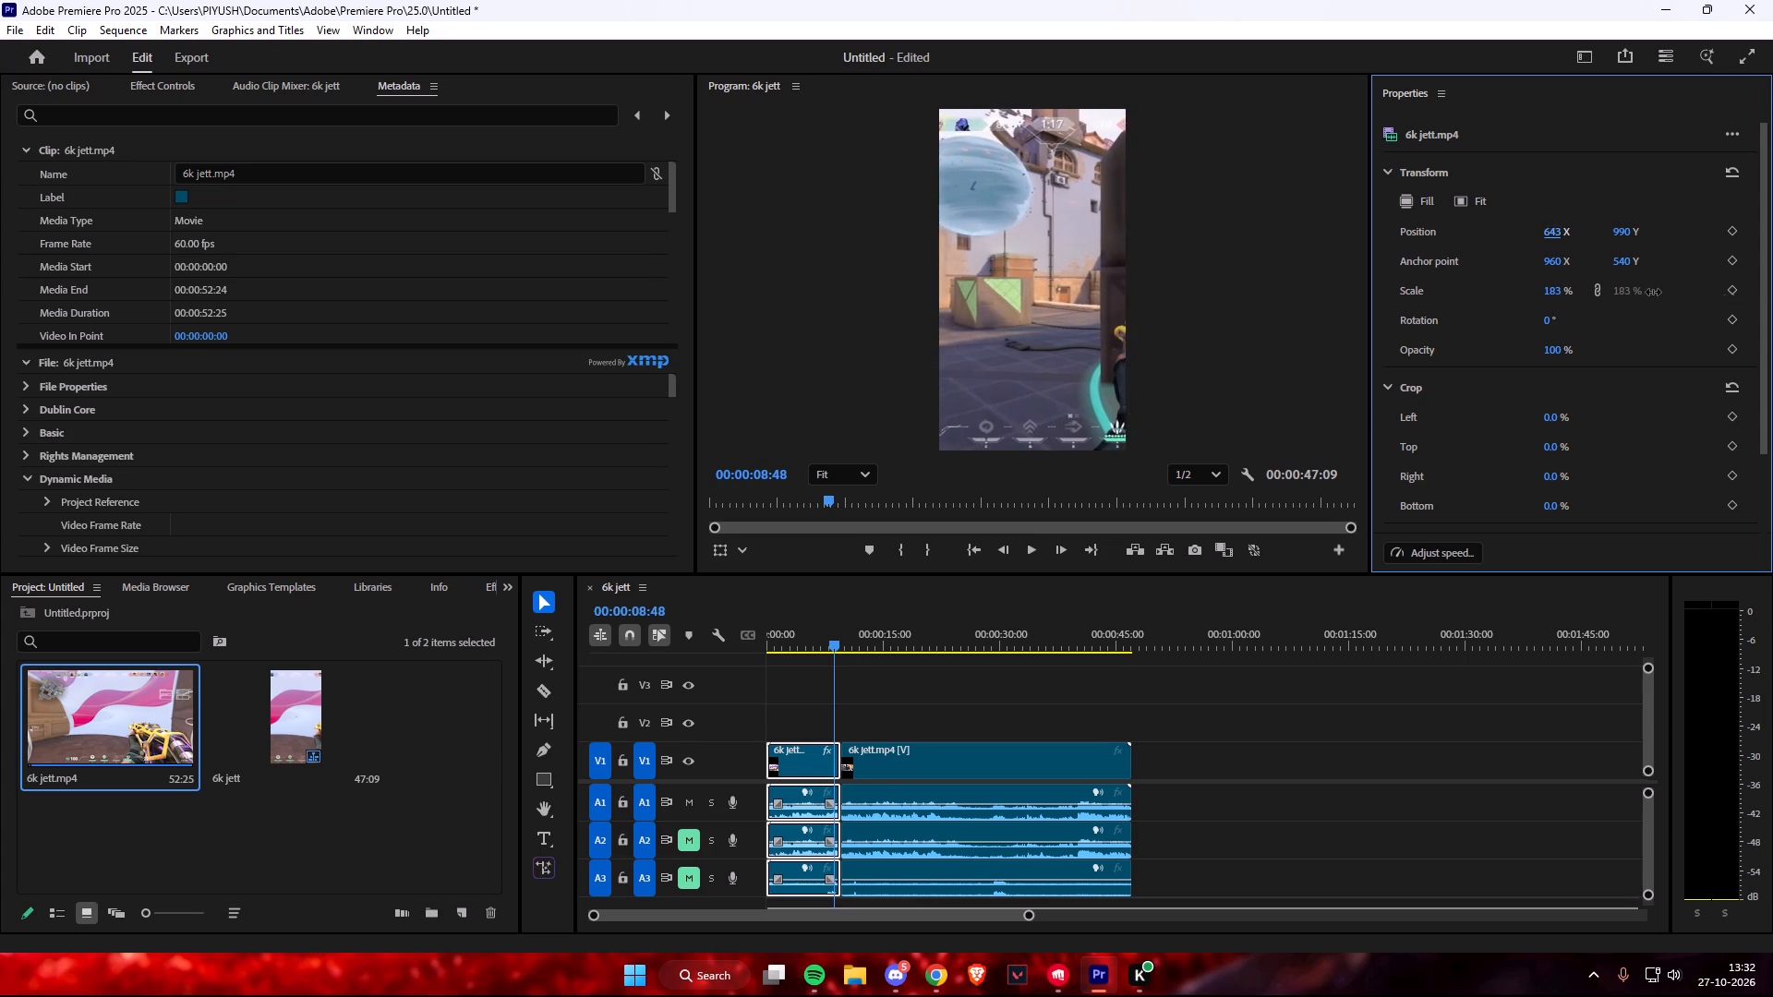
drag(1653, 292, 1476, 272)
key(space)
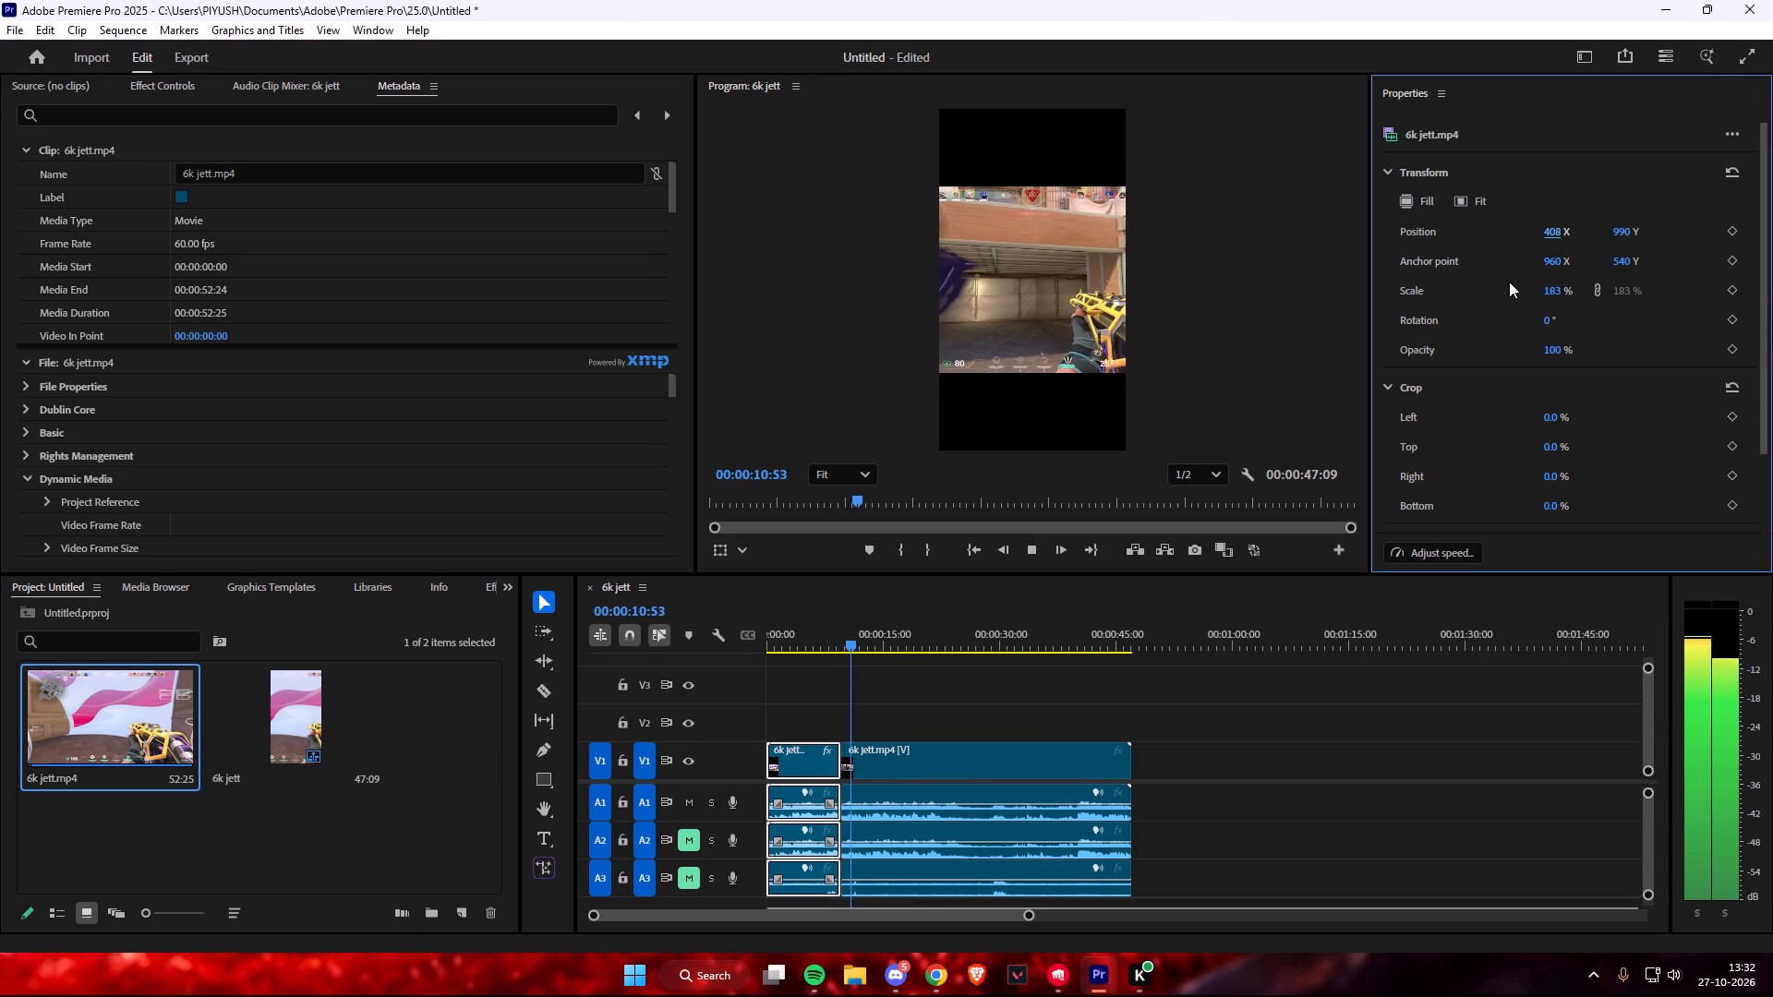
key(space)
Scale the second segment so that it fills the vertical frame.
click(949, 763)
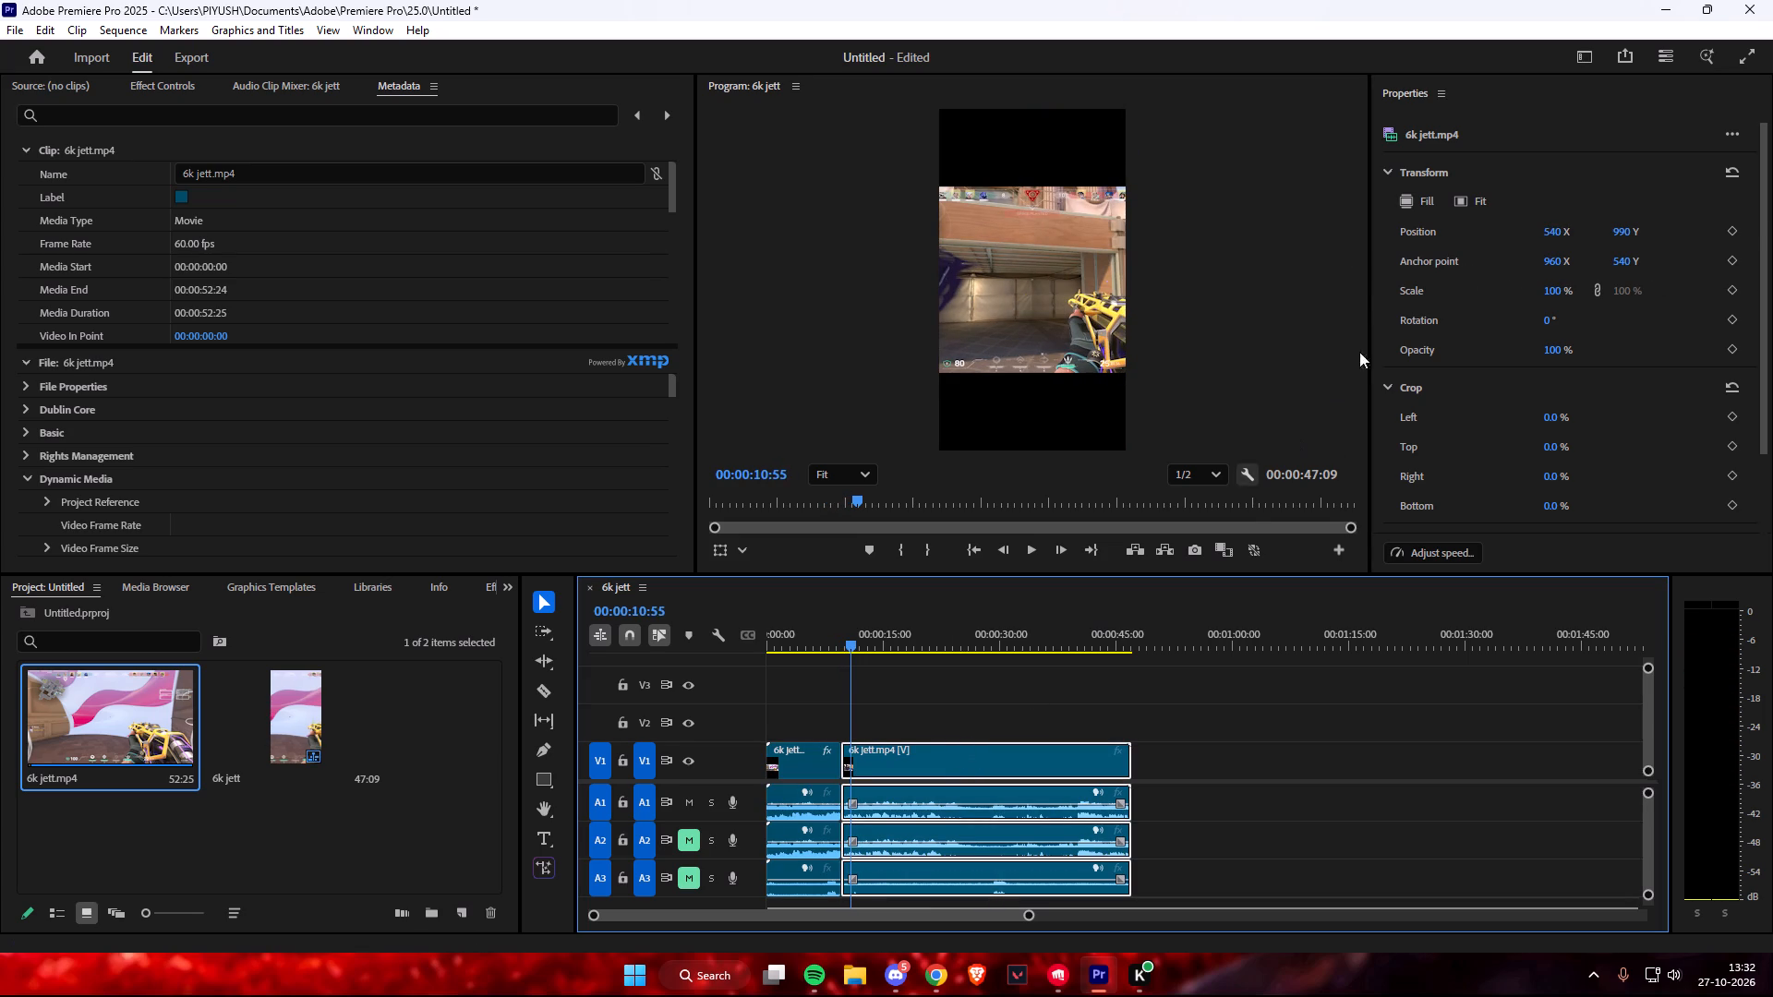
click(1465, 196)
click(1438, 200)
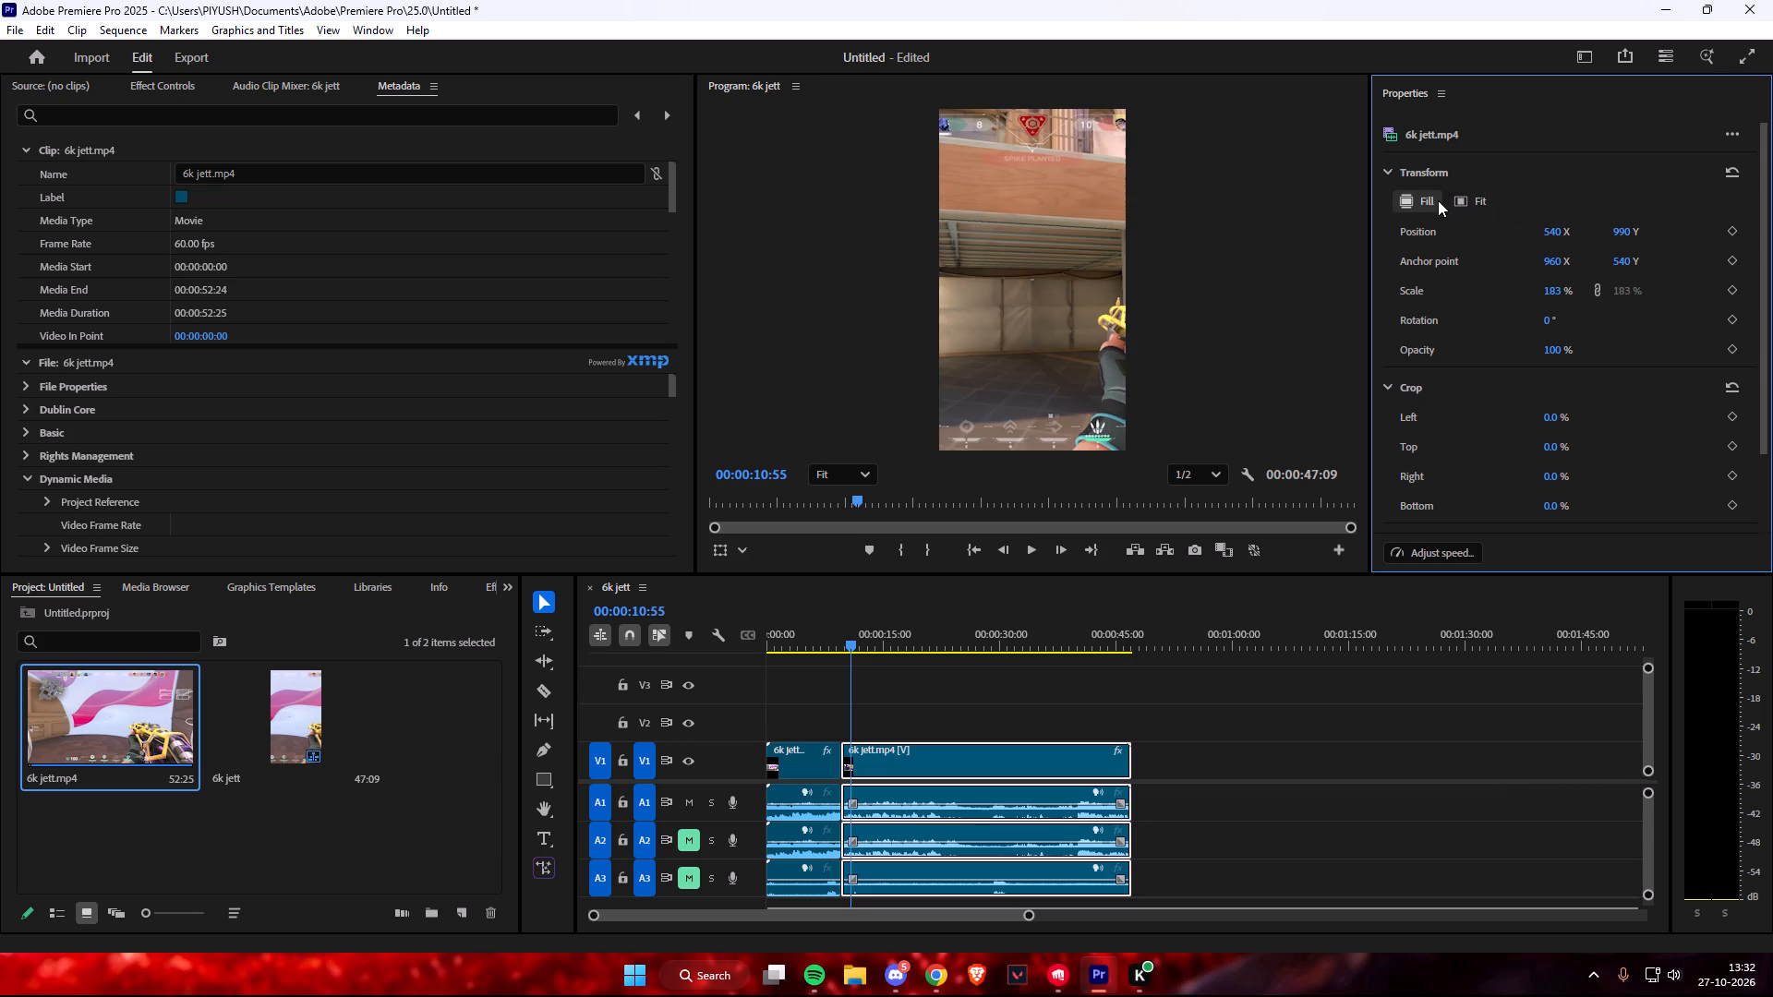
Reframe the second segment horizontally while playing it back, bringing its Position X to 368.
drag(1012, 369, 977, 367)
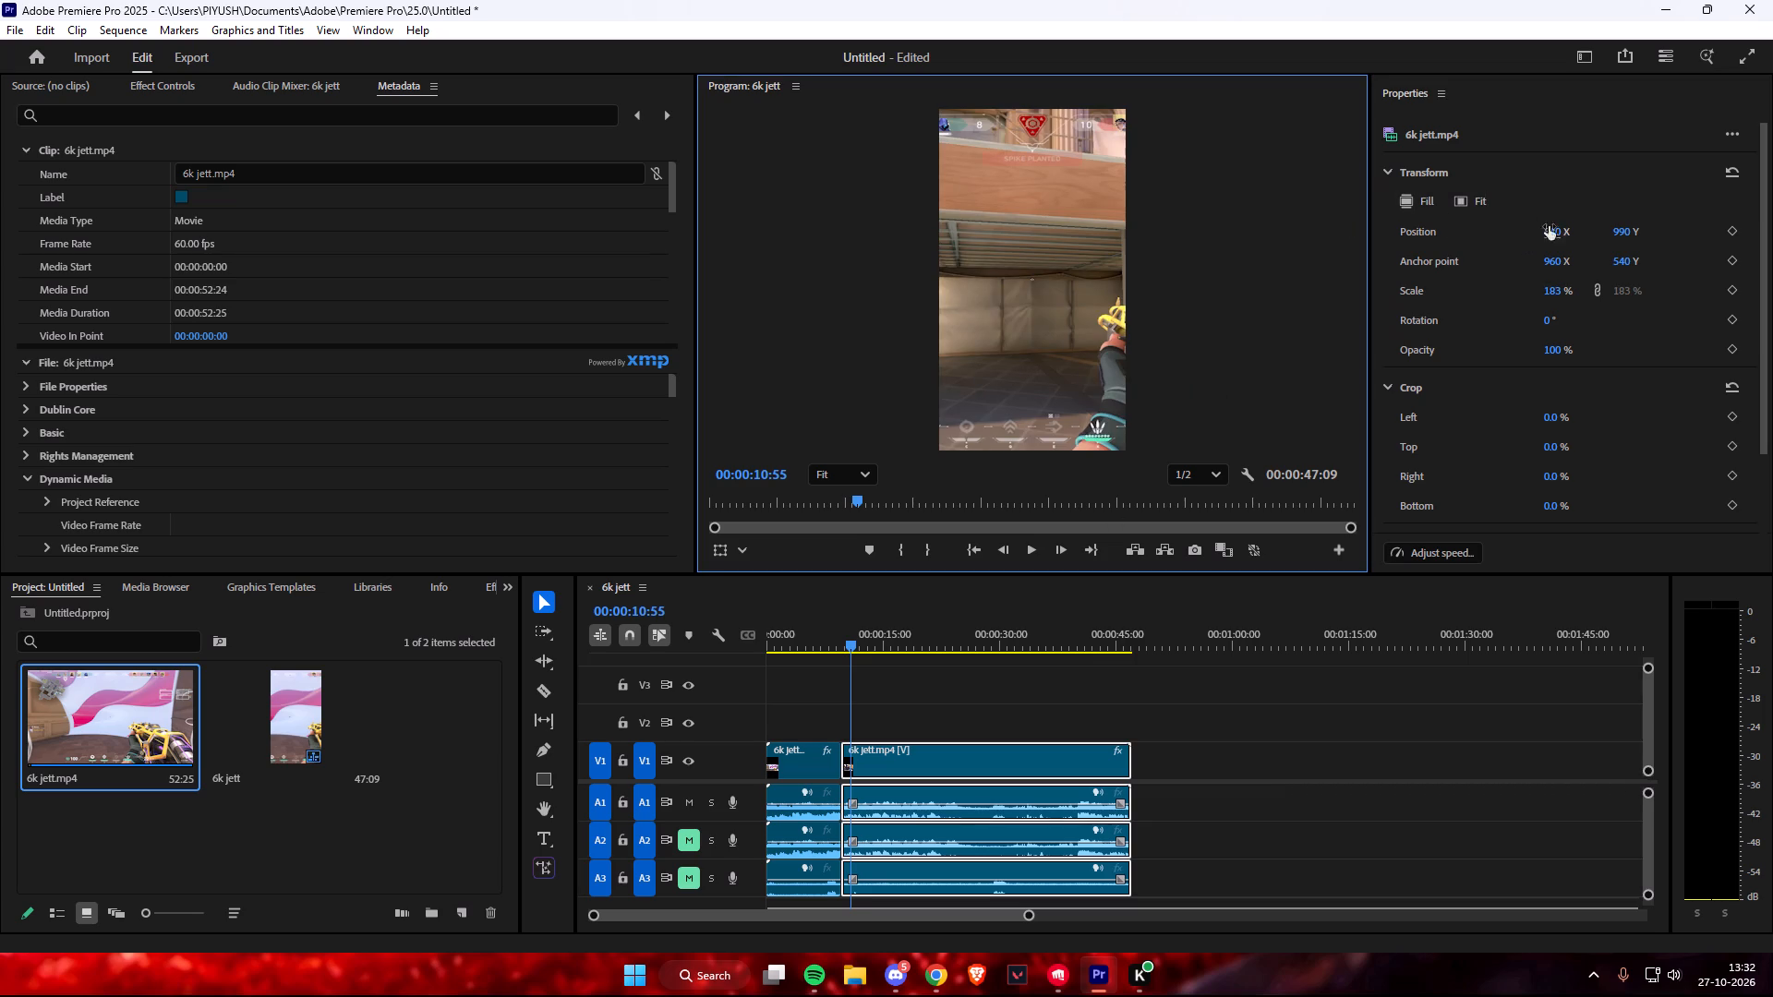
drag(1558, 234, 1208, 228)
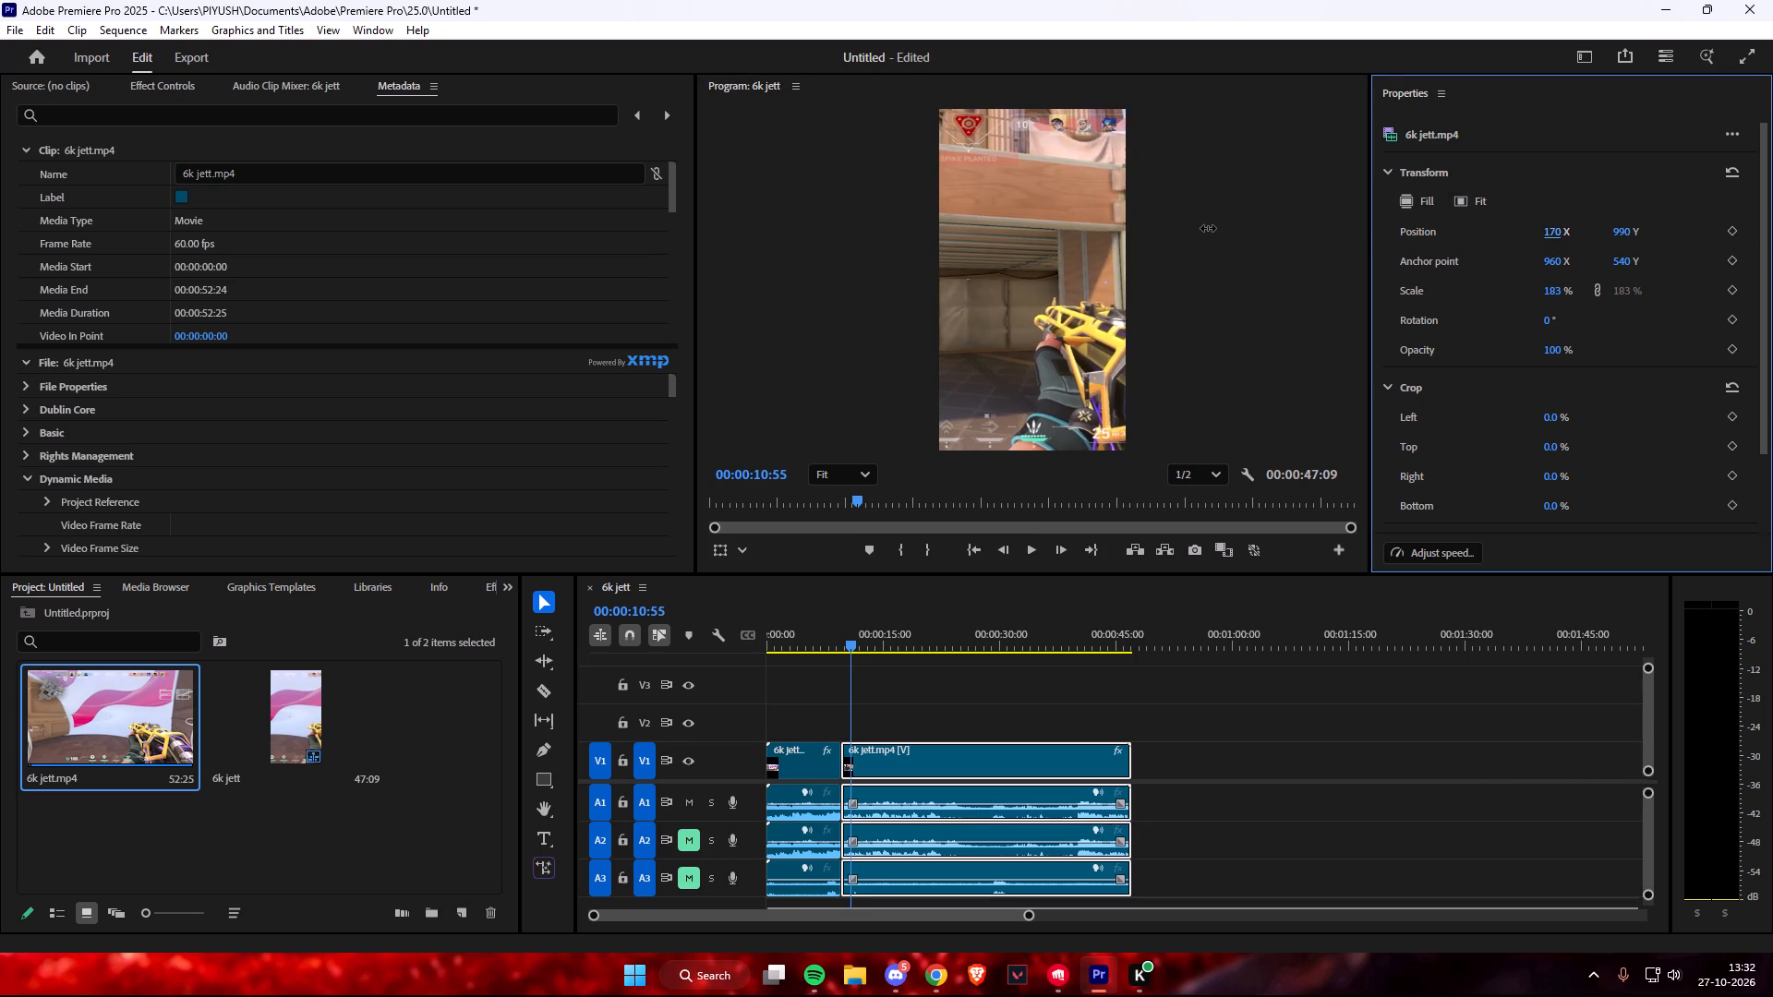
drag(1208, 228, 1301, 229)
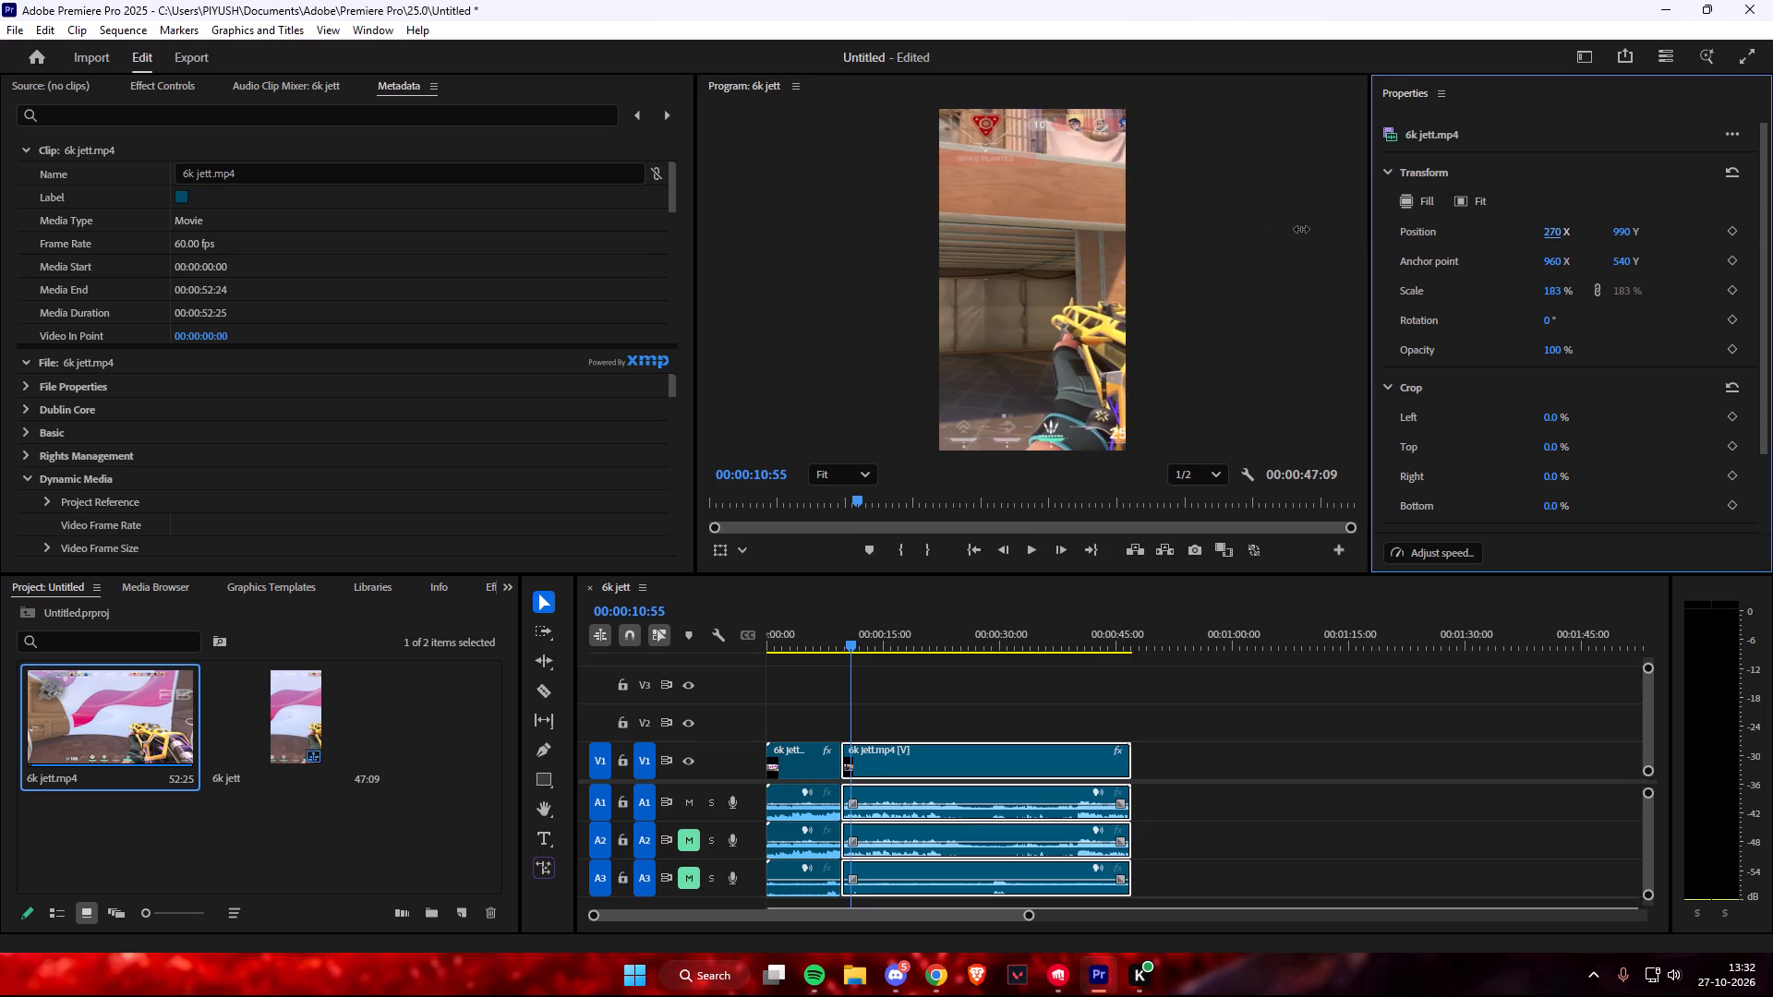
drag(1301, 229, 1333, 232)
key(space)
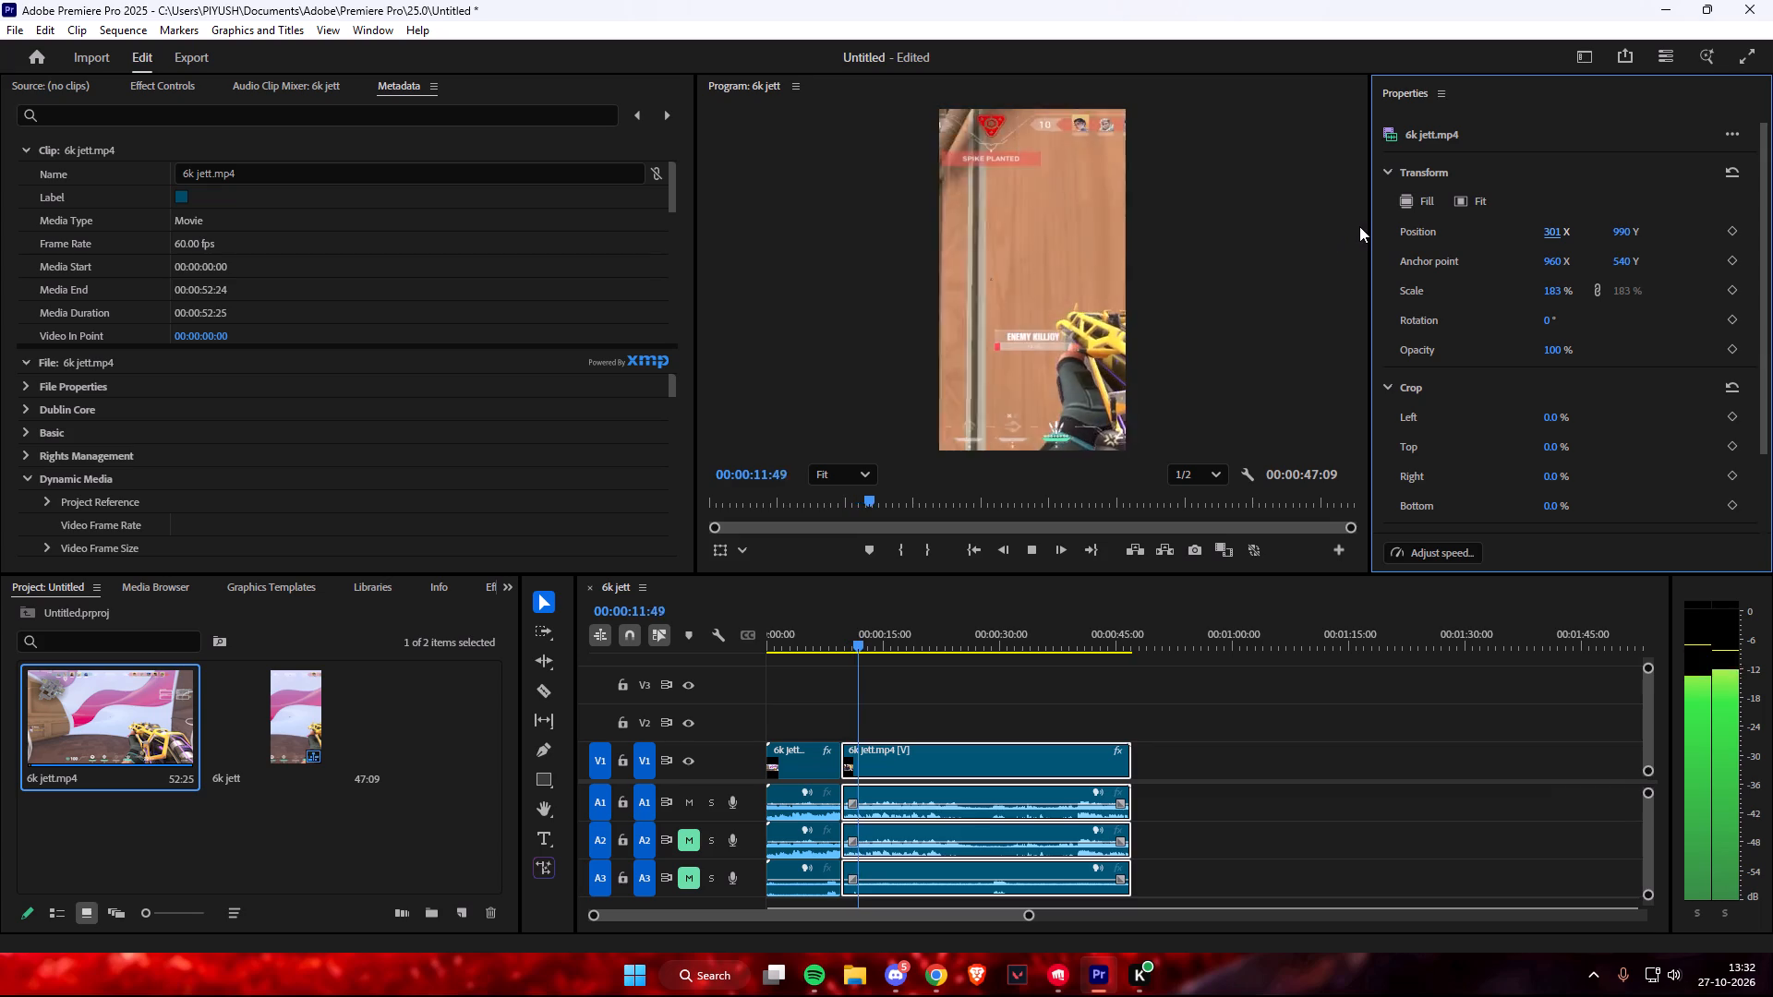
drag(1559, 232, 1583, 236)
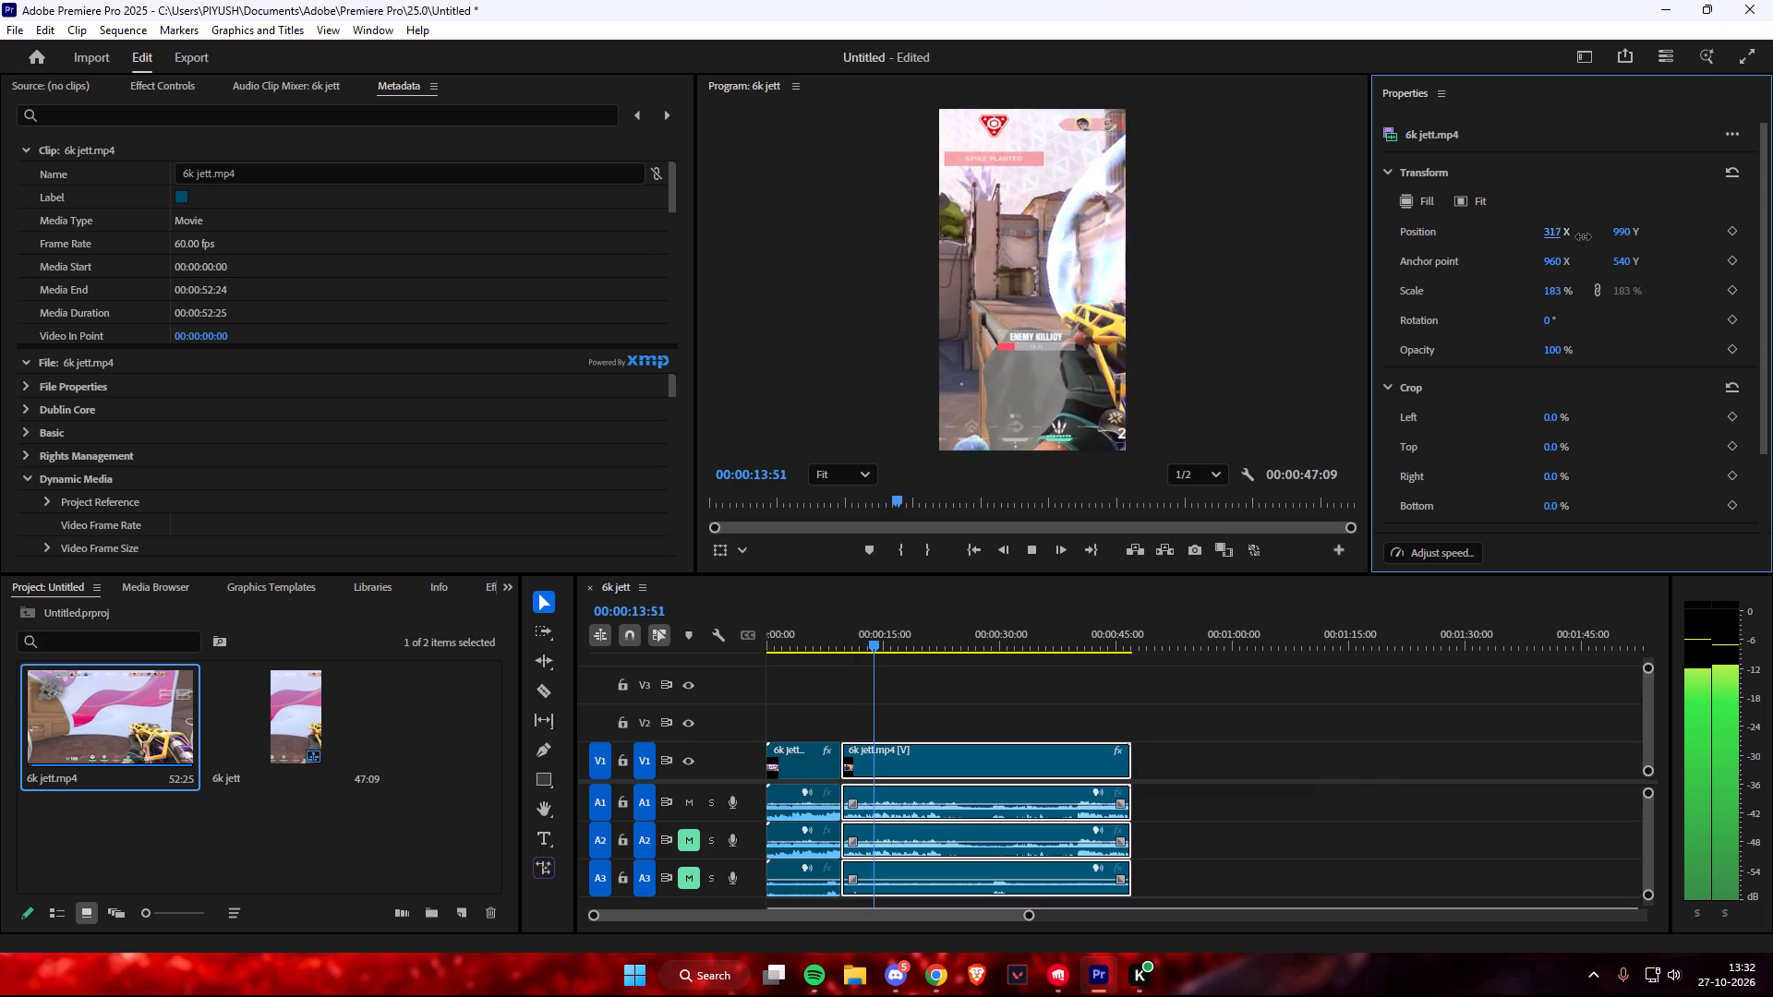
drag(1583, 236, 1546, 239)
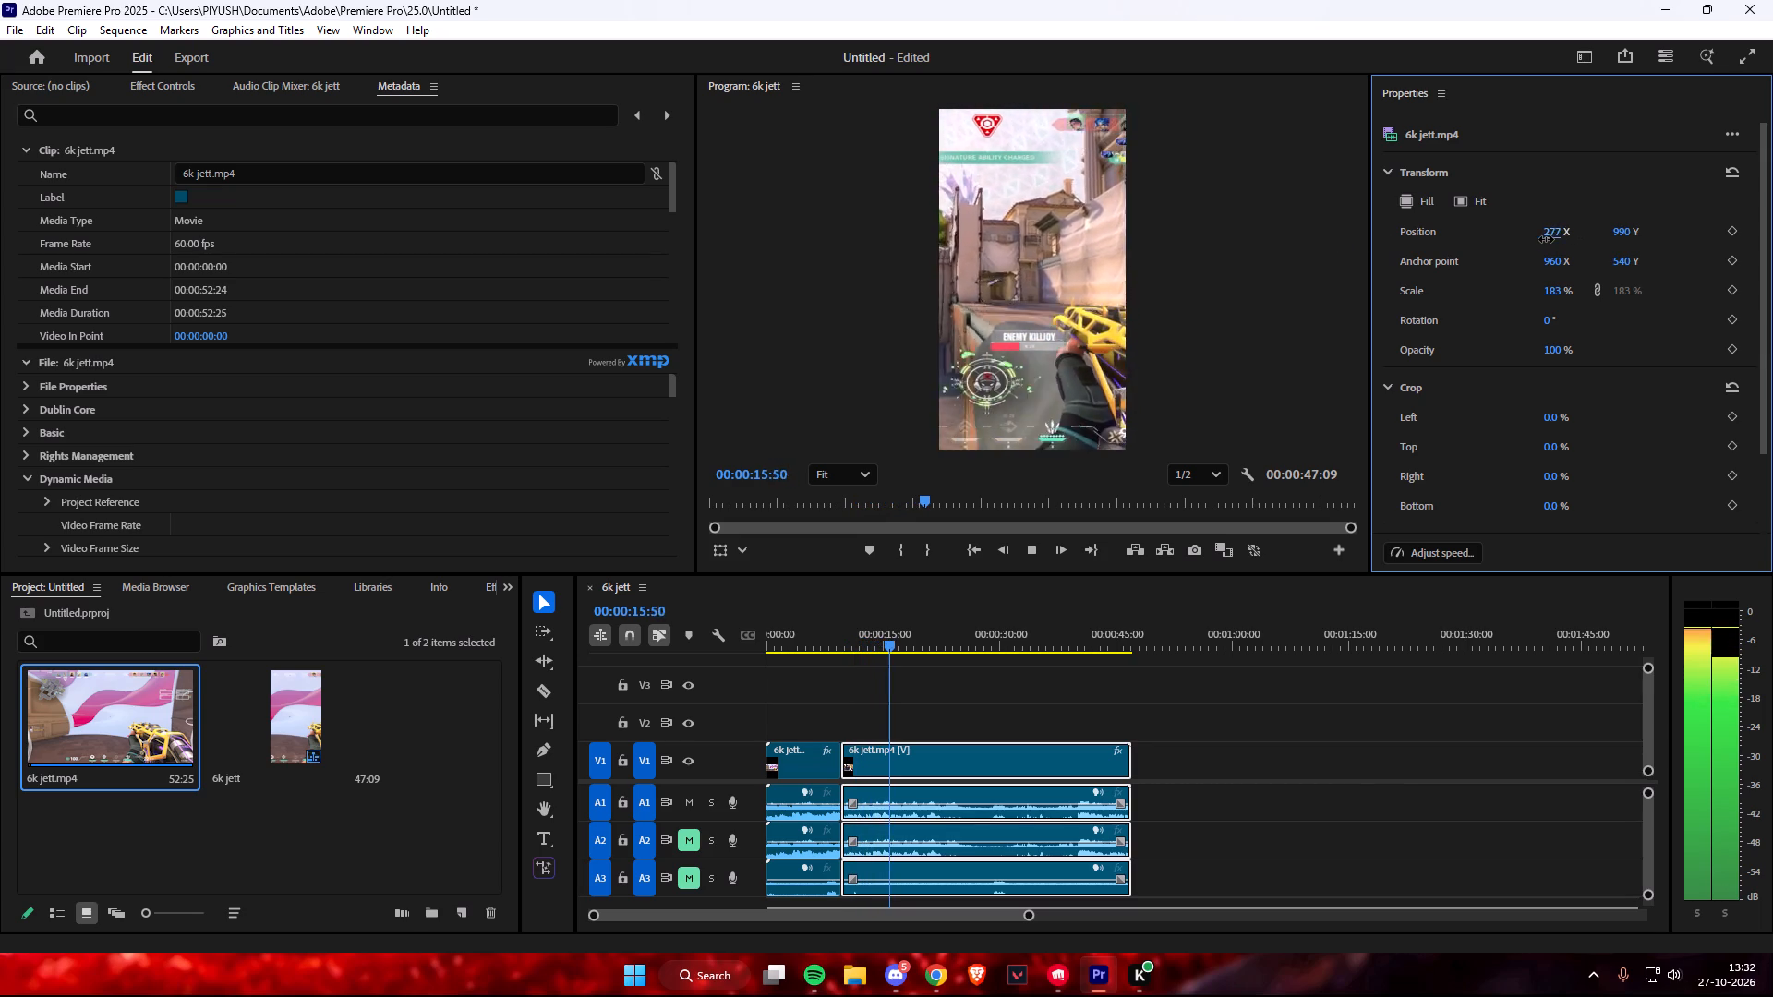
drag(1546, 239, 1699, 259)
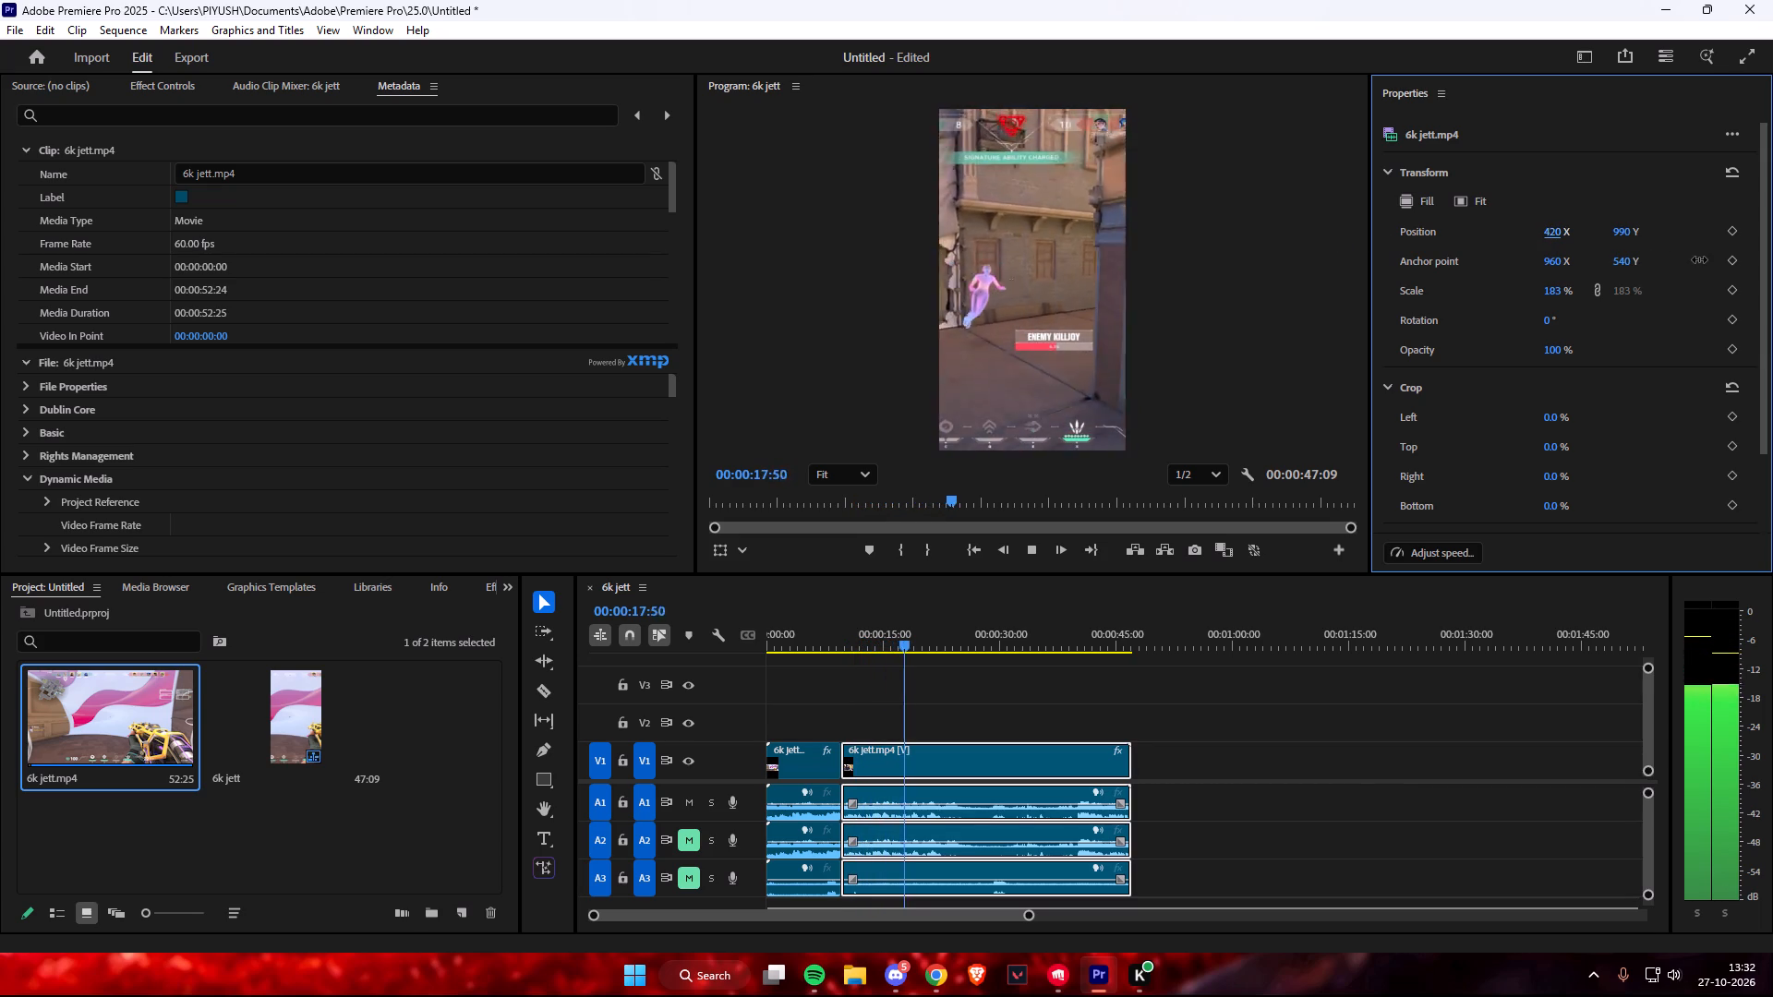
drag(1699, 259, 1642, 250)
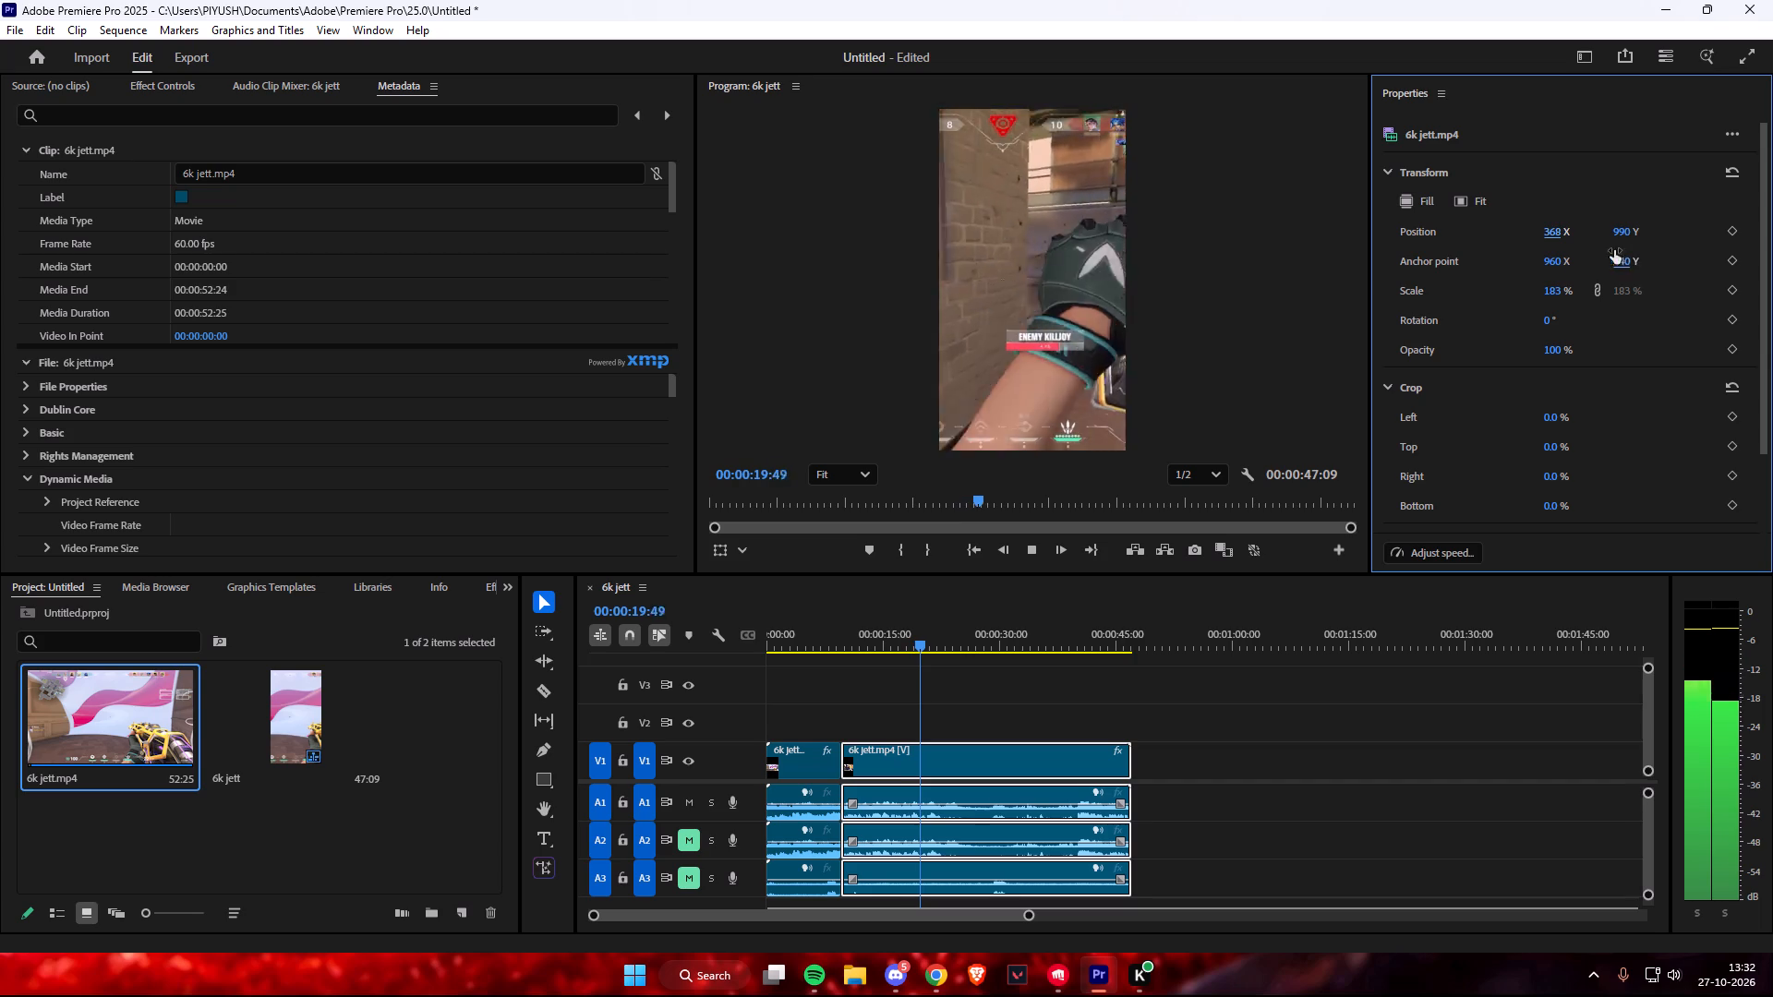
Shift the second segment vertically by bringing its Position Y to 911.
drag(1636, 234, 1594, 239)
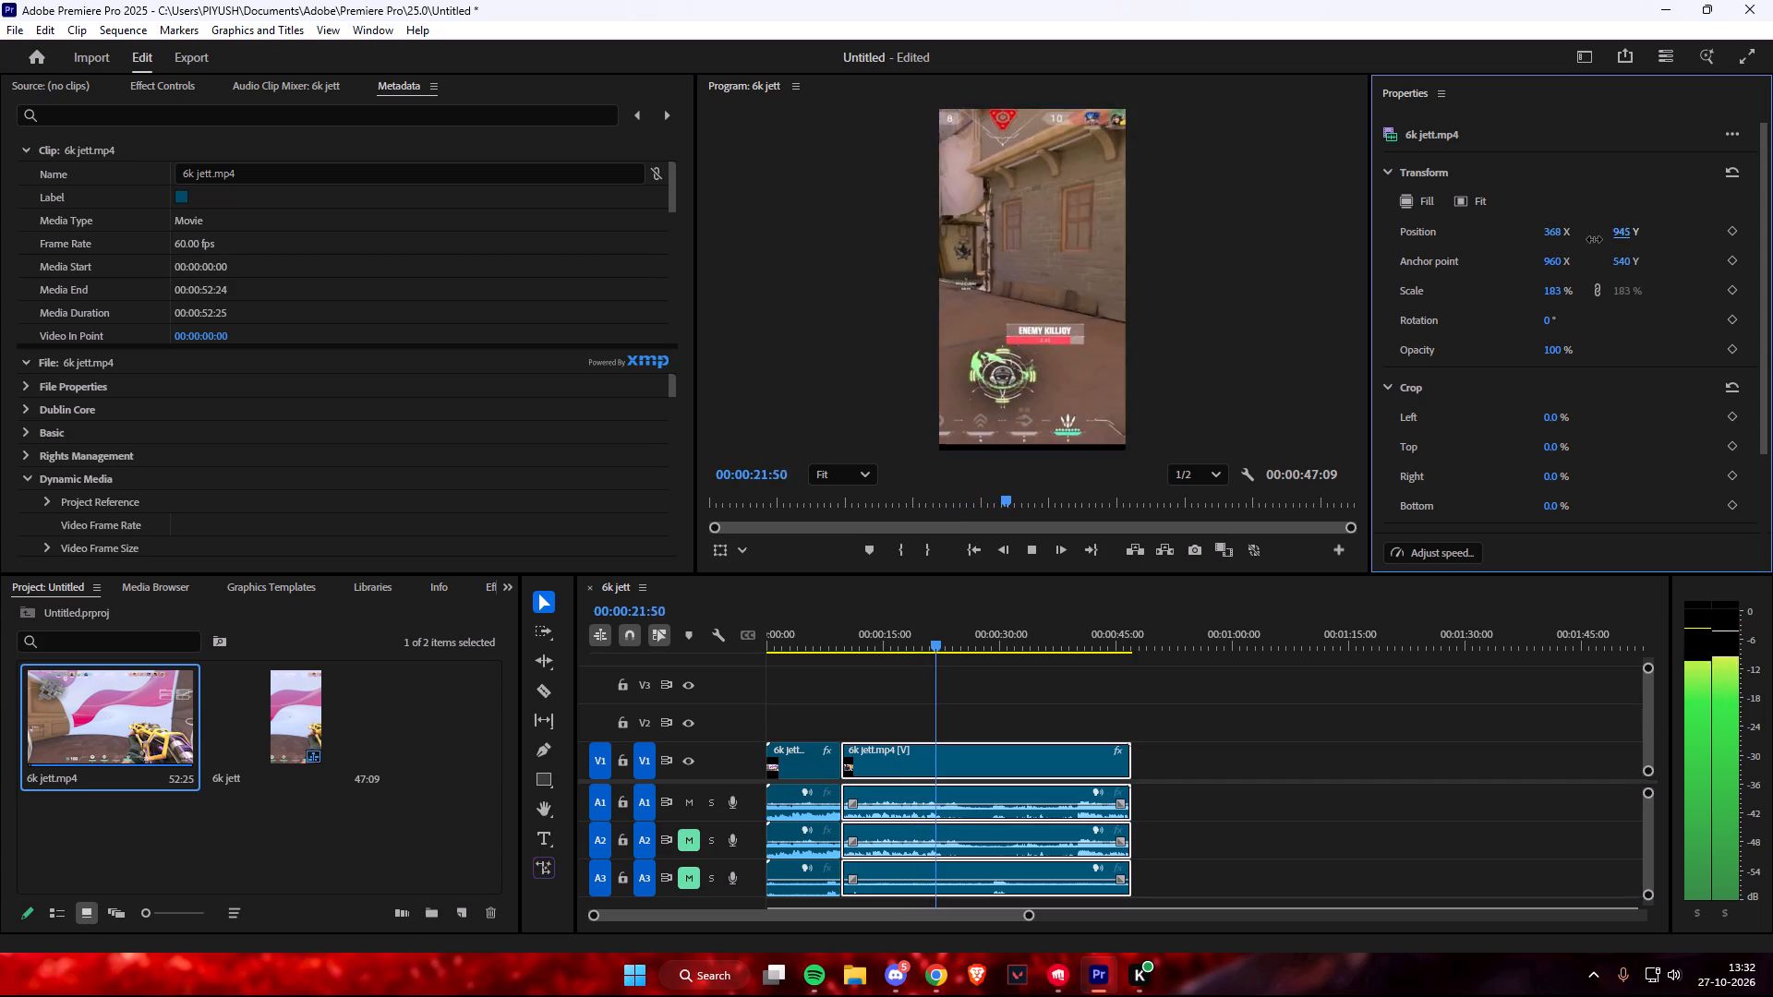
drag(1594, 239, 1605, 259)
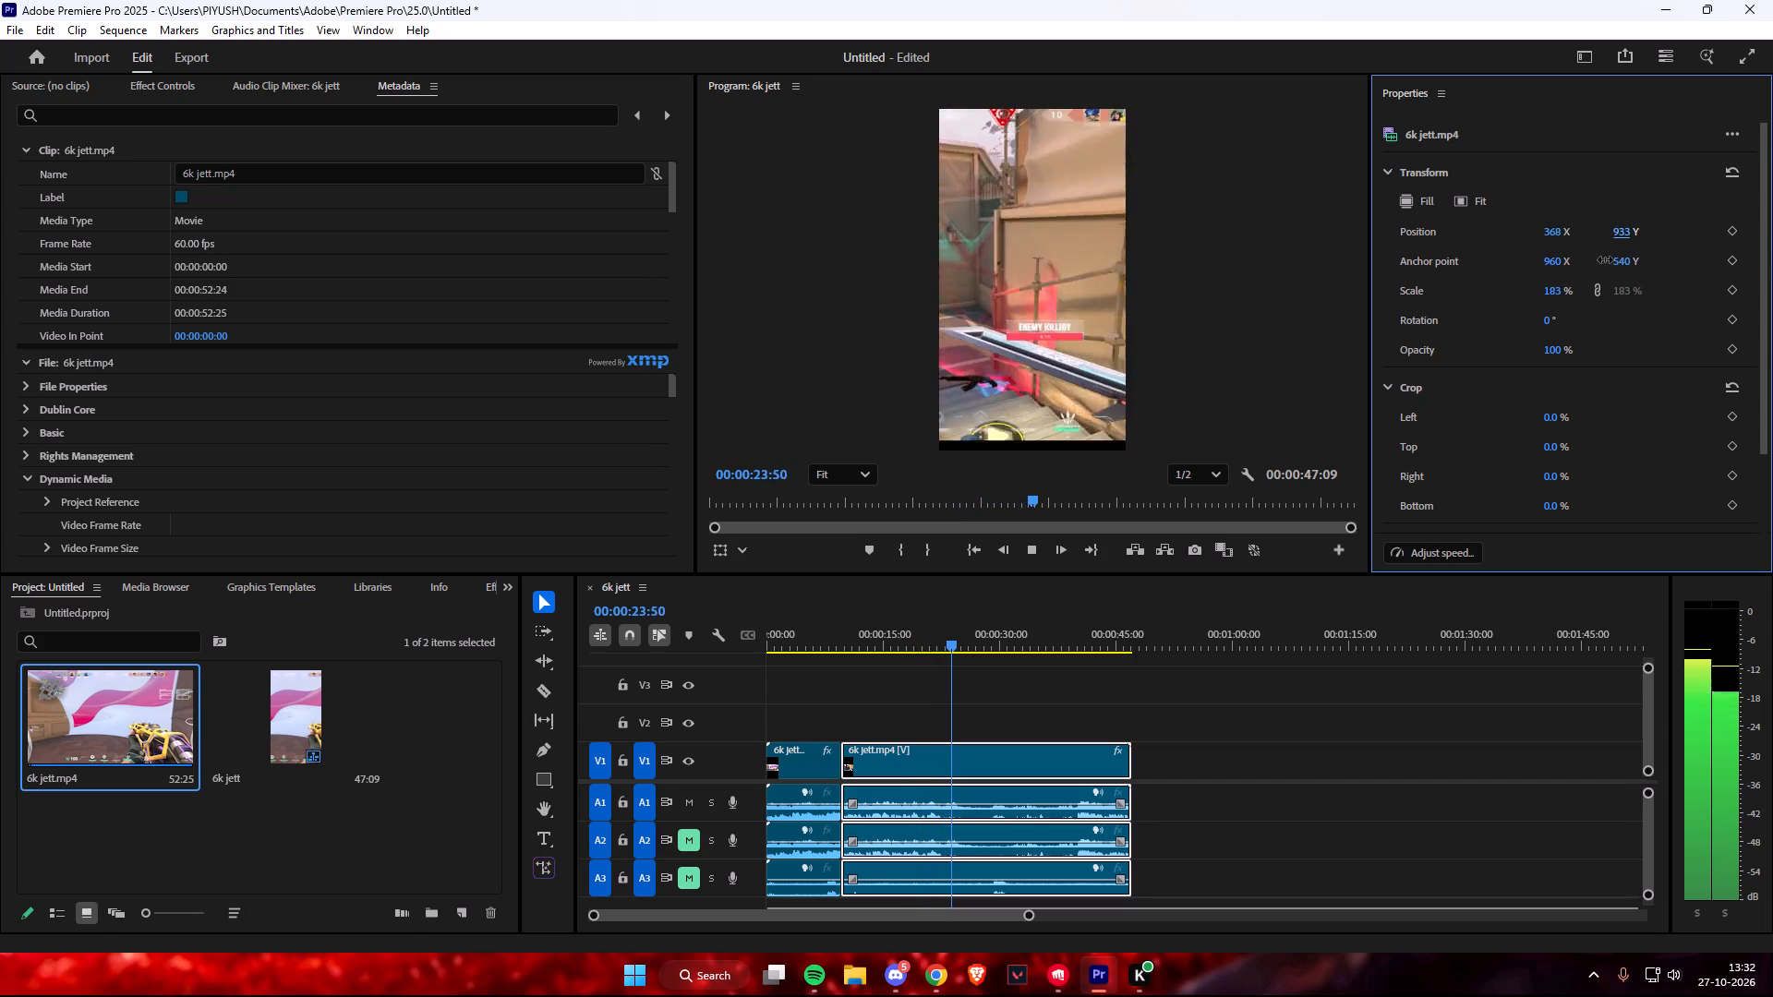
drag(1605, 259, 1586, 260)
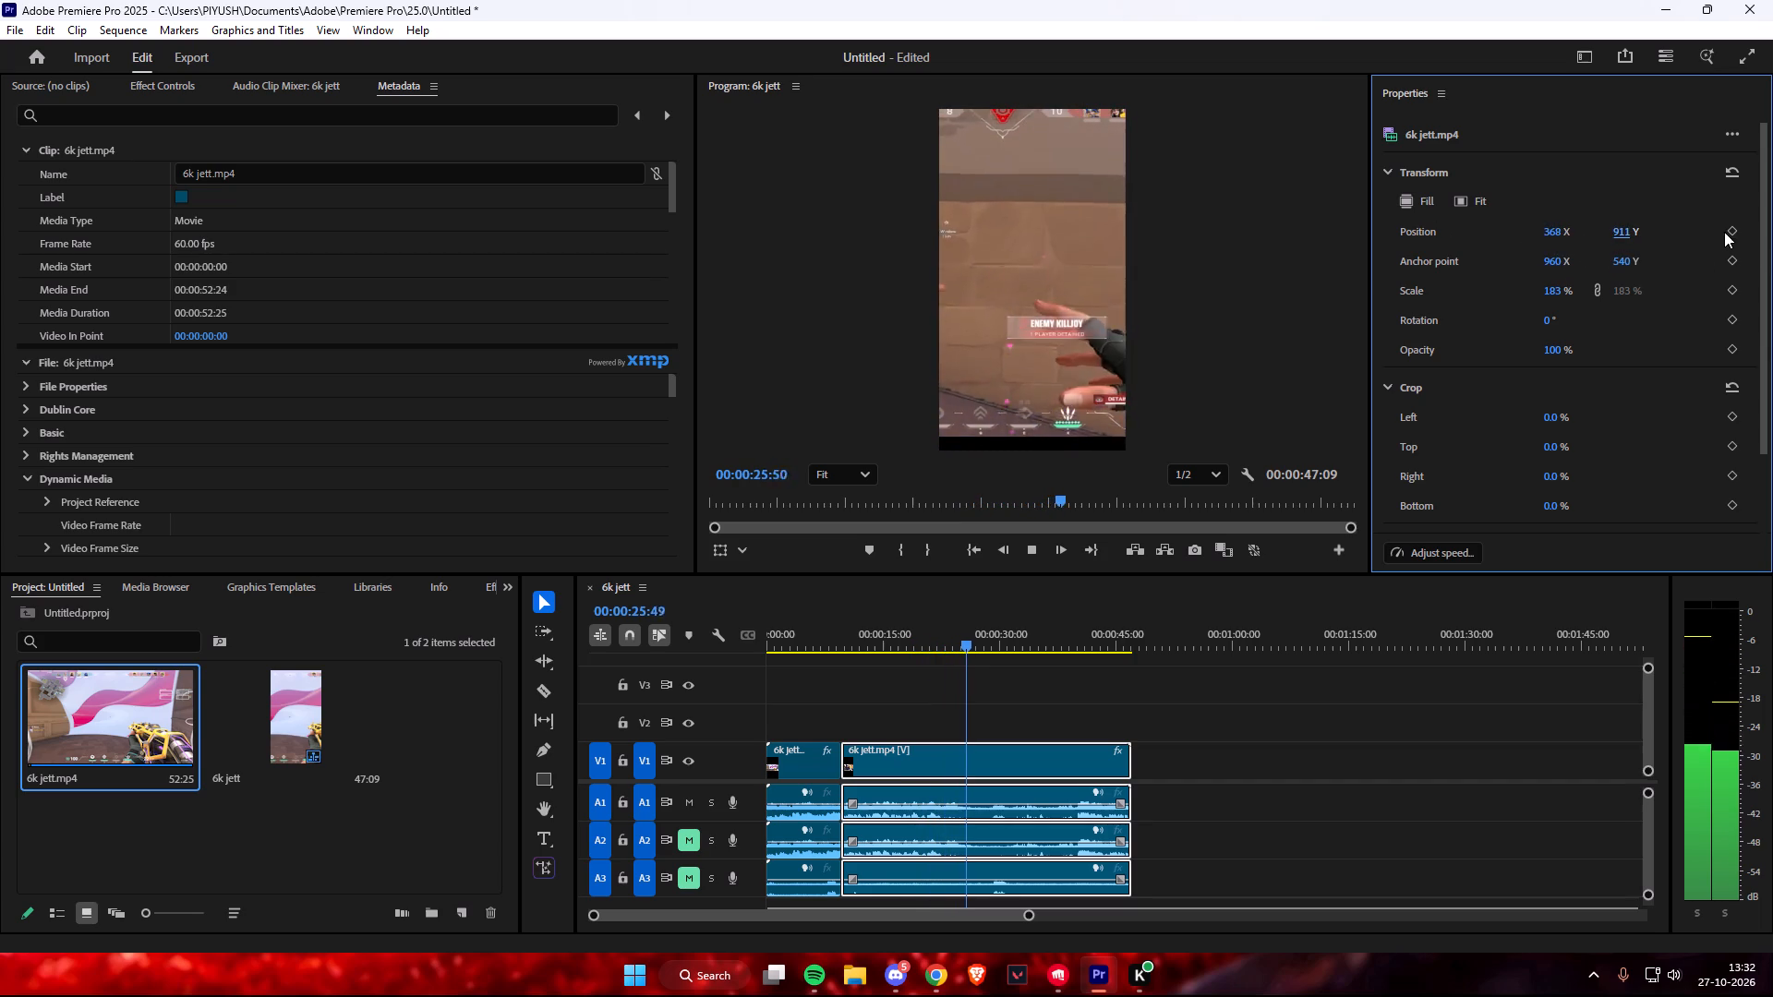
Turn on Position keyframing for the second segment and reset its Transform settings.
click(1730, 231)
click(1724, 177)
double_click(1730, 174)
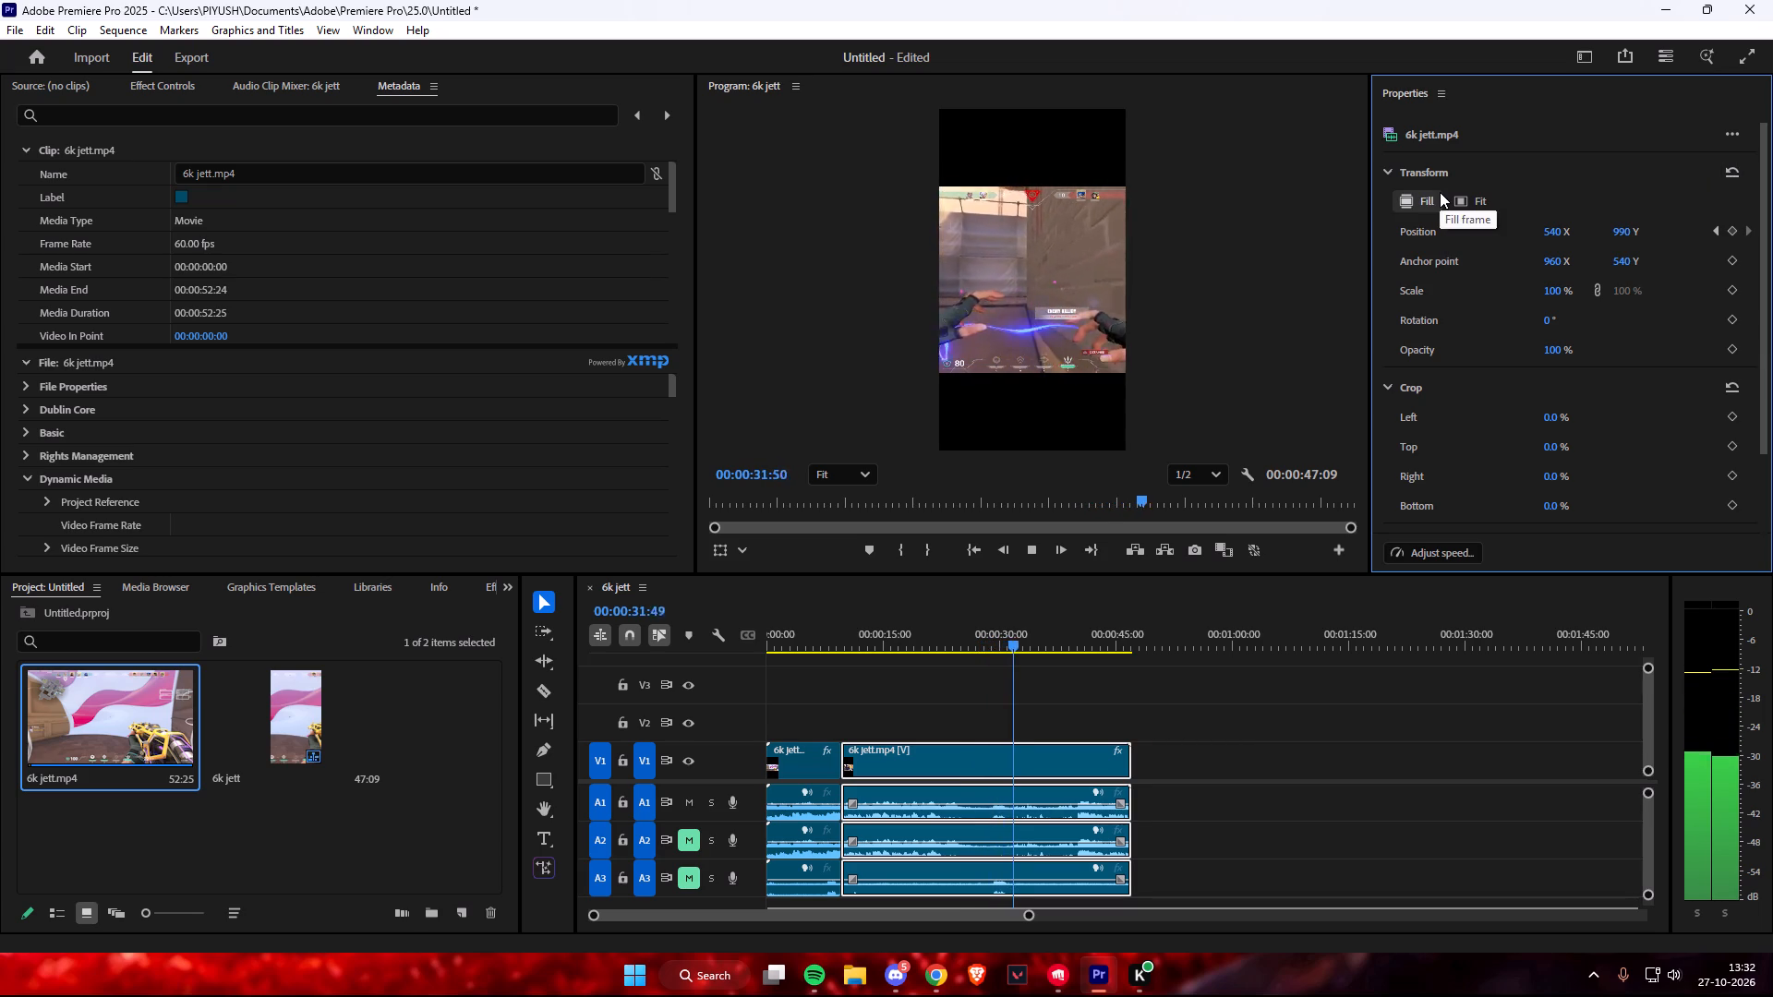
Shift the second segment horizontally during playback by bringing its keyframed Position X to about 434, and briefly check it full screen.
drag(1563, 228, 1469, 234)
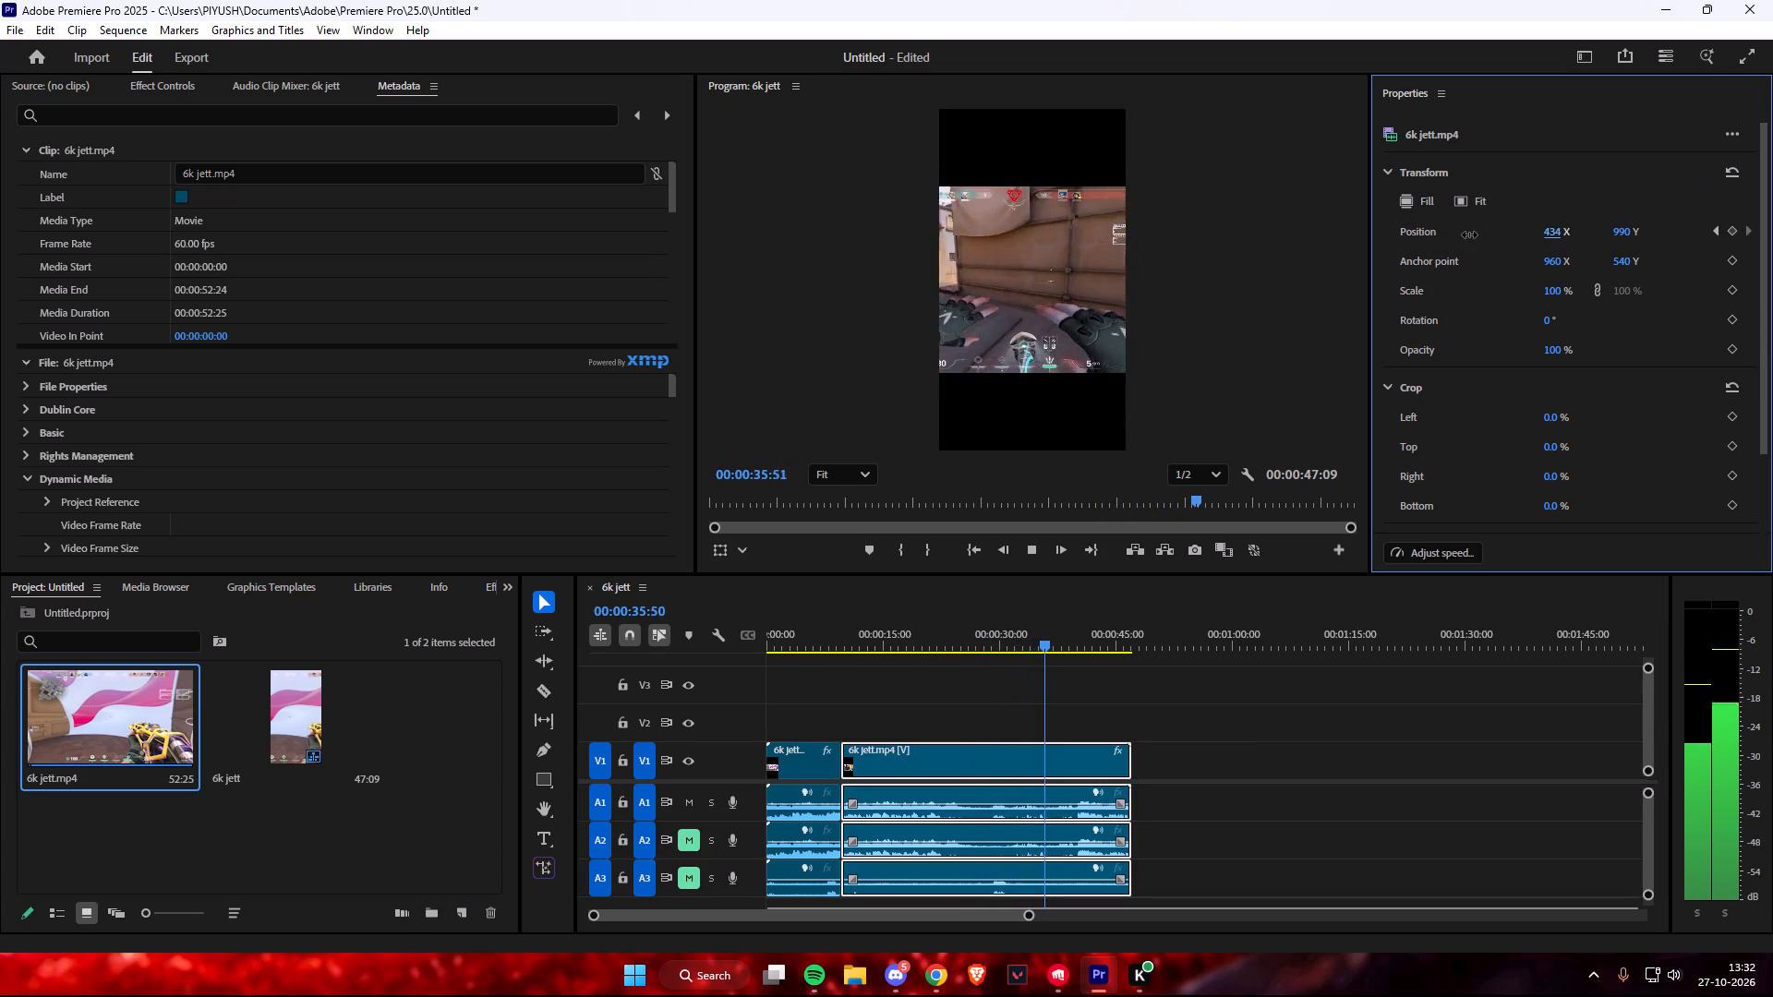
drag(1469, 234, 1474, 234)
click(1746, 59)
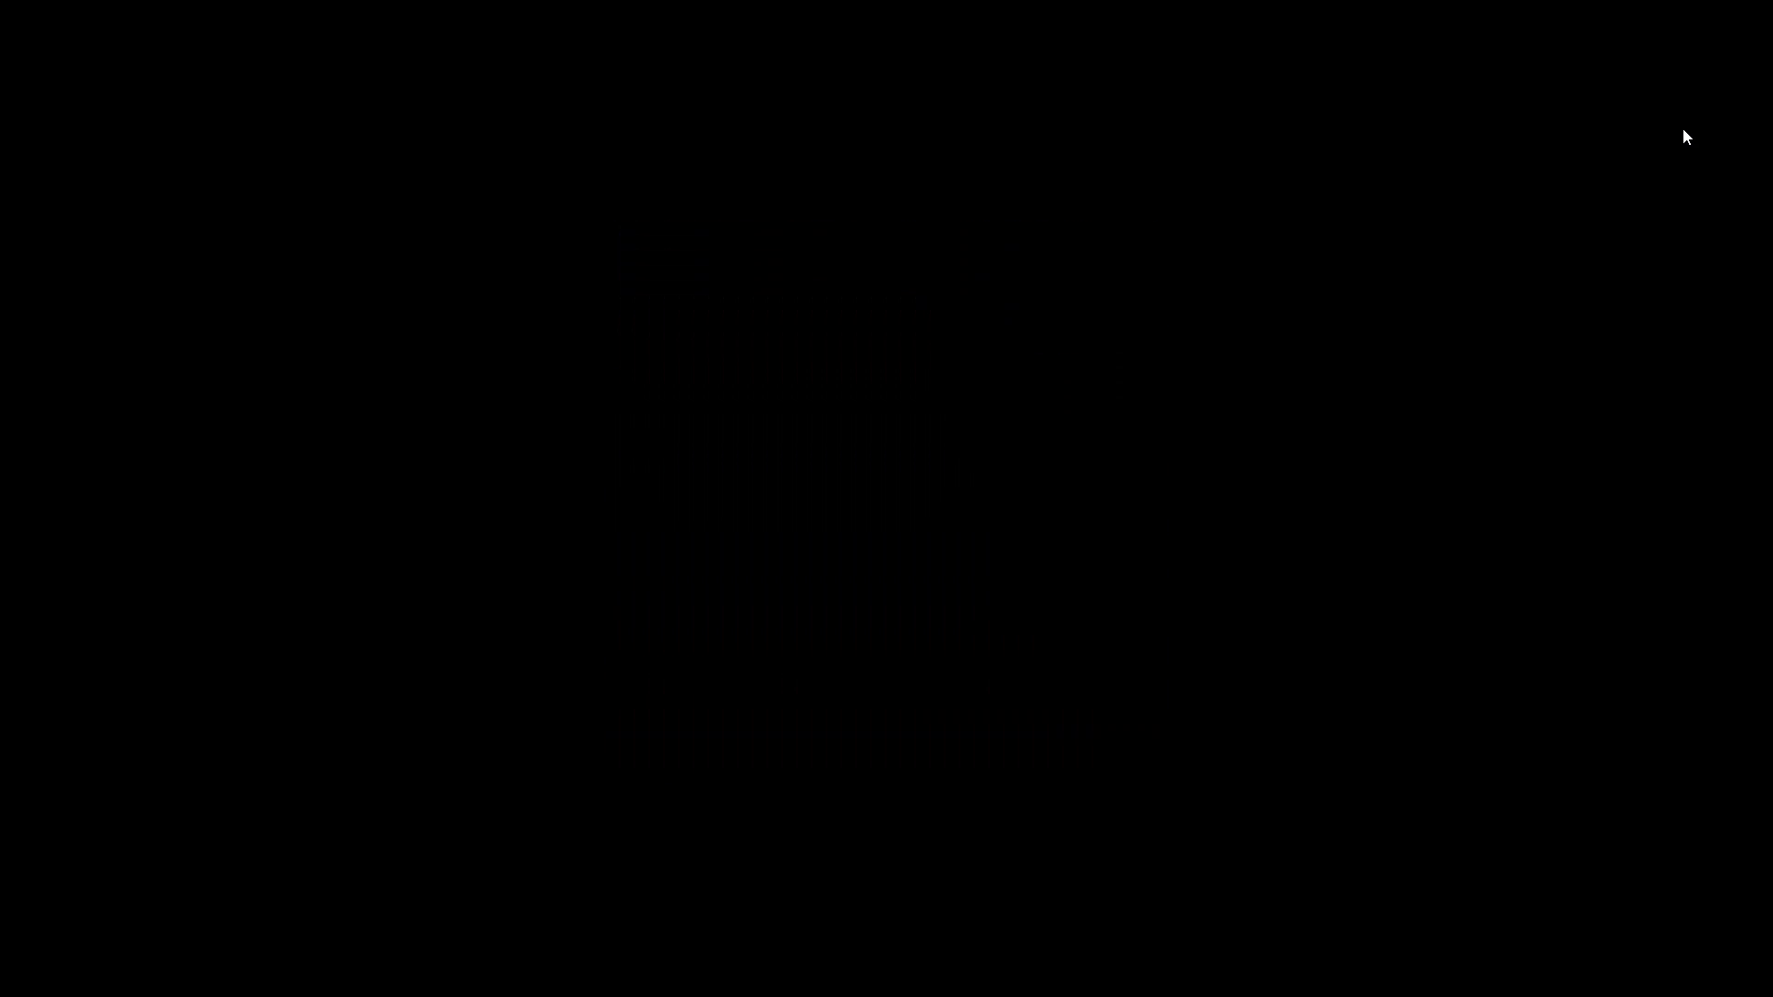
key(Escape)
Reset the Transform settings of the first segment at the start of the timeline.
click(772, 648)
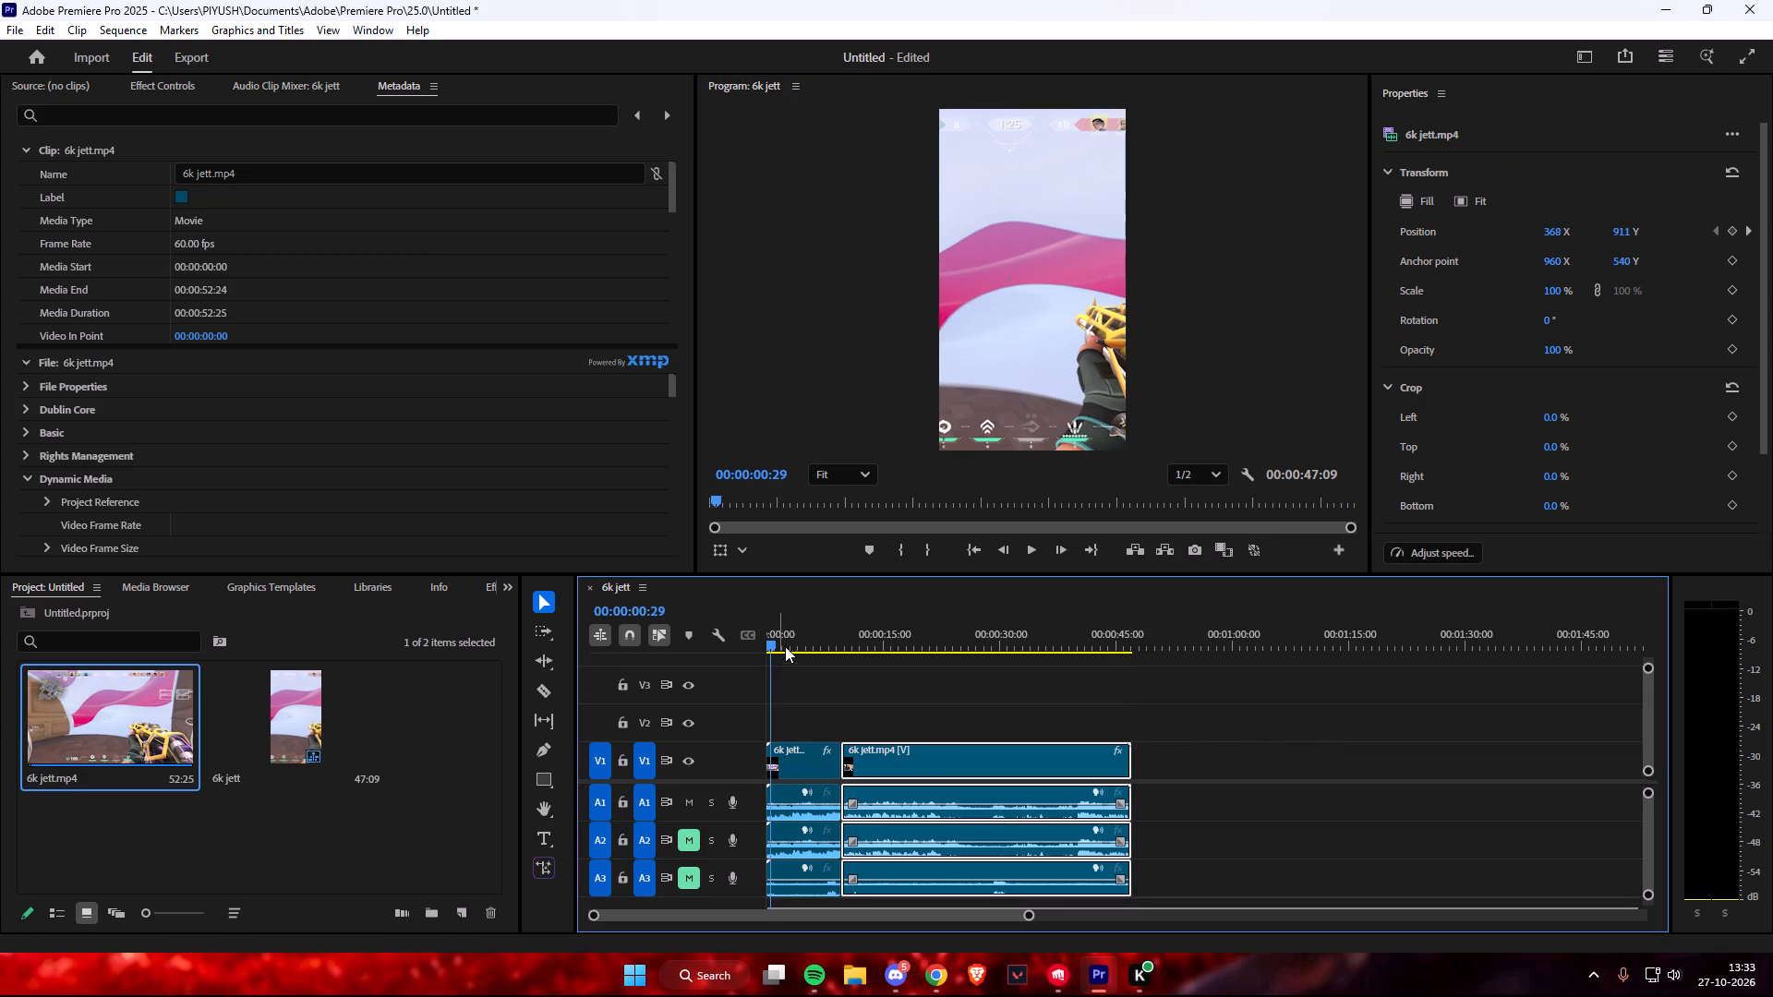
click(798, 771)
click(1741, 163)
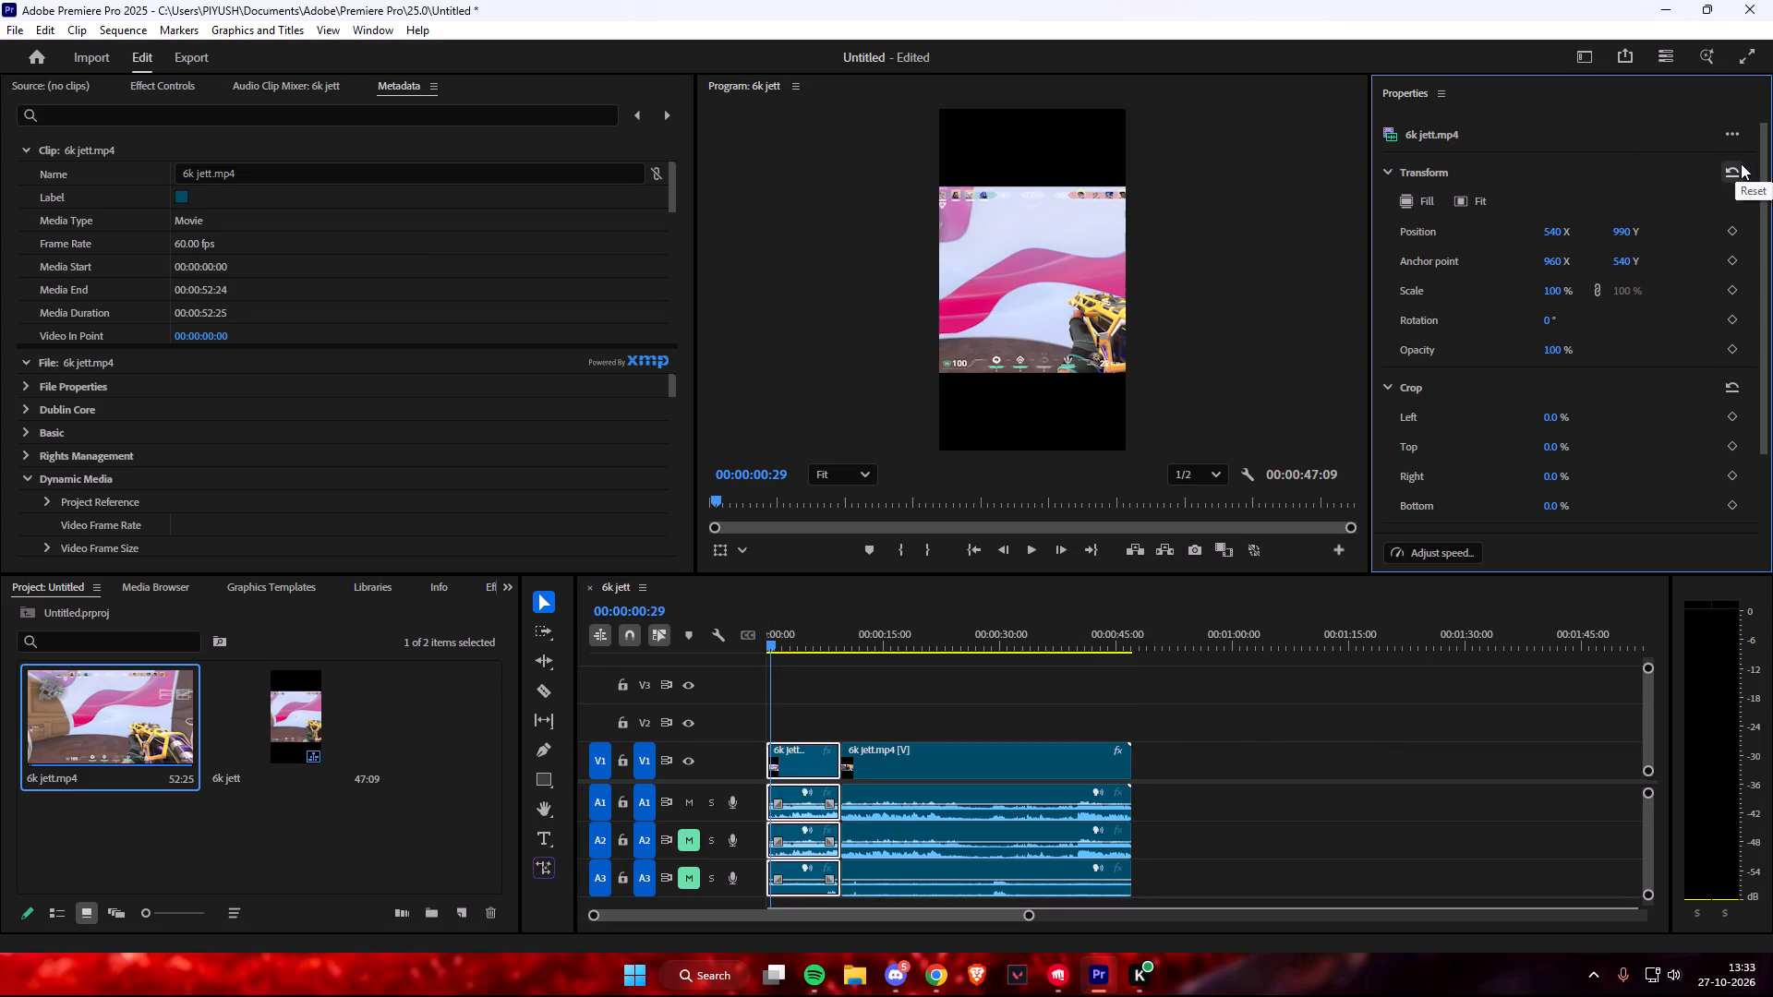
Play the sequence through to find where the first segment's action ends, and split that segment at 00:00:07:42.
click(1756, 52)
key(space)
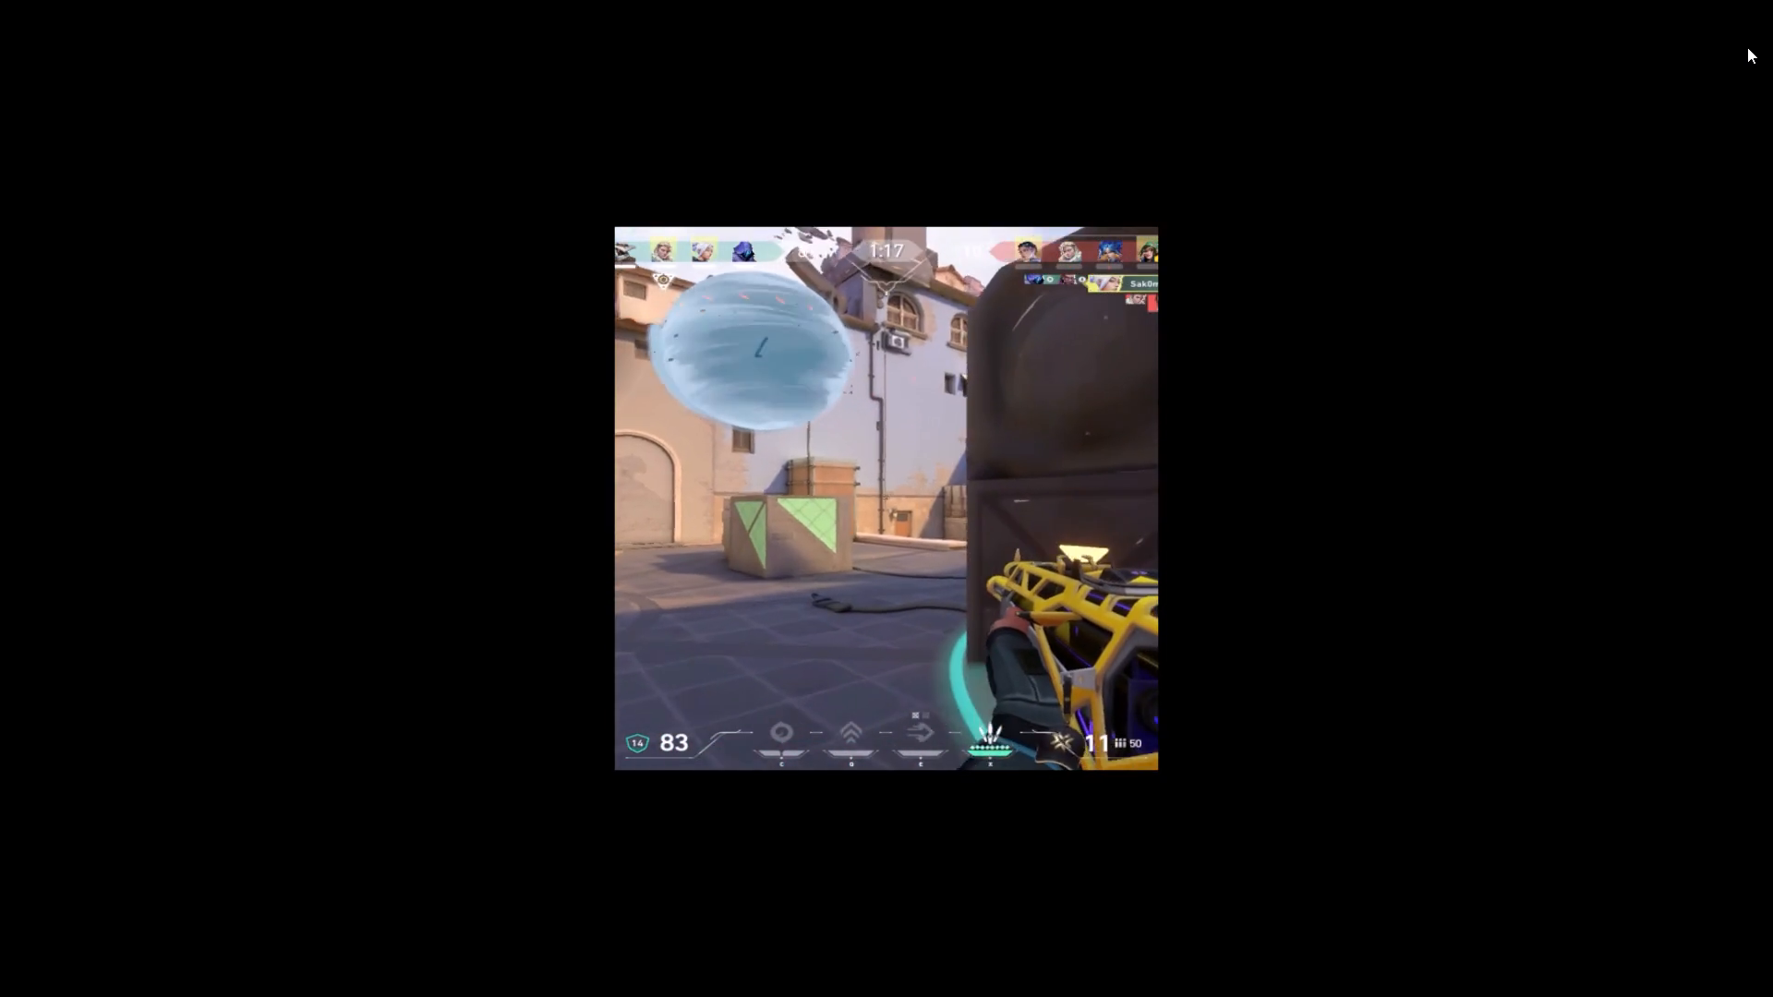
key(Escape)
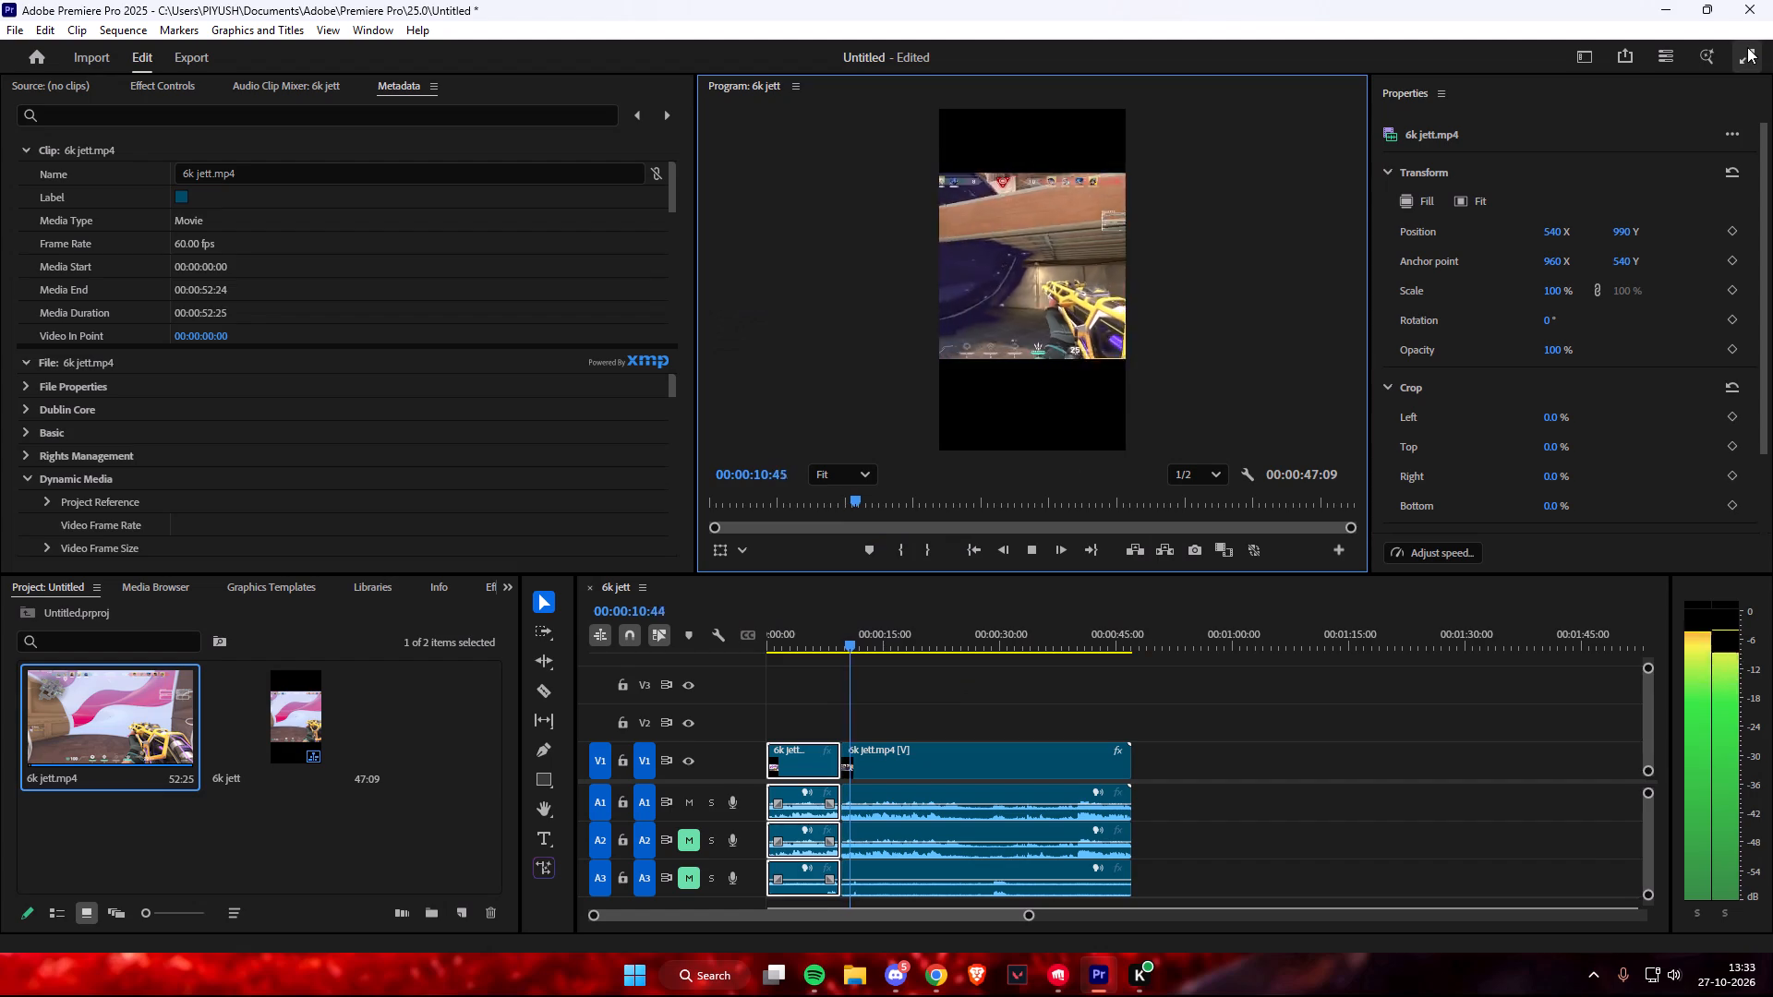
key(space)
click(812, 649)
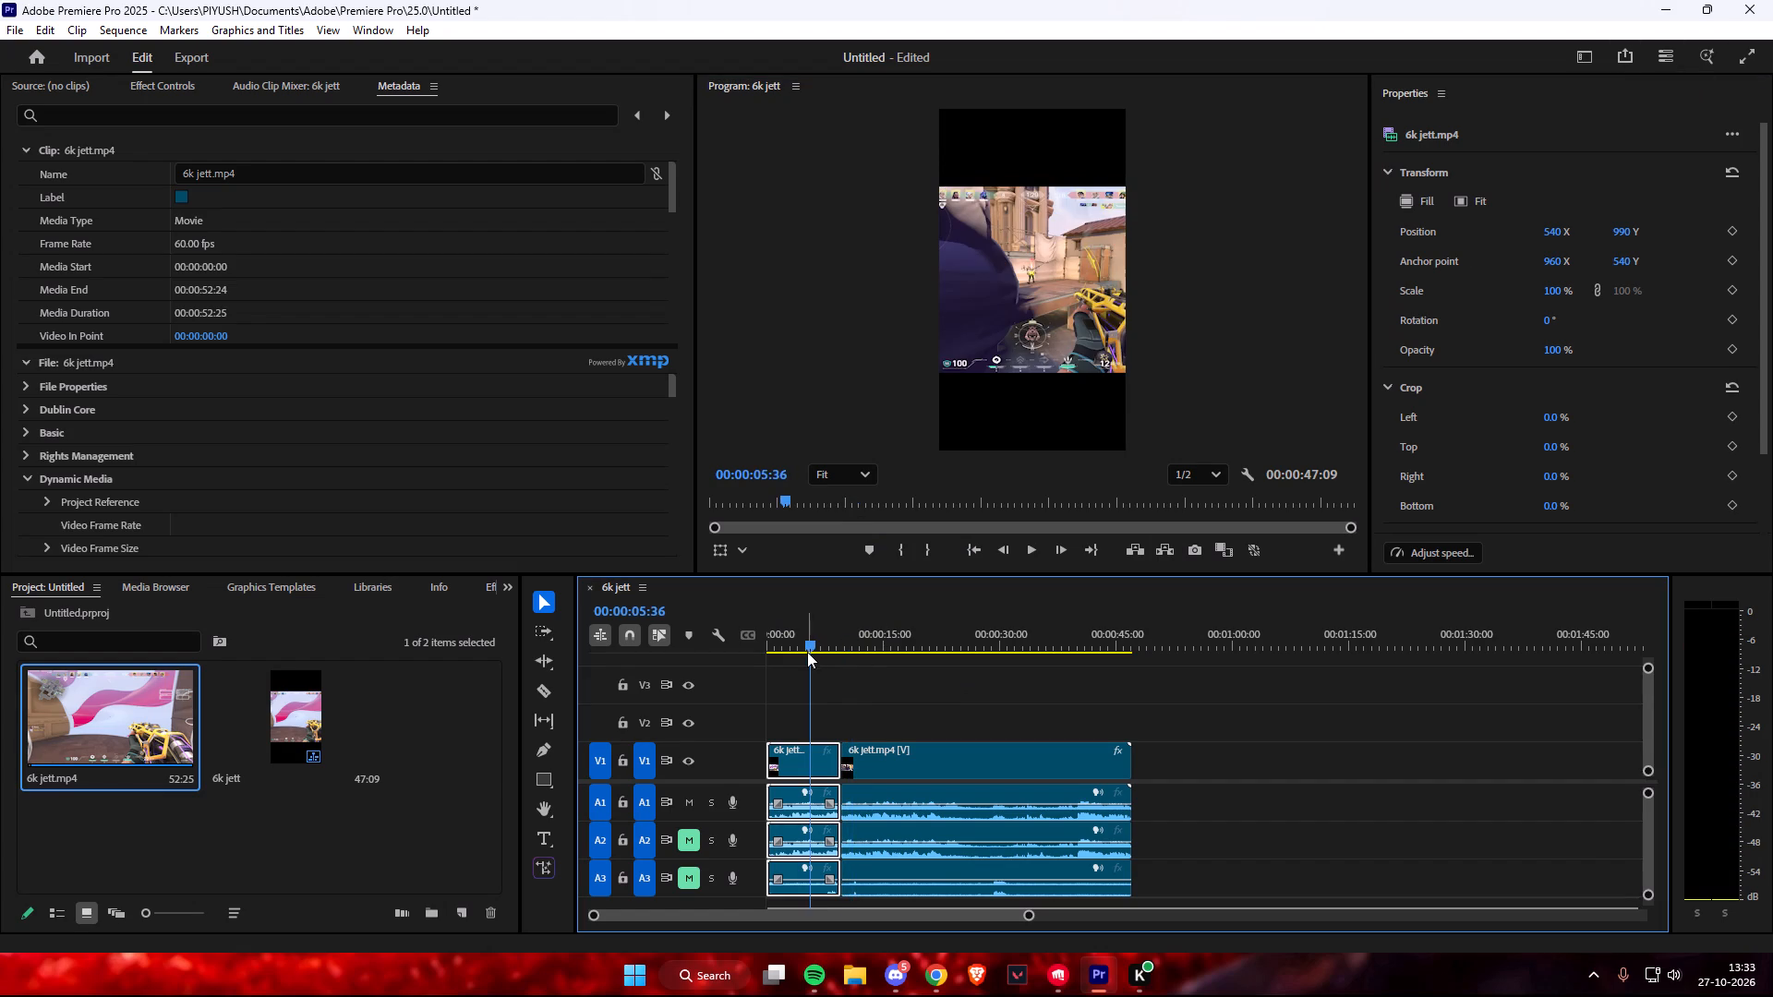
key(space)
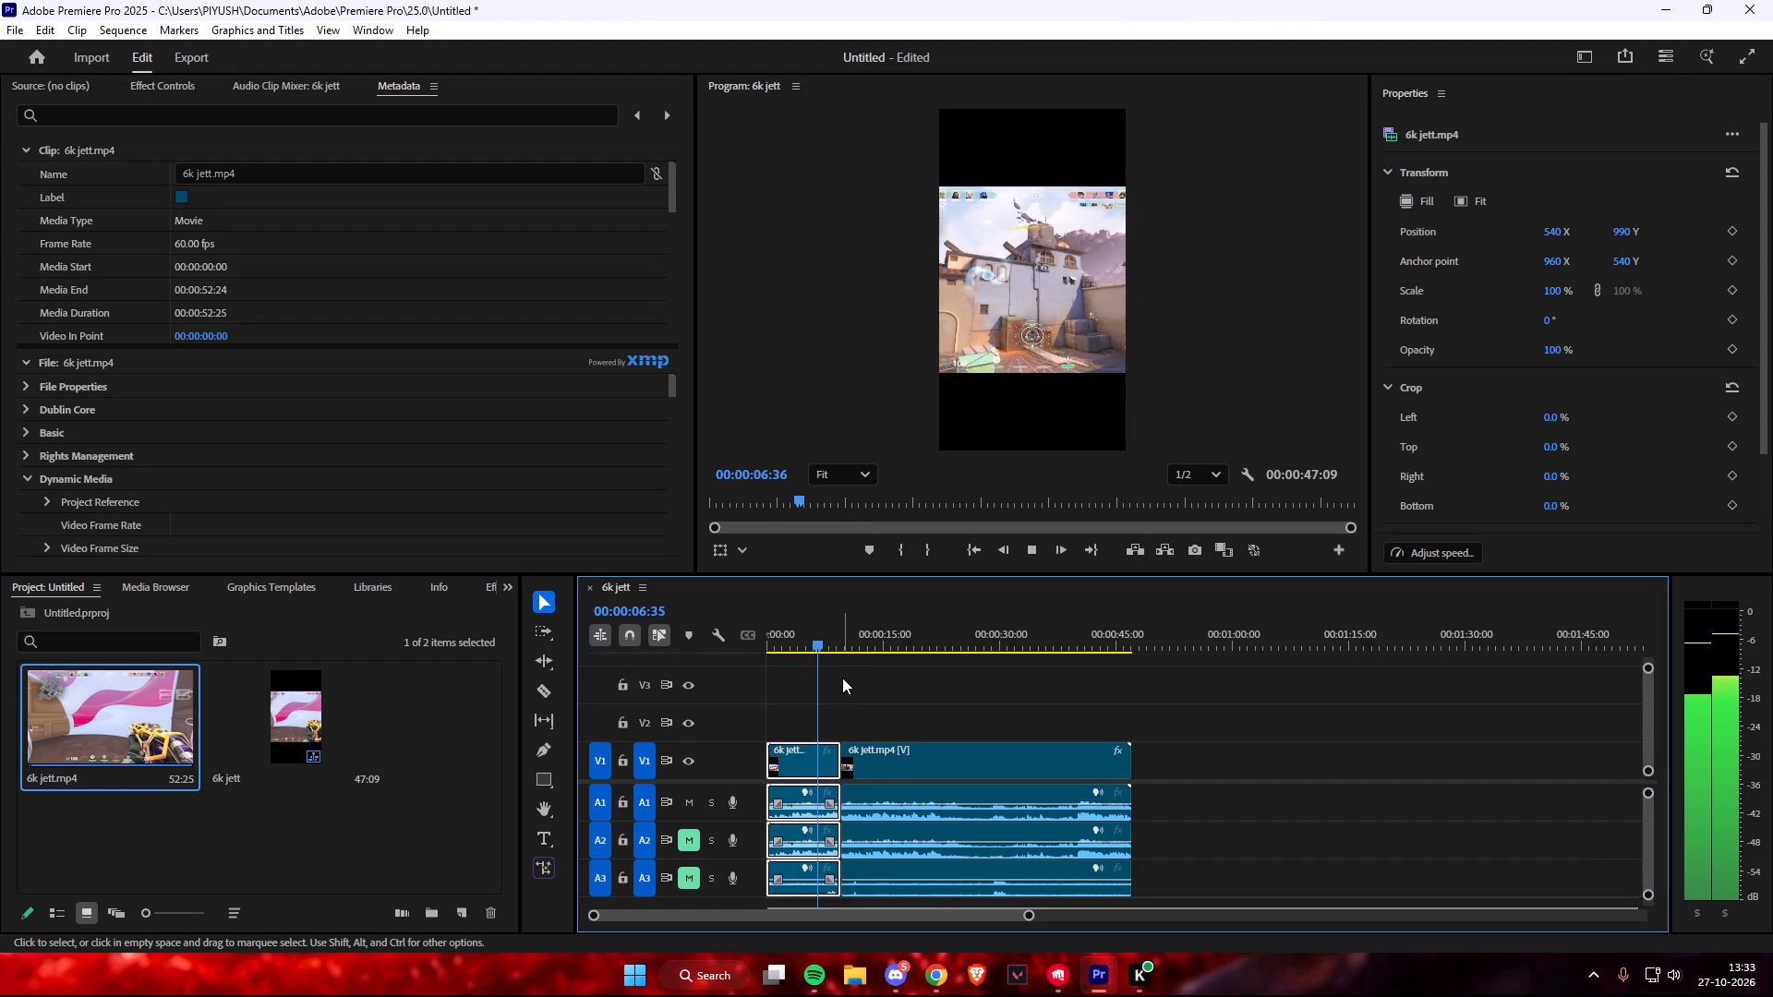
key(space)
key(space)
key(space)
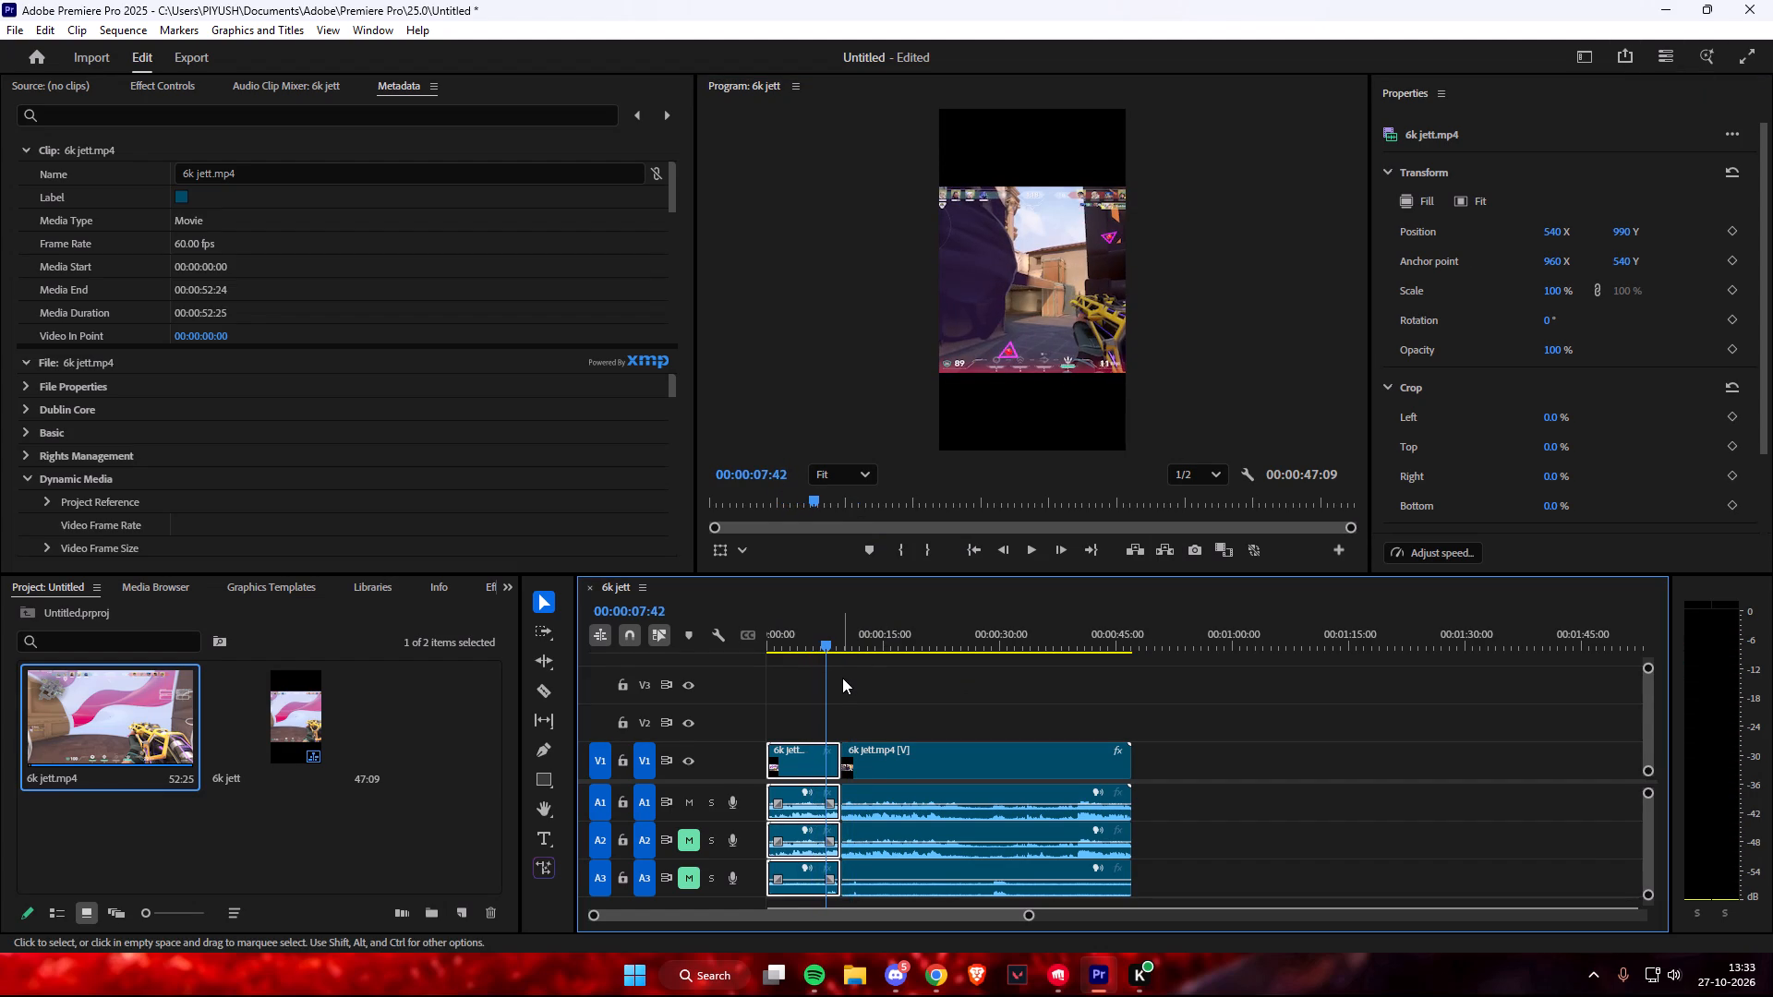
key(v)
key(v)
key(c)
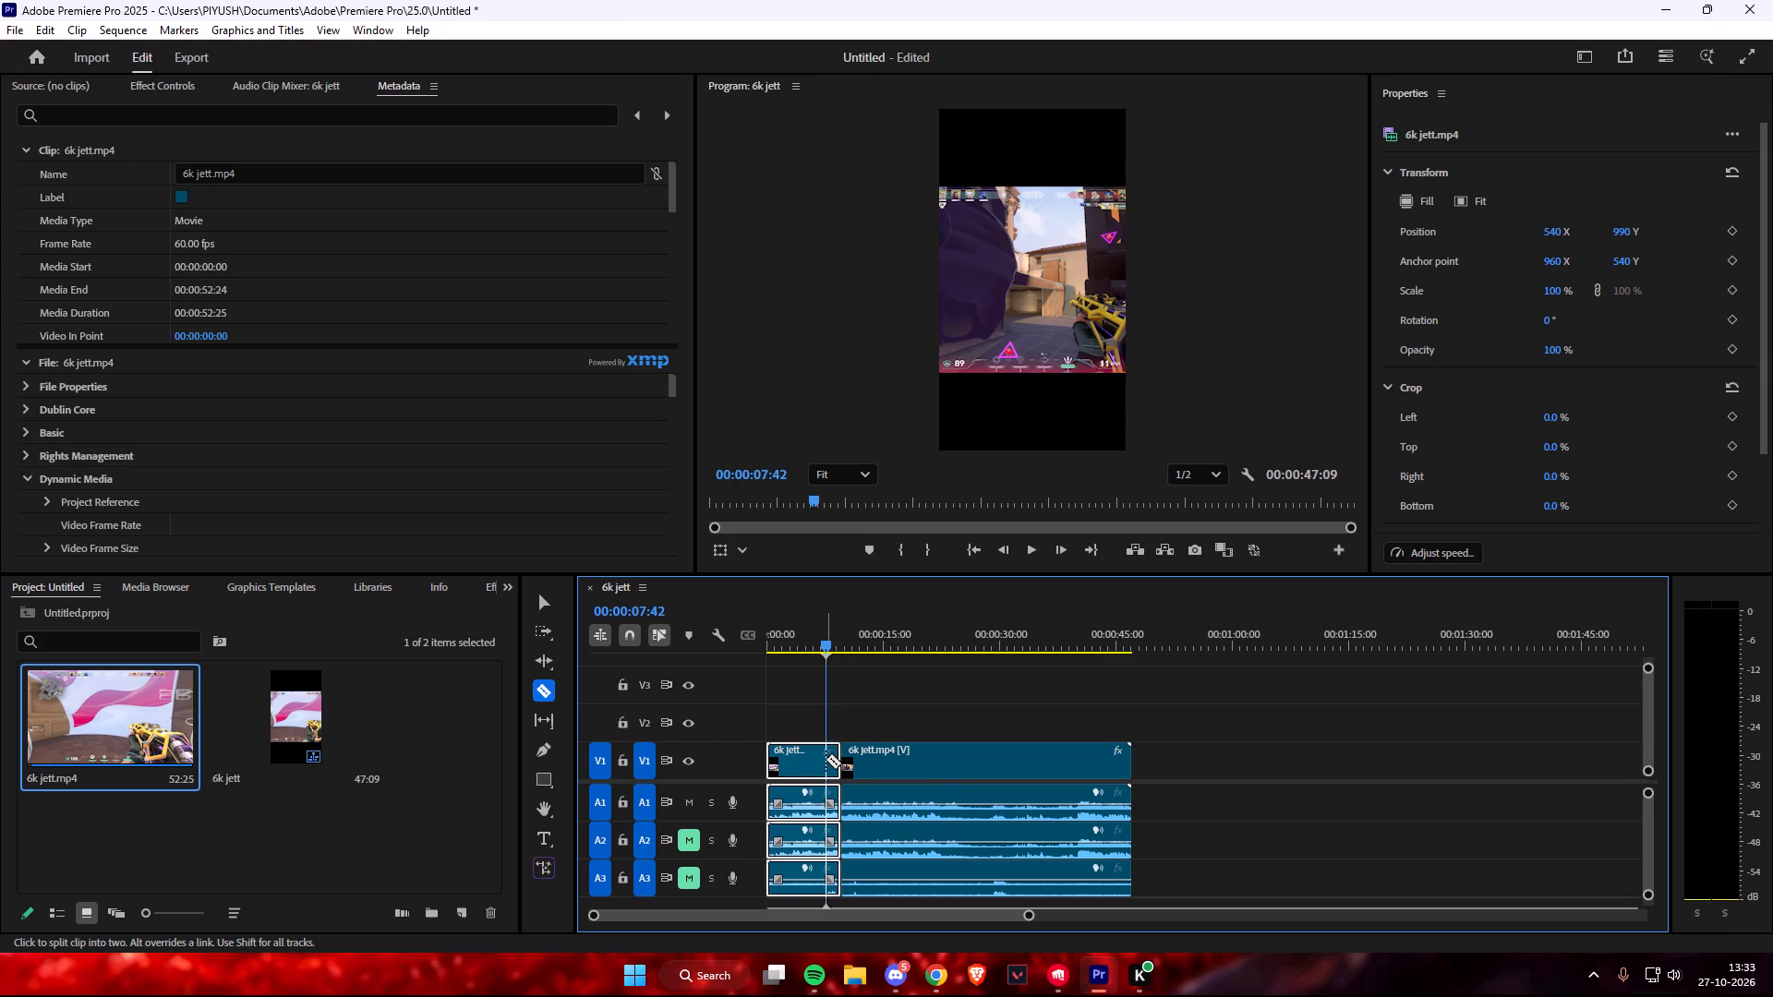
click(826, 759)
Delete the split-off end of the first segment and close the gap it leaves before the second segment.
key(v)
click(832, 759)
key(BackSpace)
click(832, 759)
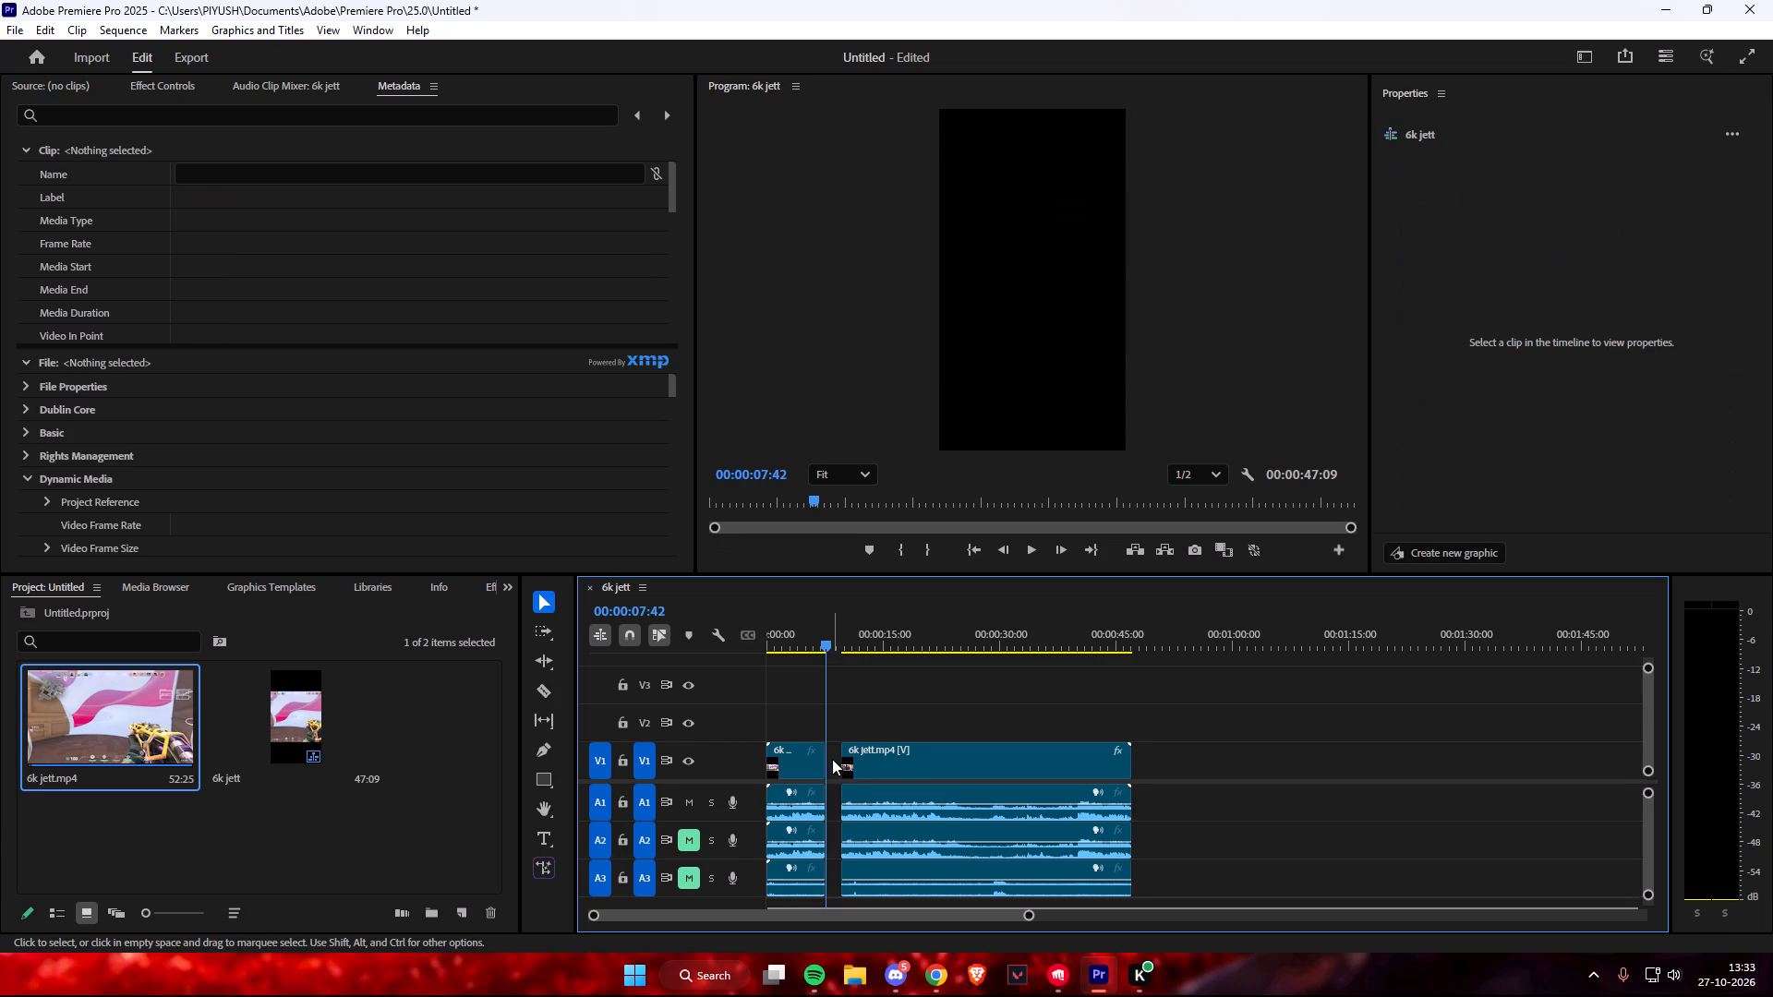
key(BackSpace)
Review the second segment full screen and split it at 00:00:23:41, where the uneventful stretch begins.
key(space)
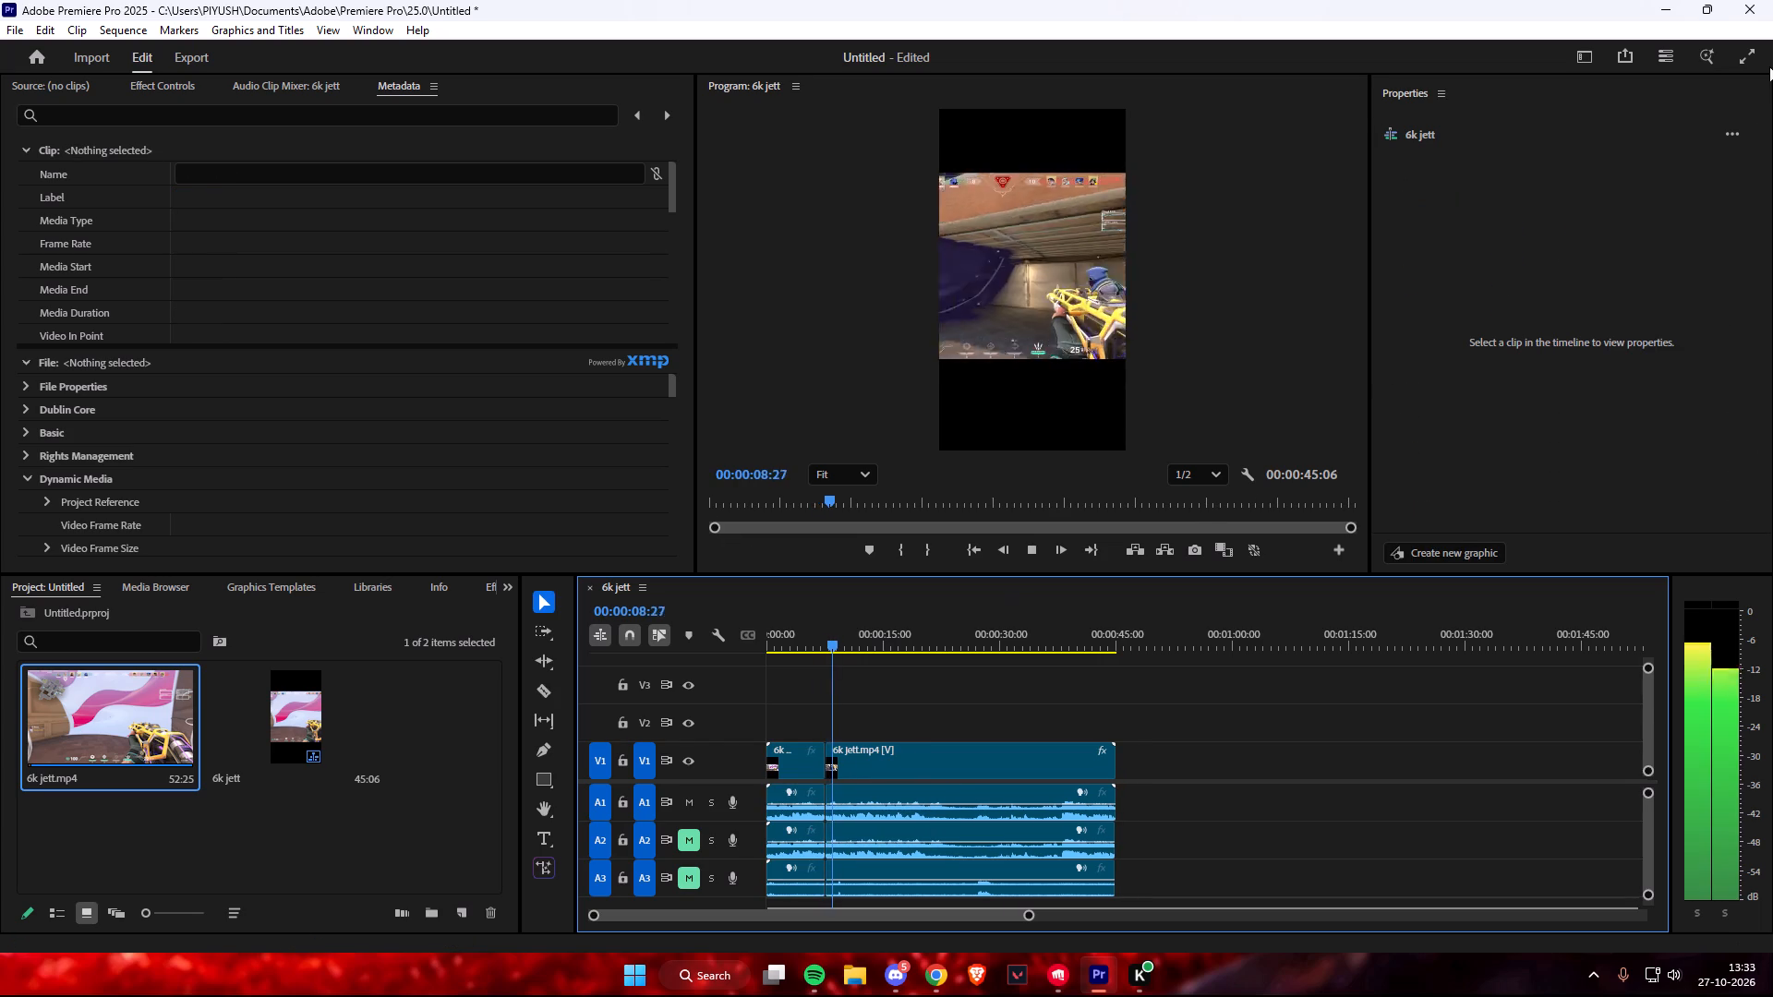
click(1742, 62)
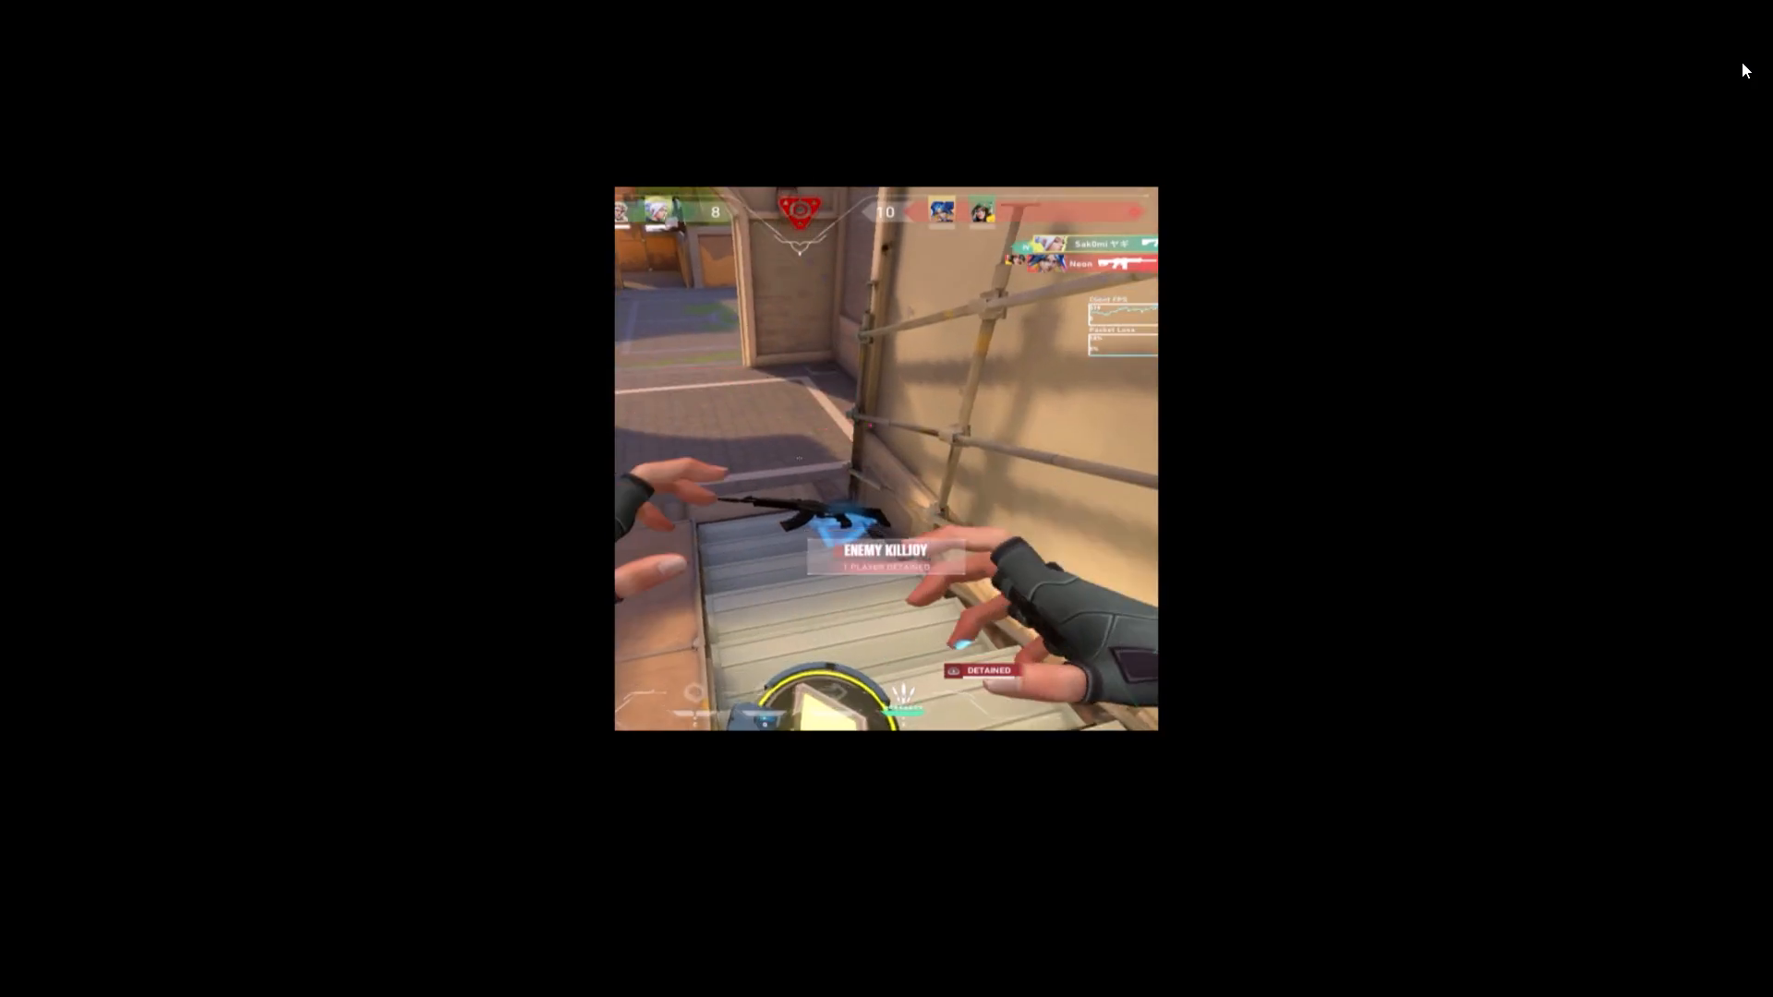
key(space)
key(1)
key(Escape)
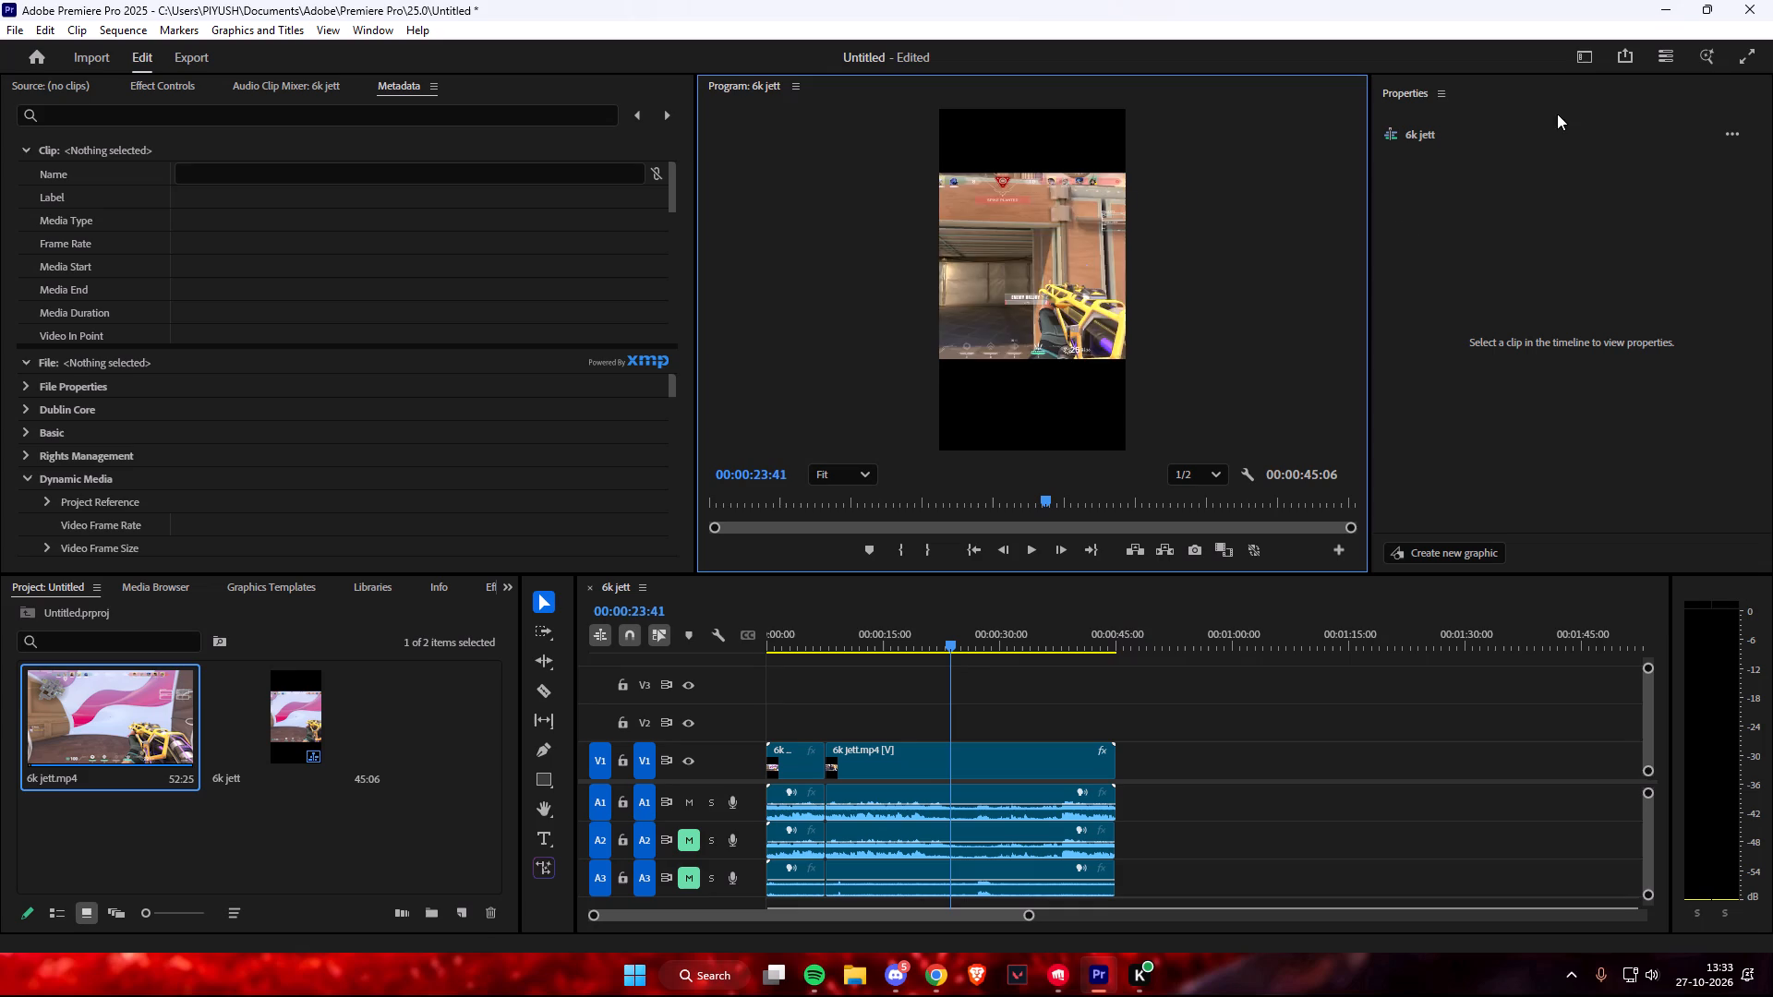
key(c)
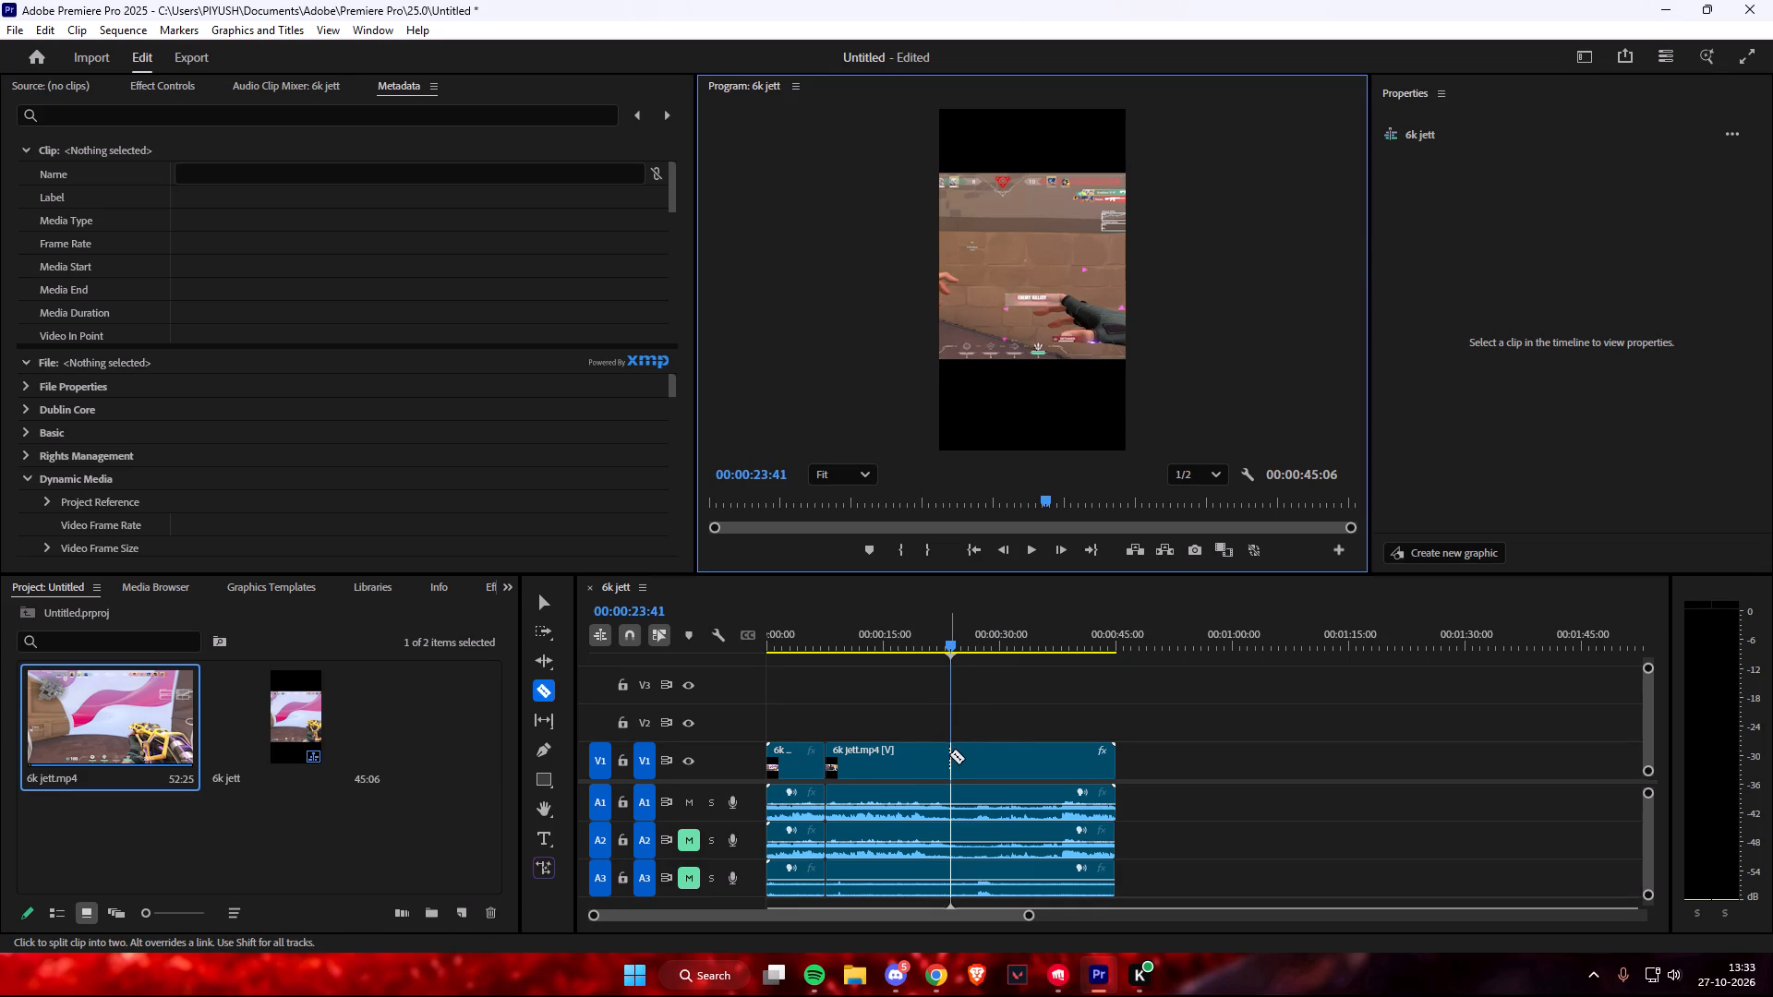
click(949, 754)
key(c)
key(v)
Find where the action resumes after the last cut and split the footage at 00:00:31:25.
key(space)
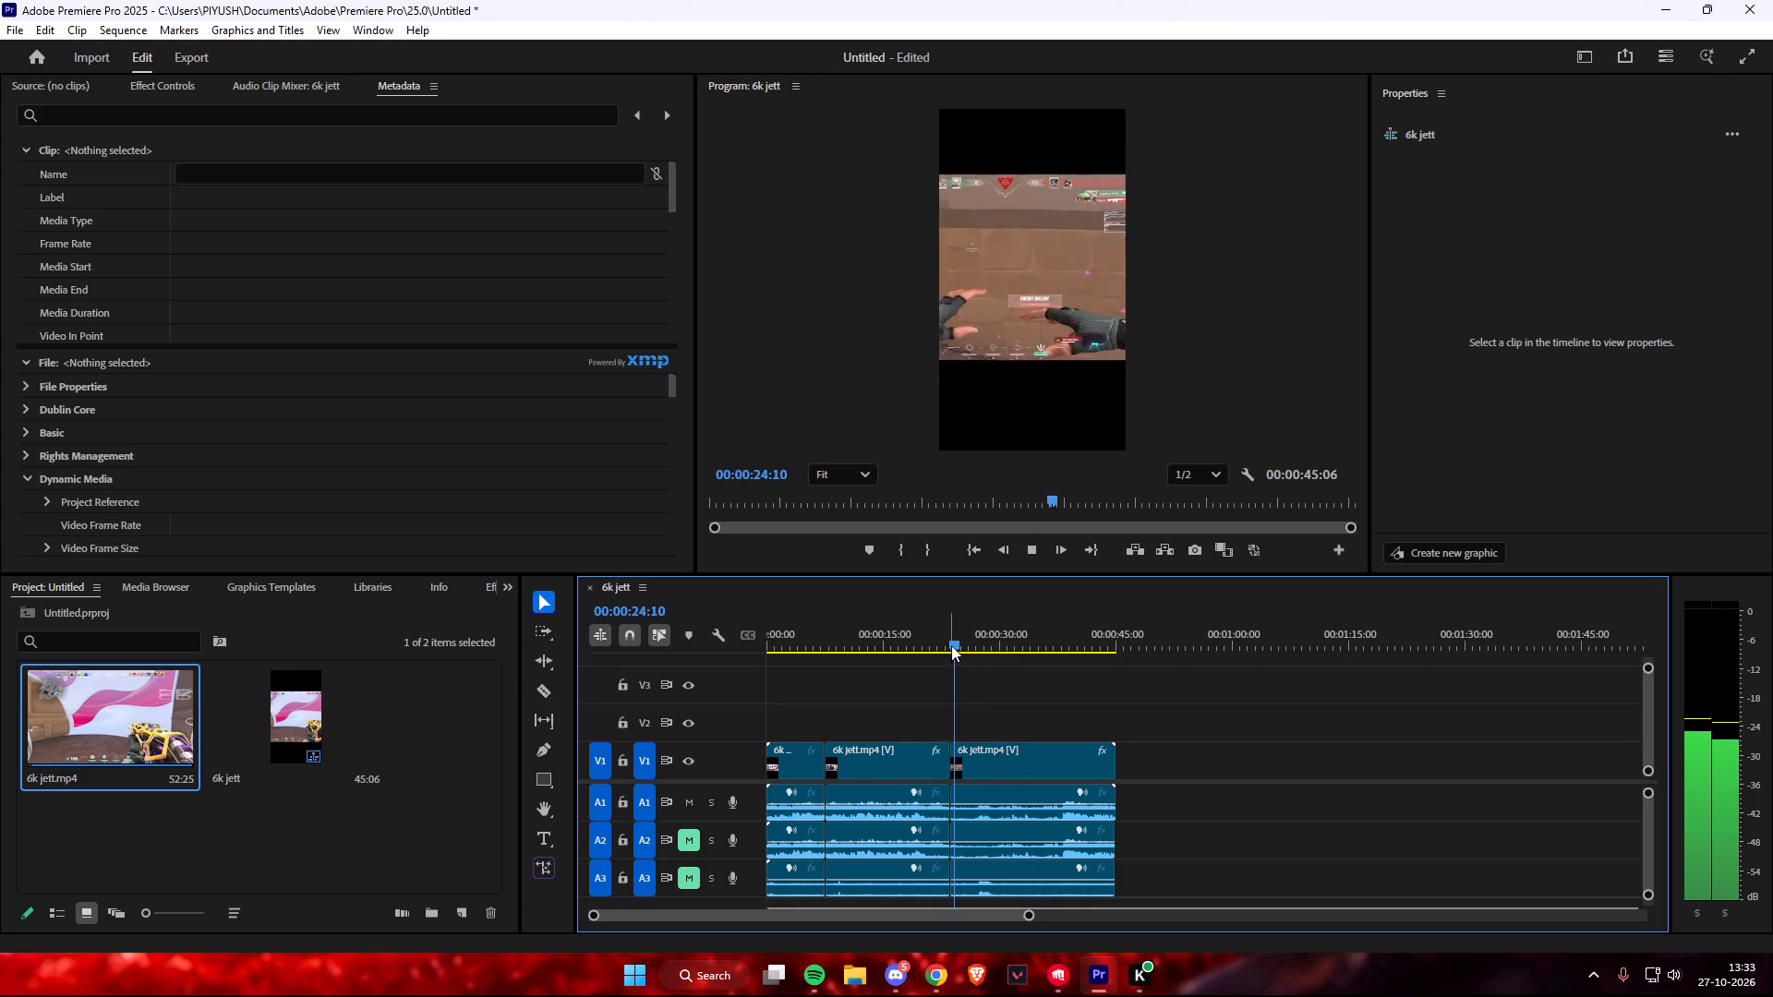
drag(951, 645, 1016, 651)
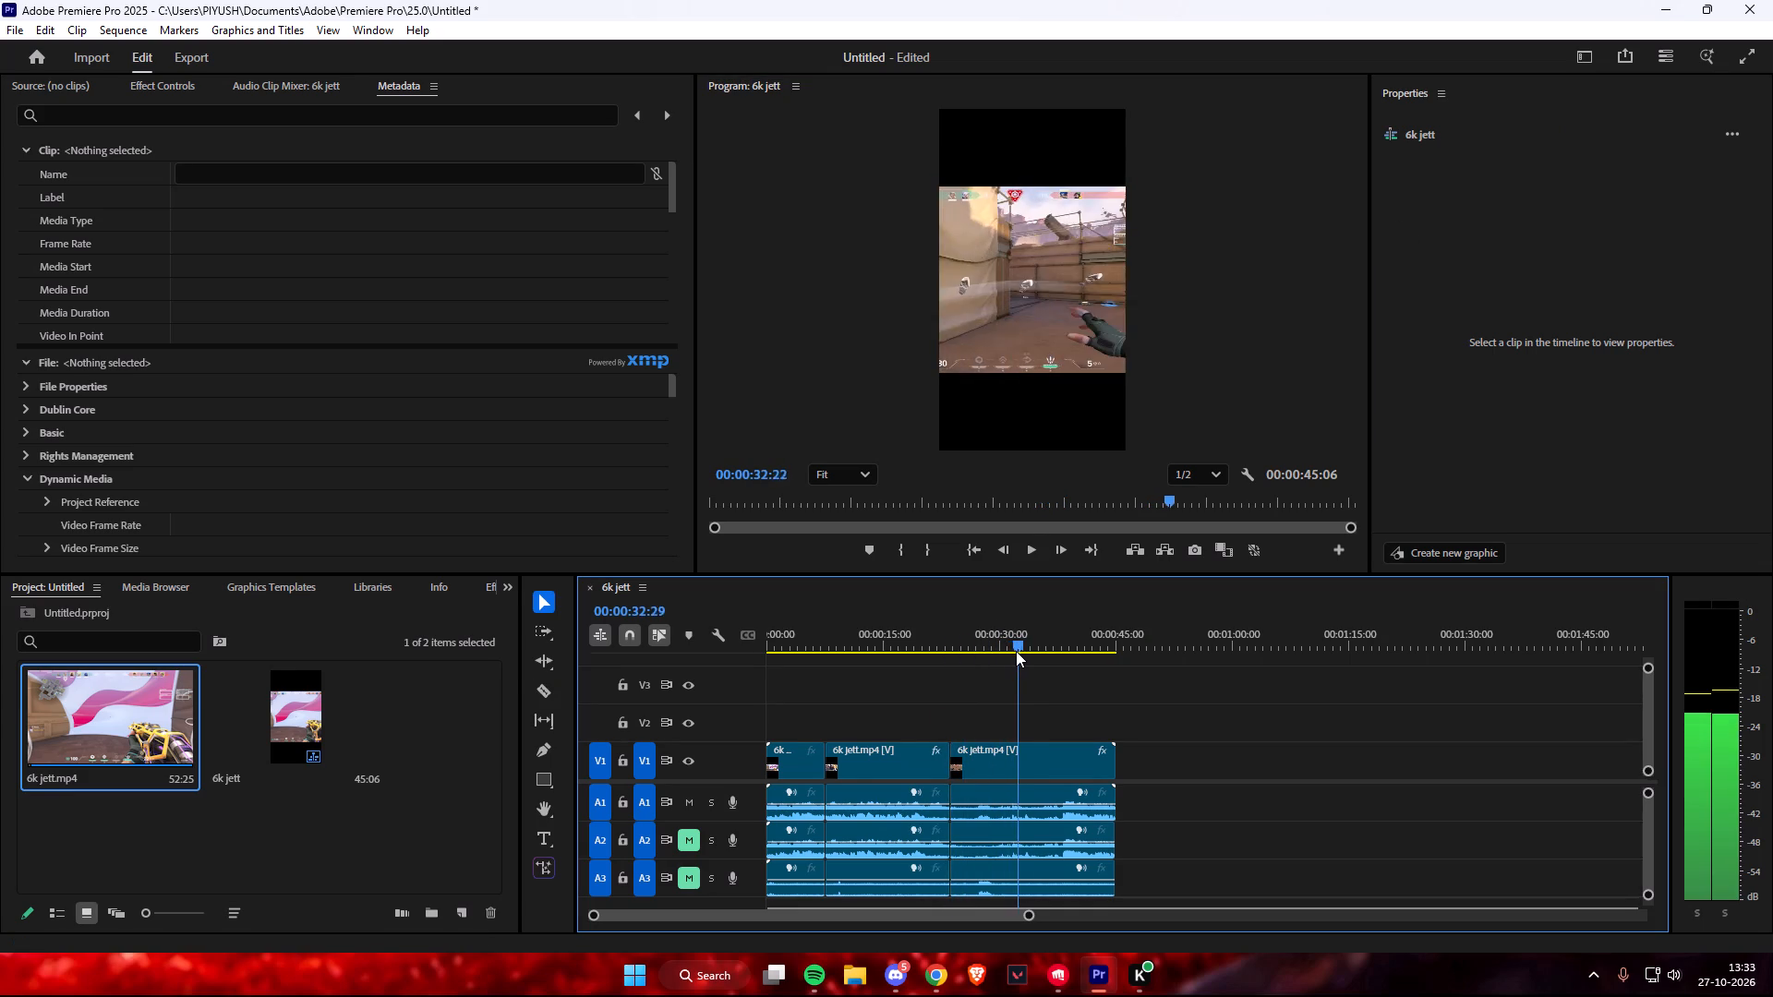
drag(1016, 651, 1007, 649)
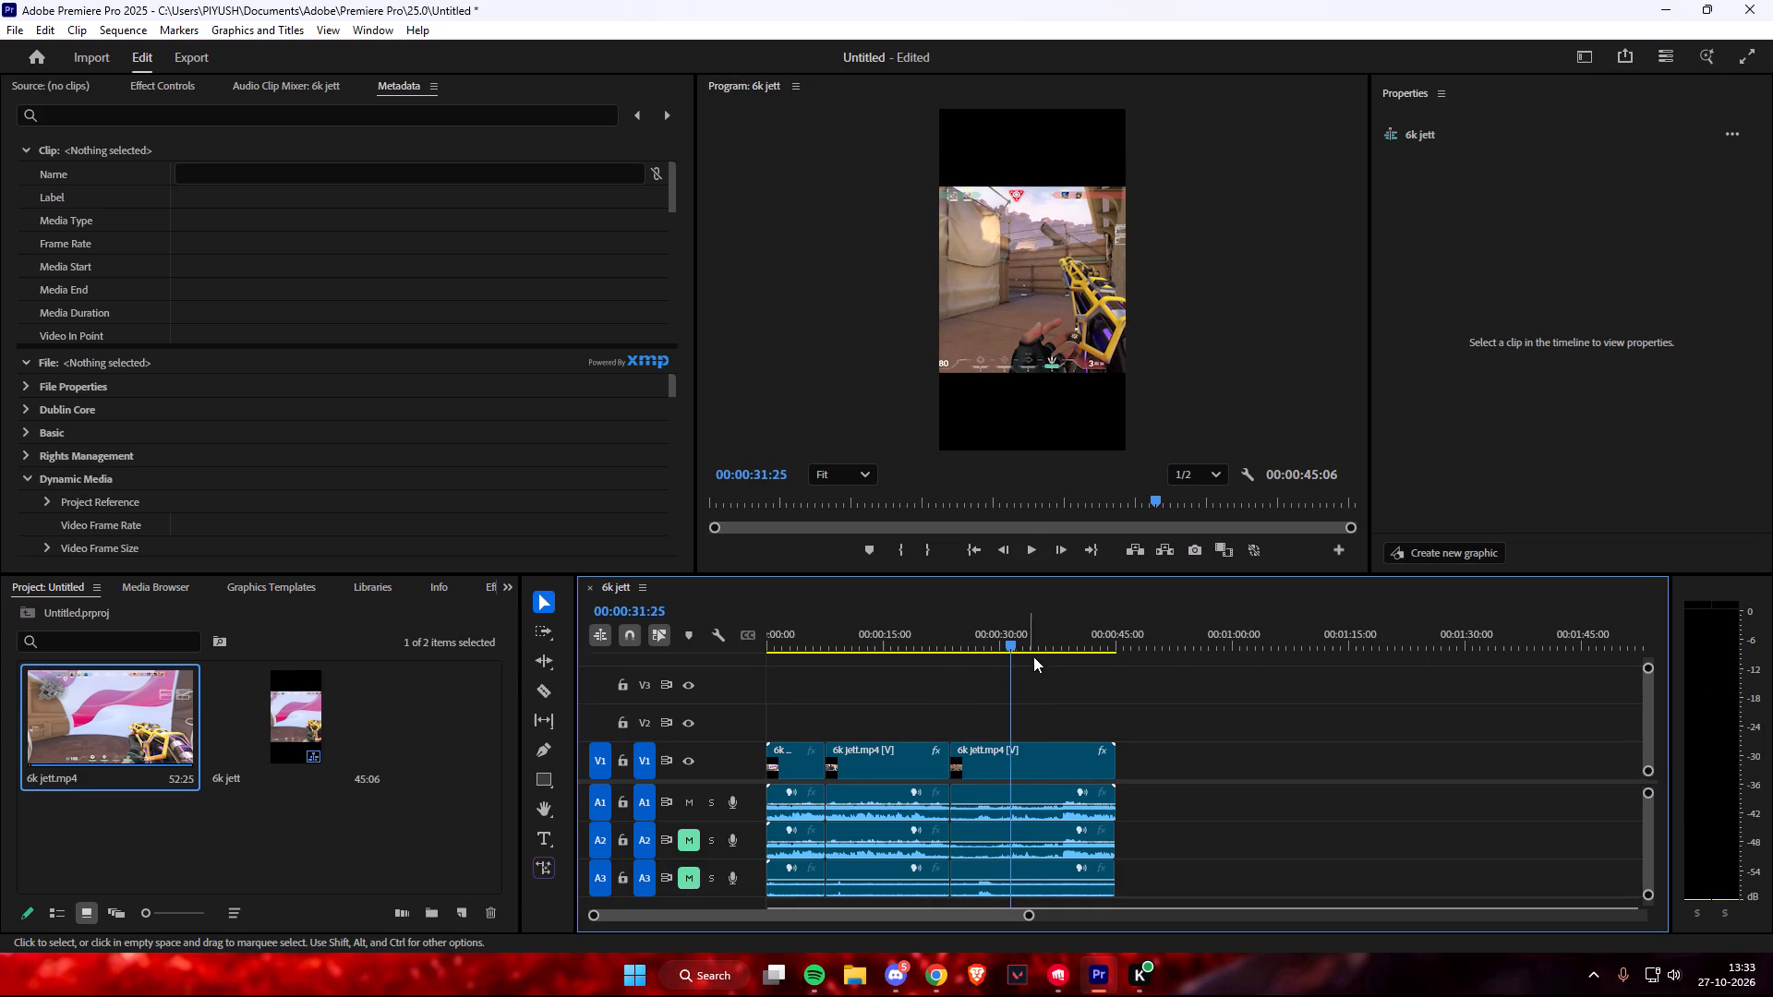
key(c)
click(1009, 752)
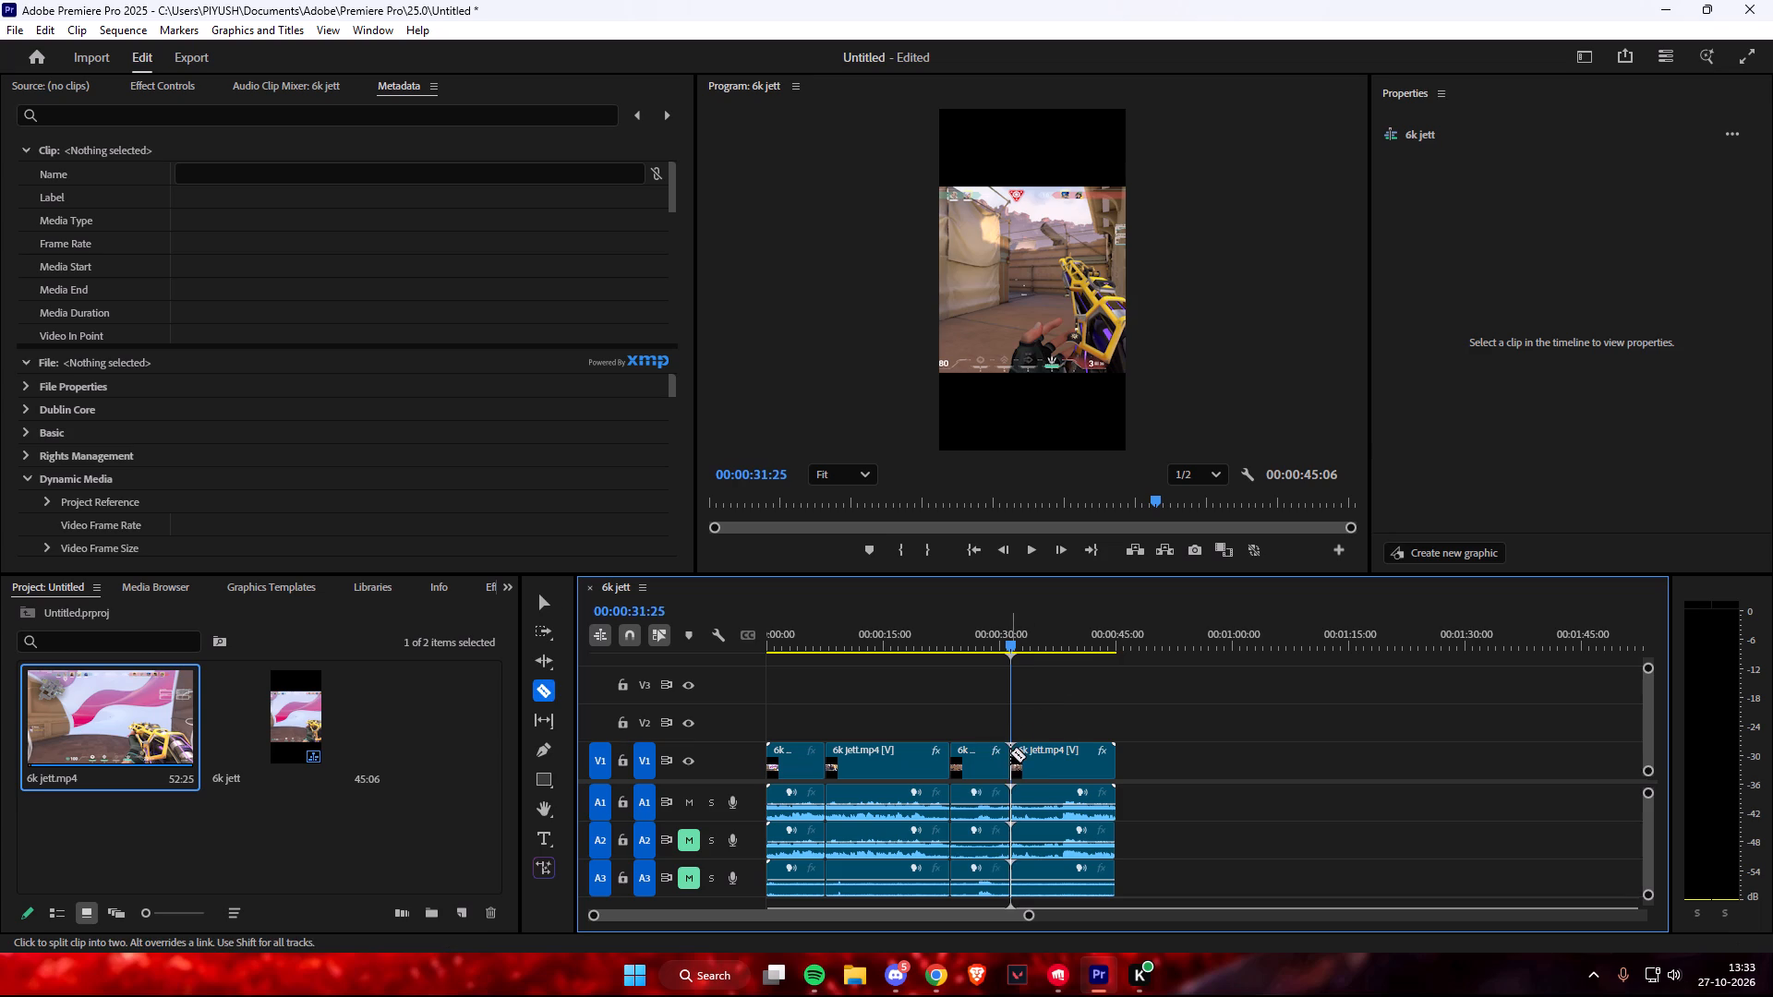
Delete the uneventful piece between the two newest cuts and close the gap.
key(v)
click(986, 757)
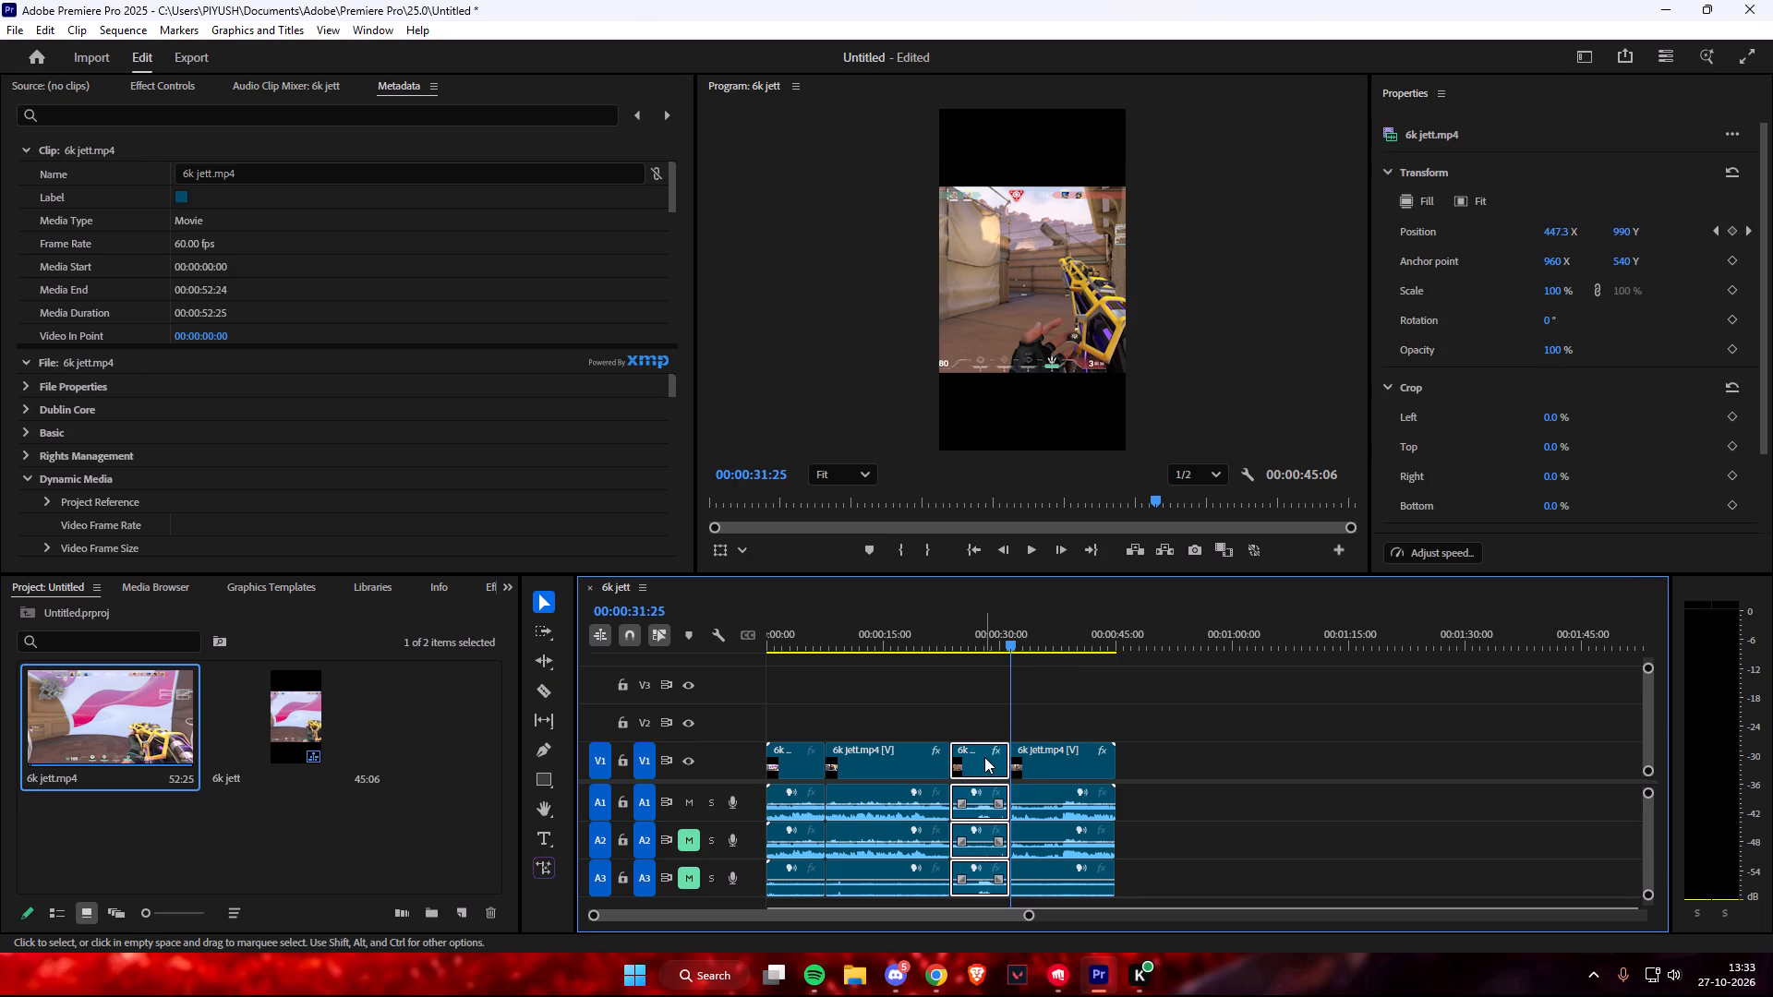
key(BackSpace)
click(984, 757)
key(BackSpace)
Preview the join between the second and third segments and split the second segment at 00:00:22:01.
click(953, 662)
click(941, 643)
key(space)
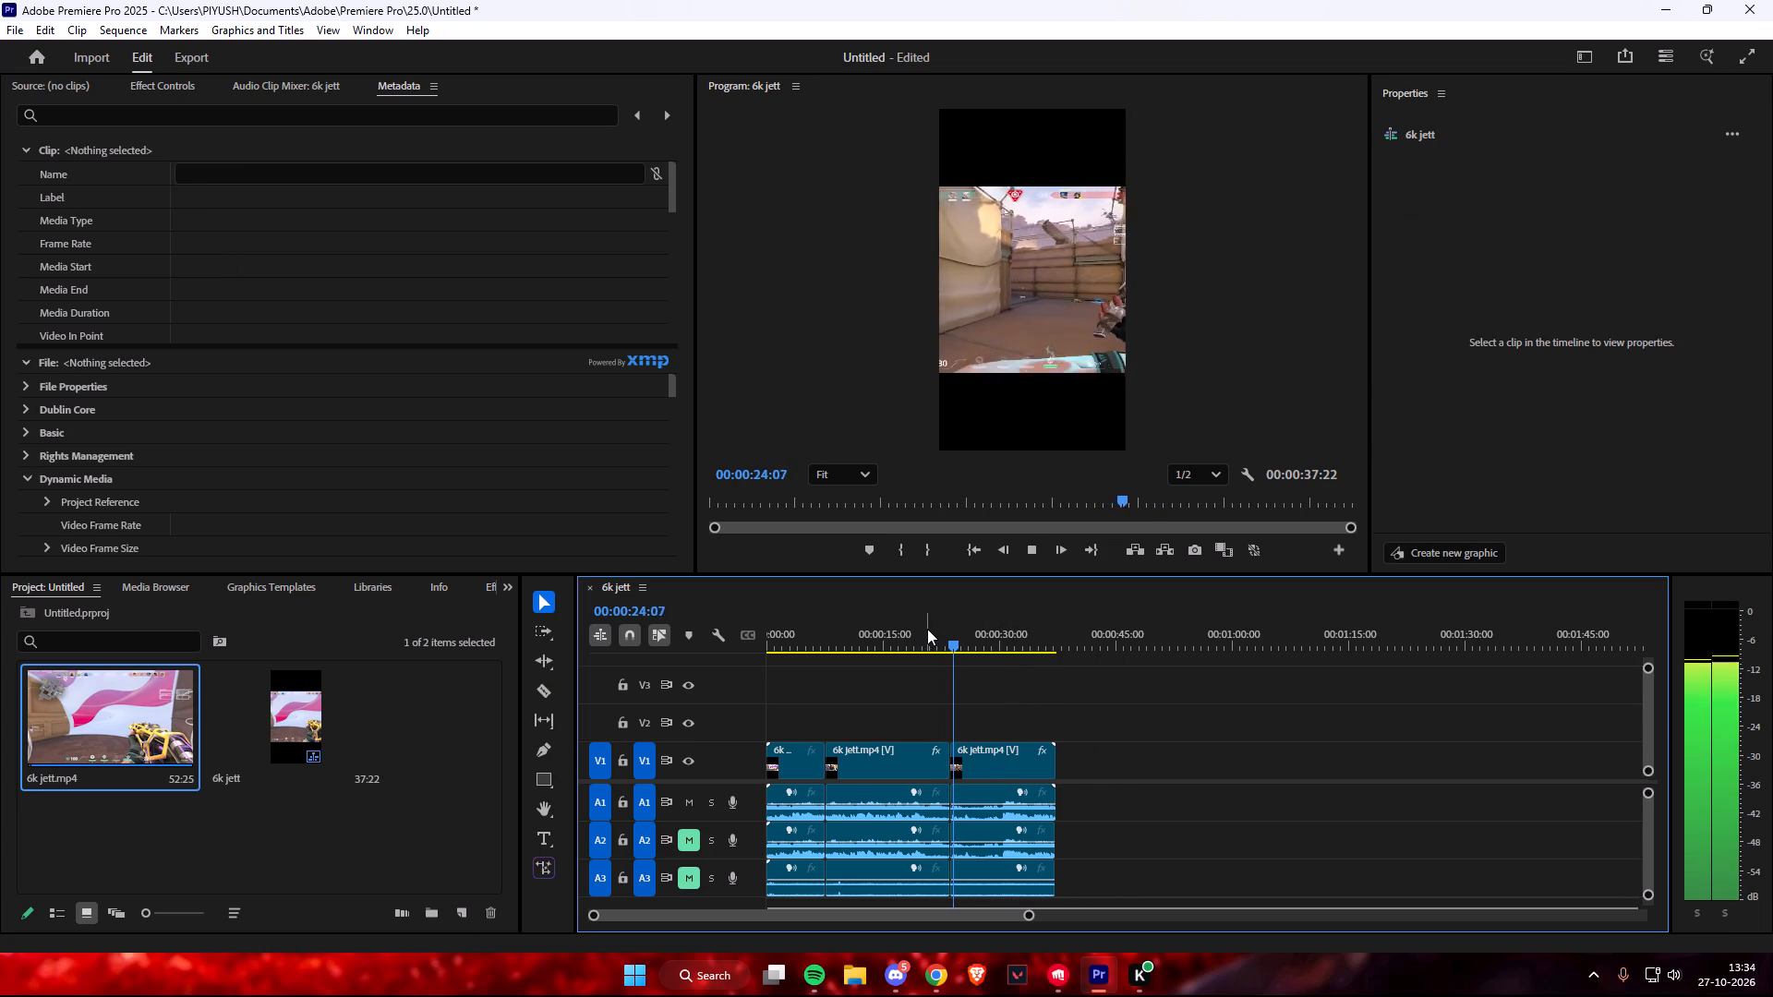
key(space)
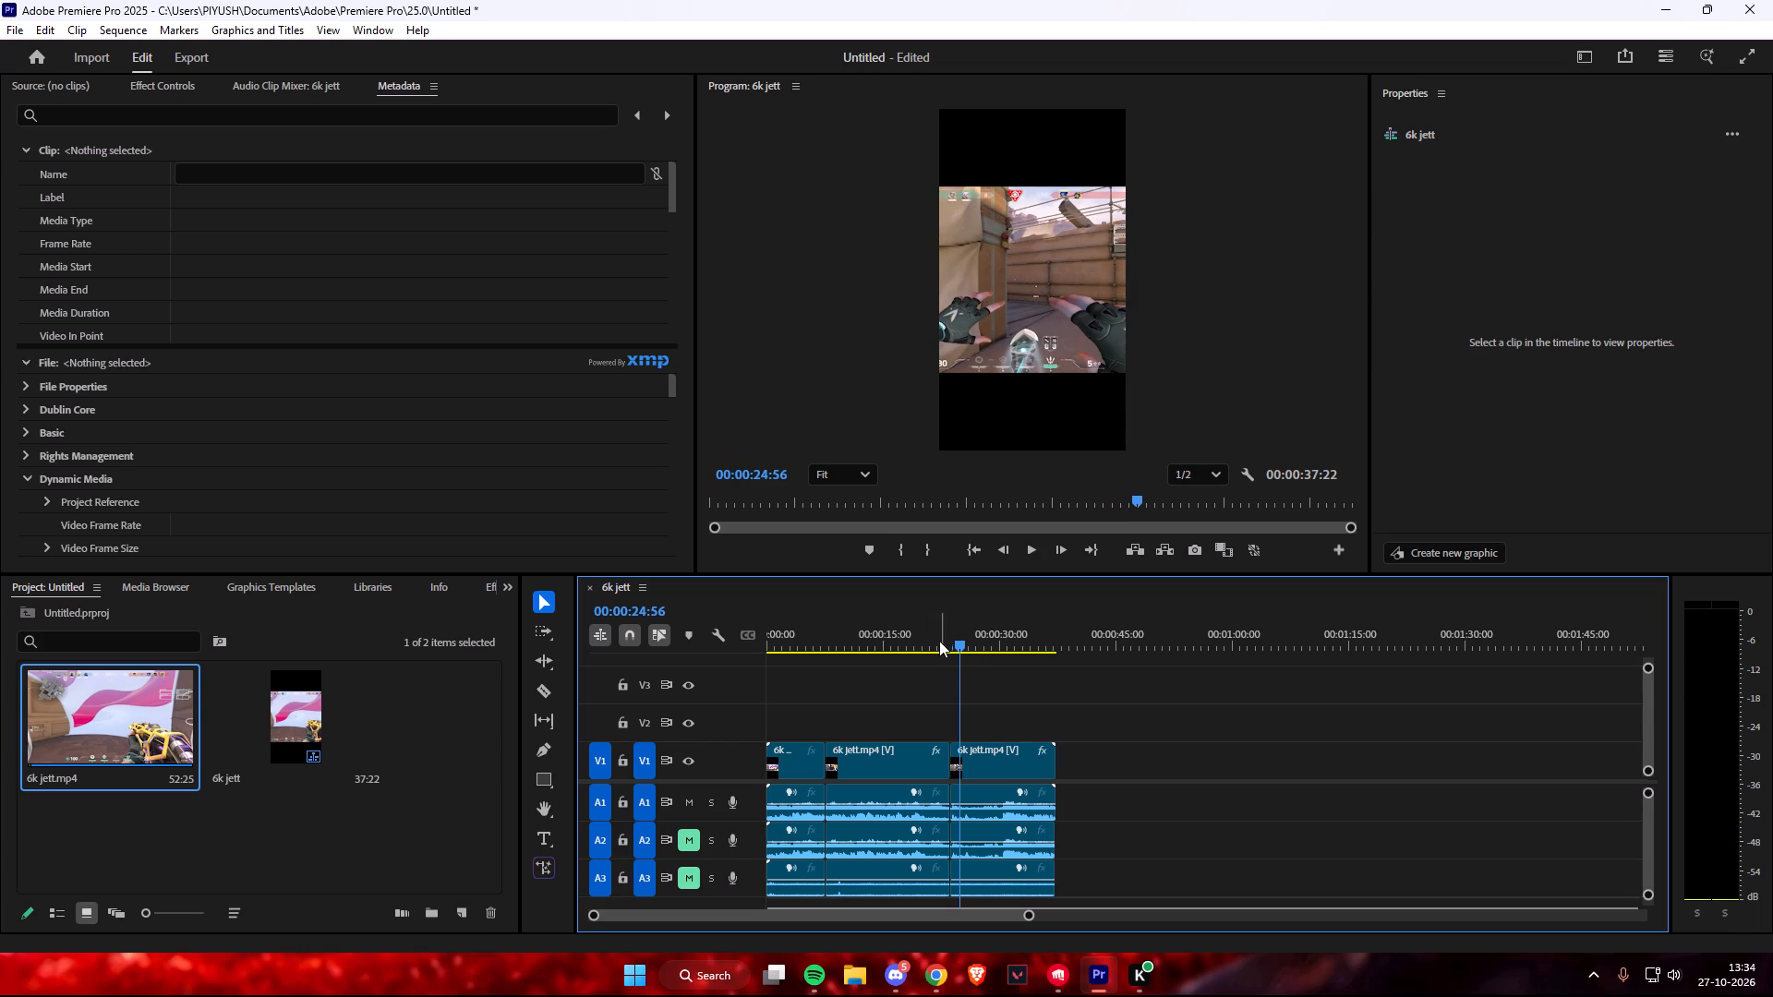
click(933, 642)
key(space)
key(space)
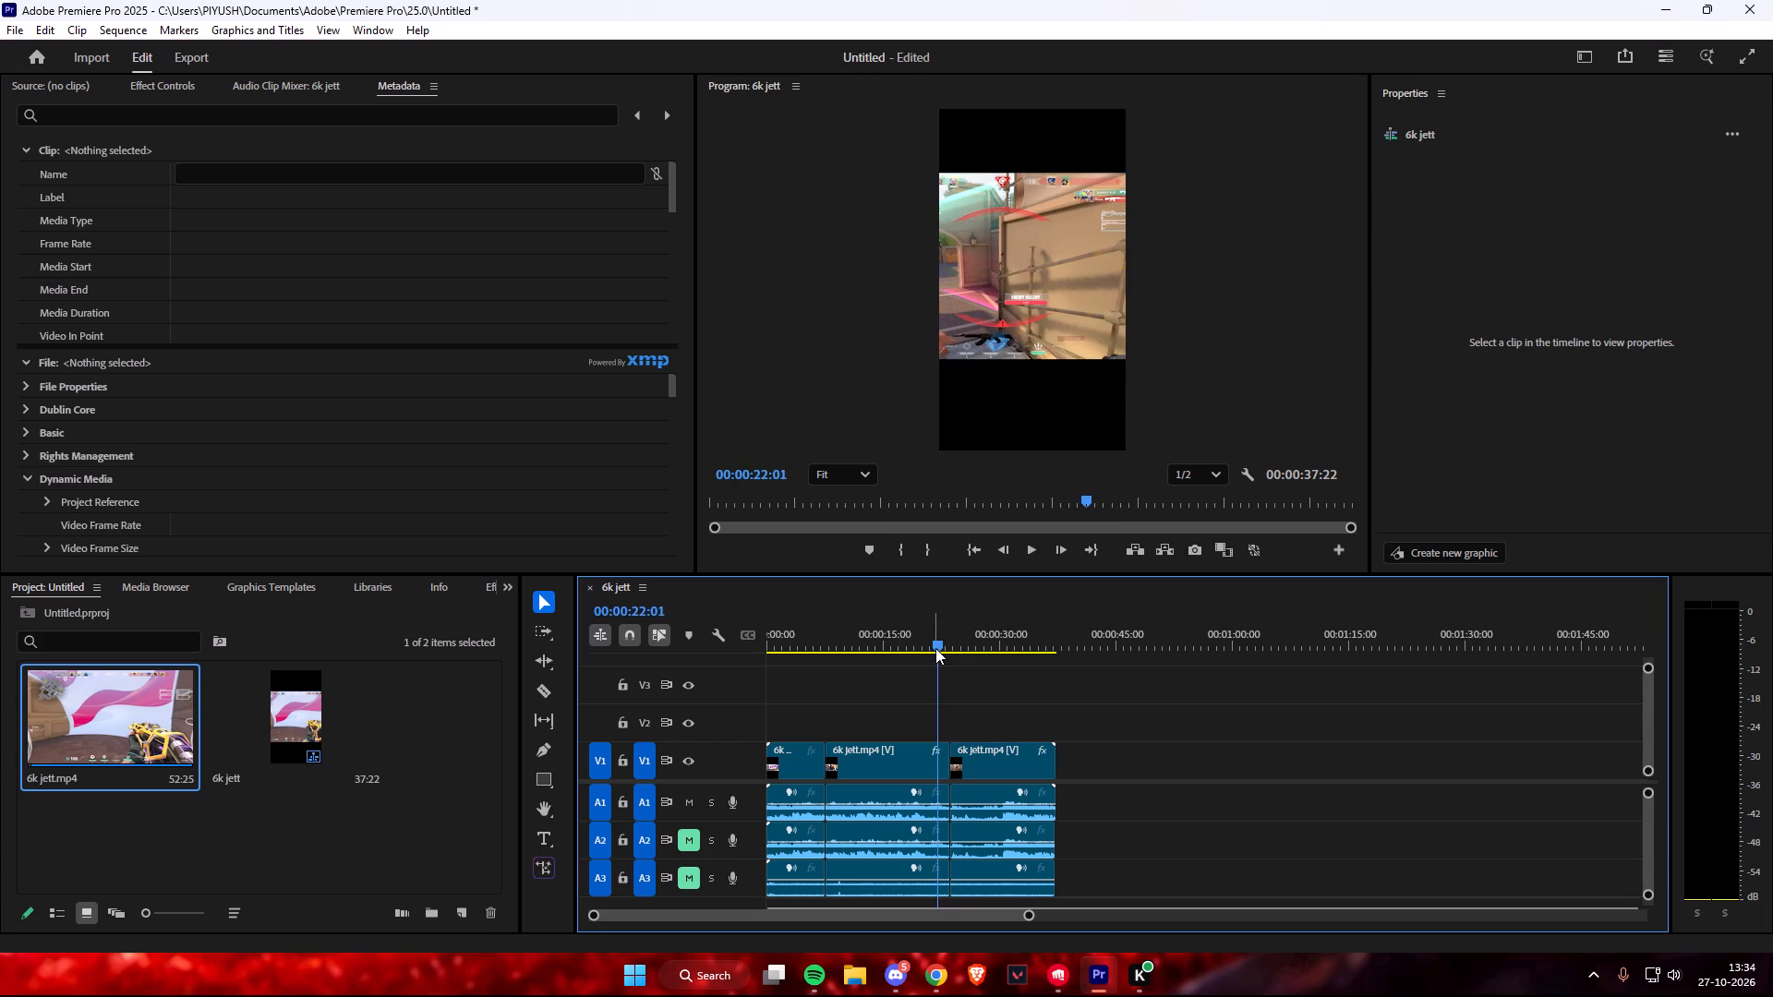
key(c)
click(939, 766)
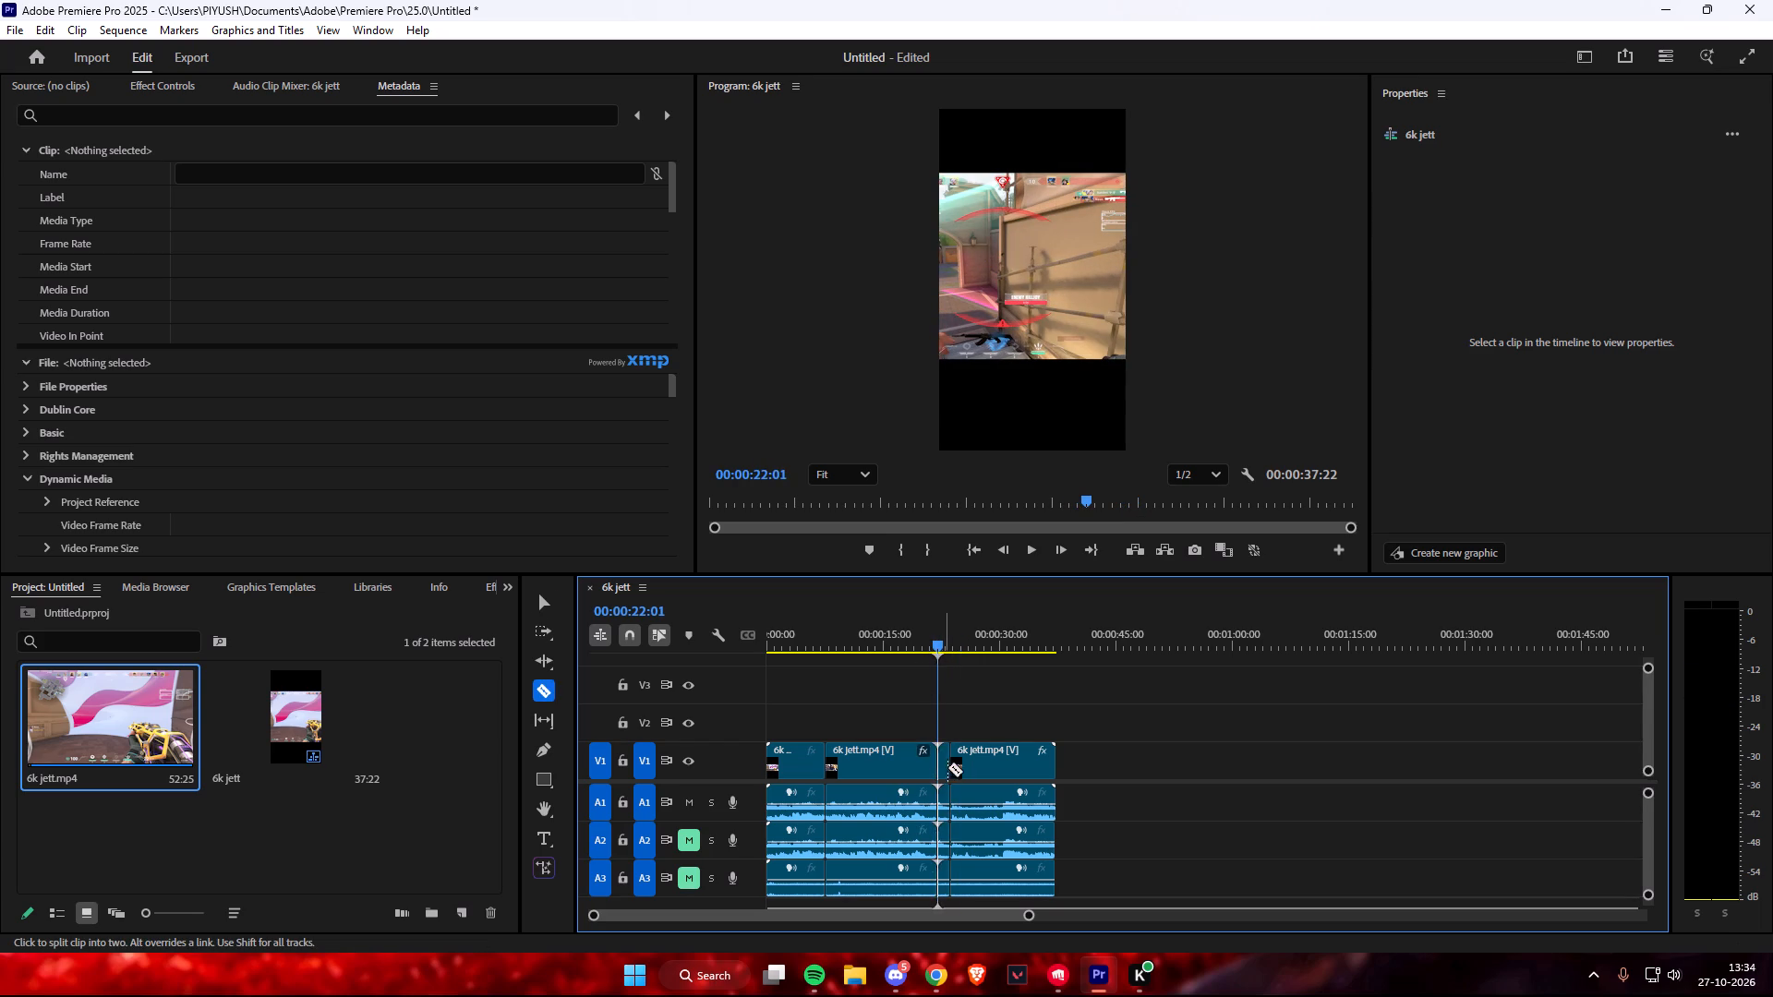
Delete the short leftover piece at the end of the second segment and close the gap before the third segment.
key(v)
click(940, 763)
click(944, 765)
key(BackSpace)
click(944, 765)
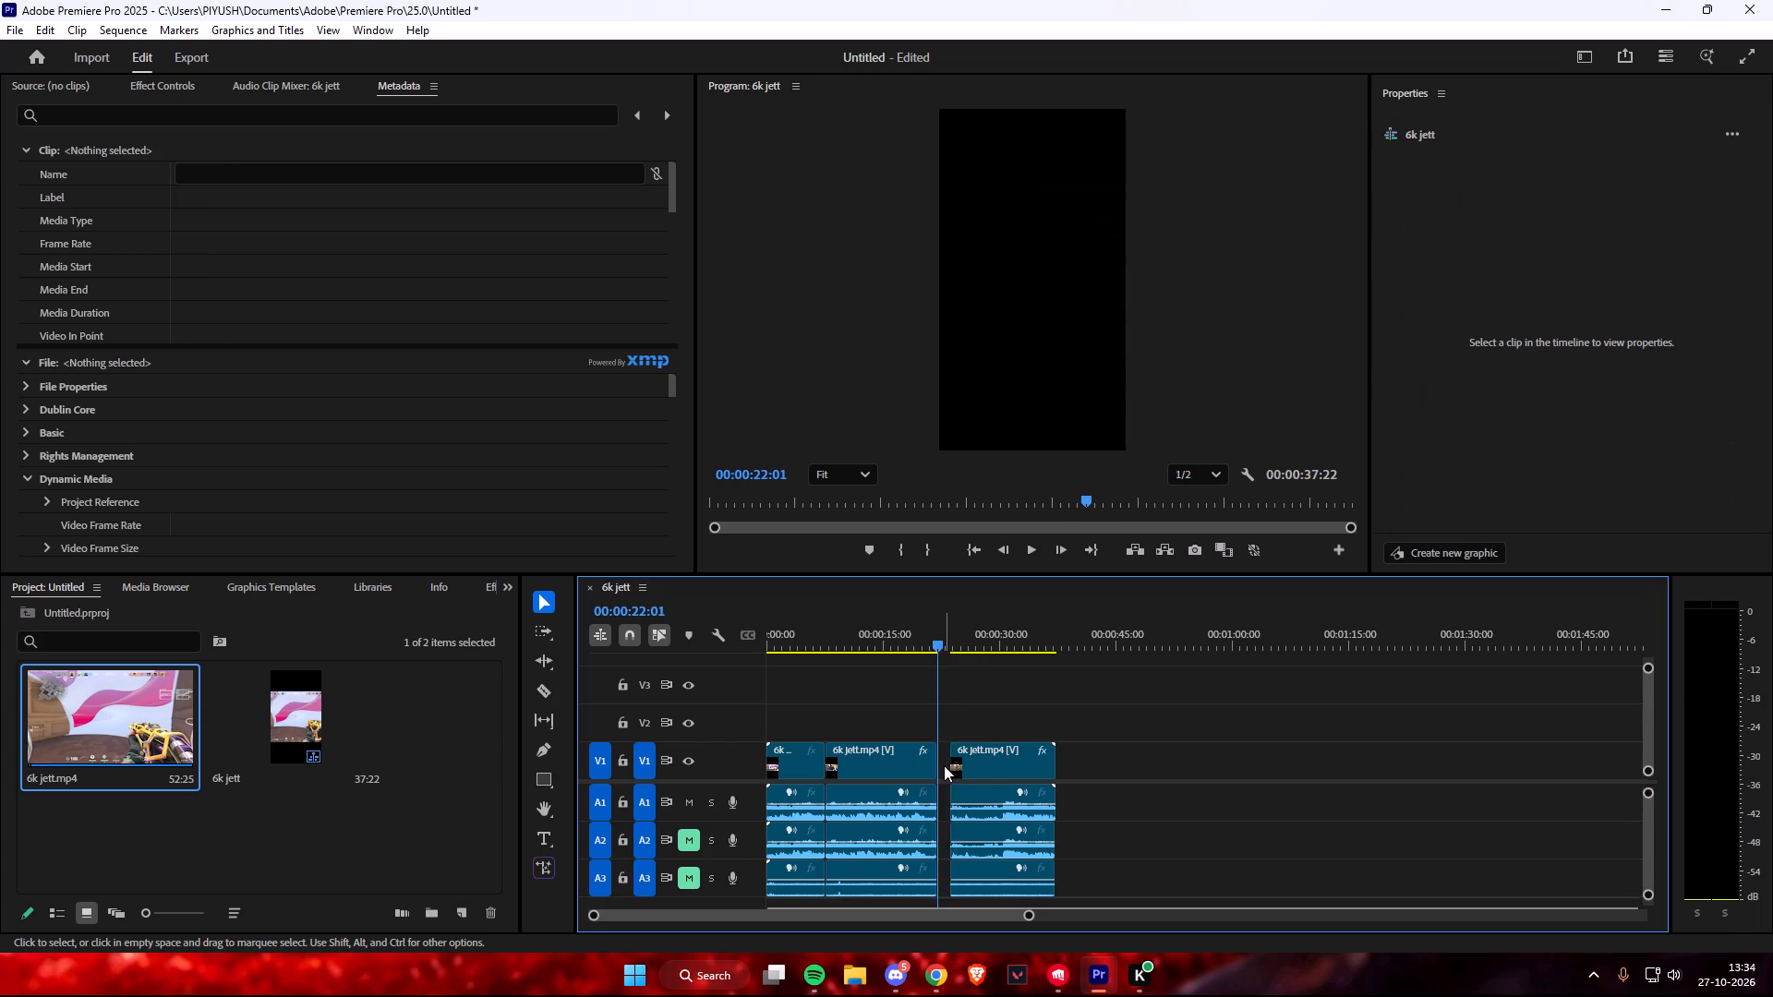
key(BackSpace)
Review the tightened sequence full screen to its end, and scrub through it from the start to check the segments and joins.
key(space)
click(1748, 69)
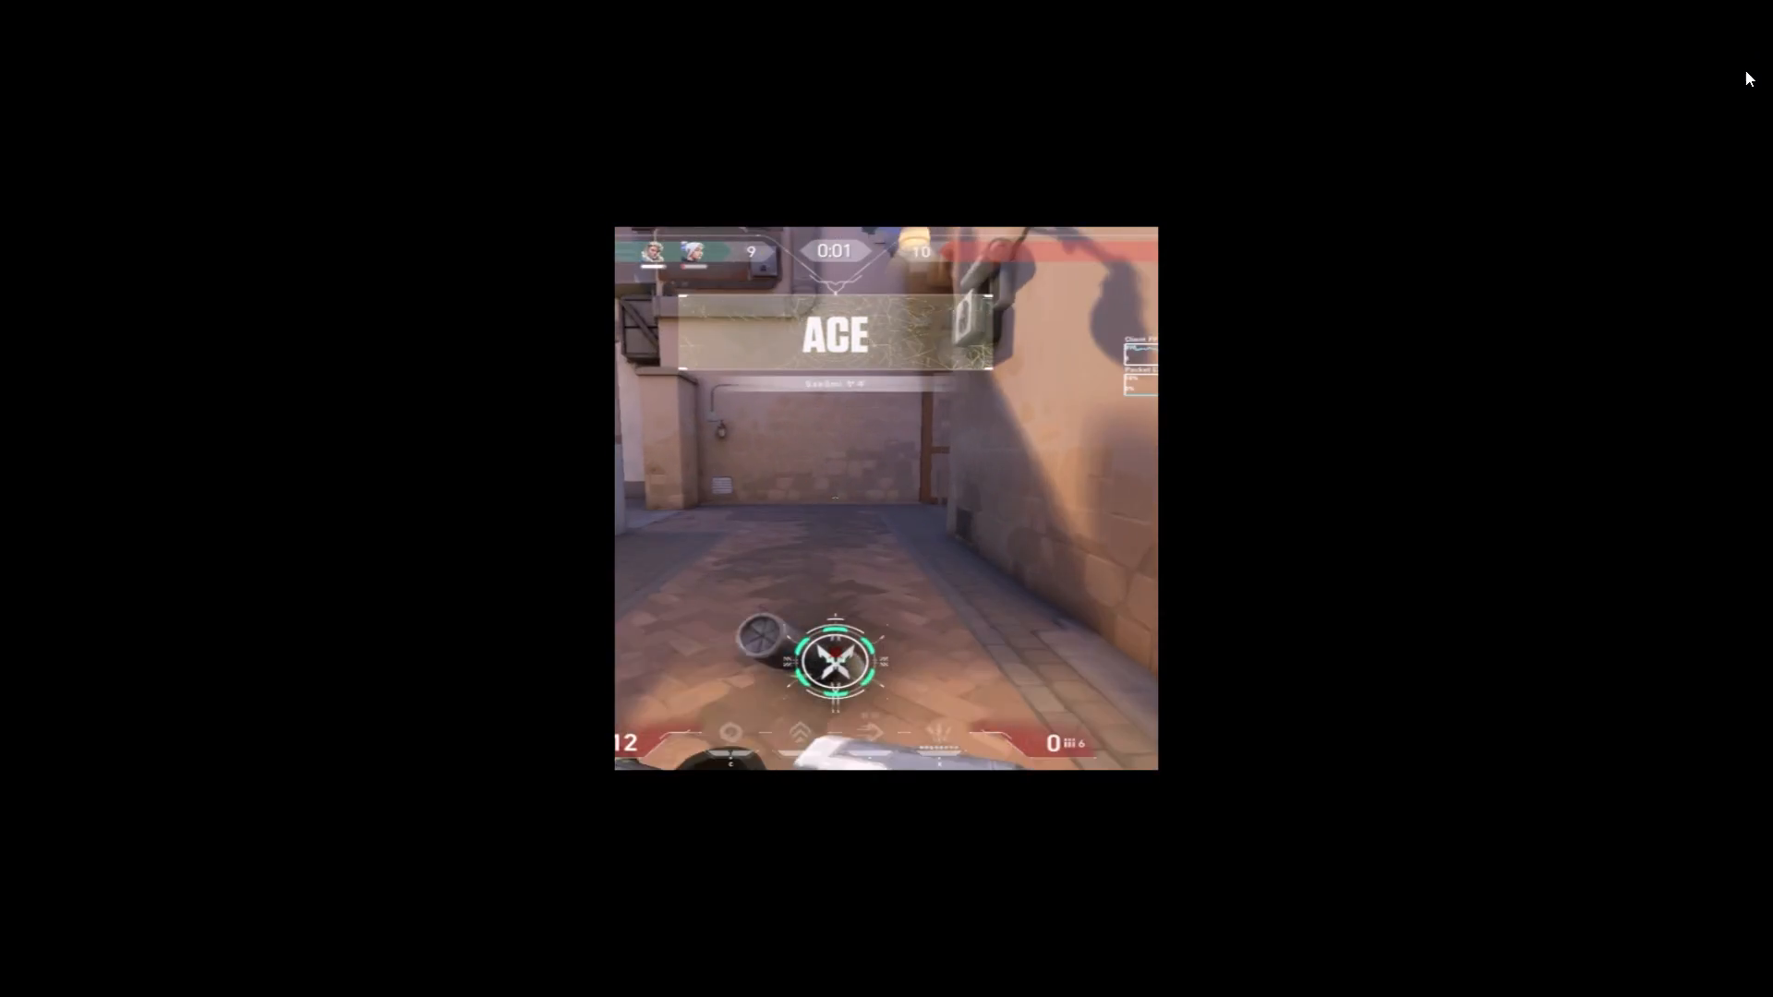
key(Escape)
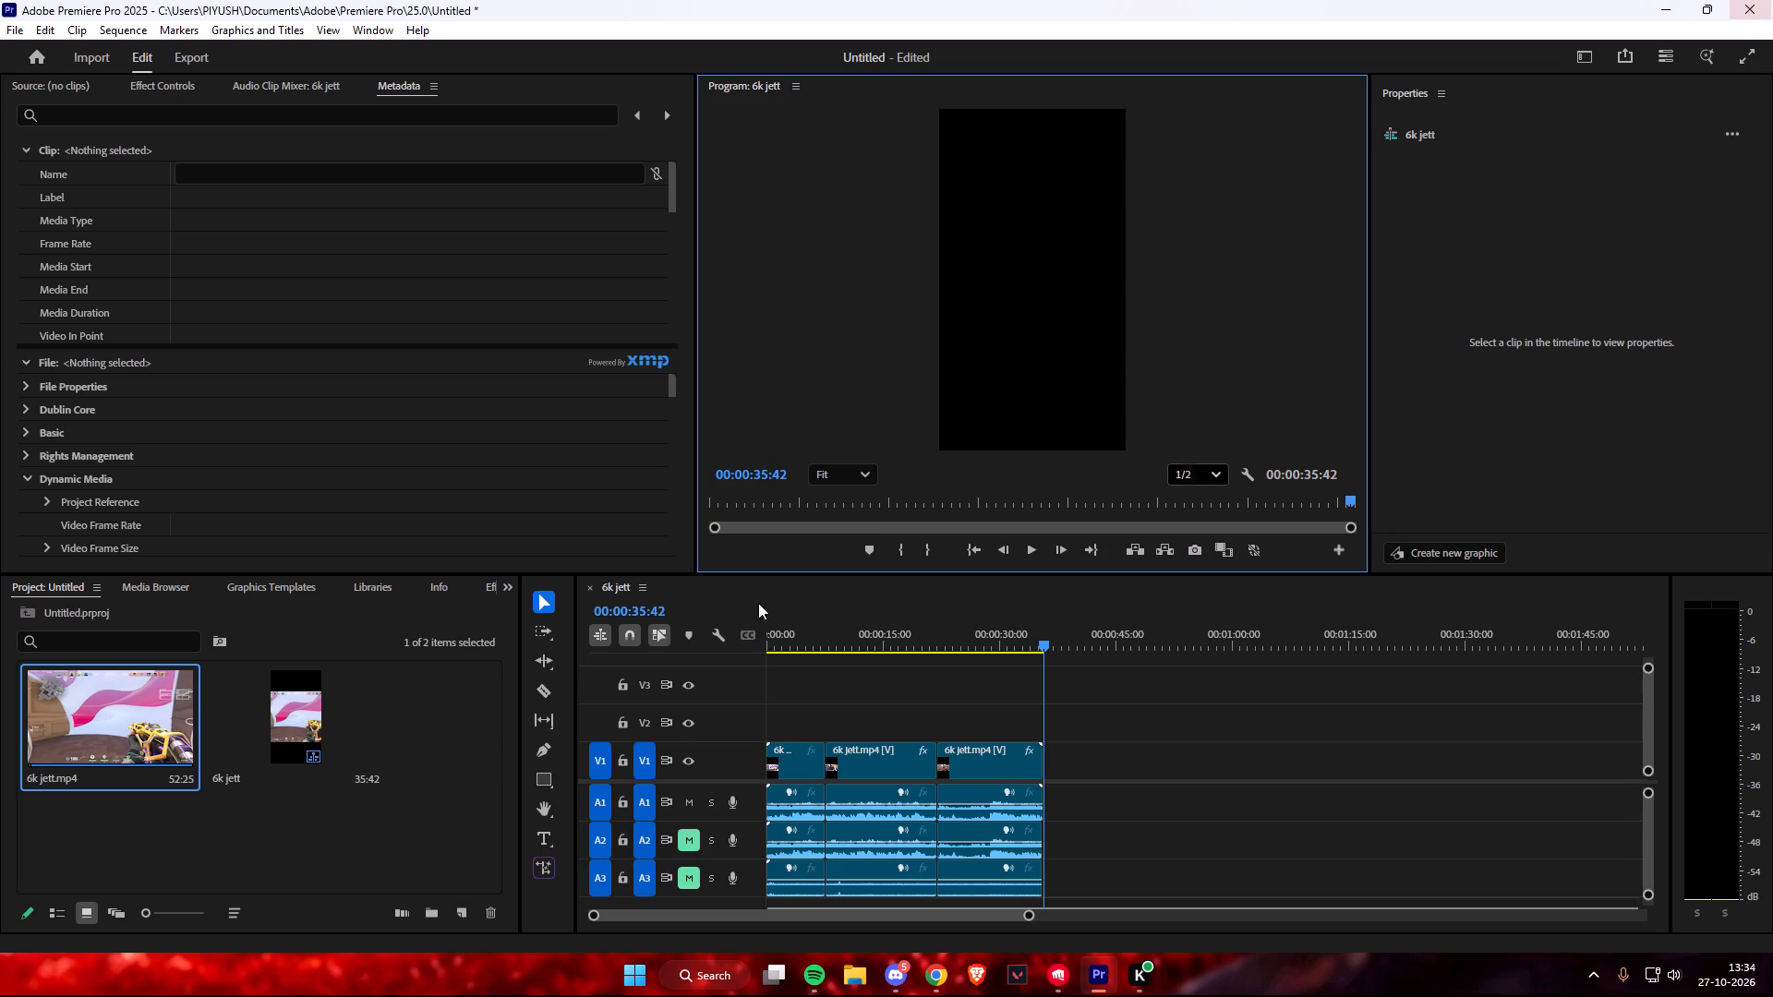
click(765, 643)
drag(772, 647, 756, 653)
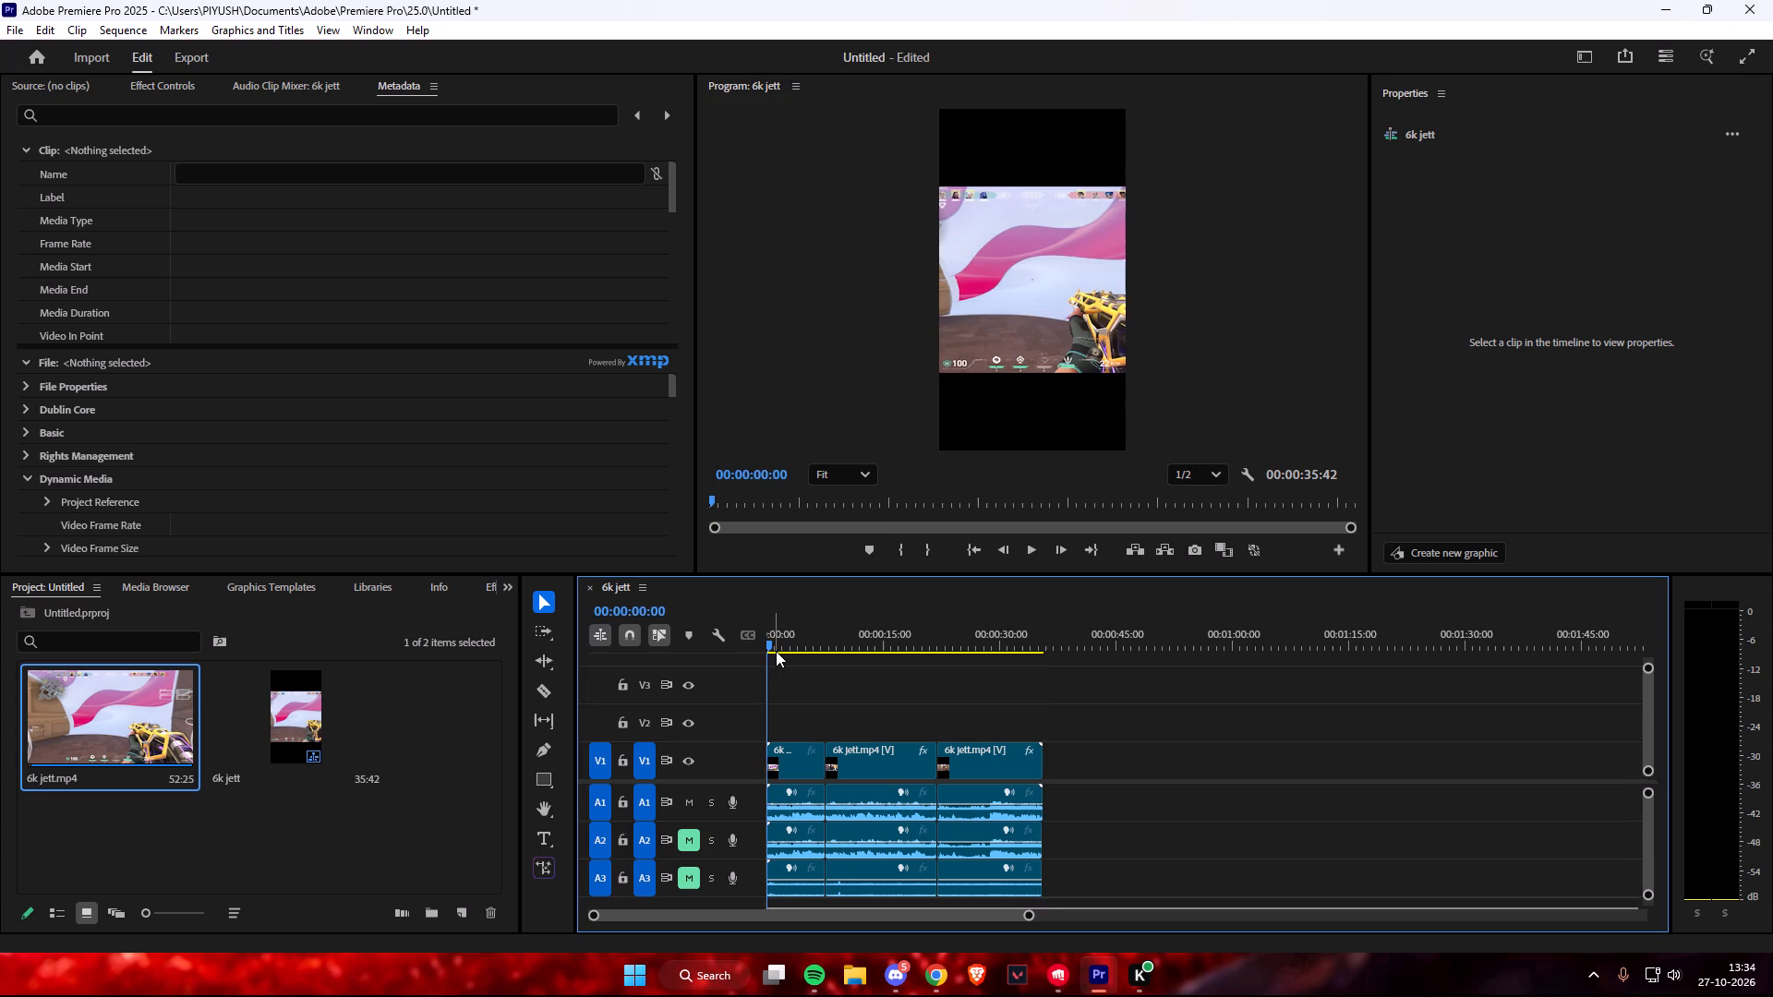
drag(776, 651, 1044, 643)
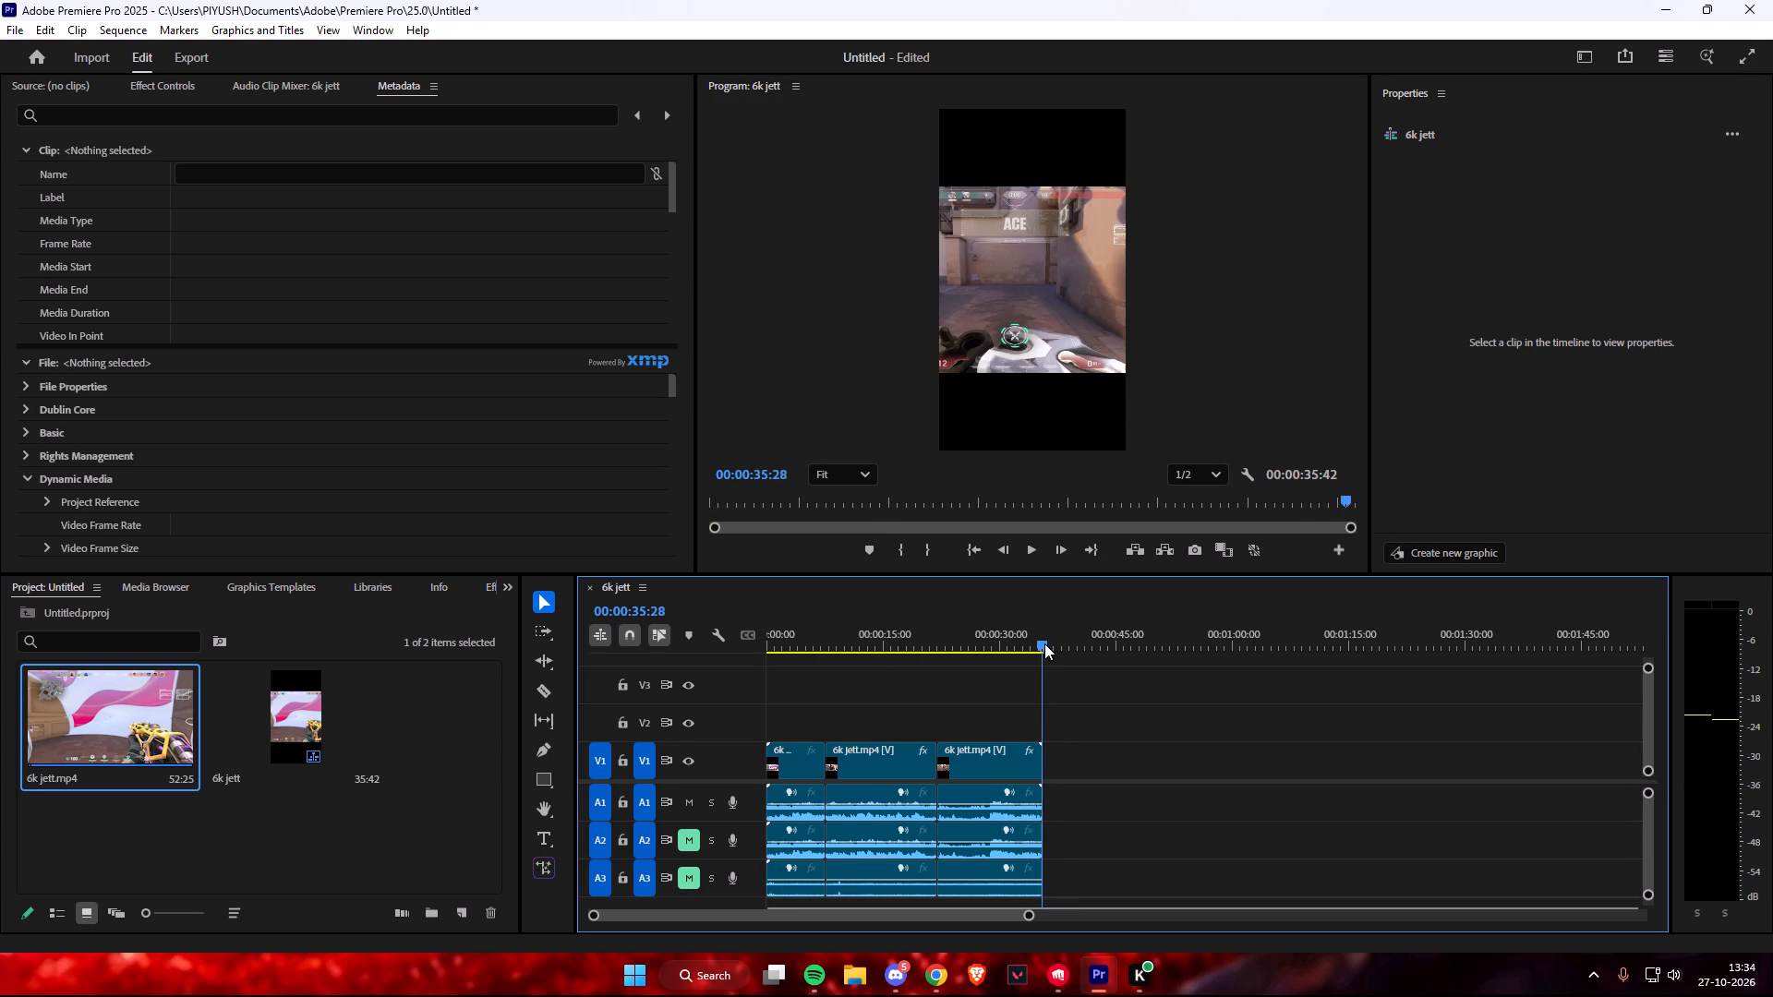
drag(1044, 643, 807, 643)
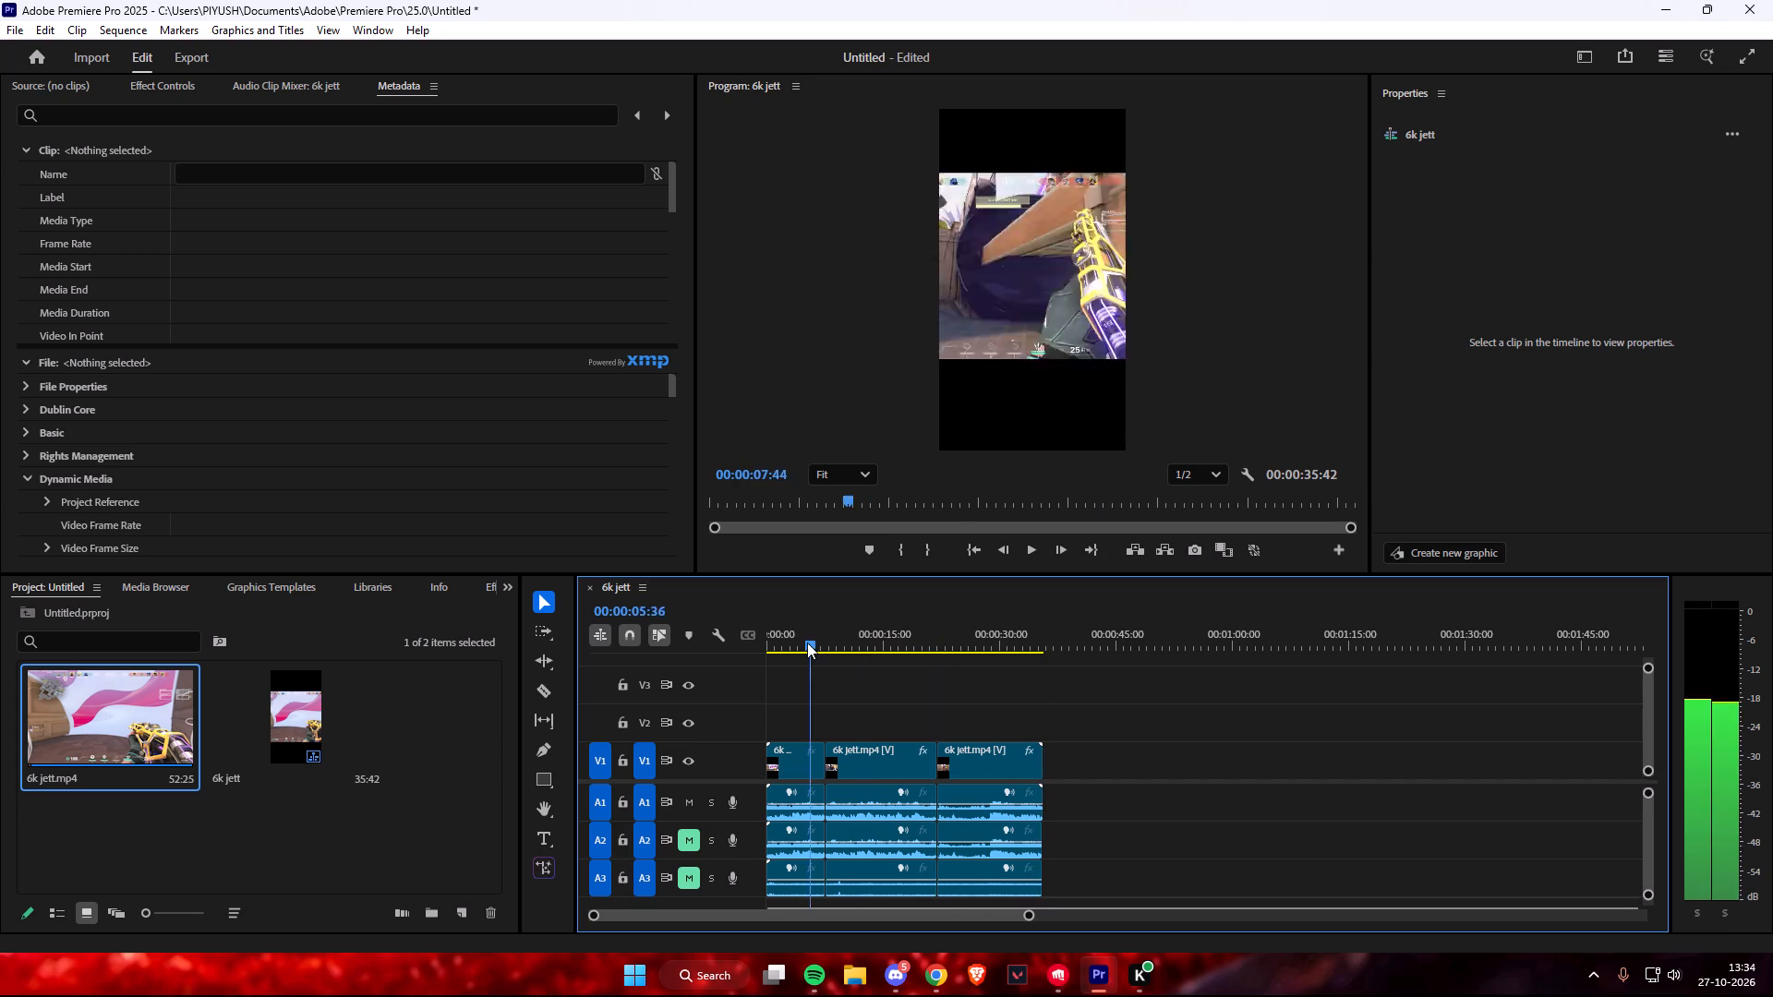
drag(807, 643, 817, 643)
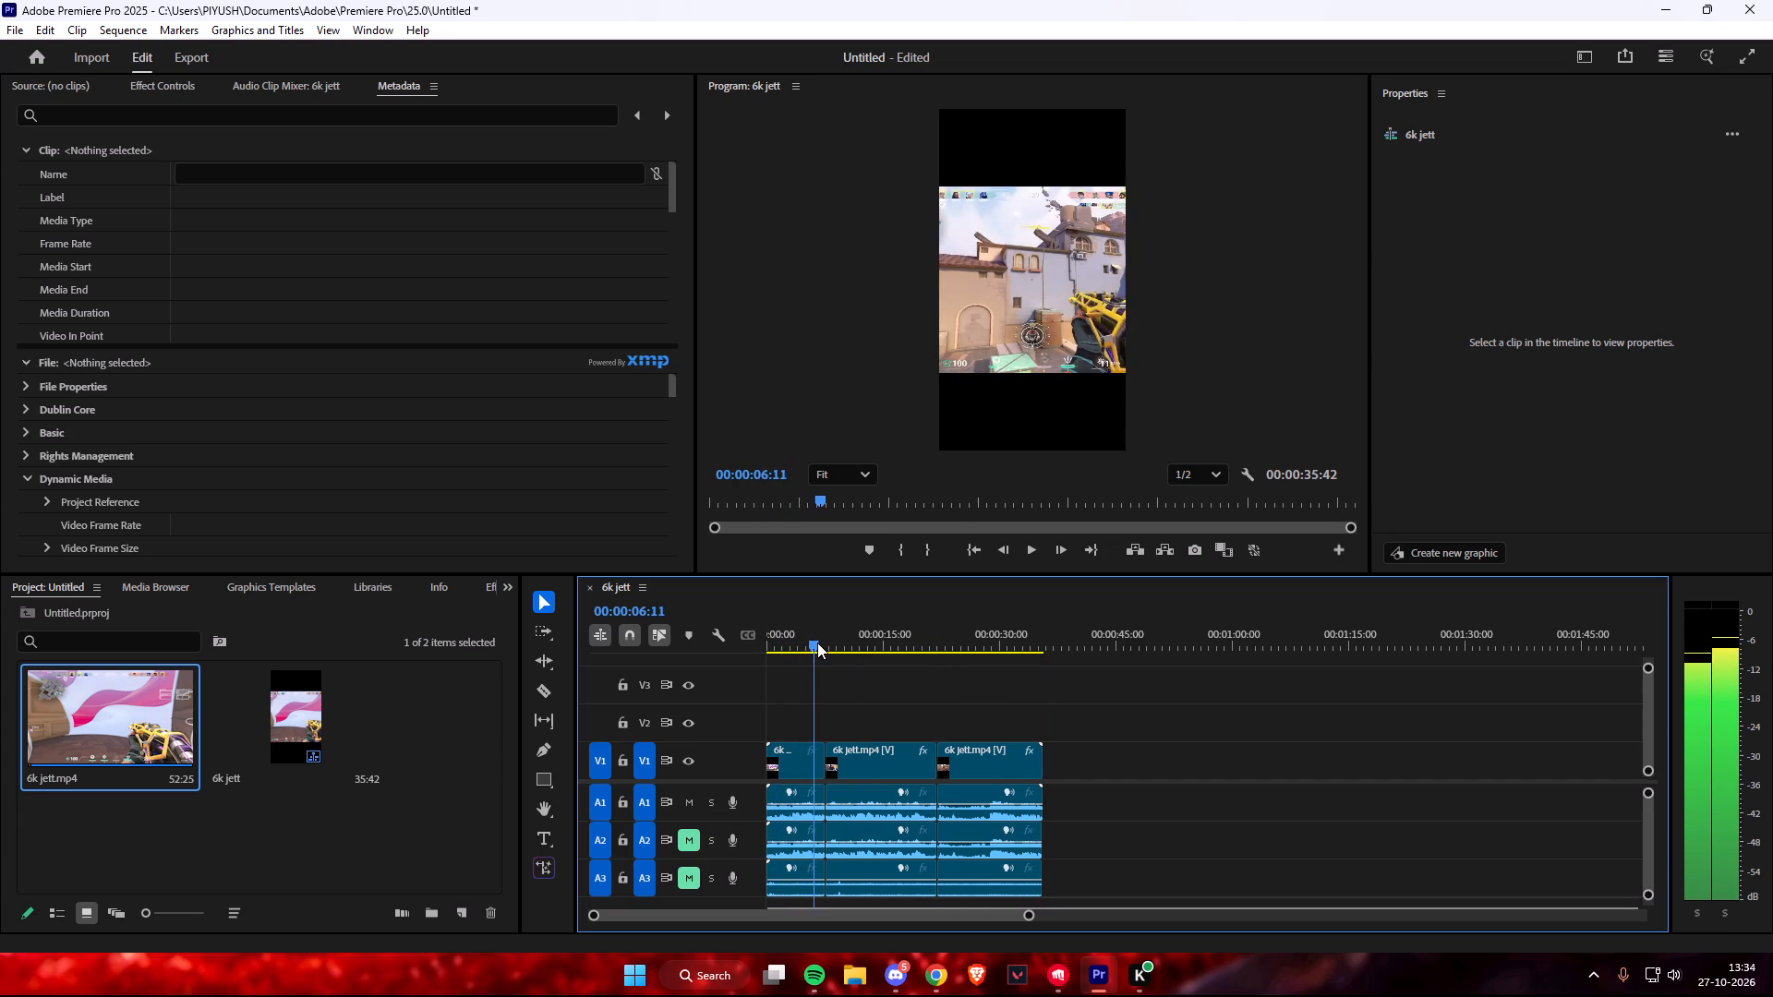
drag(817, 643, 853, 647)
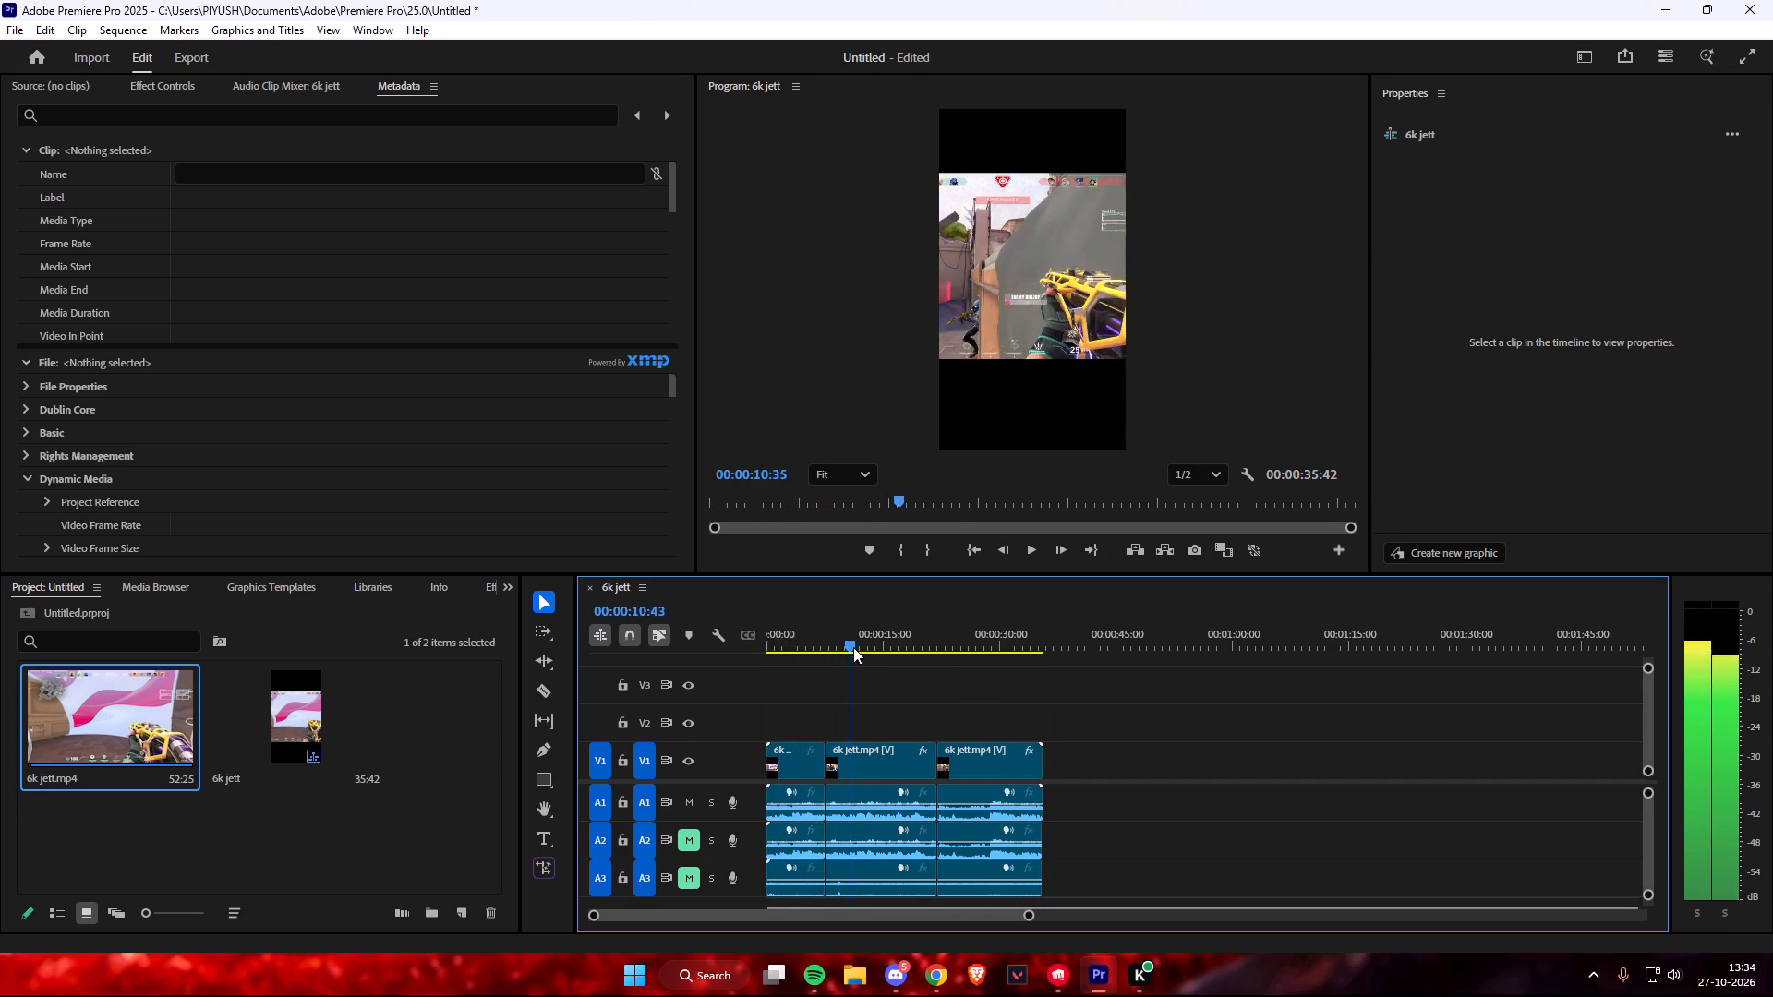
drag(853, 647, 902, 658)
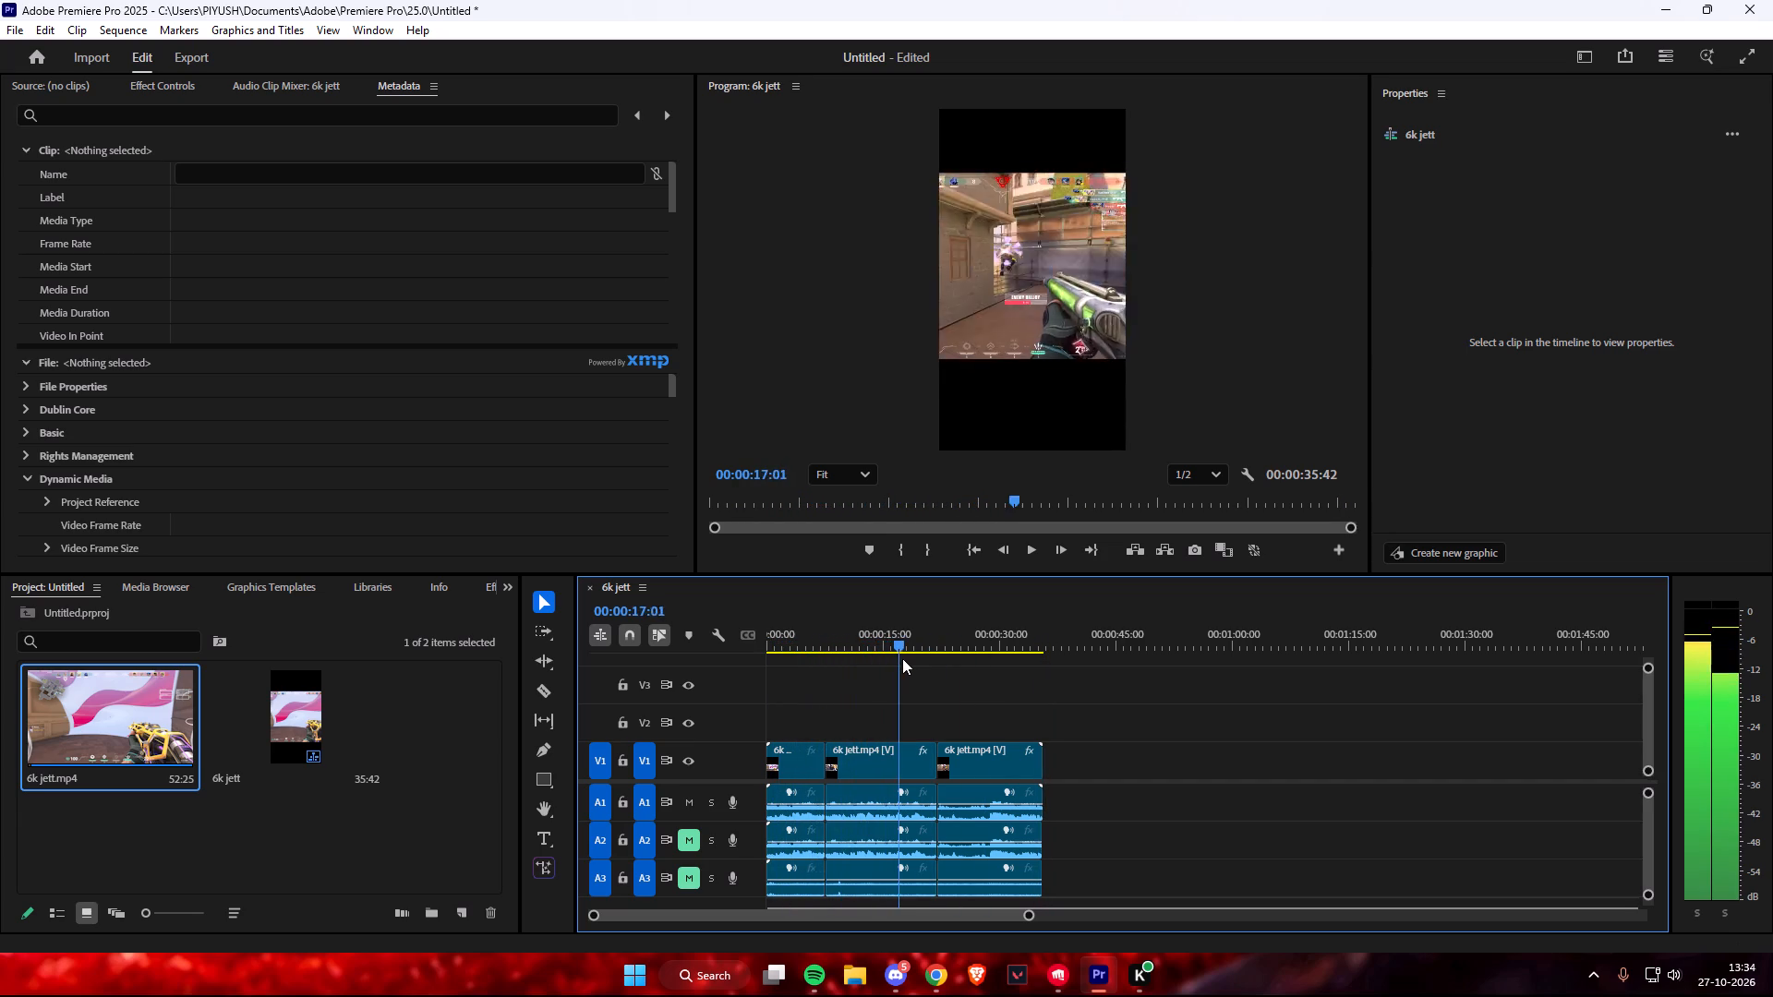
drag(902, 658, 941, 666)
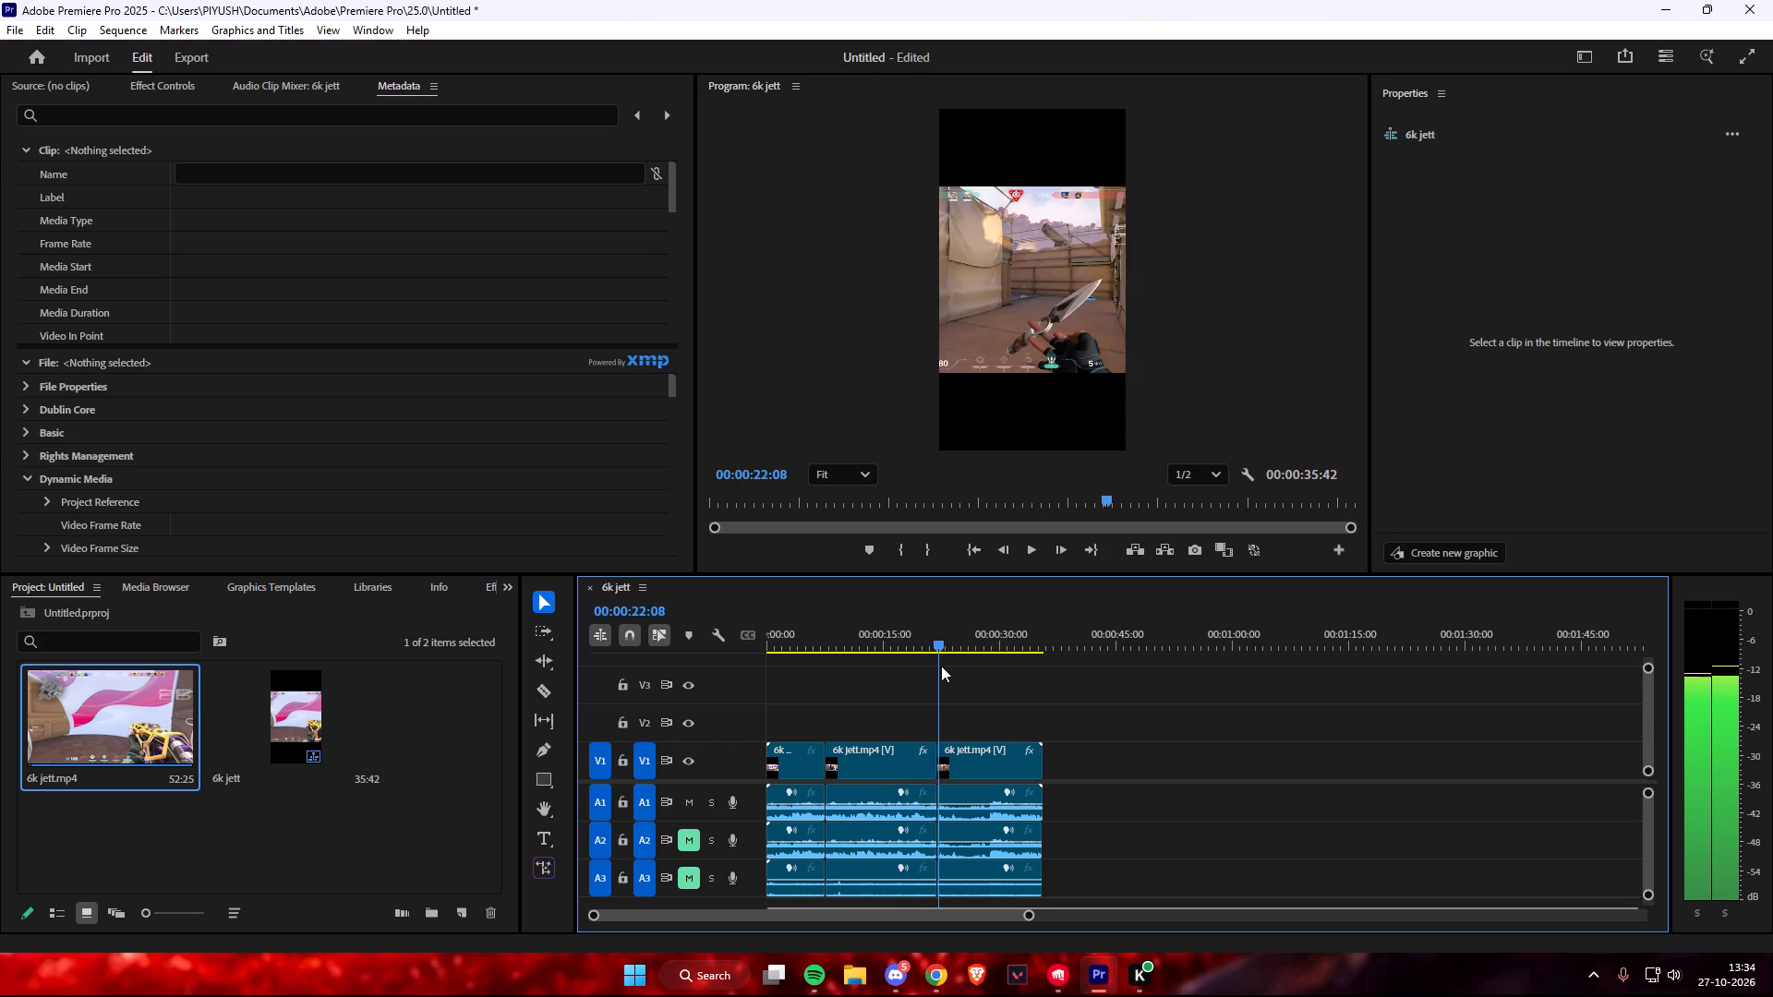
Preview the end of the second segment and split it at 00:00:21:24.
drag(941, 666, 930, 665)
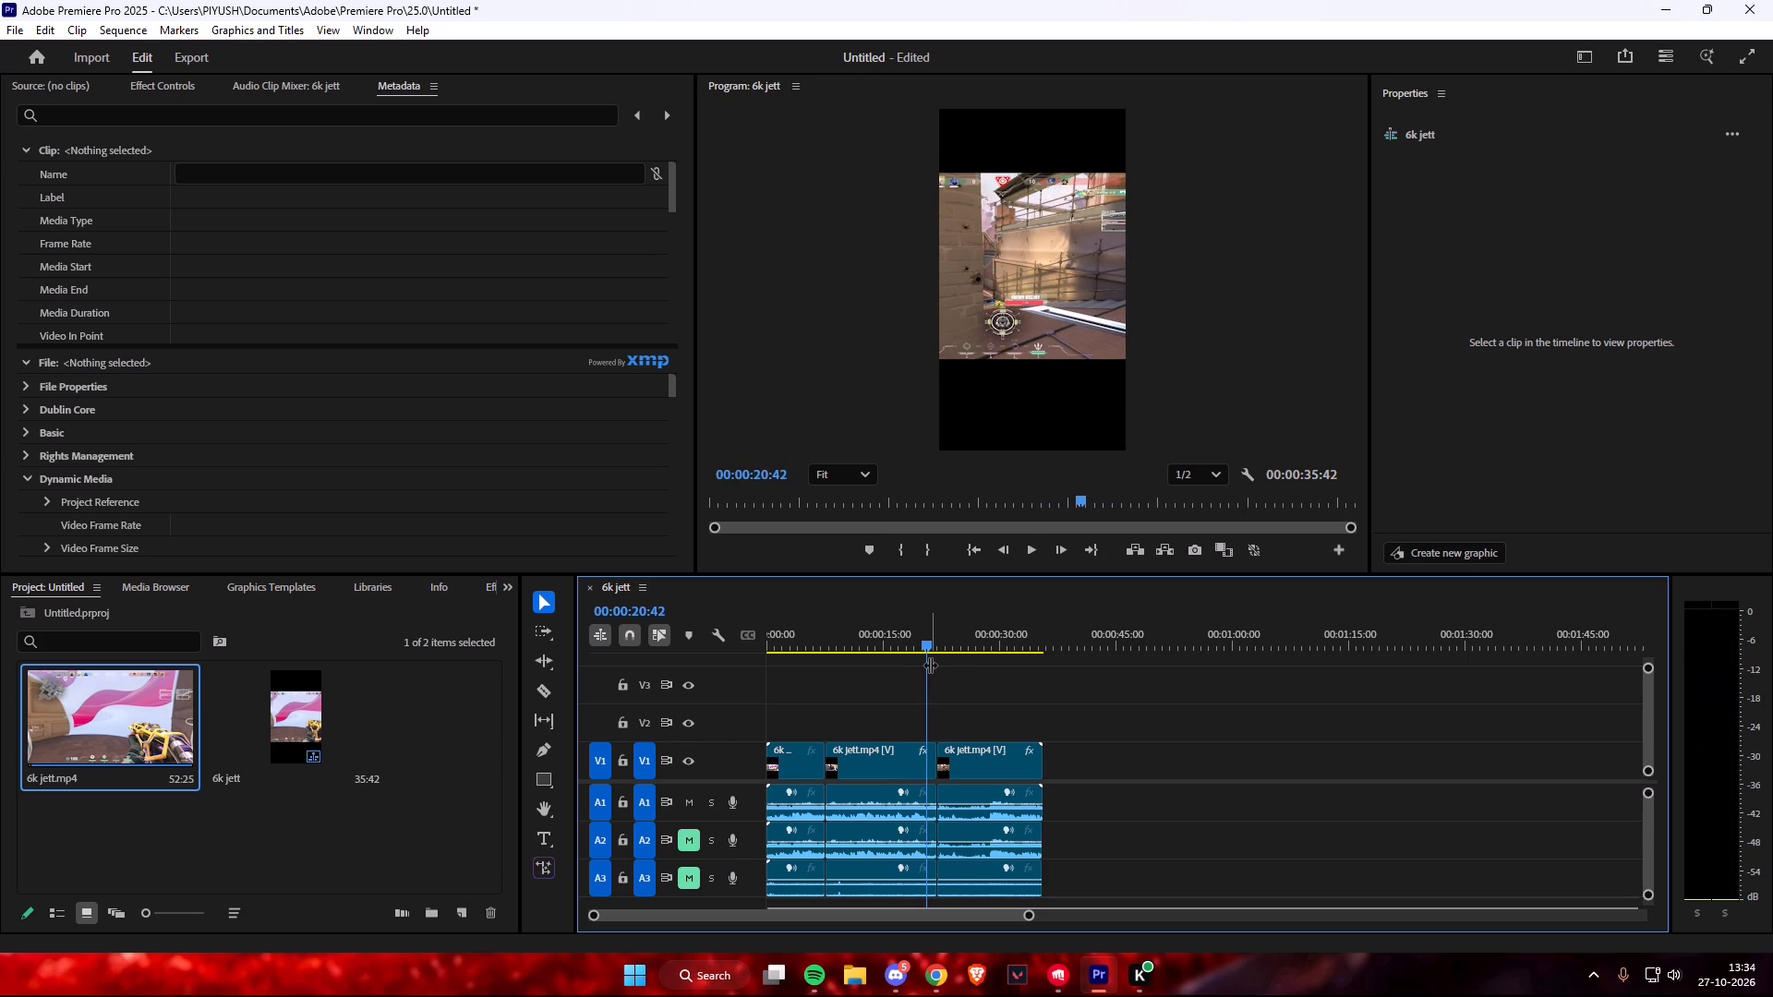
key(space)
key(space)
text(c)
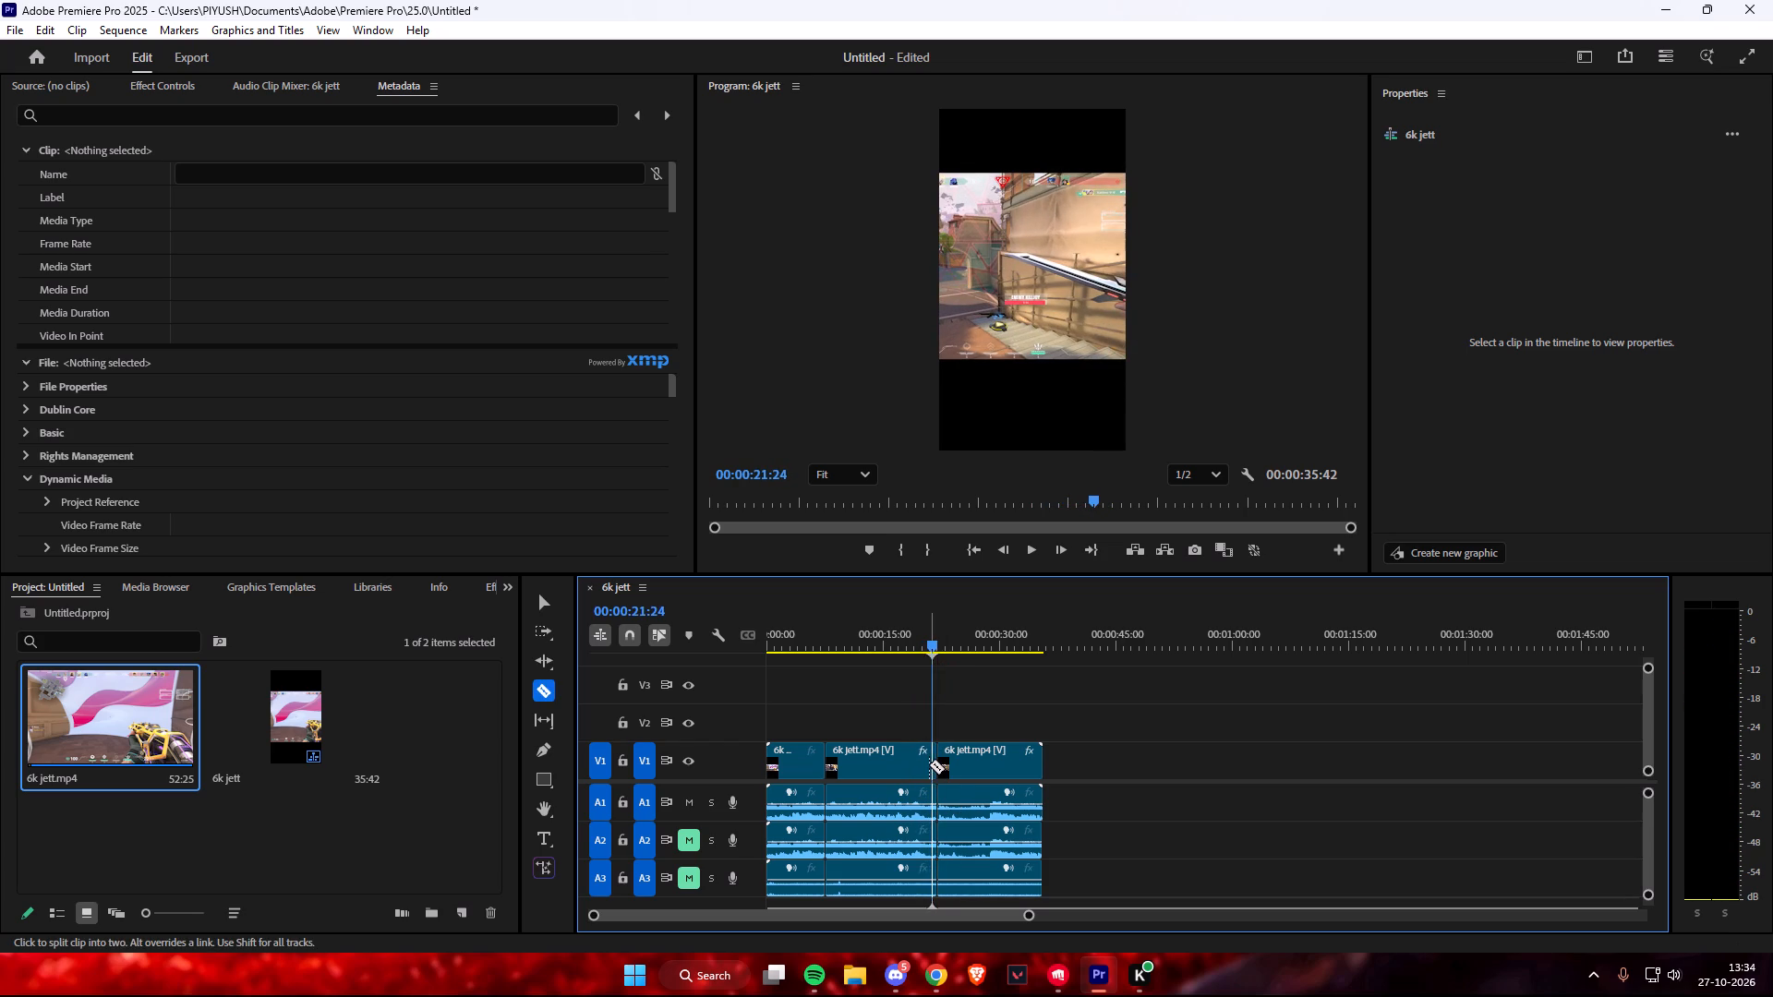
click(935, 767)
key(c)
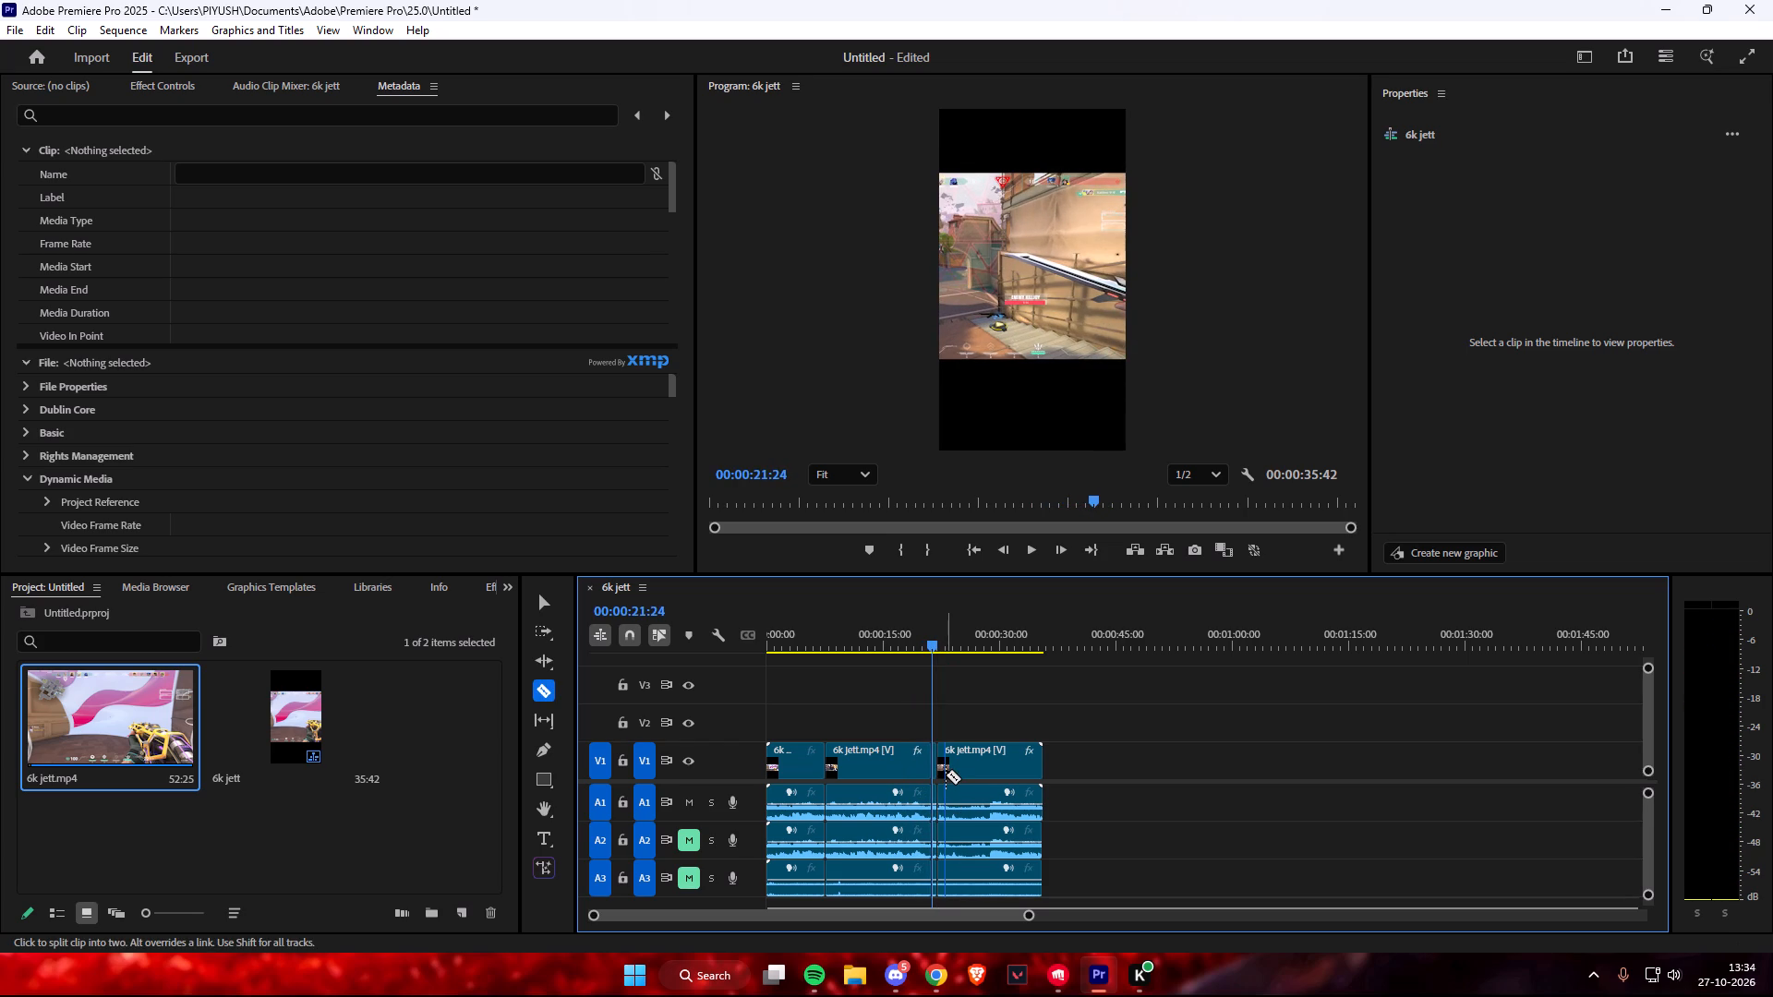
Delete the short leftover piece after the new cut and close the gap before the third segment.
key(v)
click(934, 770)
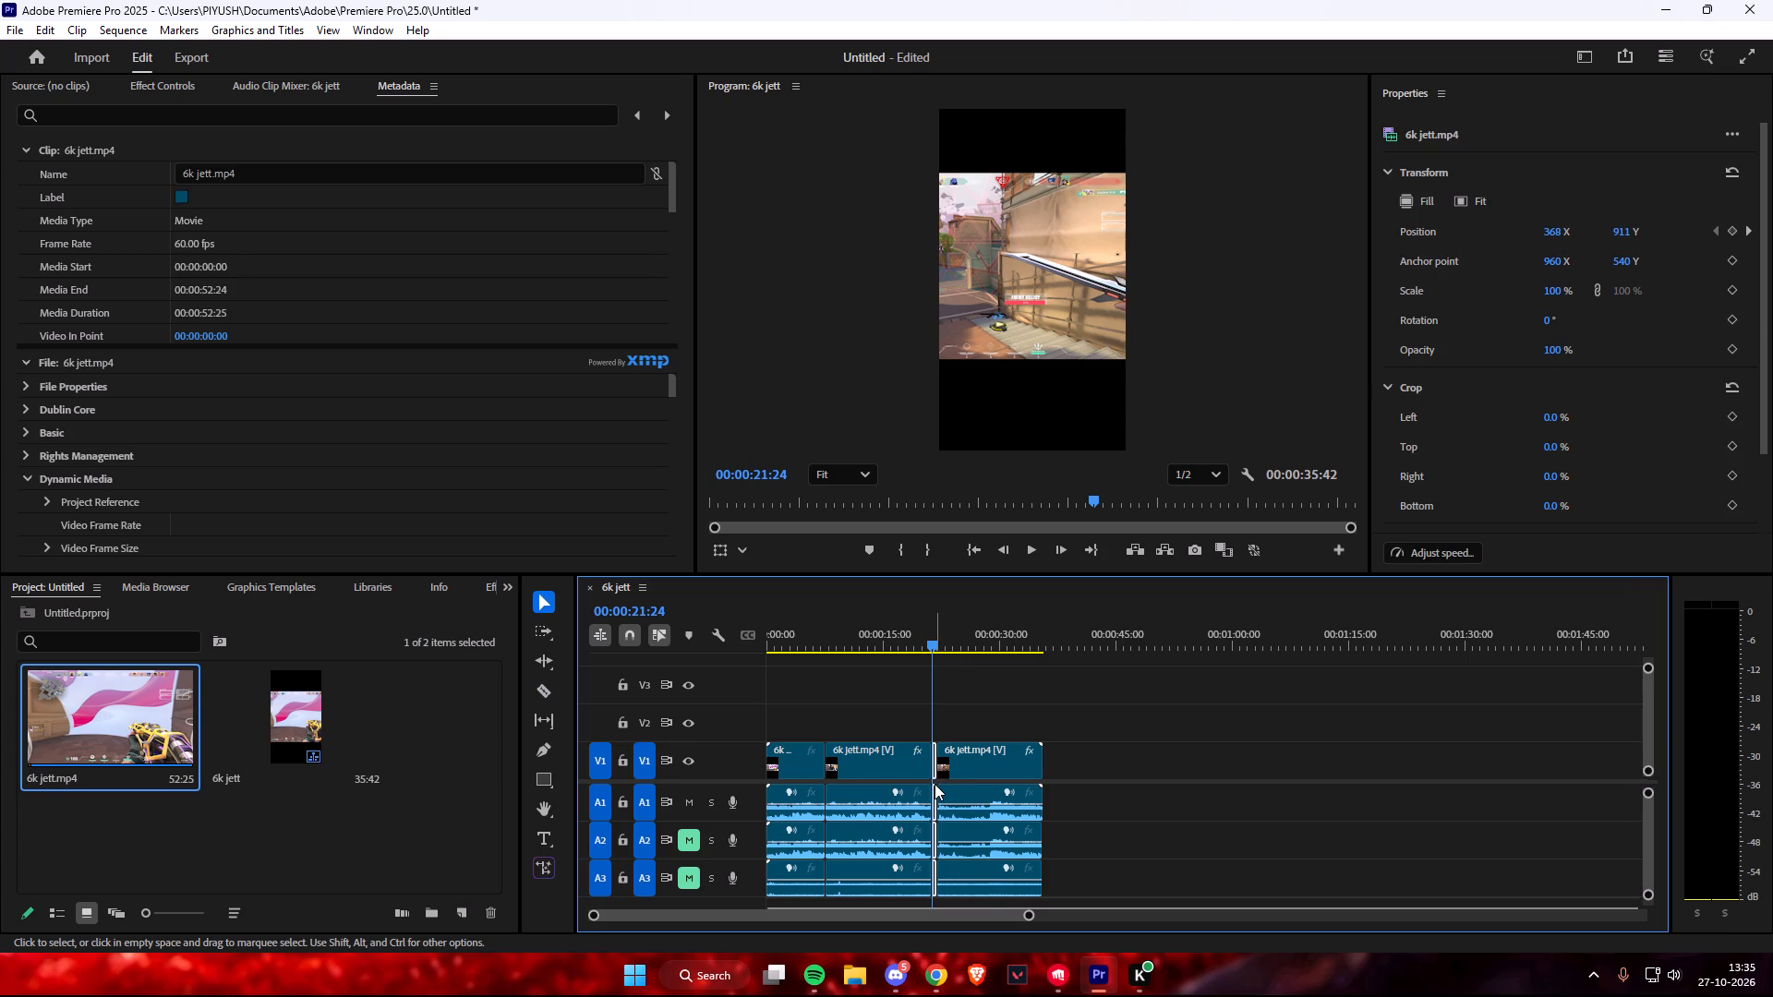
key(BackSpace)
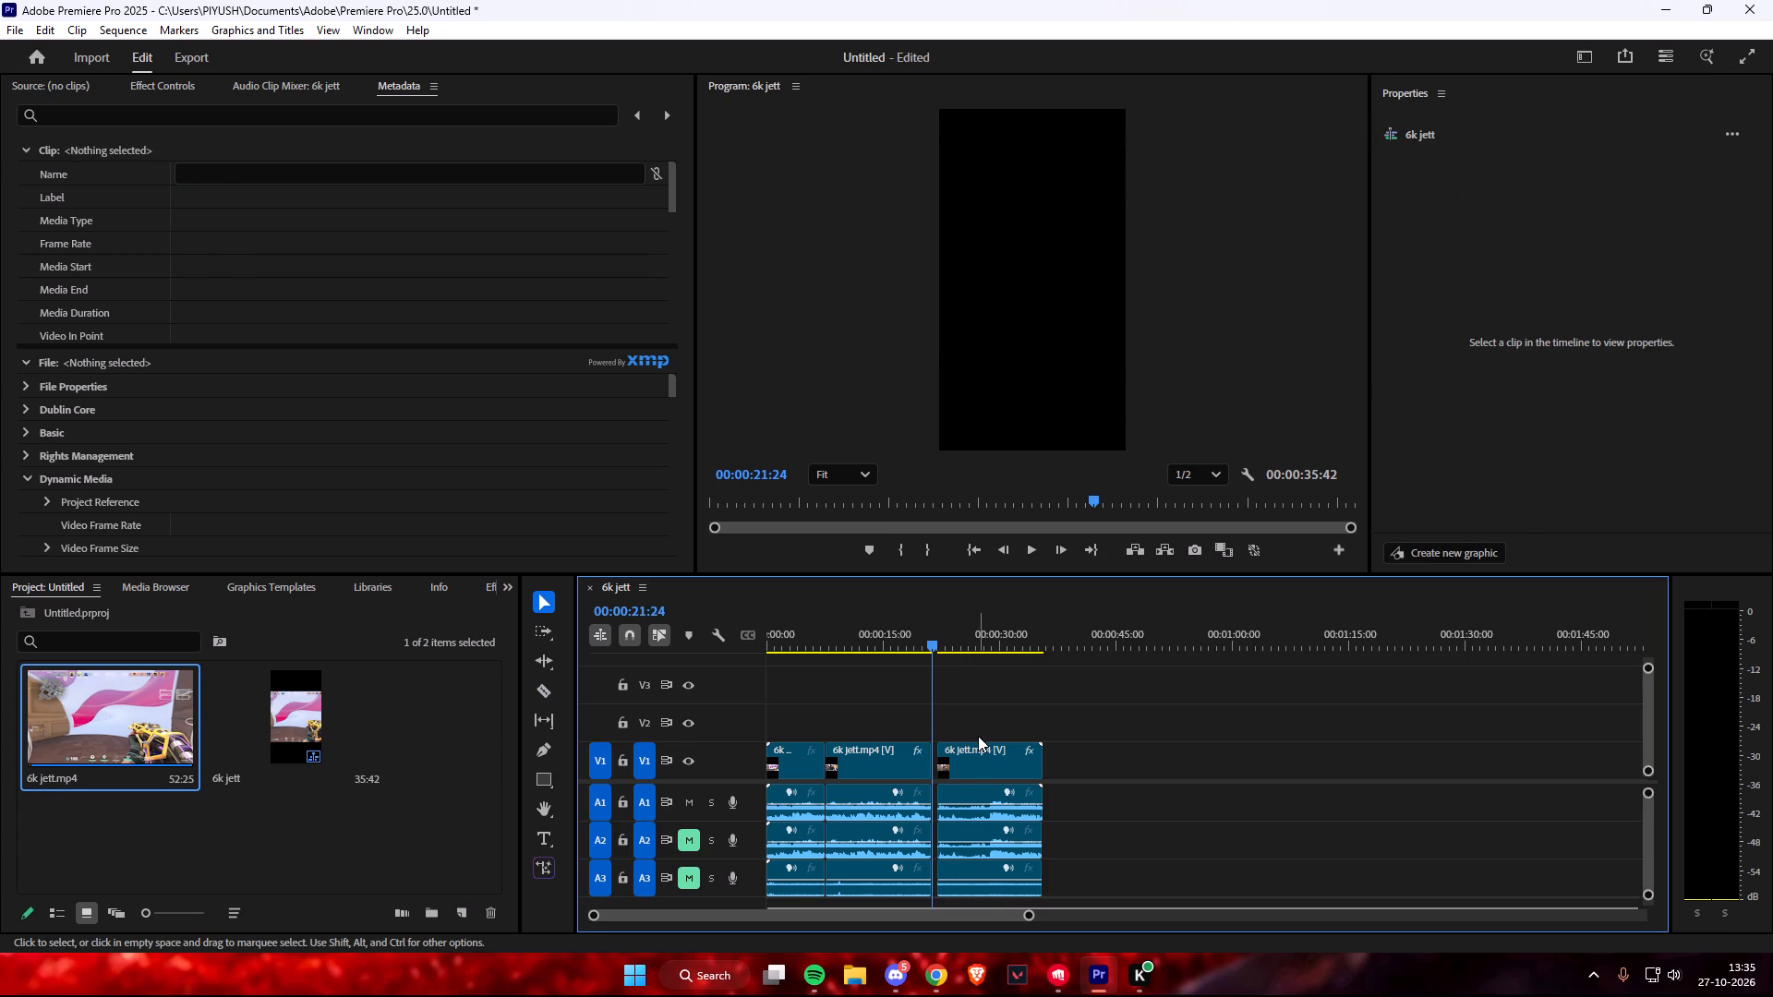
ctrl+scroll(978, 736, up, 4)
ctrl+scroll(978, 736, down, 2)
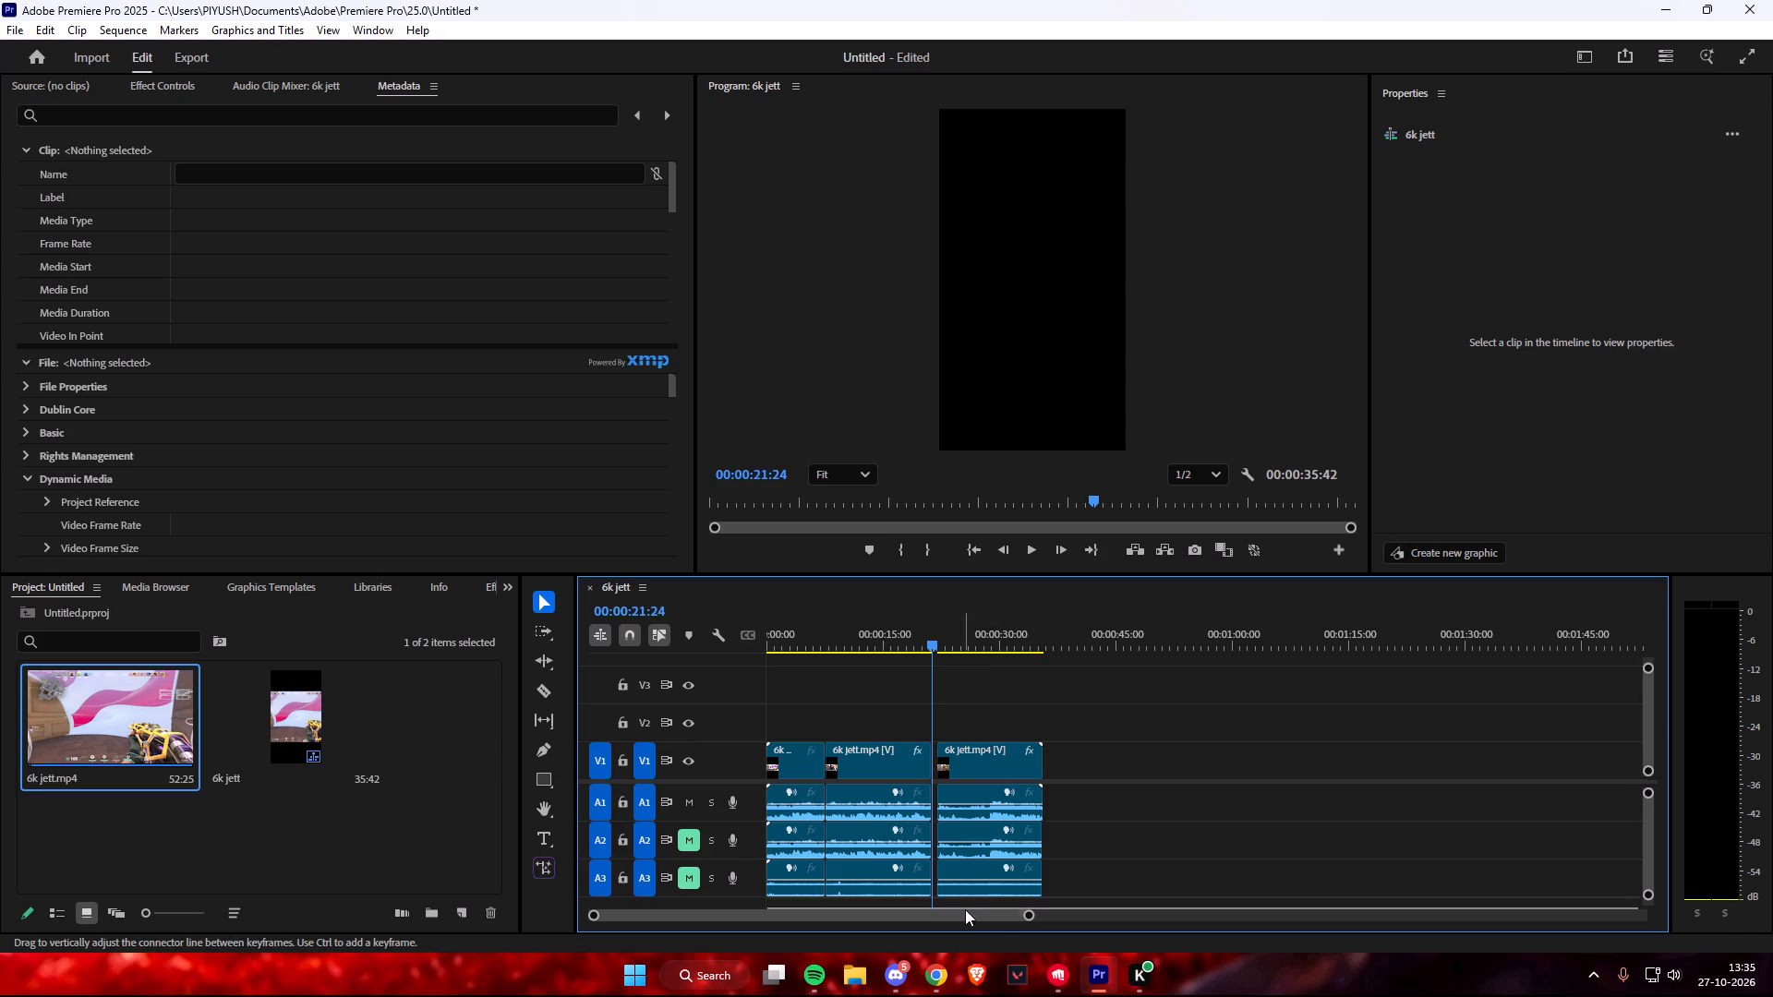
drag(1017, 915, 949, 919)
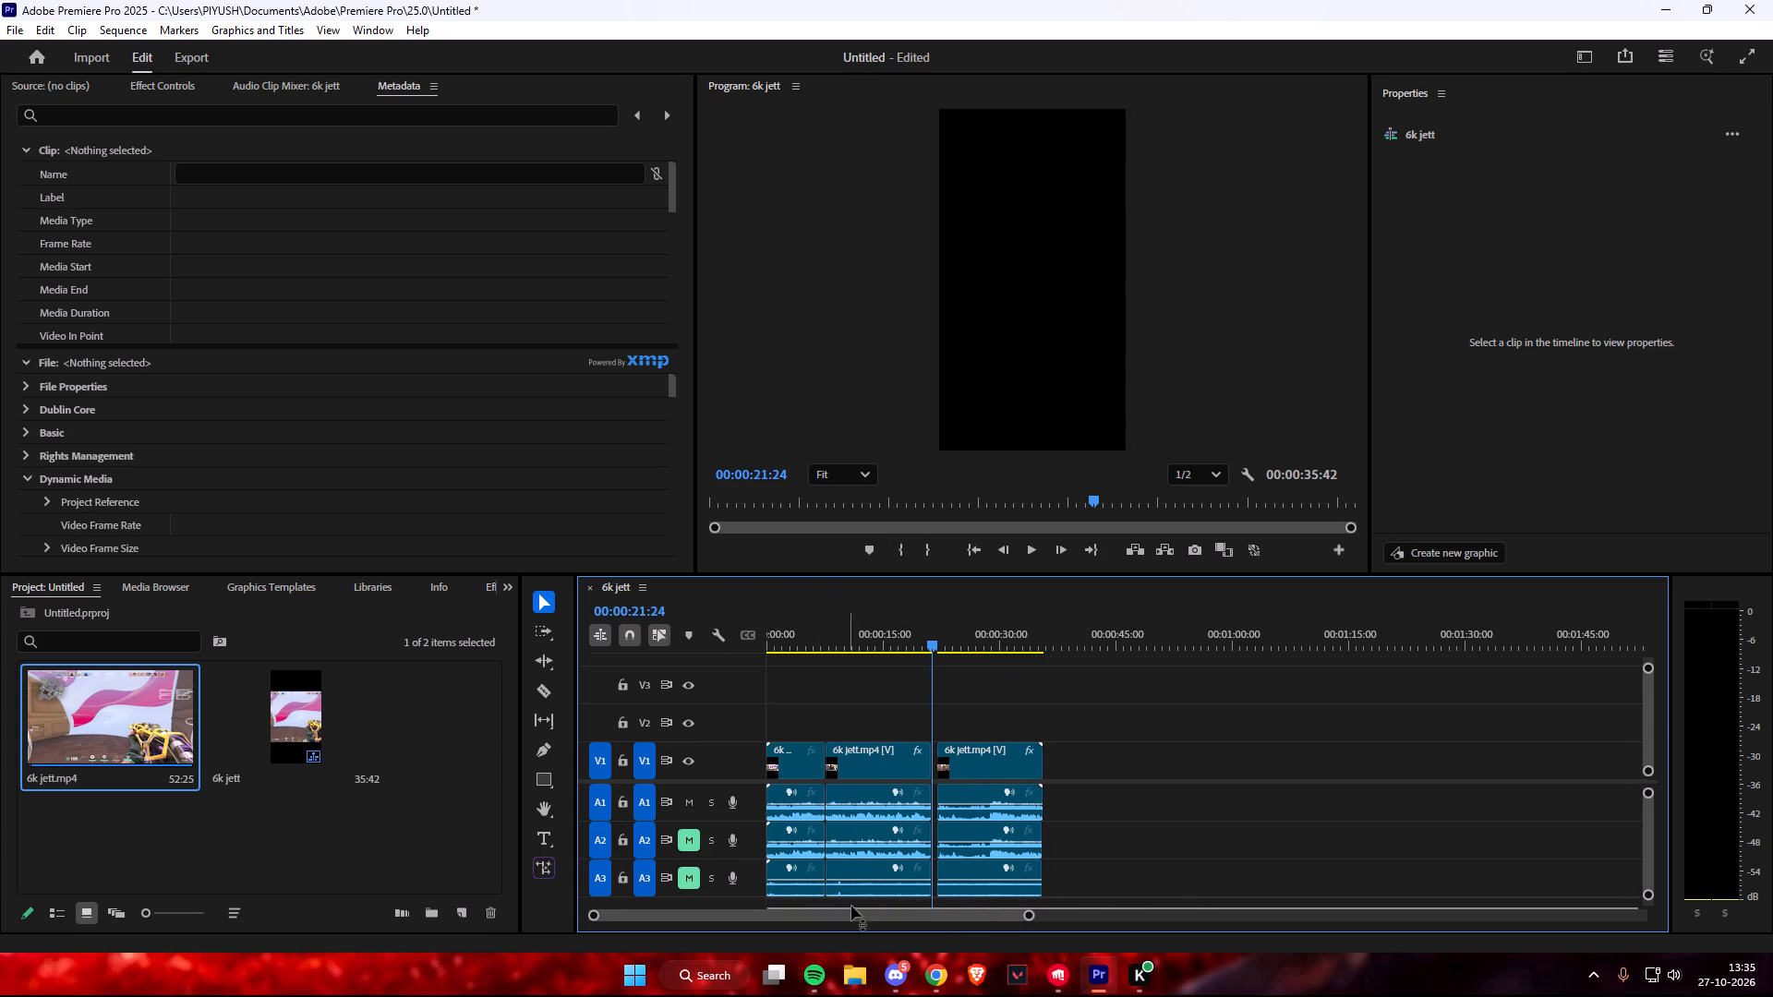
click(937, 885)
key(BackSpace)
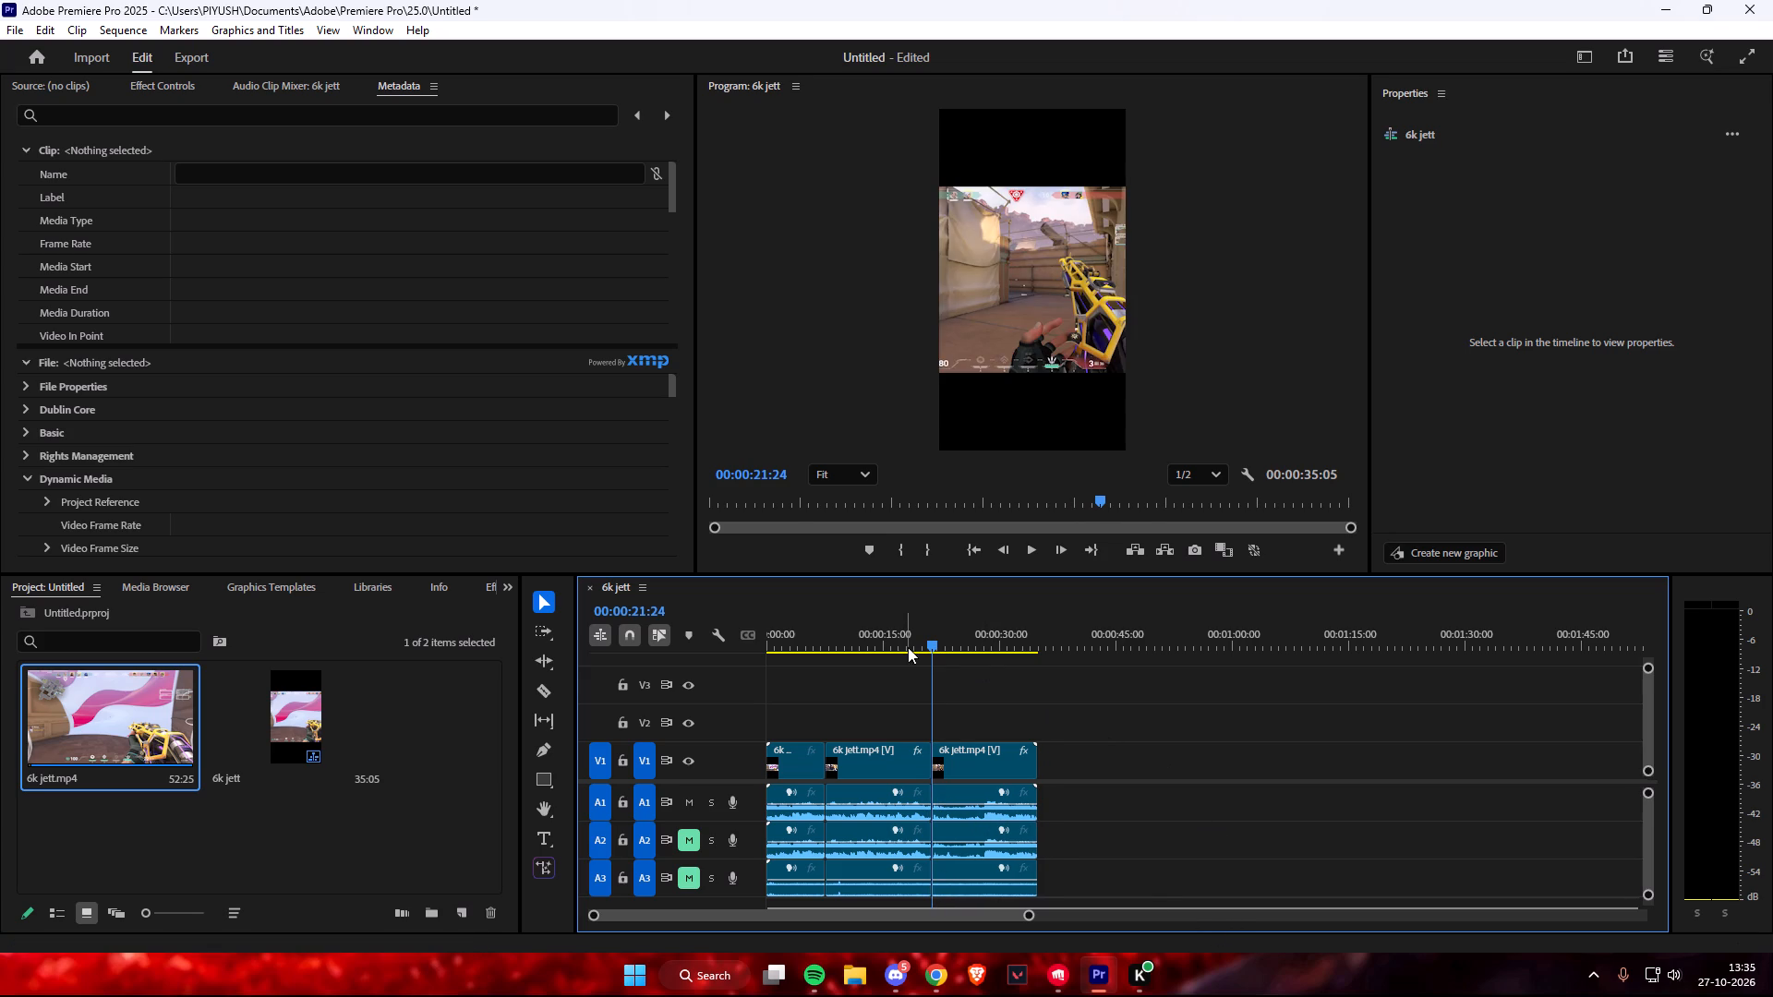
Return the playhead to the start of the sequence and switch to the Effects workspace.
drag(849, 645, 764, 648)
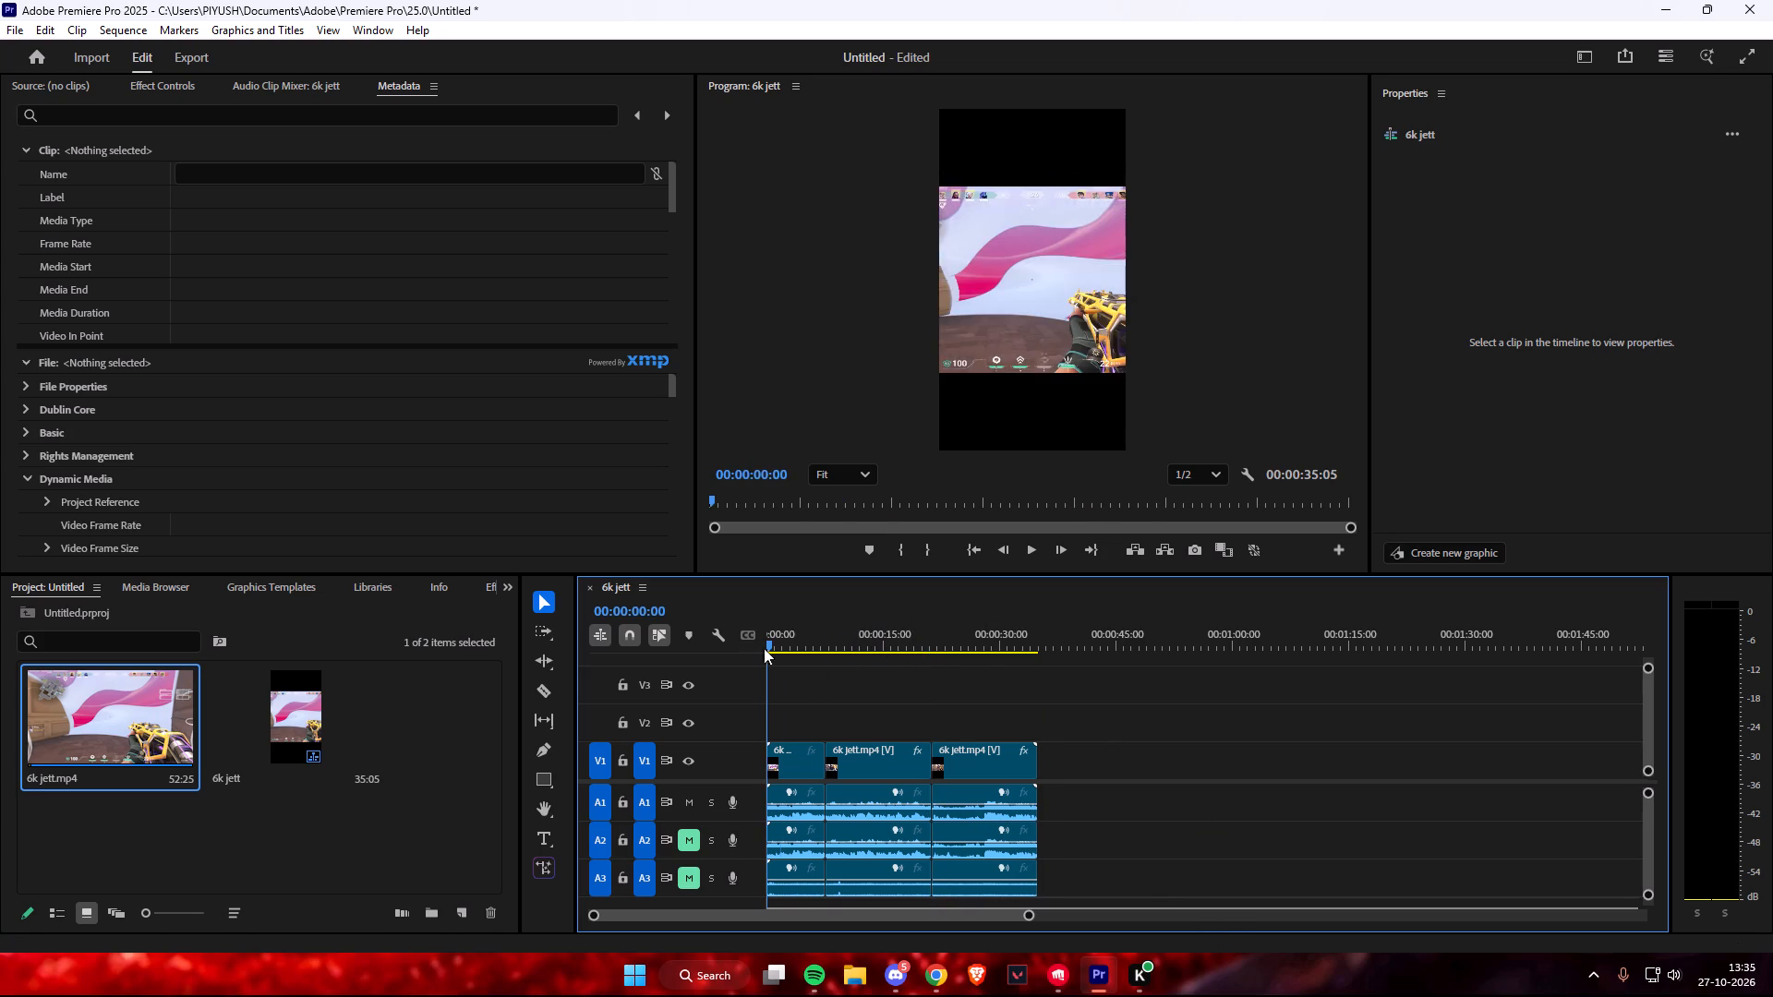
drag(764, 648, 708, 636)
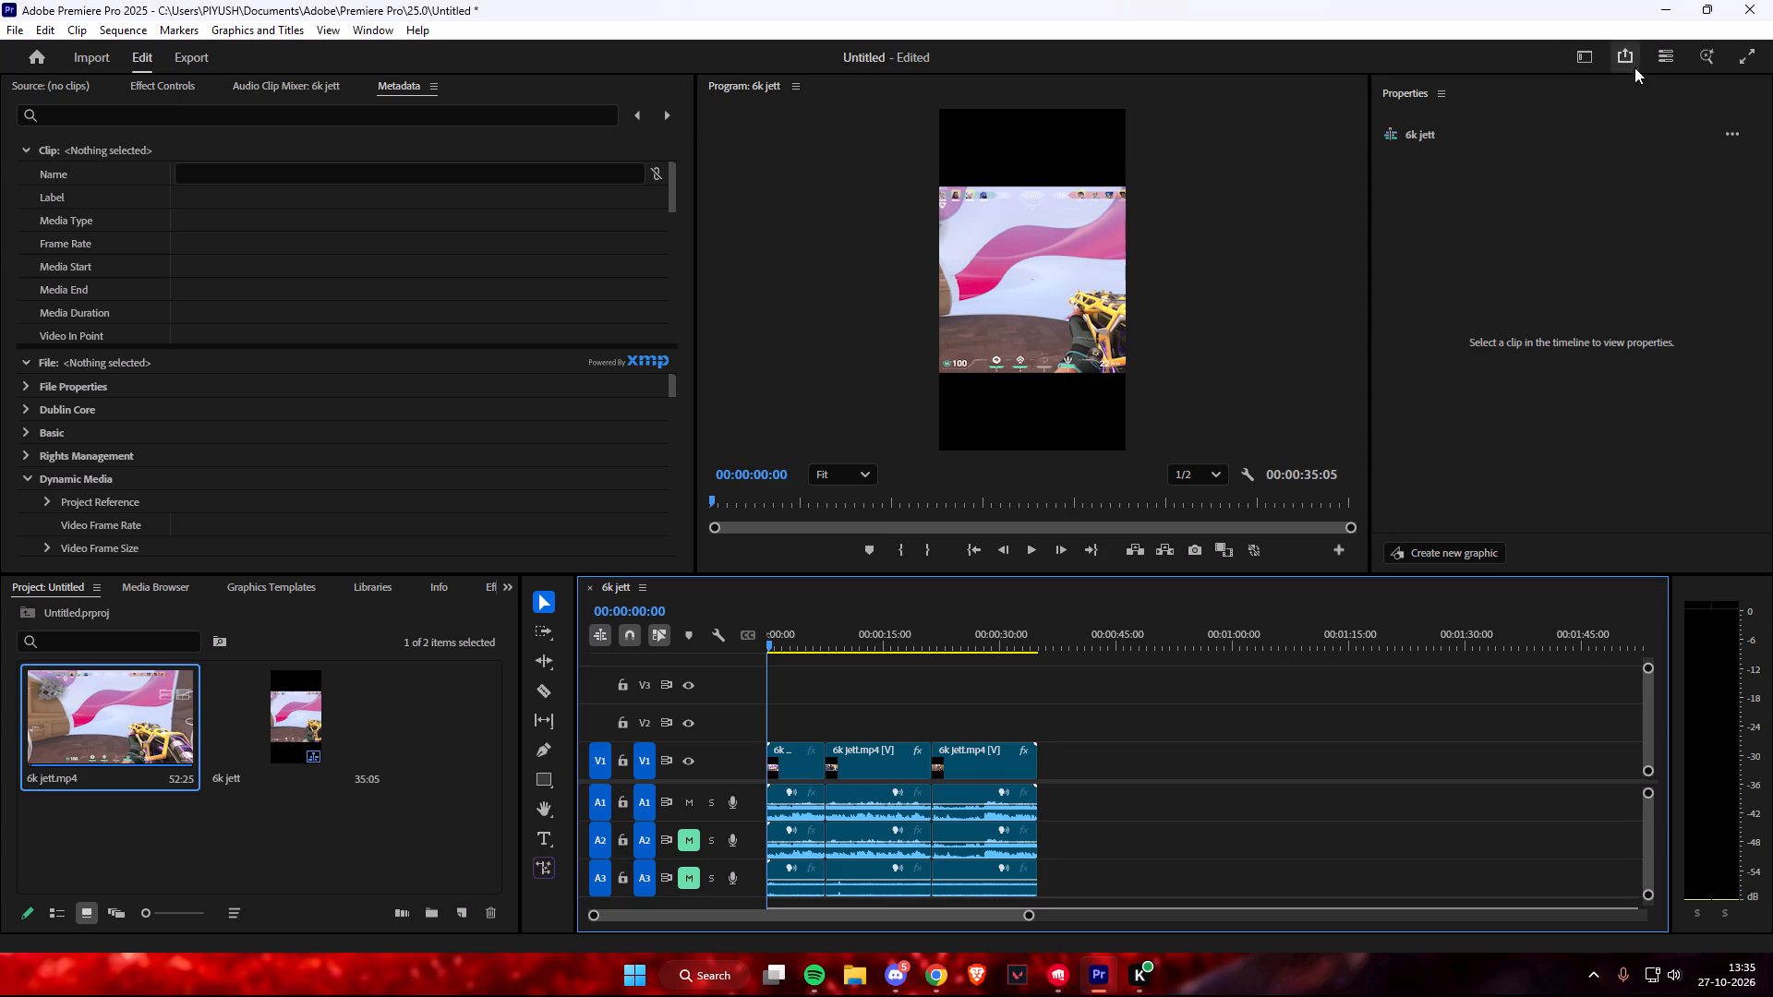
click(1570, 53)
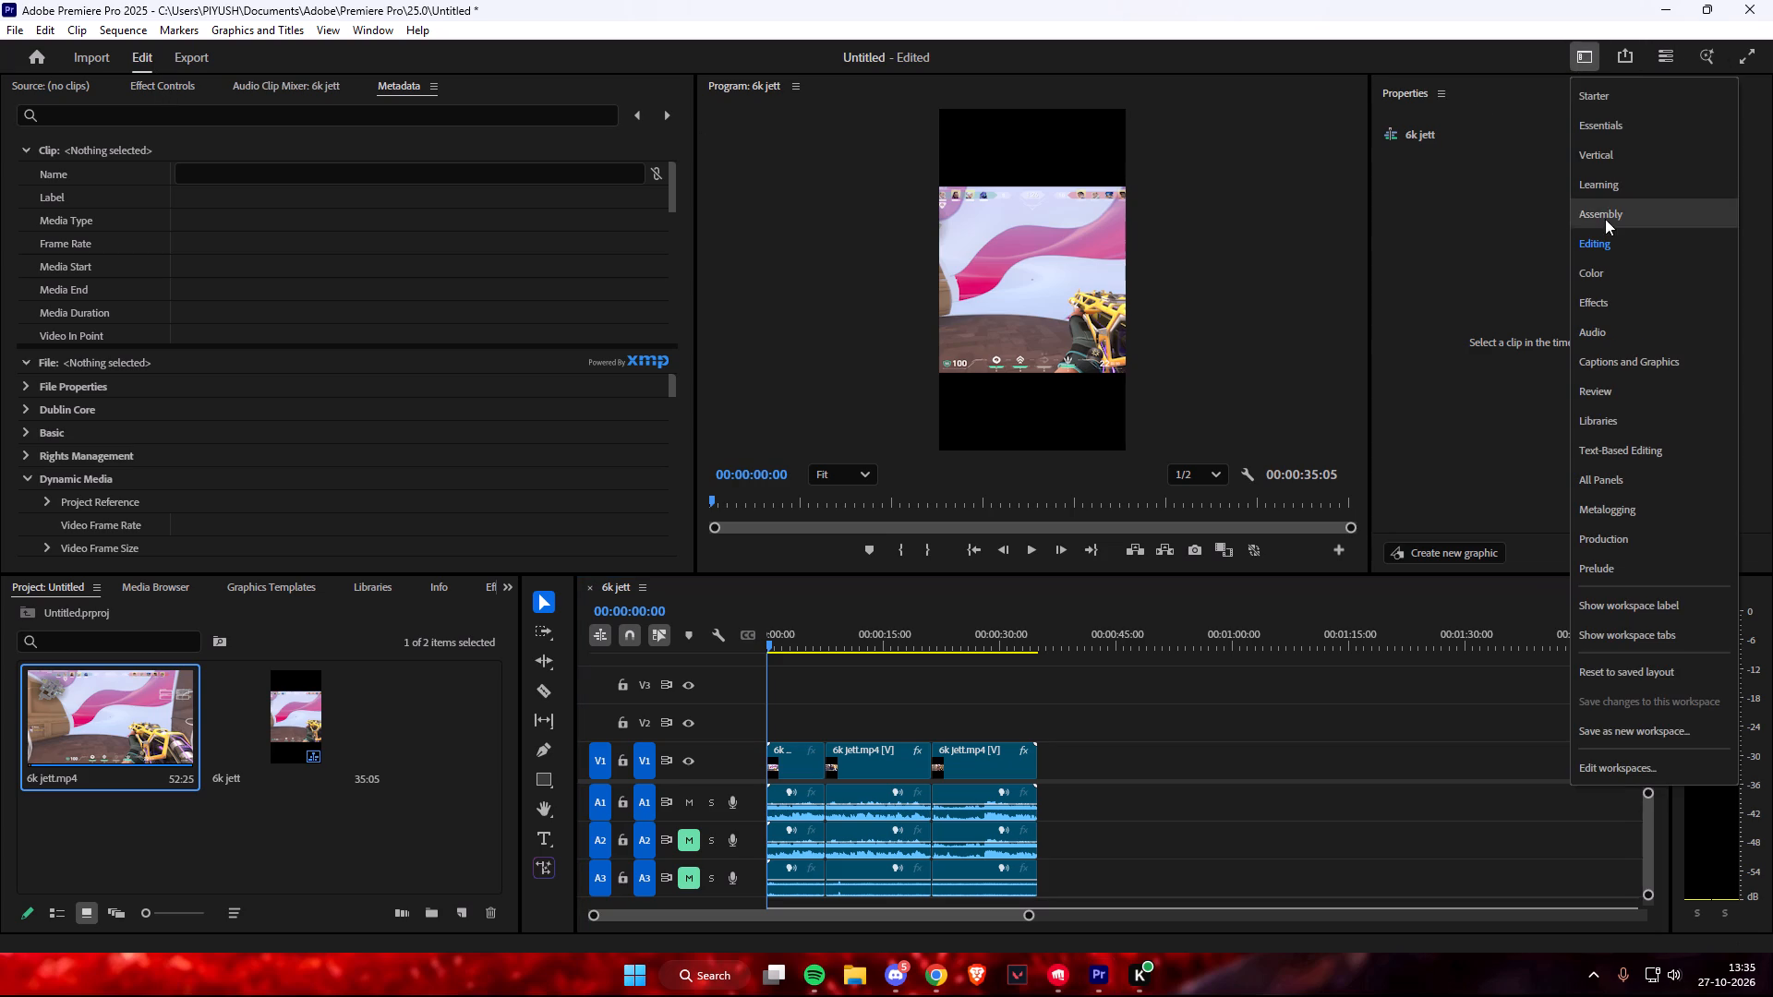
click(1602, 313)
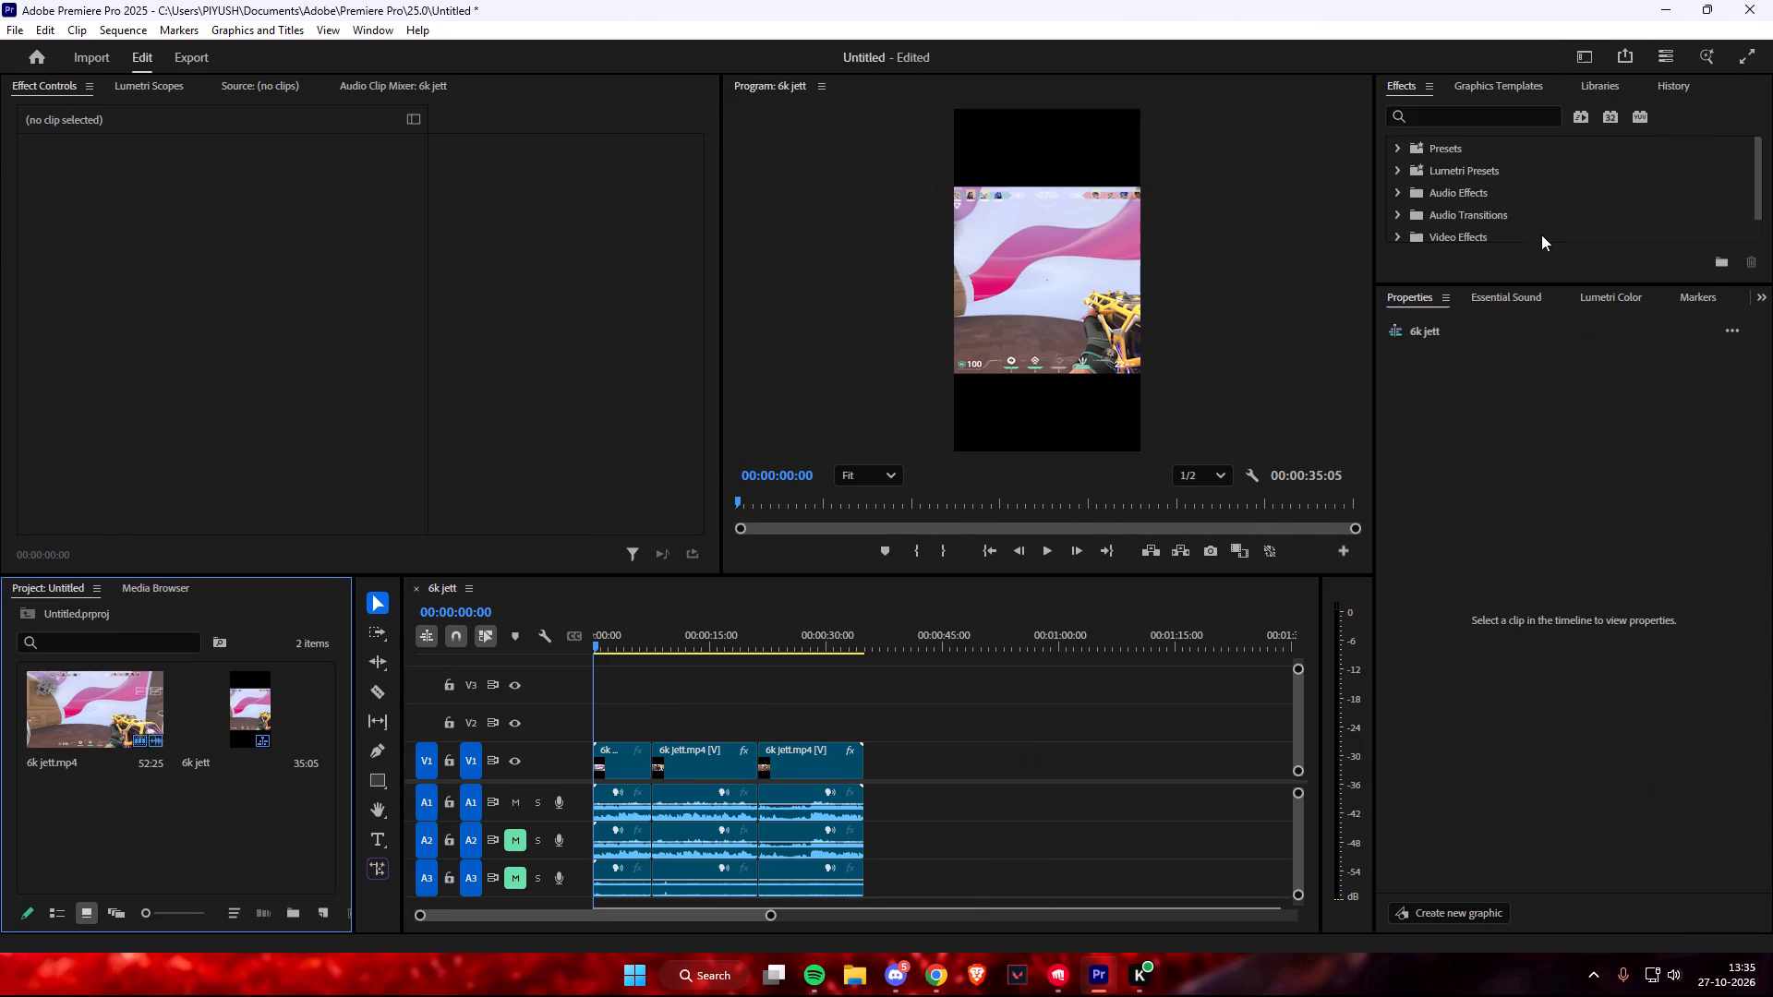
Search the effects for "blur" and browse the matching categories down to the video effects.
click(1442, 118)
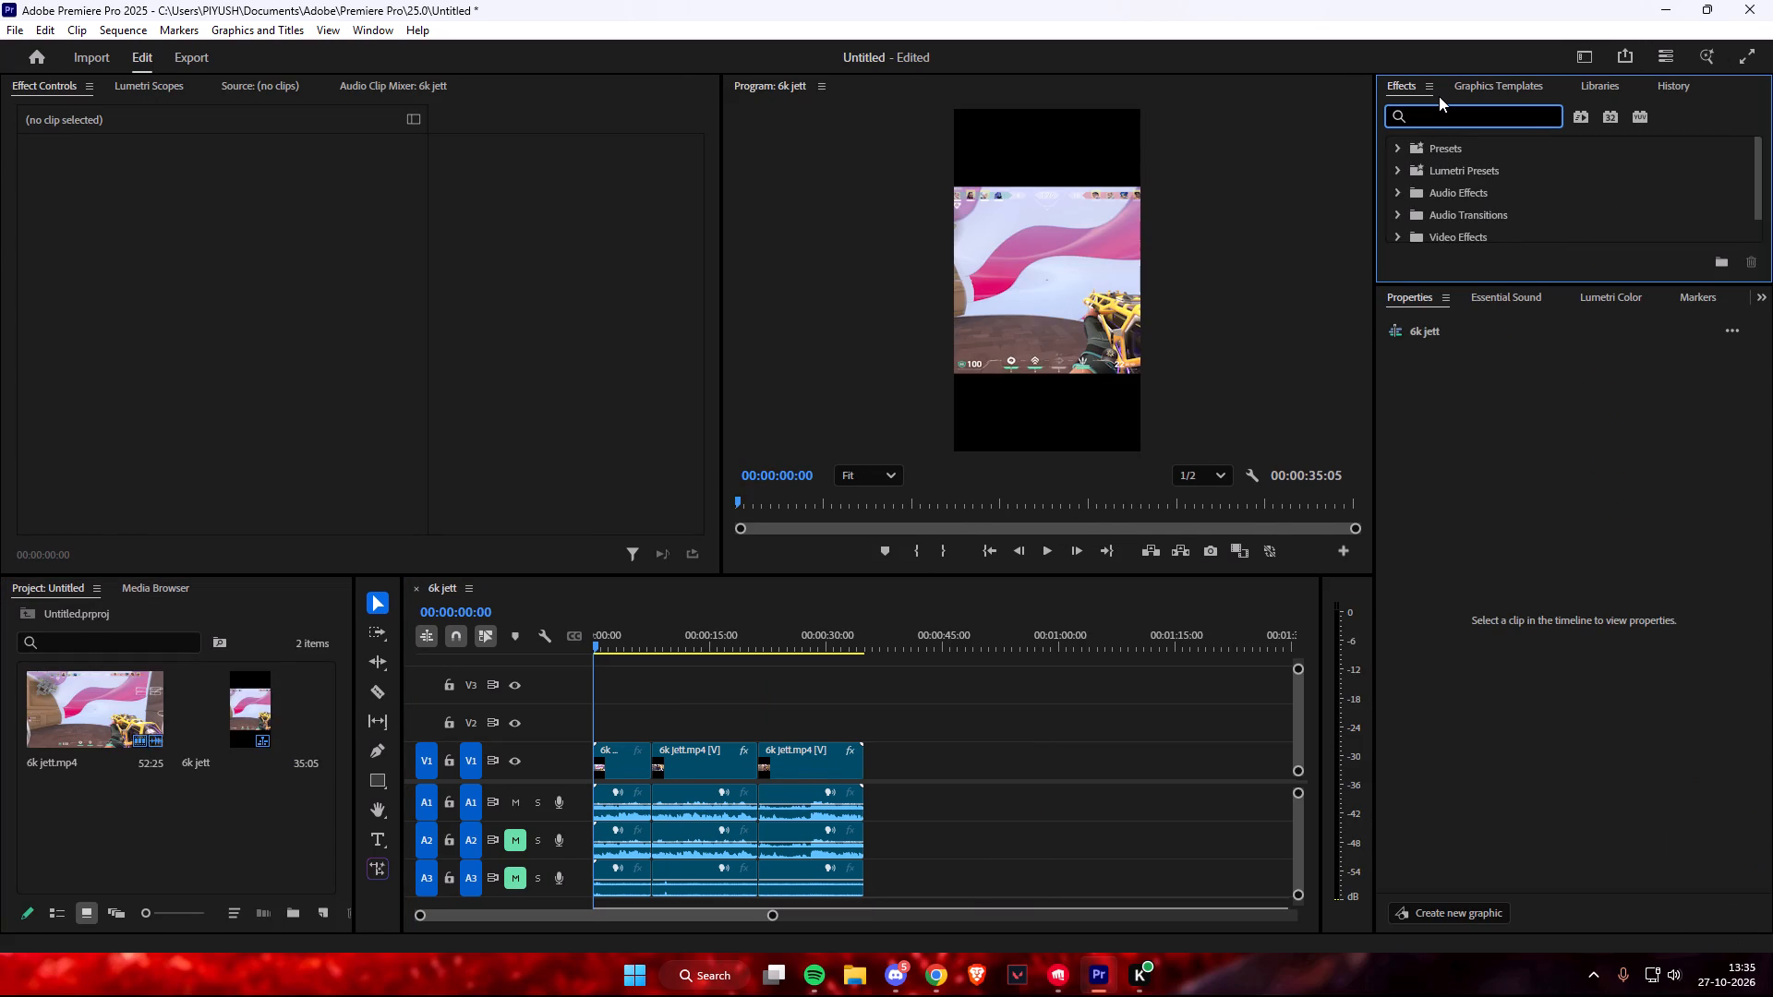
text(blujr)
key(BackSpace)
key(BackSpace)
key(r)
click(1403, 148)
click(1397, 164)
click(1397, 196)
click(1402, 214)
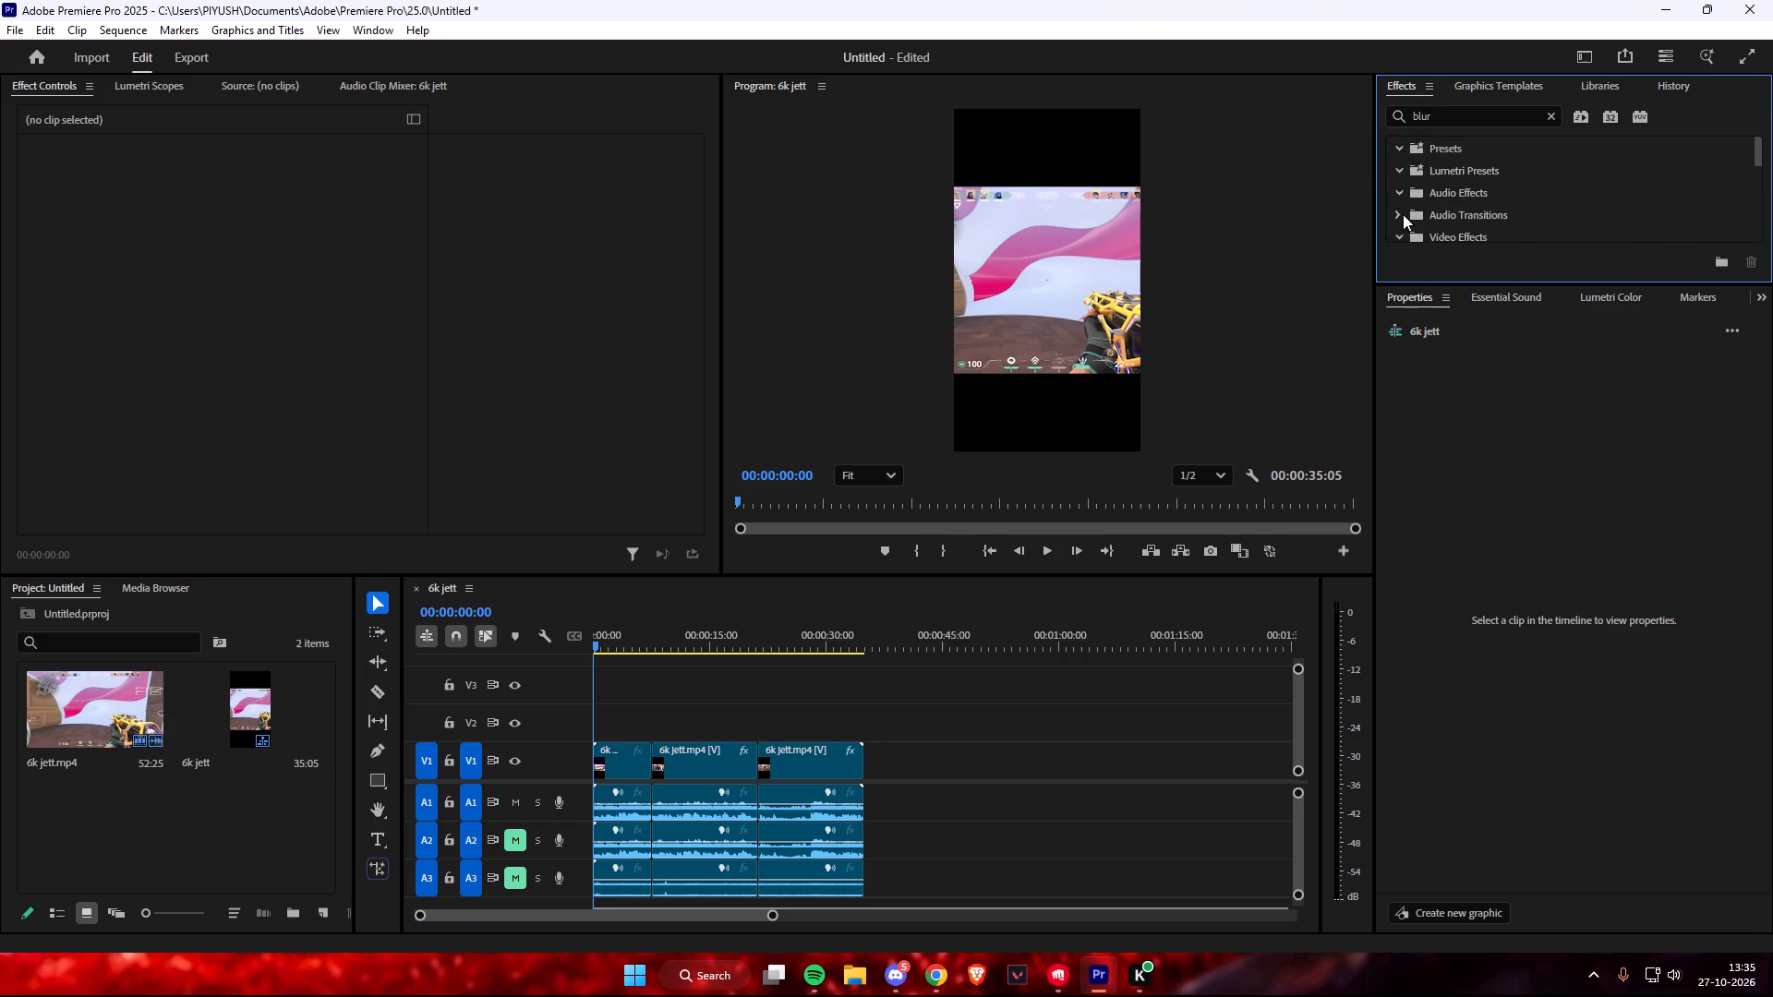
click(1398, 236)
scroll(1415, 214, down, 7)
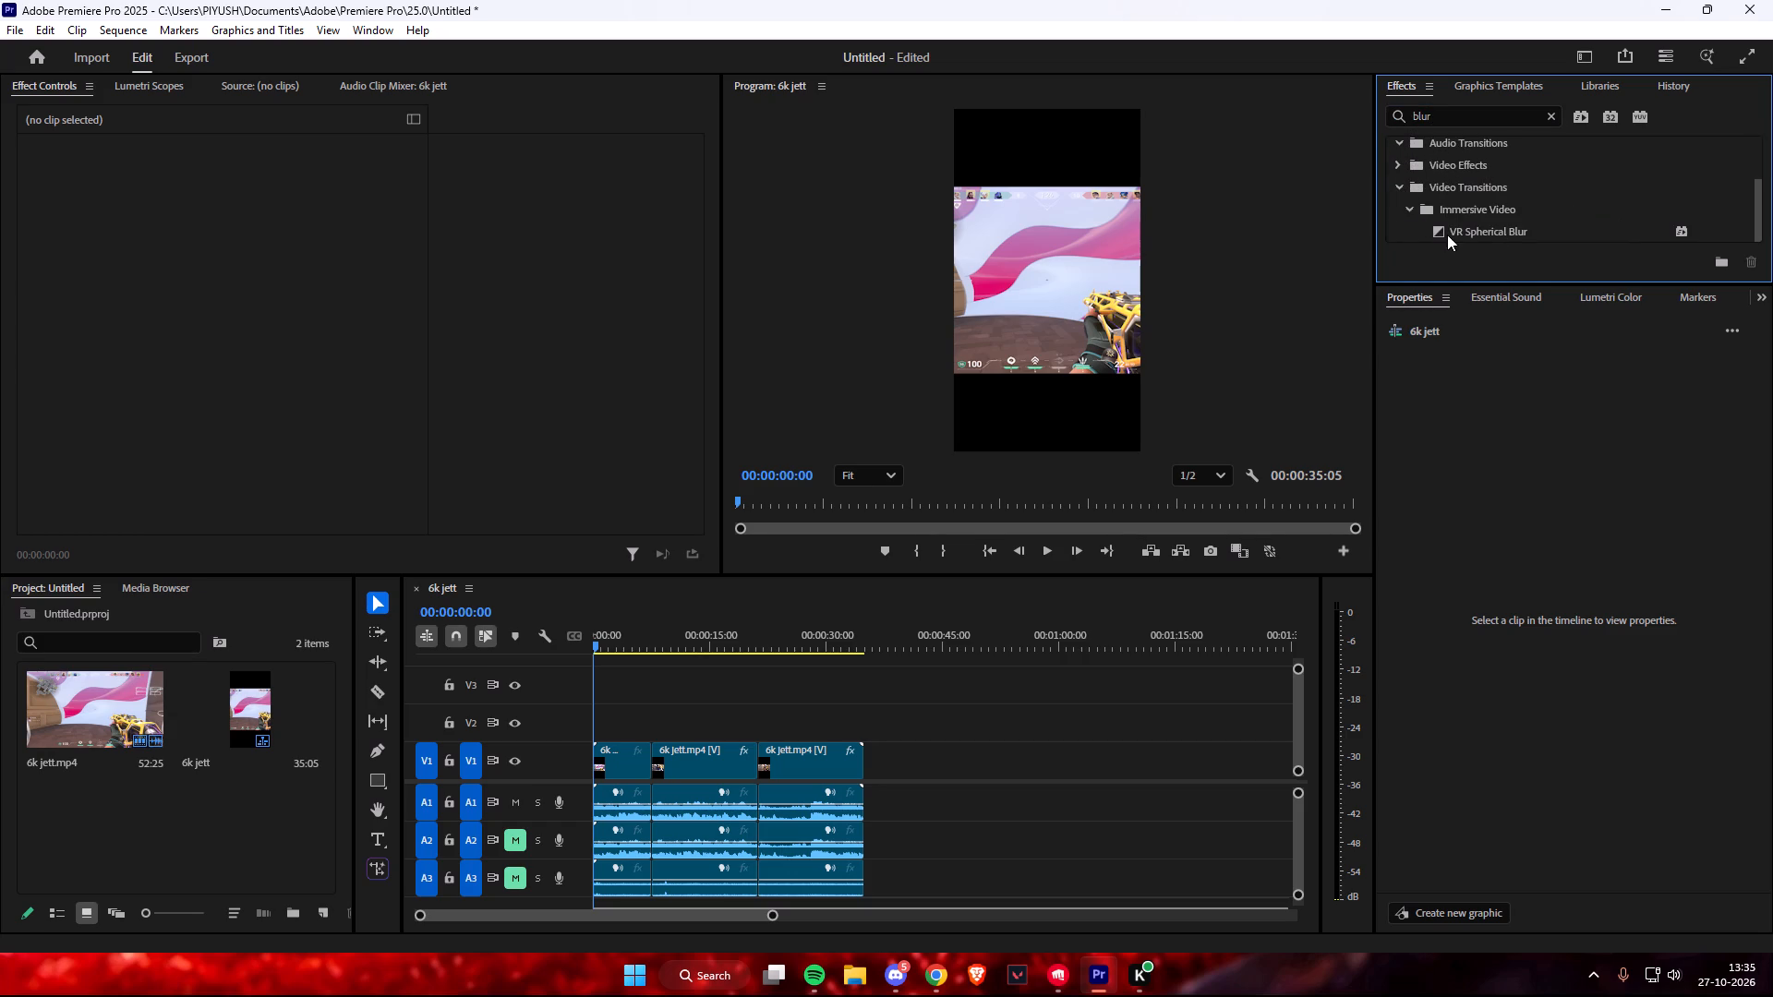
click(1400, 190)
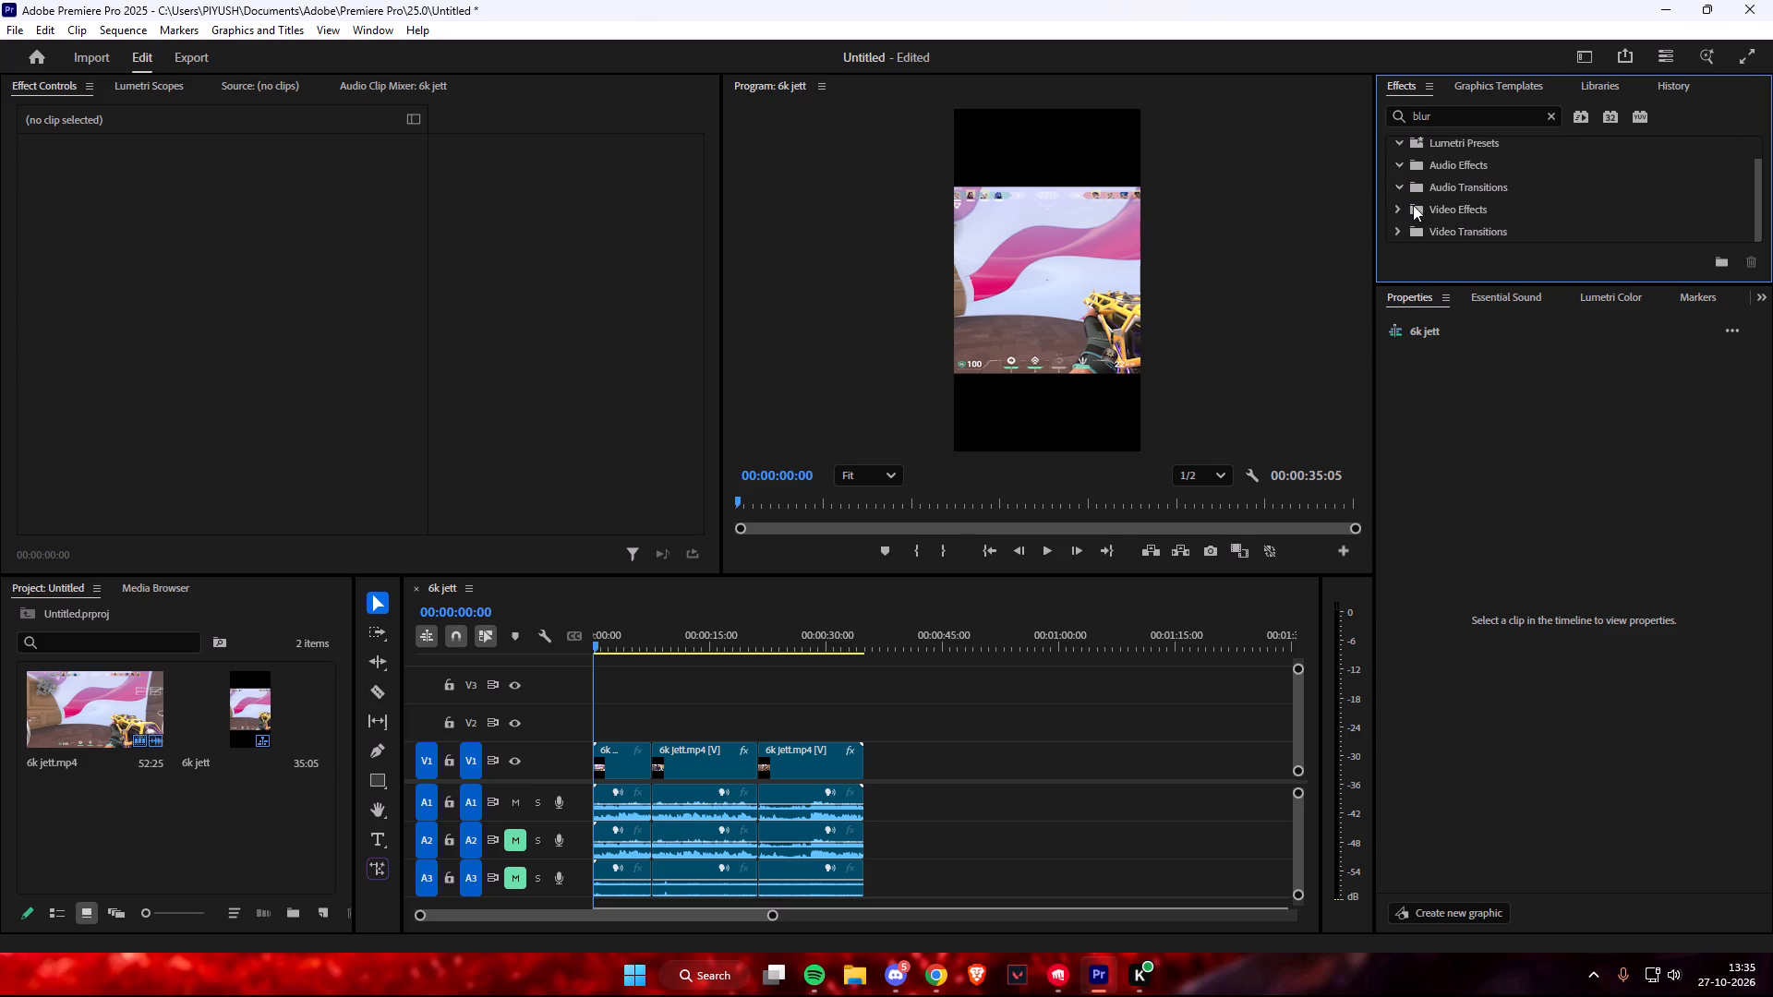
scroll(1409, 207, down, 2)
click(1400, 203)
scroll(1411, 213, down, 2)
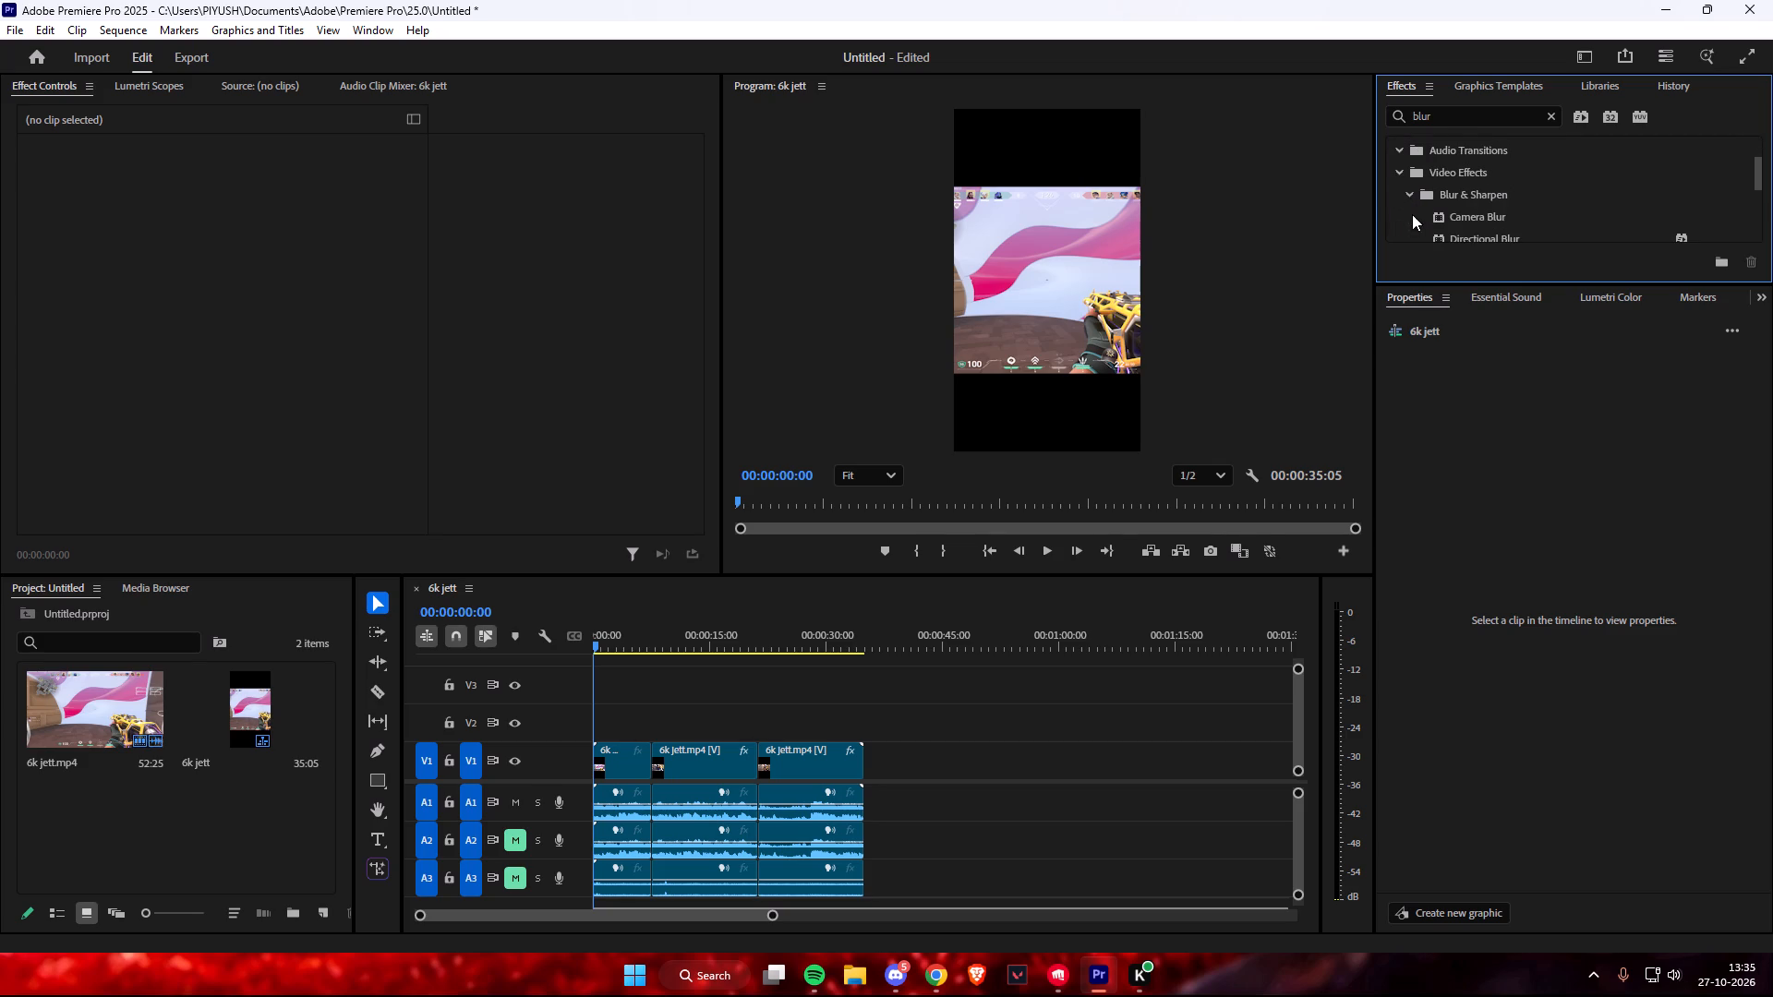
Apply the Gaussian Blur effect to the first segment on V1 and preview its opening.
click(1406, 198)
click(1406, 198)
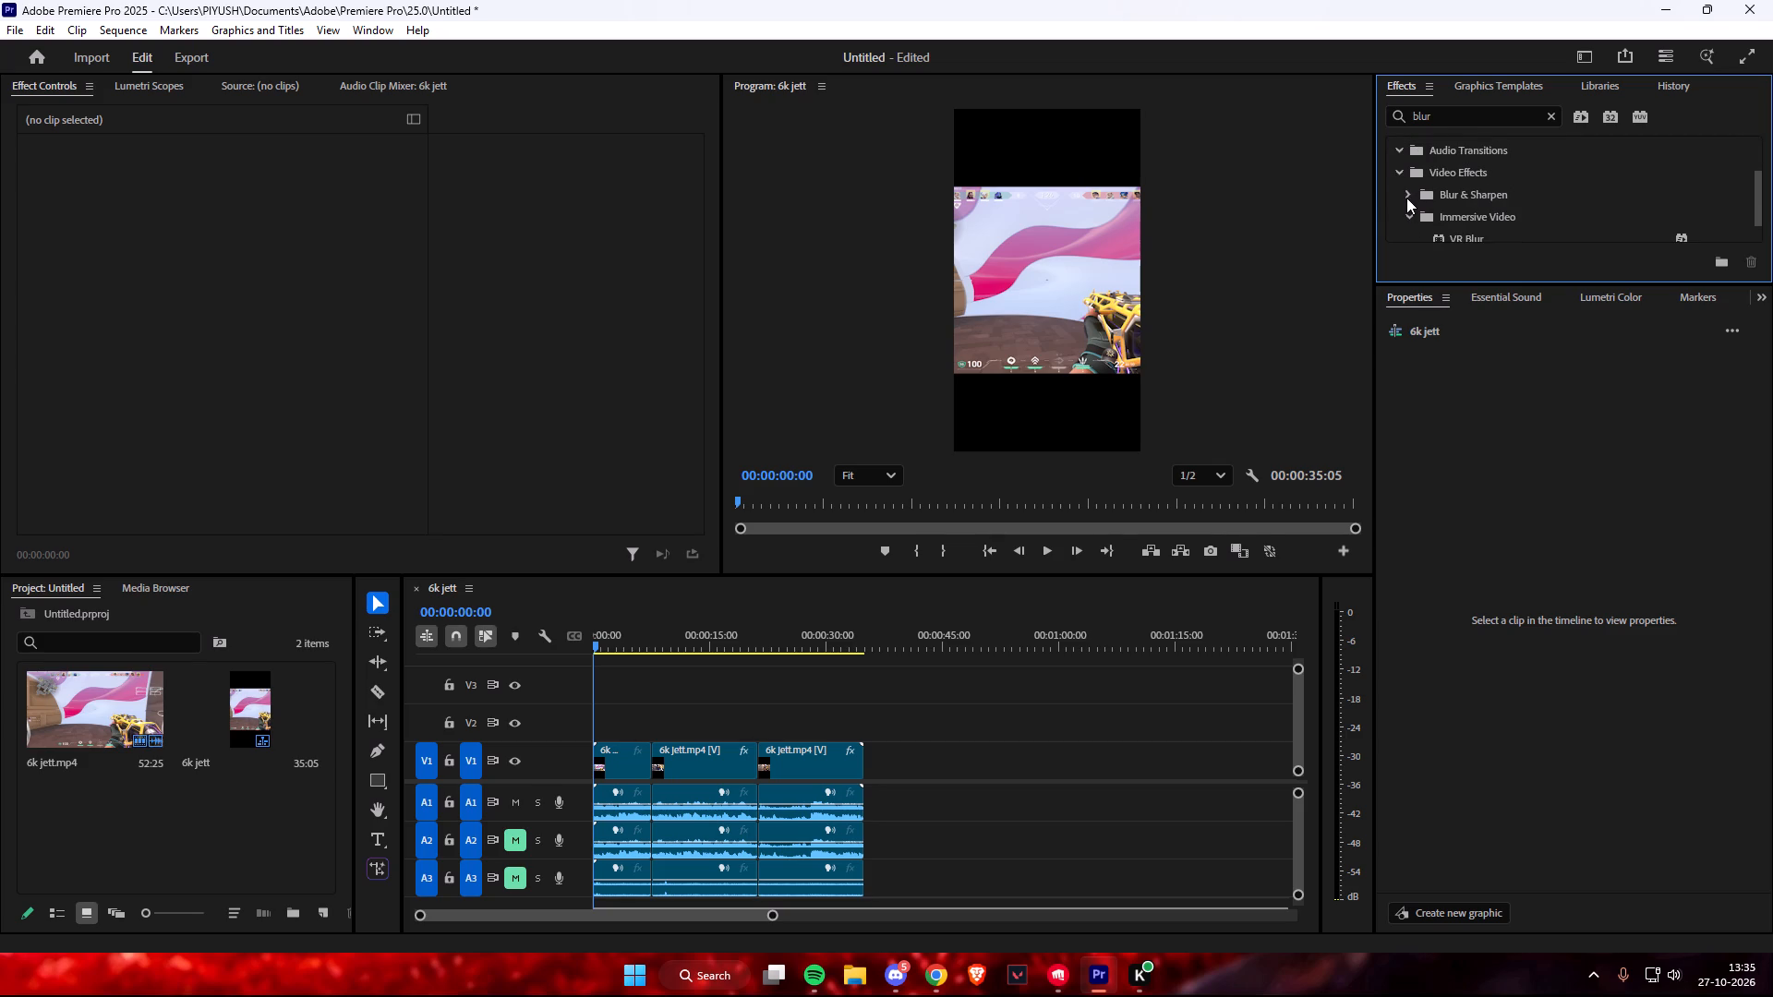
click(1406, 192)
click(1411, 194)
scroll(1432, 207, down, 2)
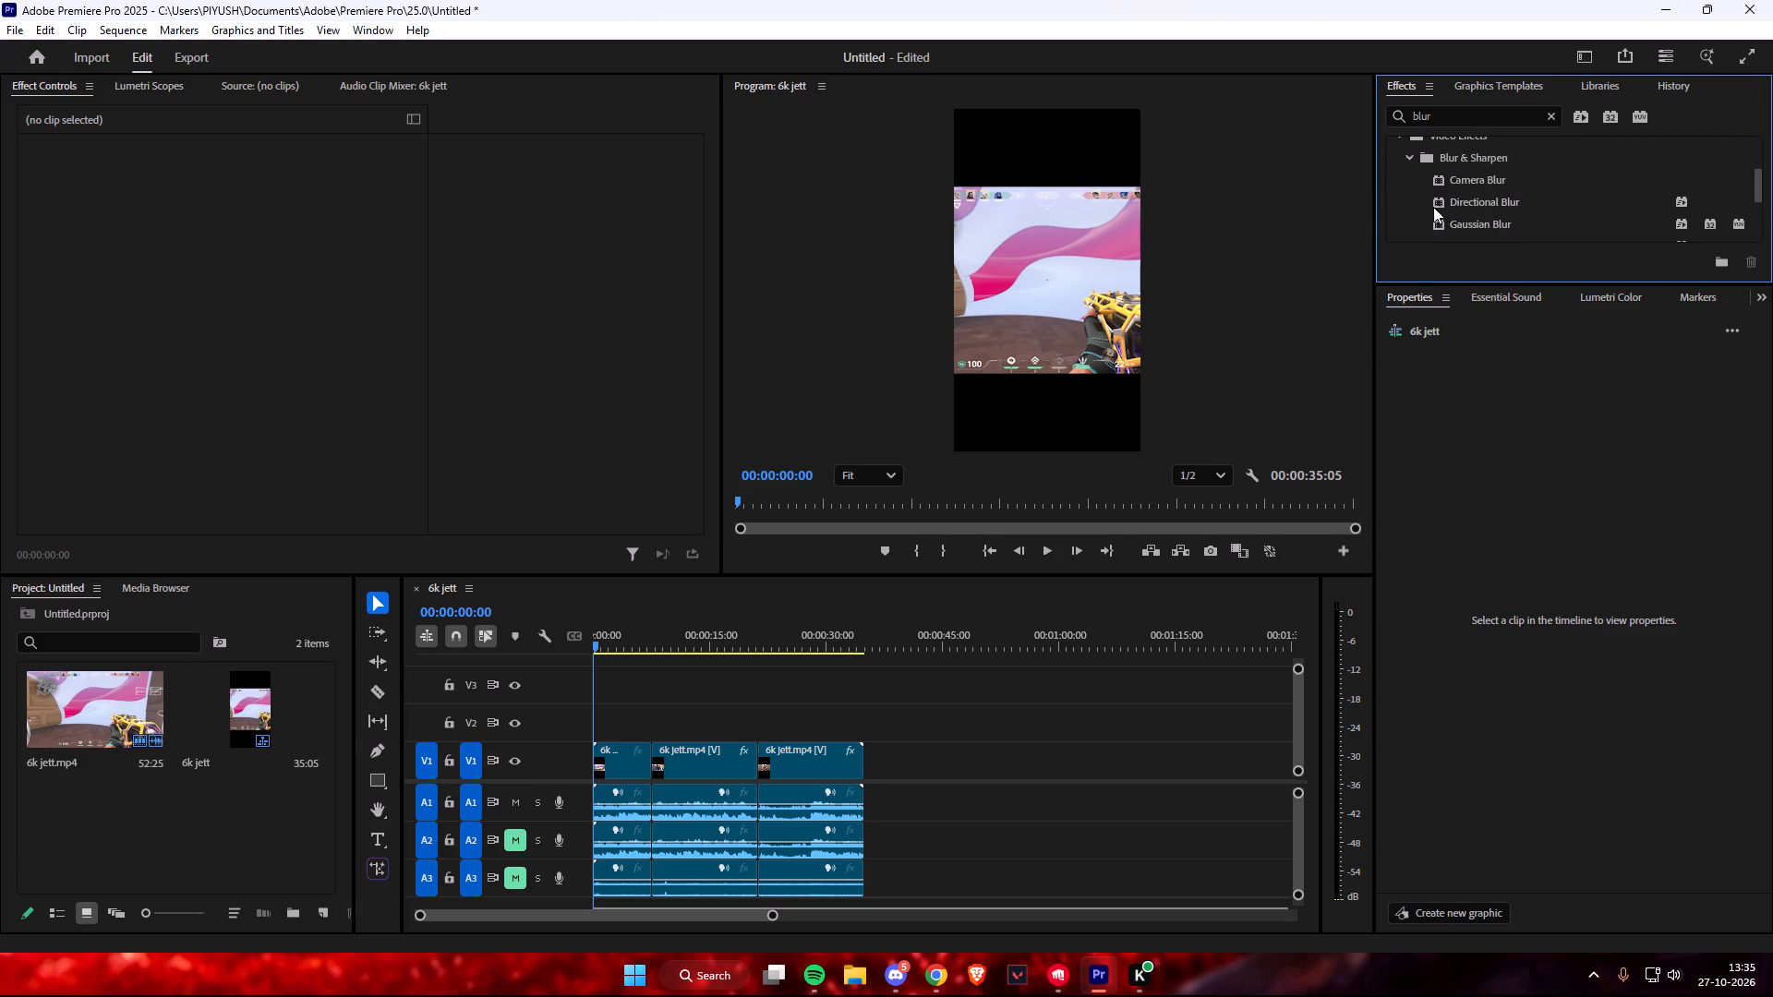
scroll(1453, 210, down, 1)
drag(1494, 207, 1054, 572)
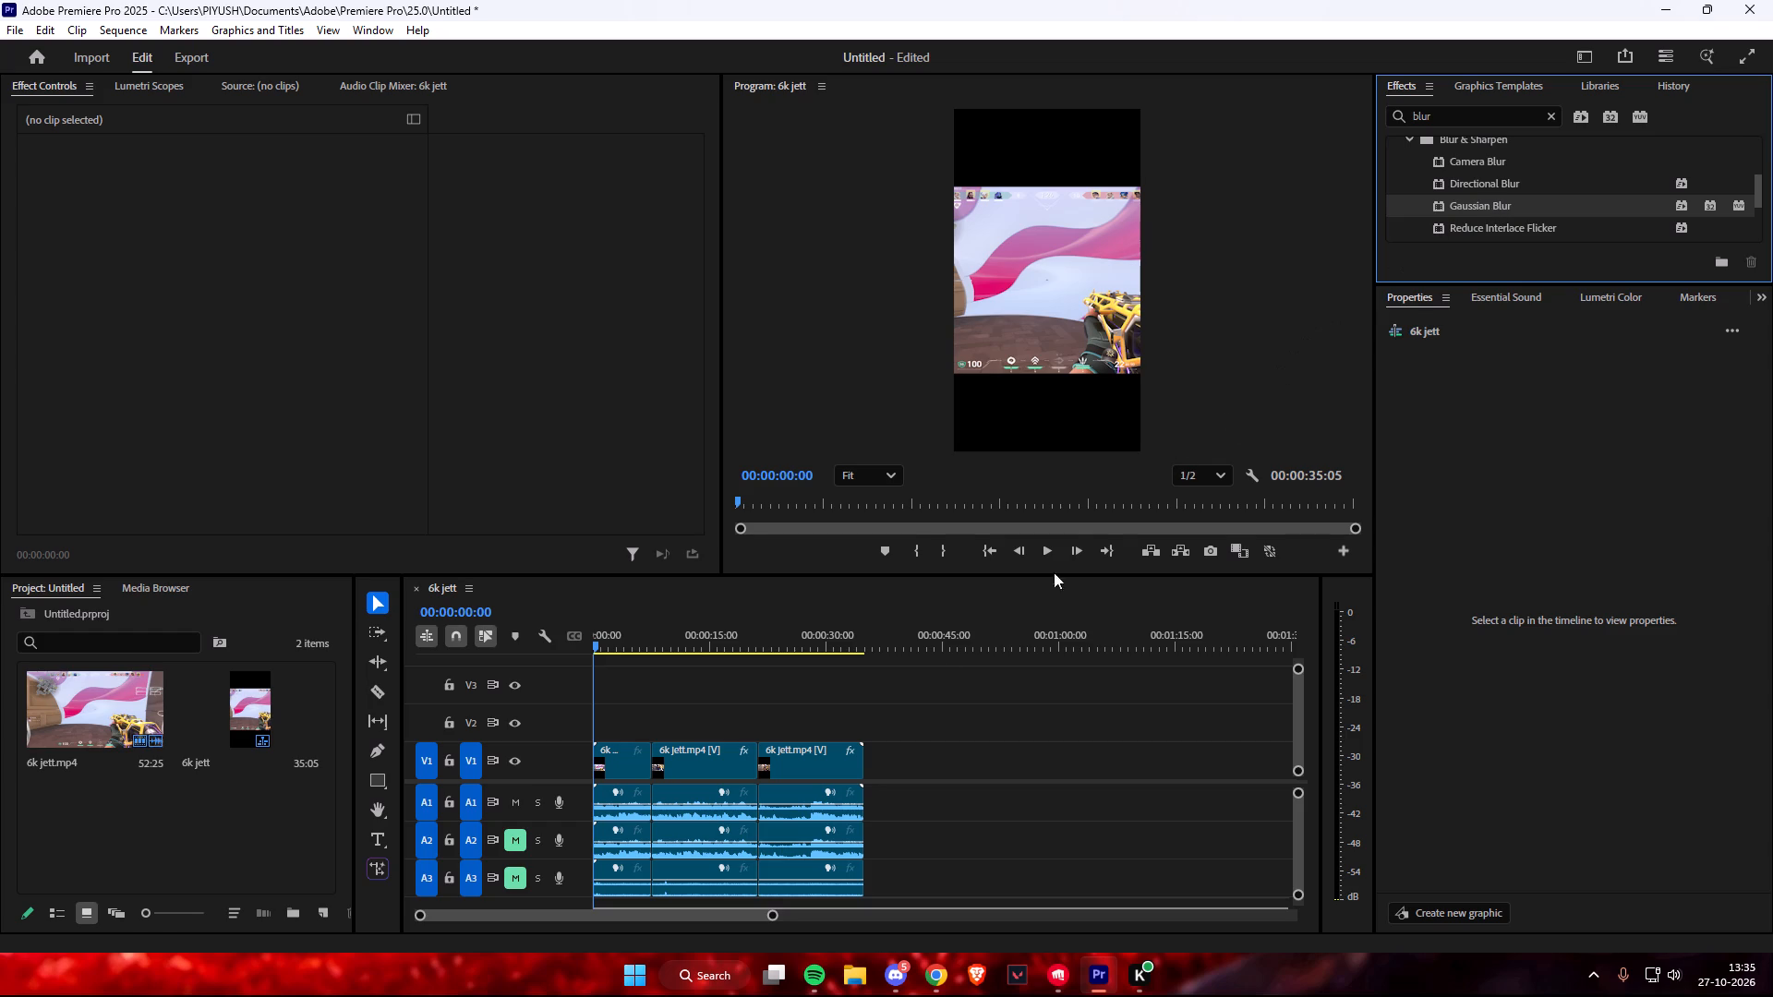
drag(1054, 572, 614, 761)
key(space)
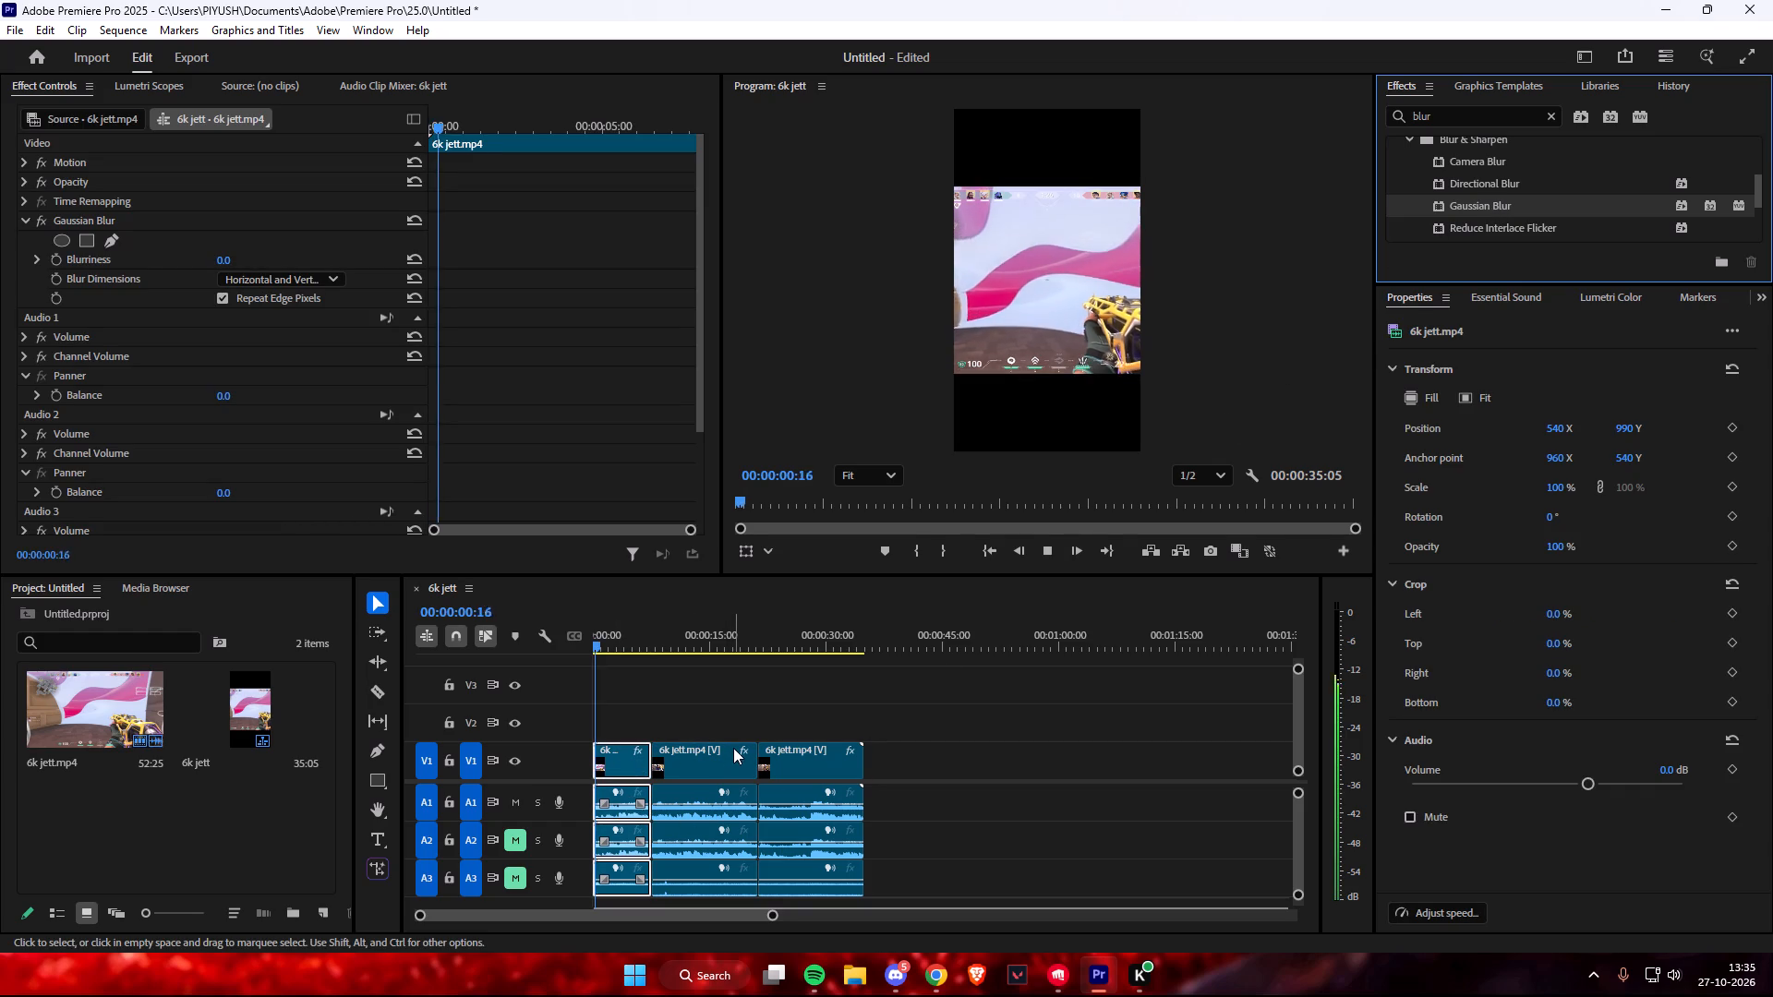
key(space)
key(space)
key(space)
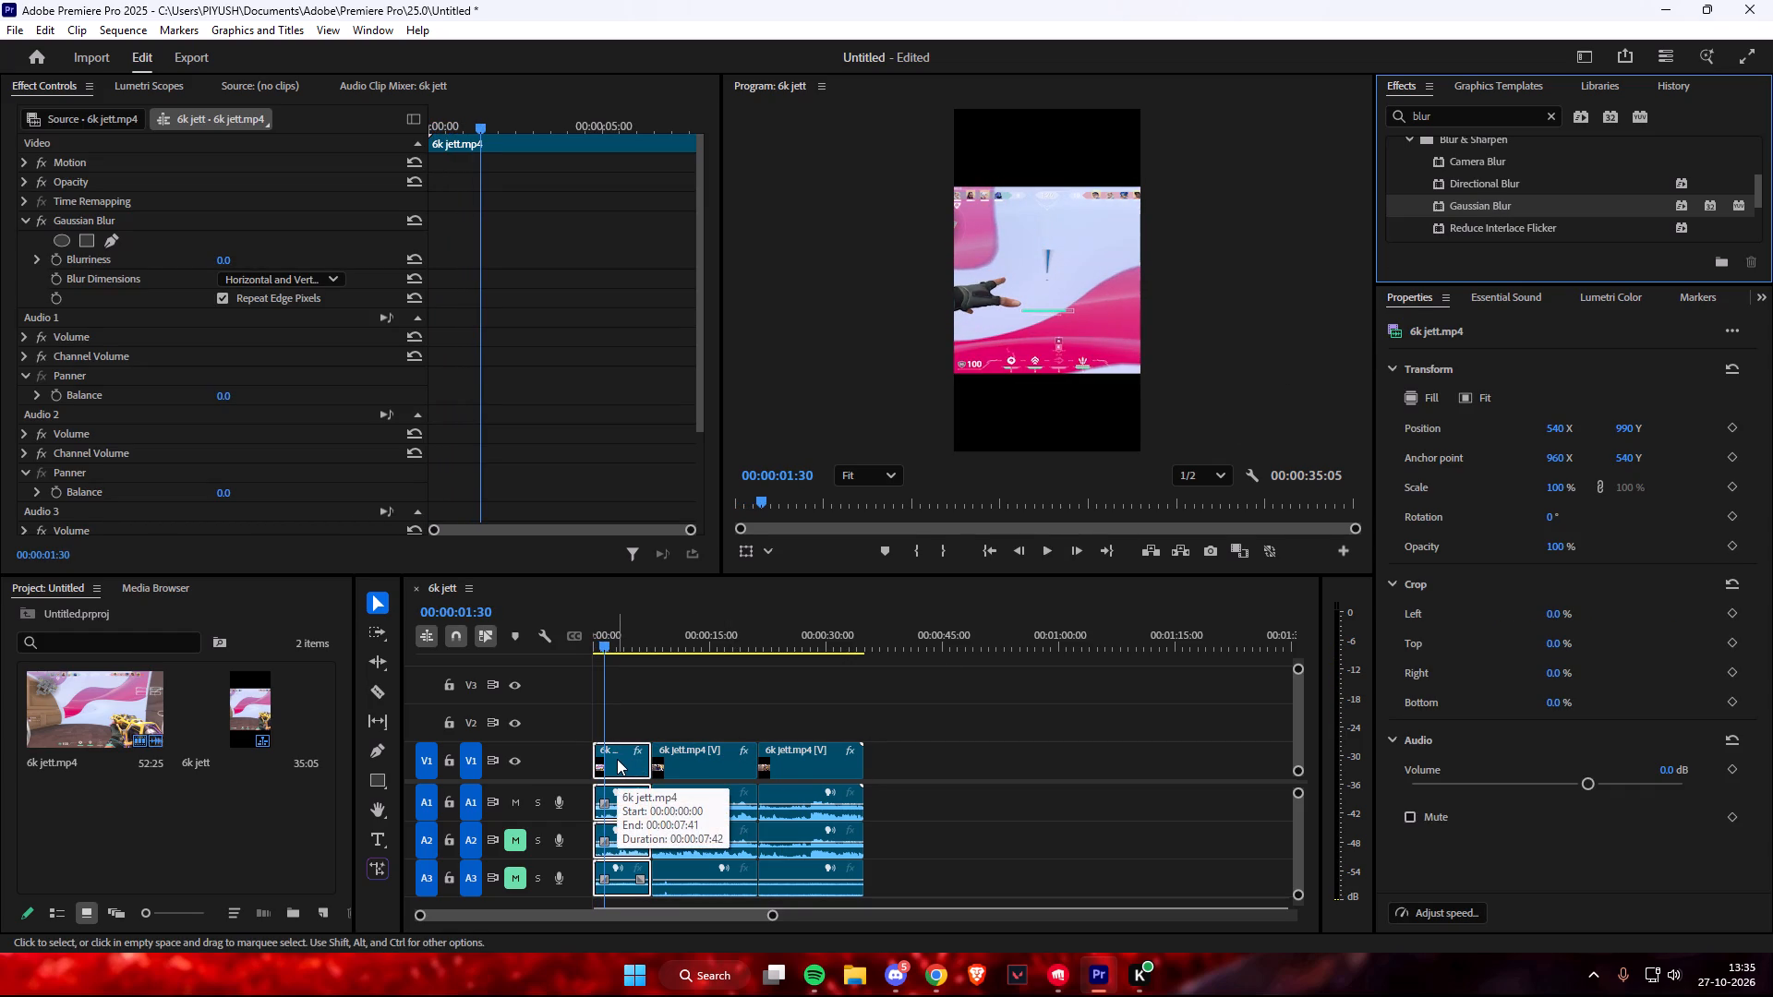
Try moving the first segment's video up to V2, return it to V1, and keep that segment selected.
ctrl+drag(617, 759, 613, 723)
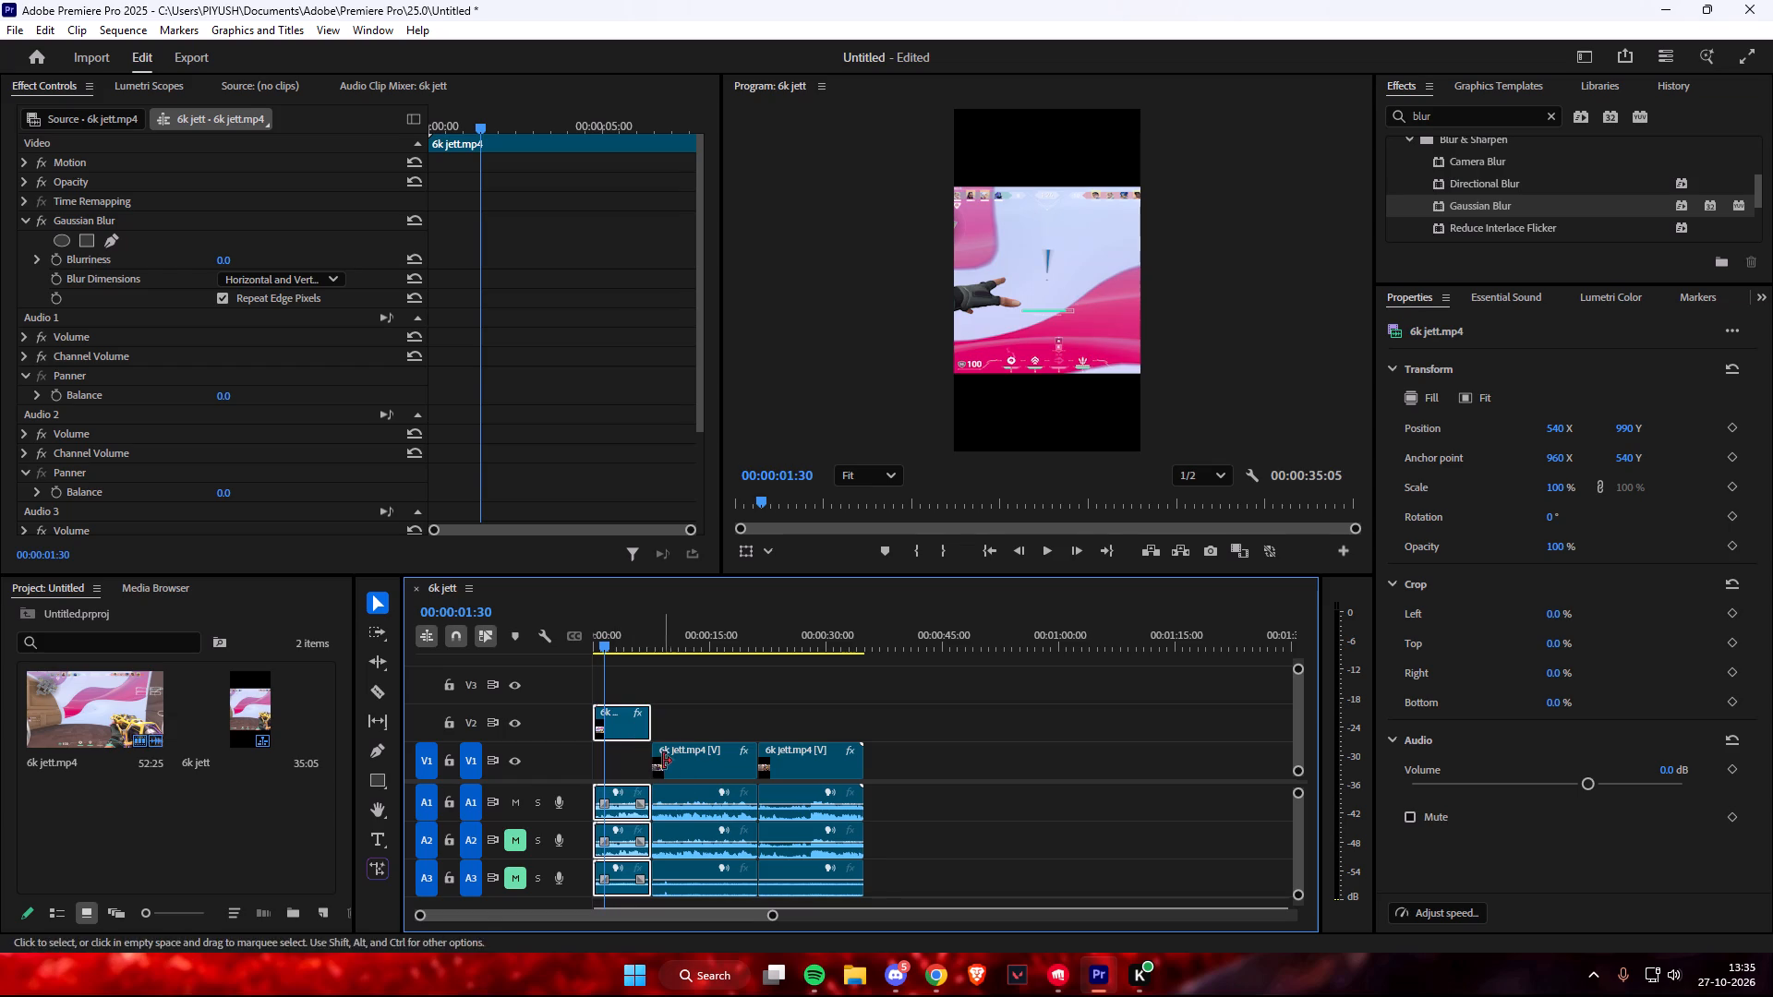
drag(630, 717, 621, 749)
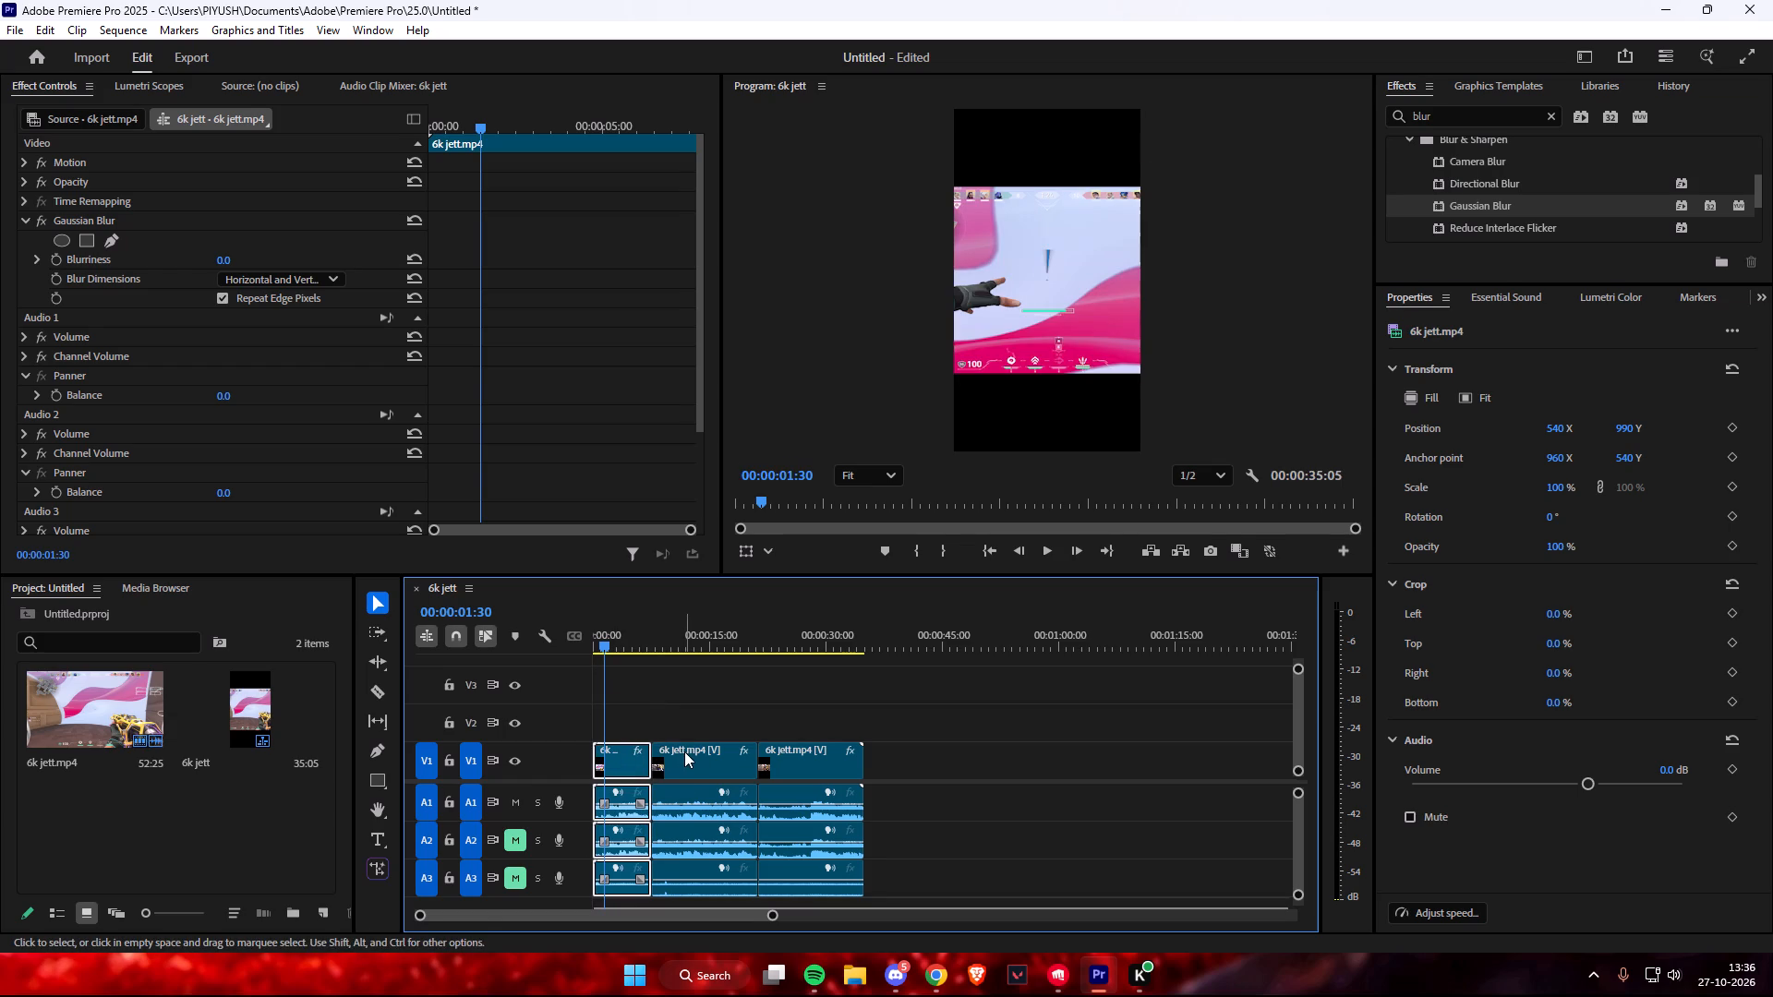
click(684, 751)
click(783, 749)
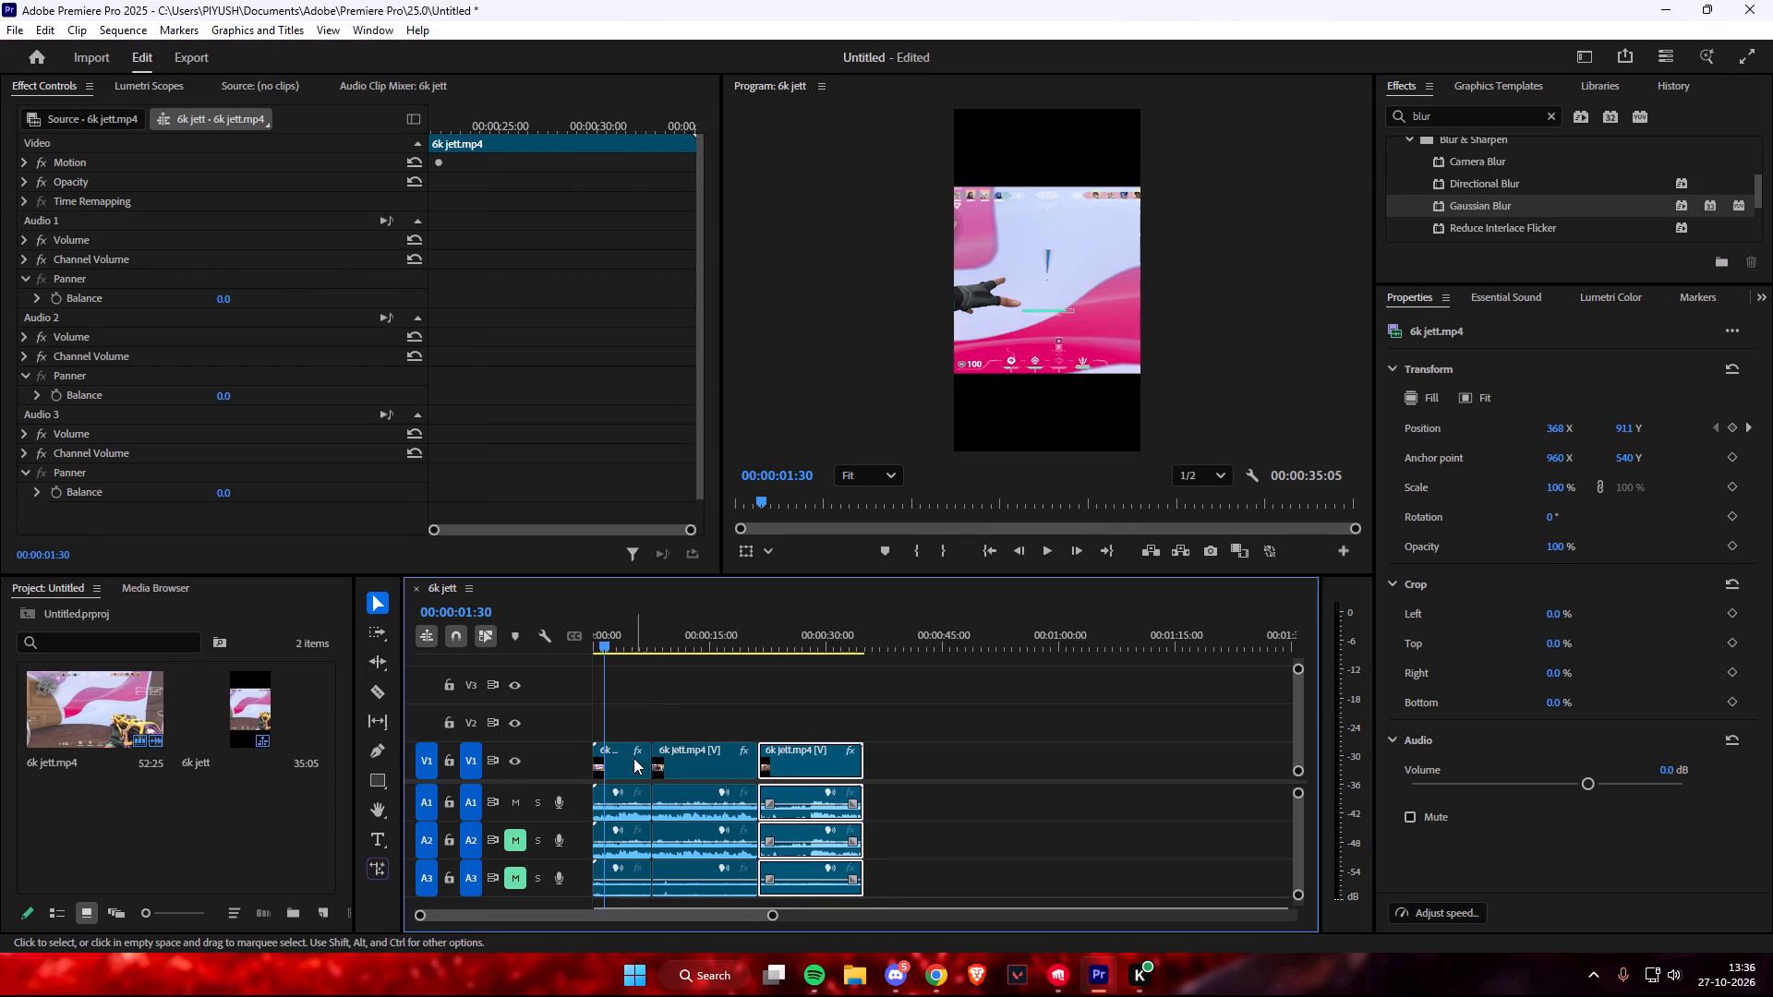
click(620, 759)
Switch to Chrome and search Google in a new tab for "how to duplicate clip in premiere pro".
click(921, 967)
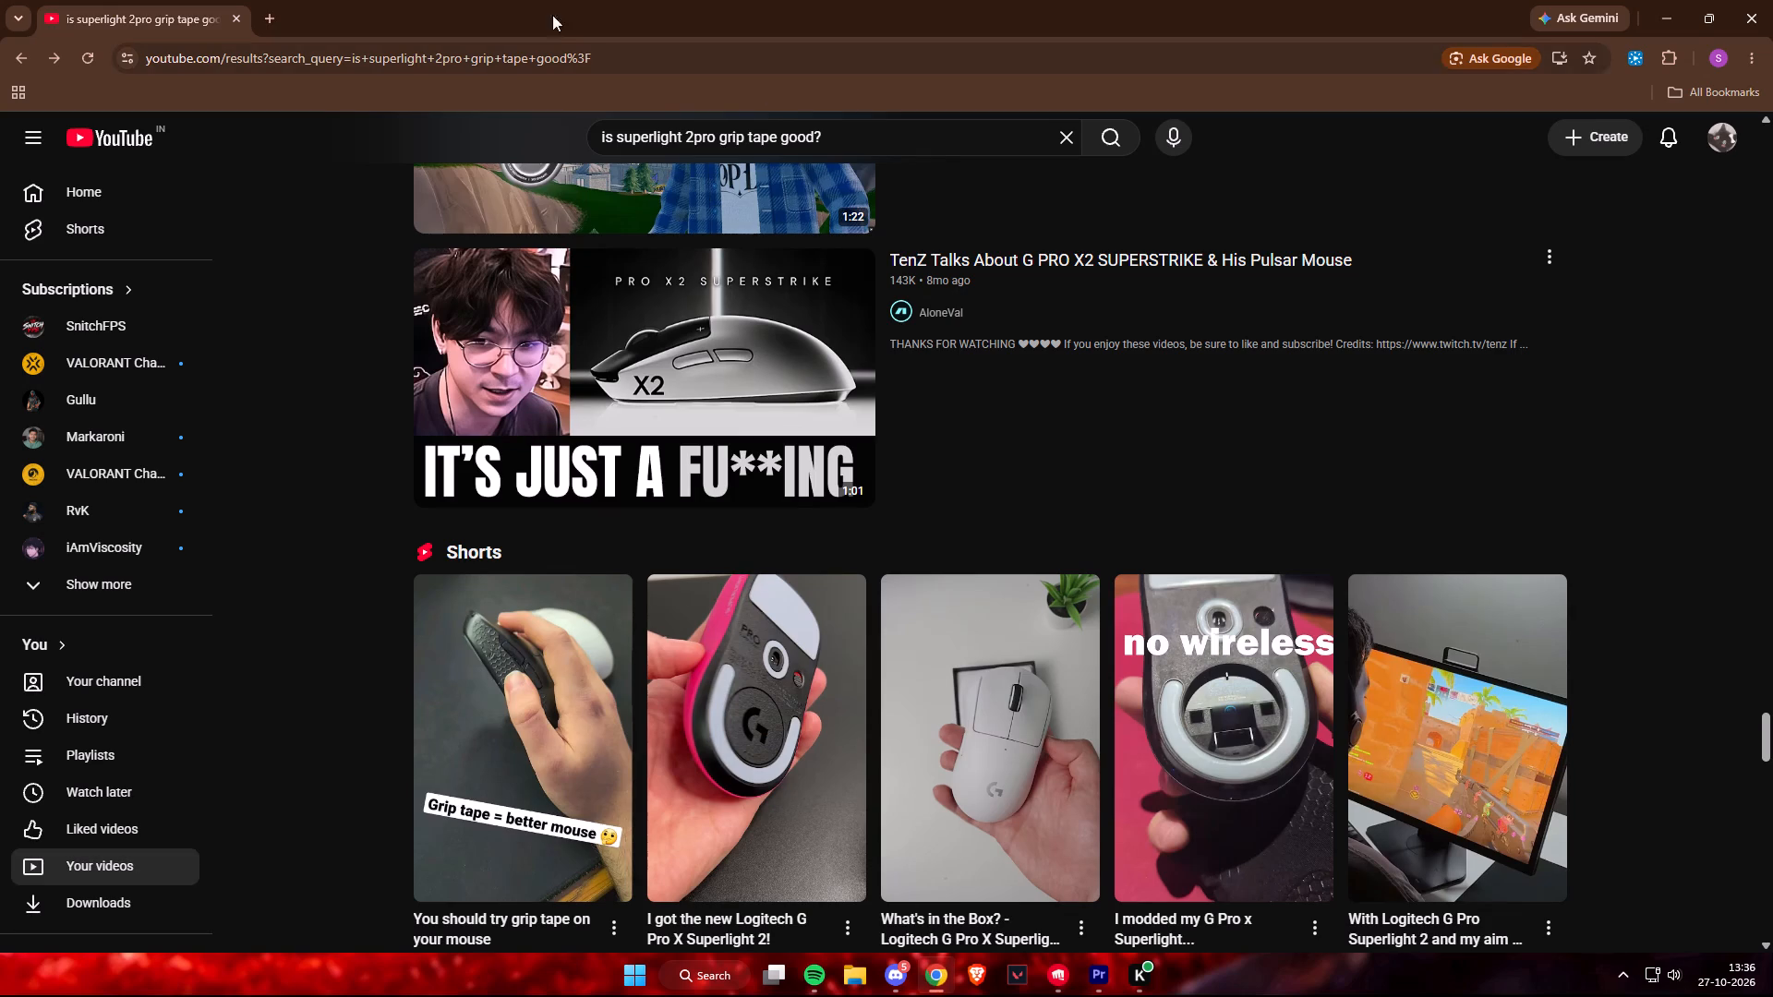
click(271, 4)
text(how to dup)
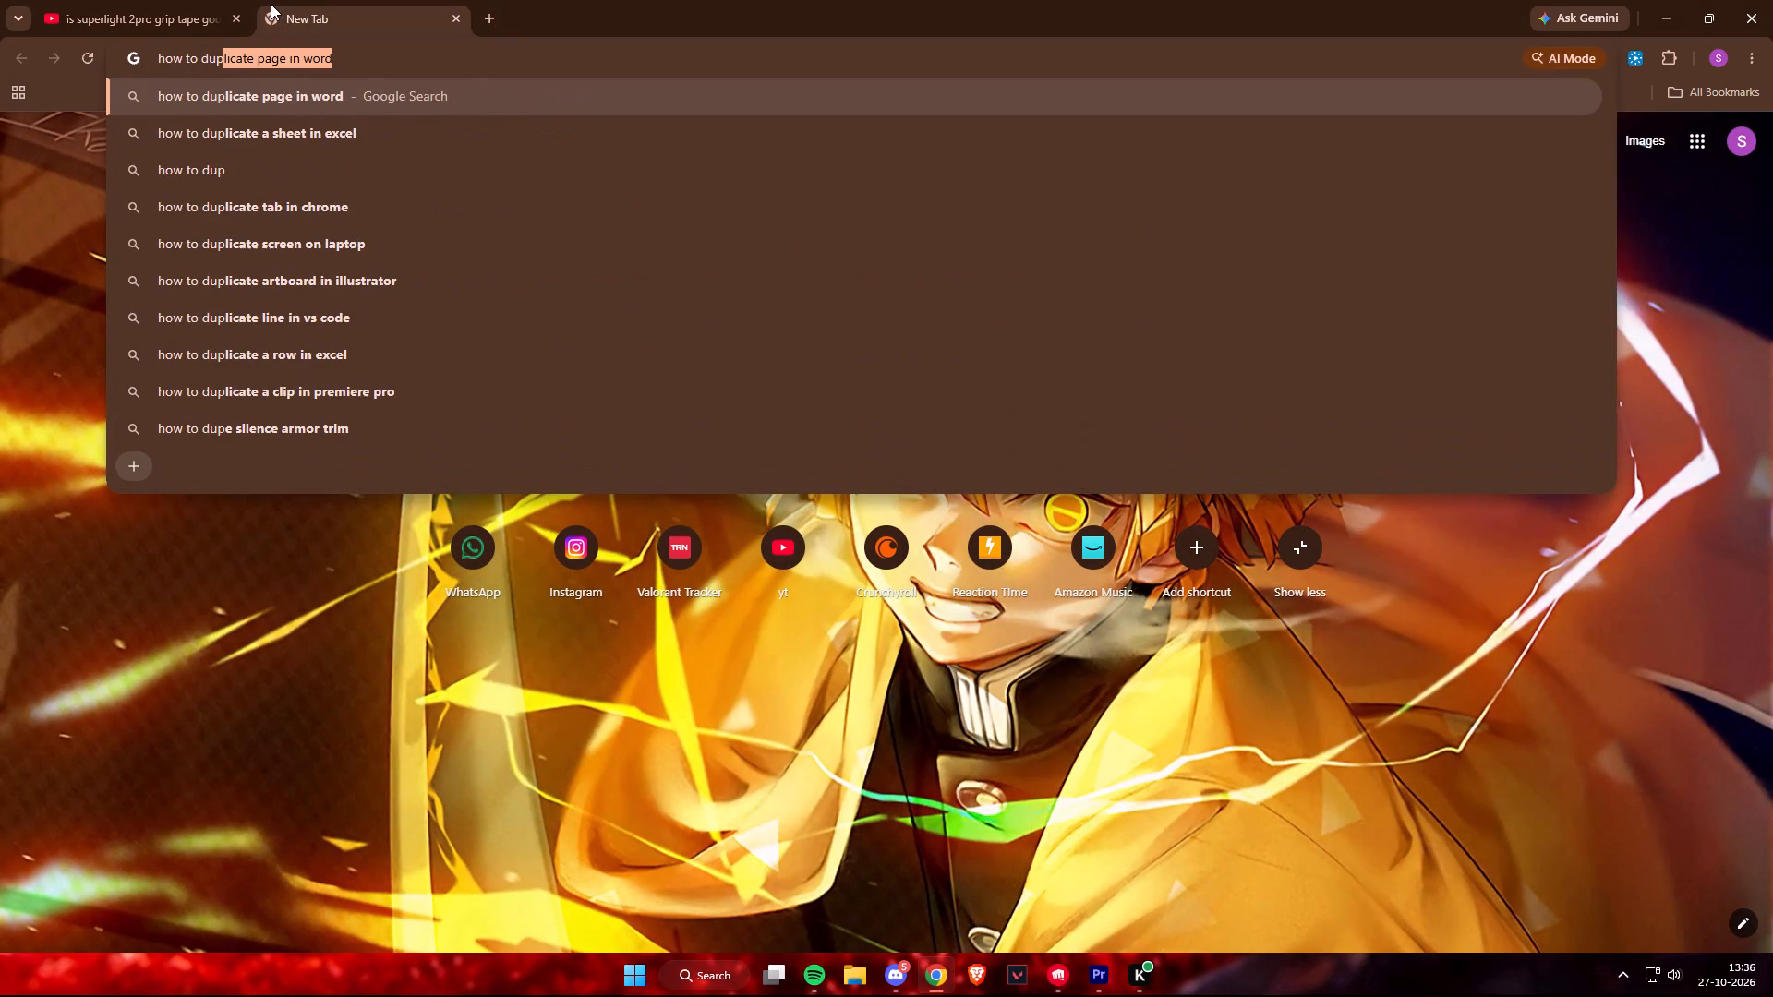
text(licatre)
key(BackSpace)
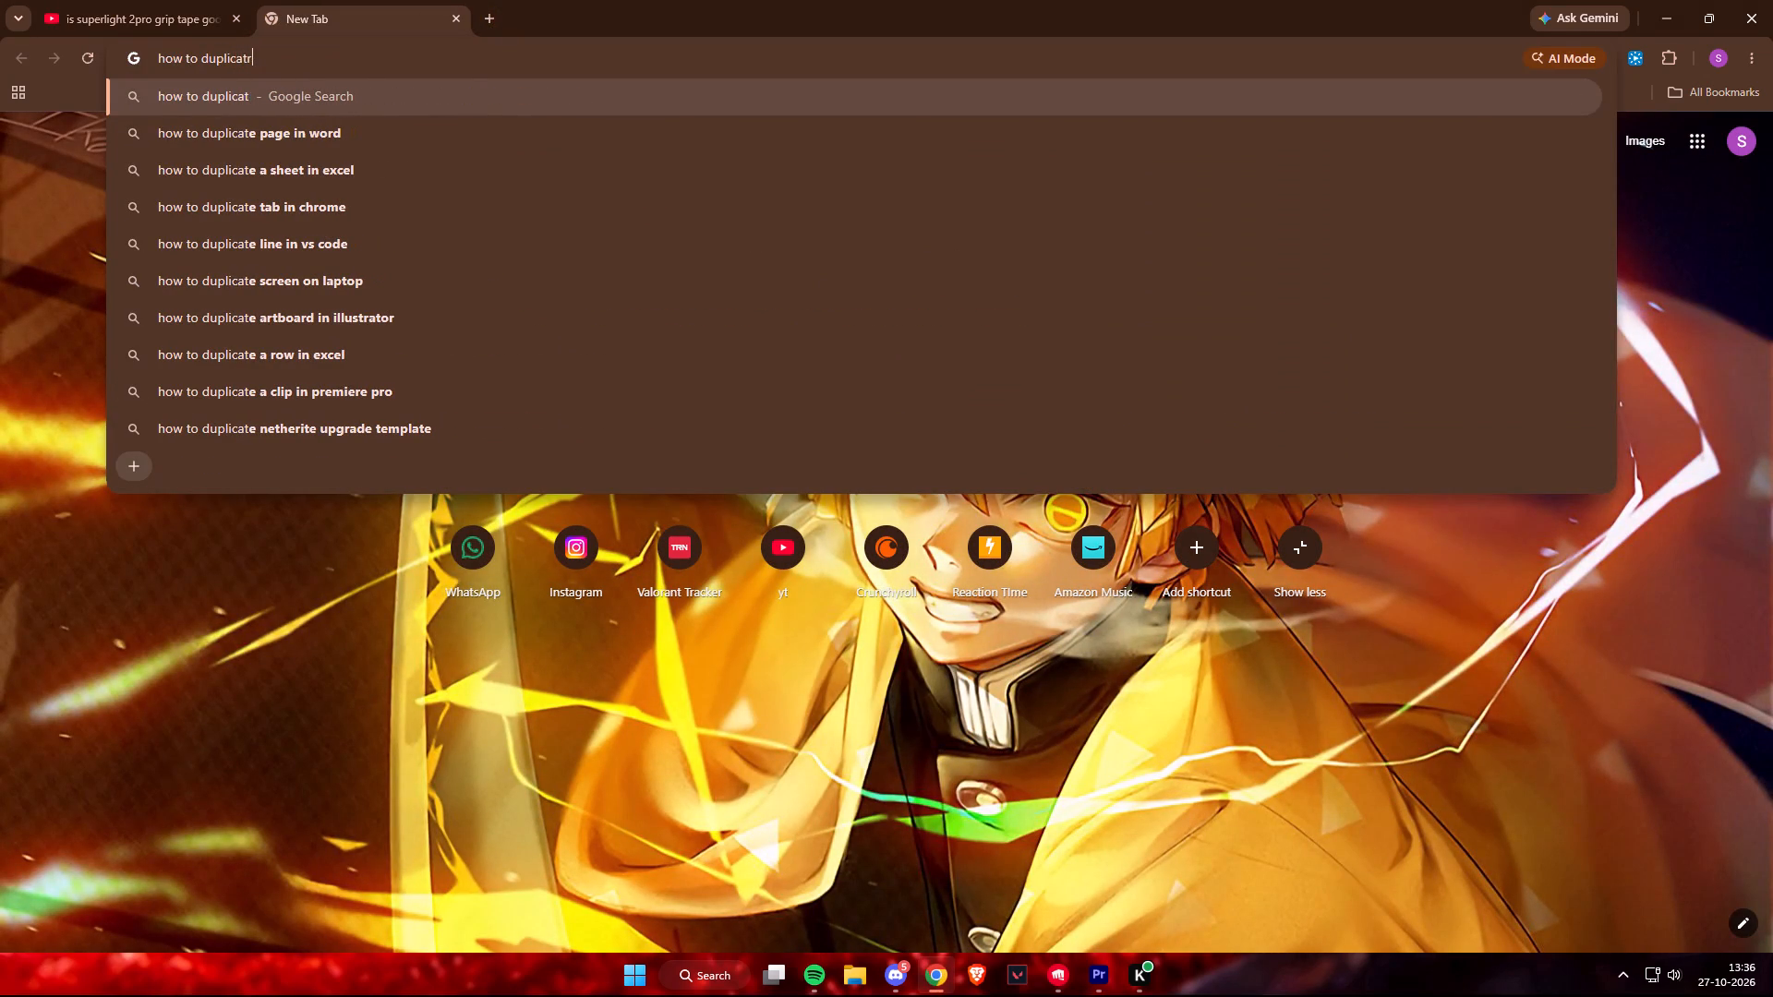
key(BackSpace)
key(BackSpace)
text(te clu)
key(BackSpace)
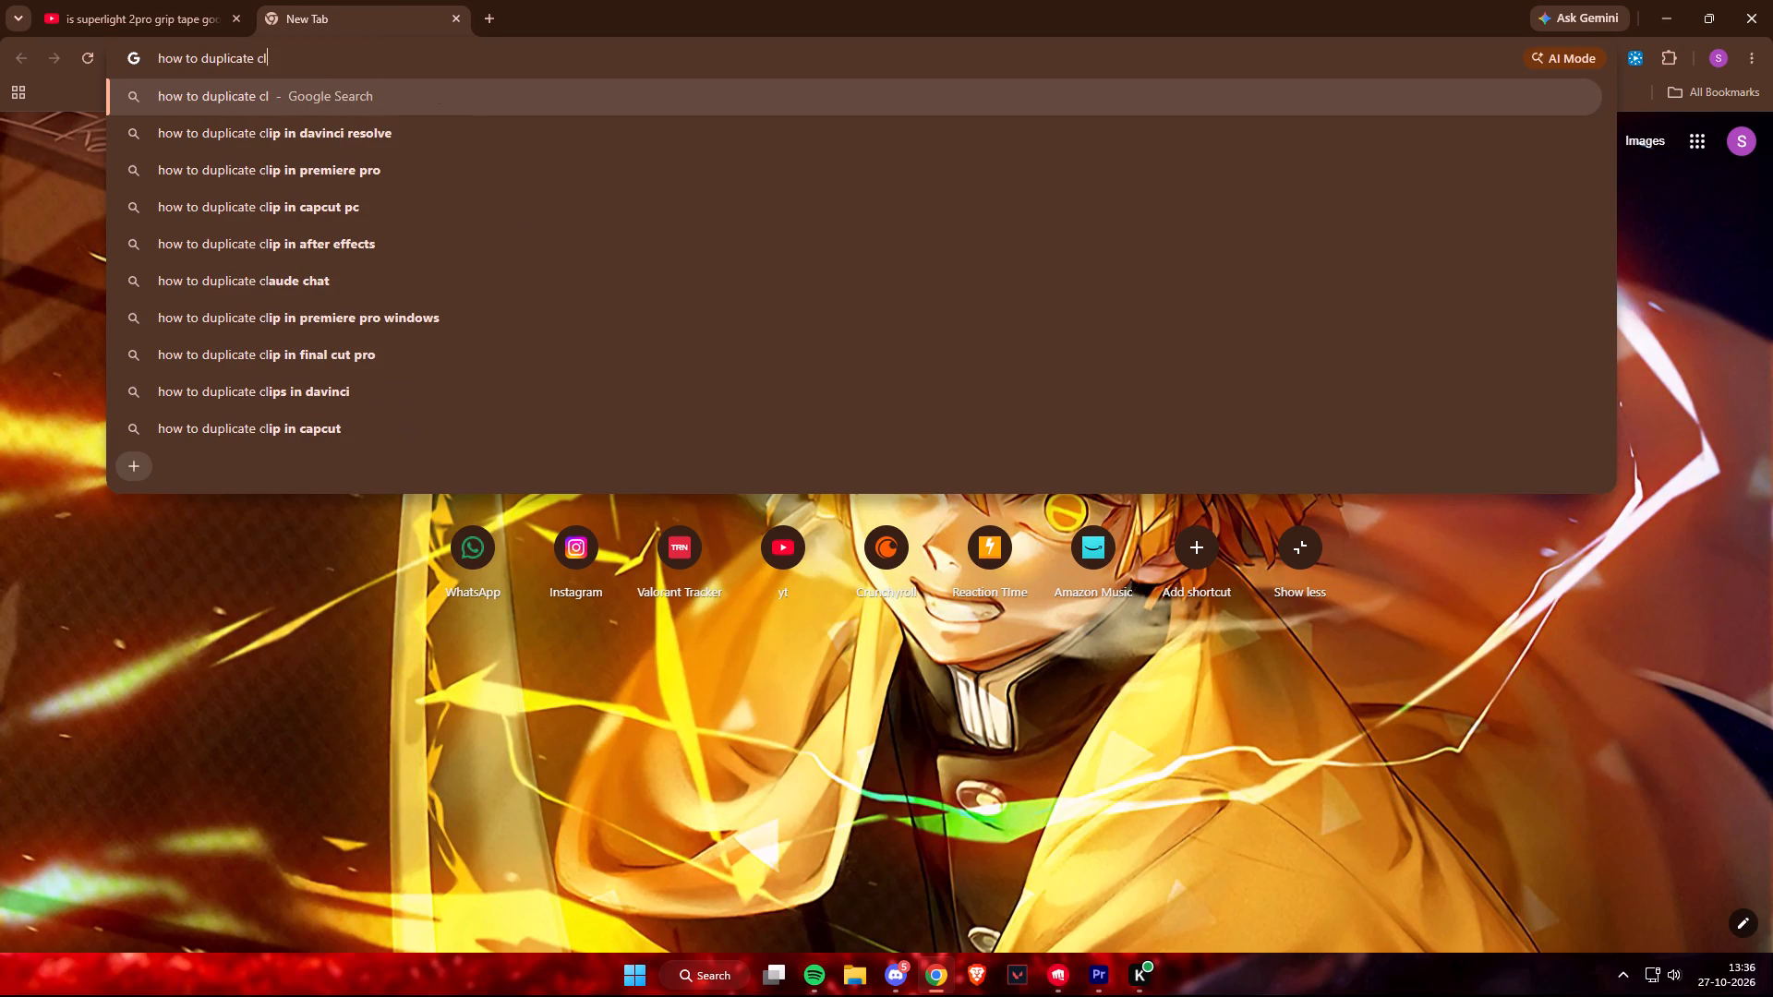
click(281, 179)
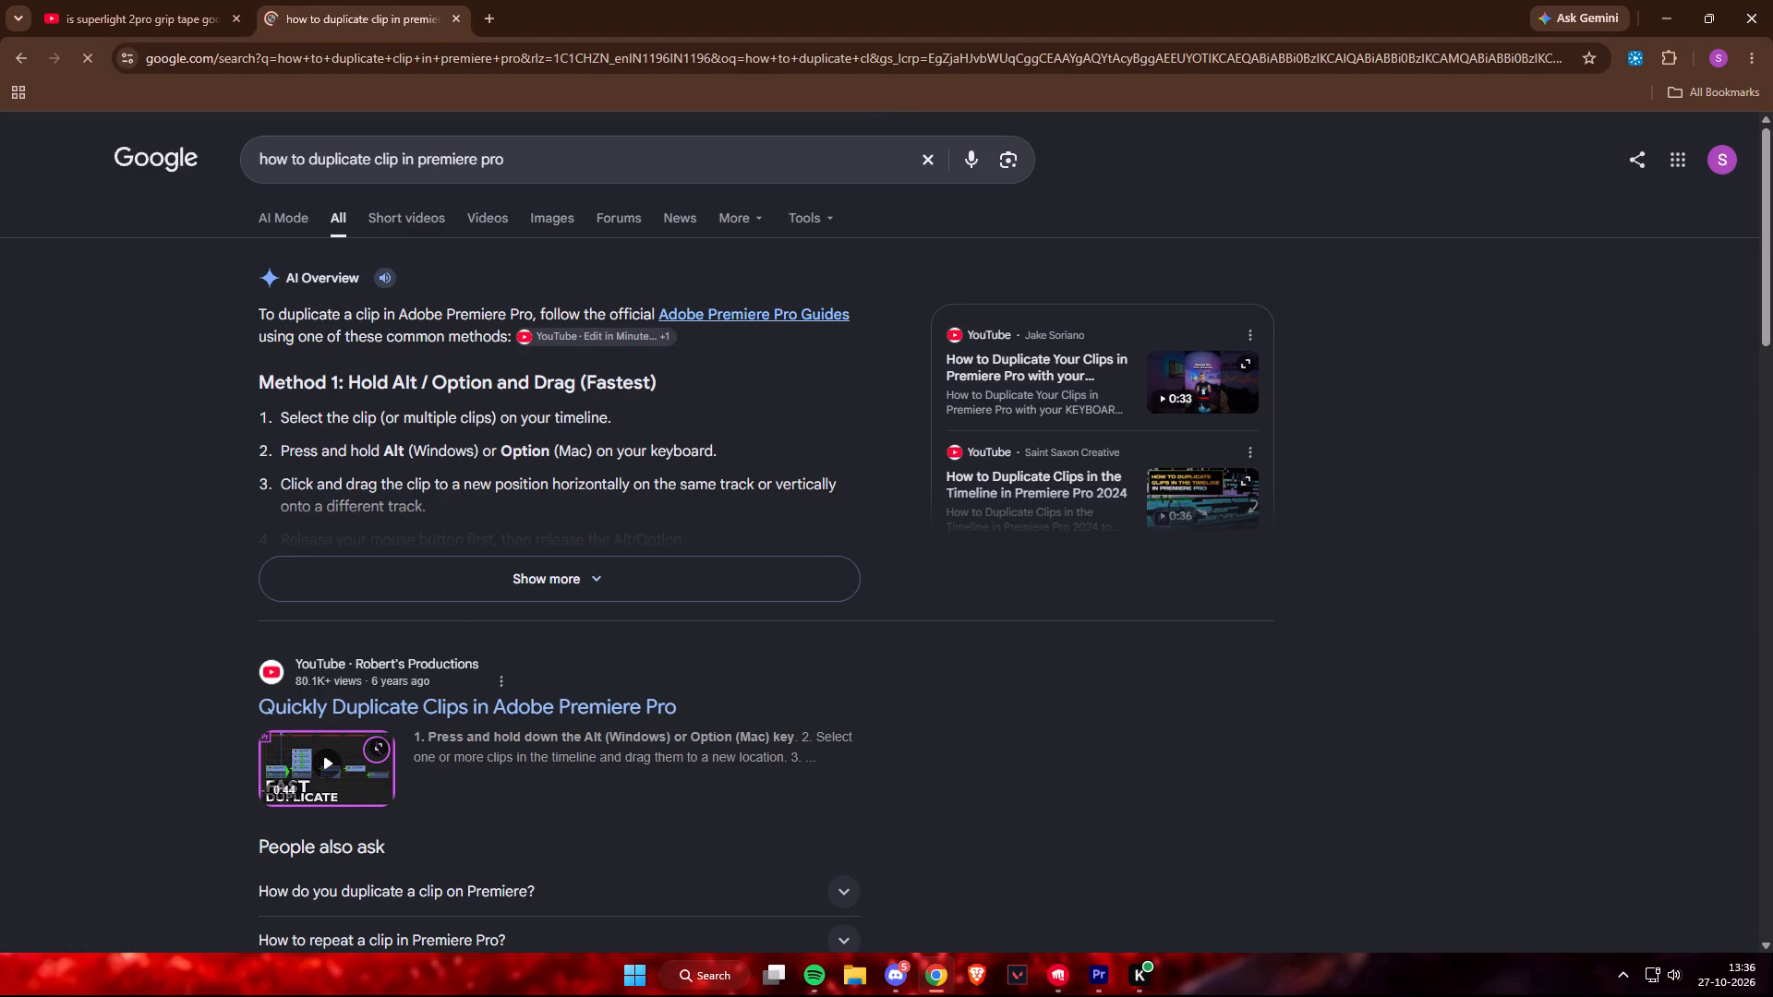
Expand the AI overview and read the methods for duplicating a clip on the timeline.
drag(298, 424, 425, 424)
click(425, 424)
click(501, 594)
drag(295, 451, 295, 451)
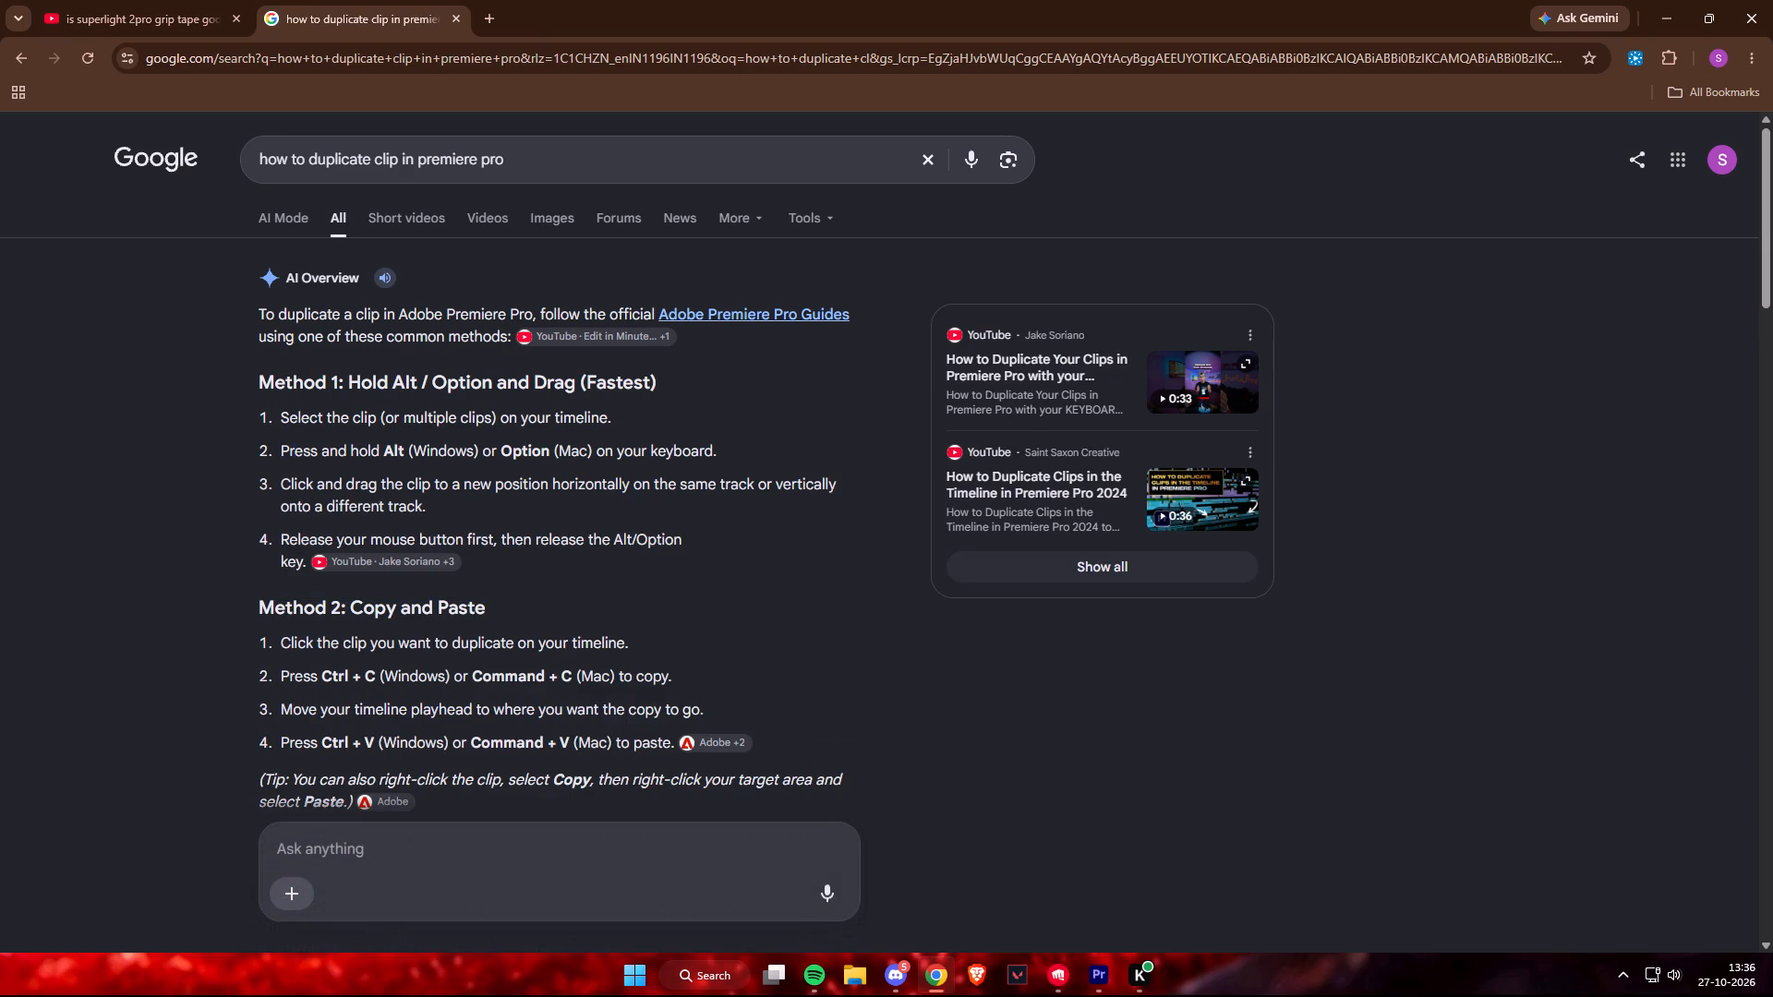
Read the first listed method for duplicating a clip on the timeline, close Chrome and return to Premiere Pro.
drag(295, 451, 463, 445)
click(463, 445)
drag(512, 440, 616, 451)
click(616, 451)
click(1772, 0)
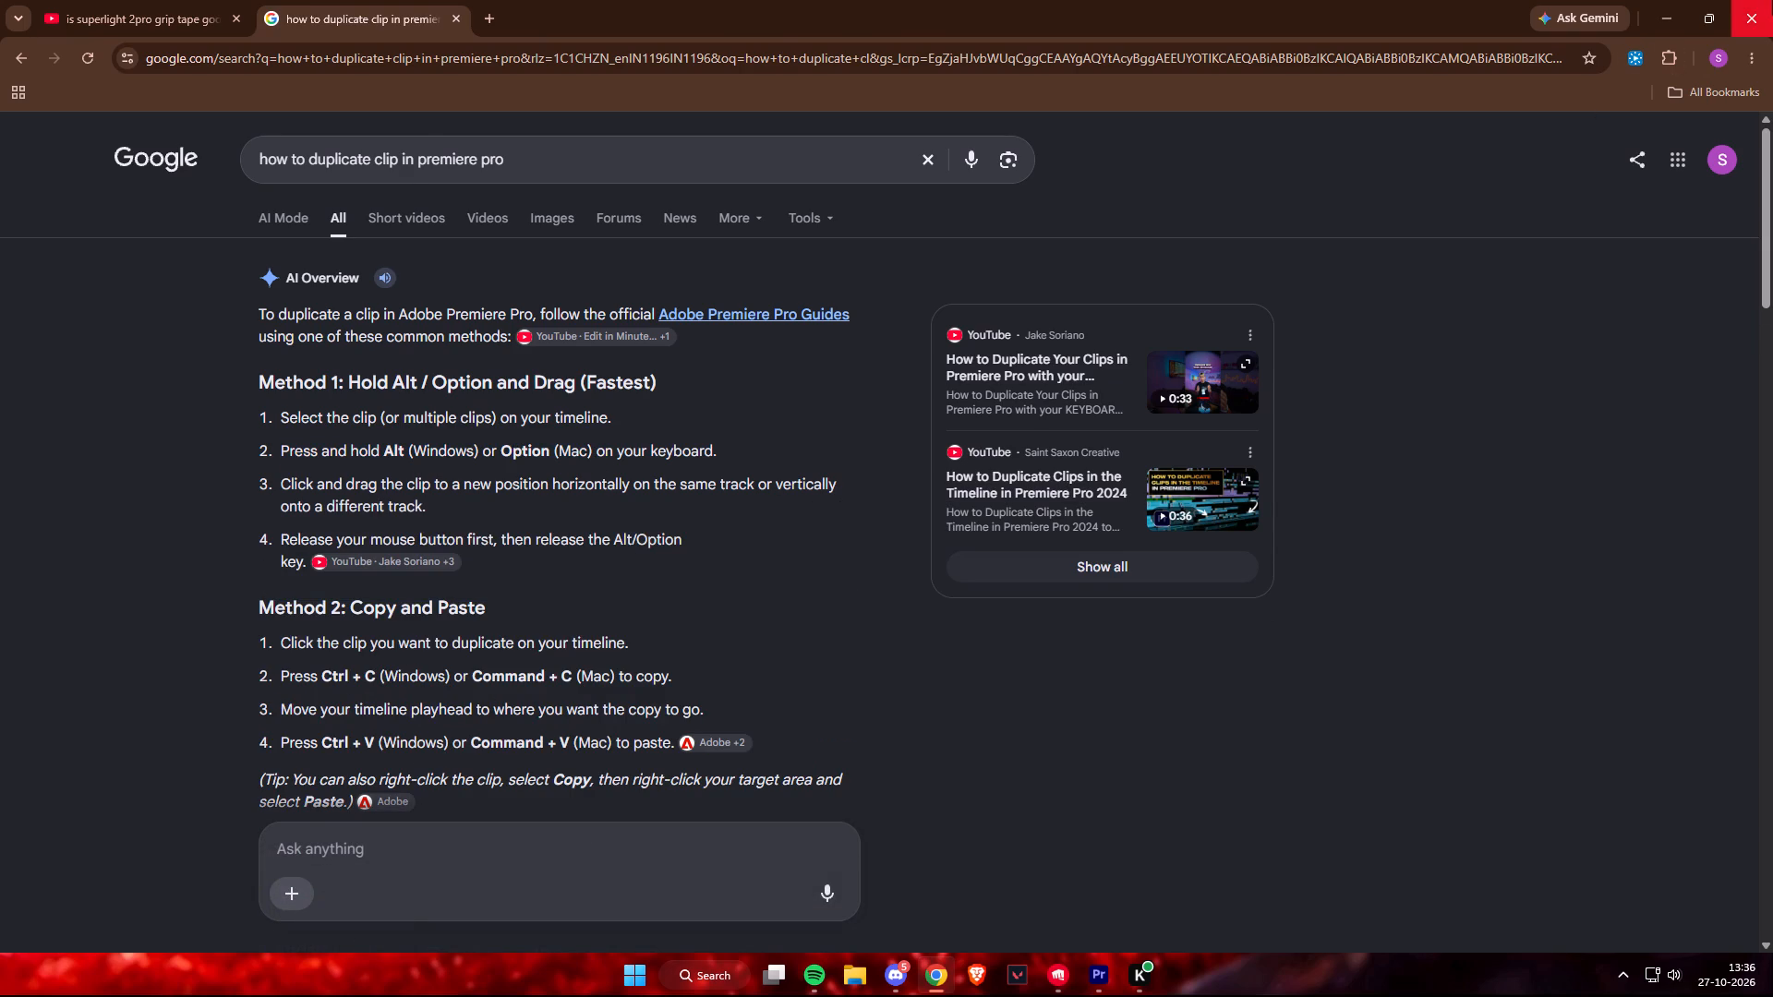
Duplicate the video of all three V1 segments onto V2, each copy directly above its original.
click(632, 758)
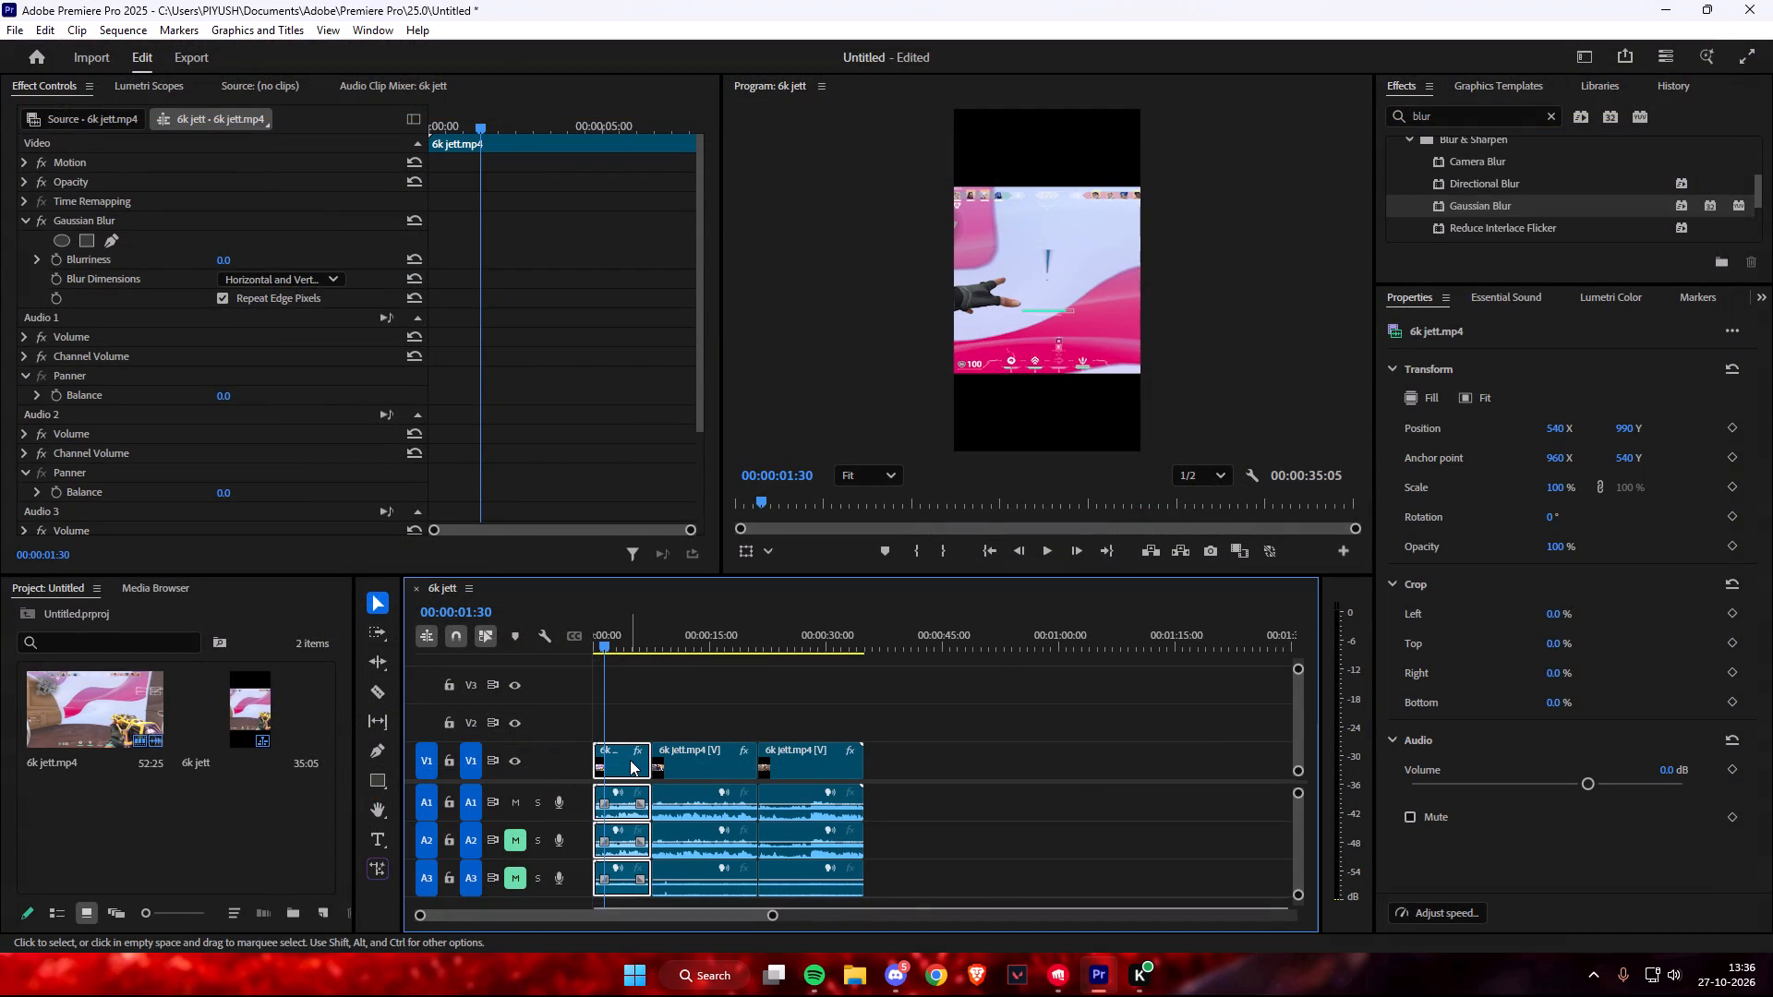
alt+drag(629, 753, 632, 716)
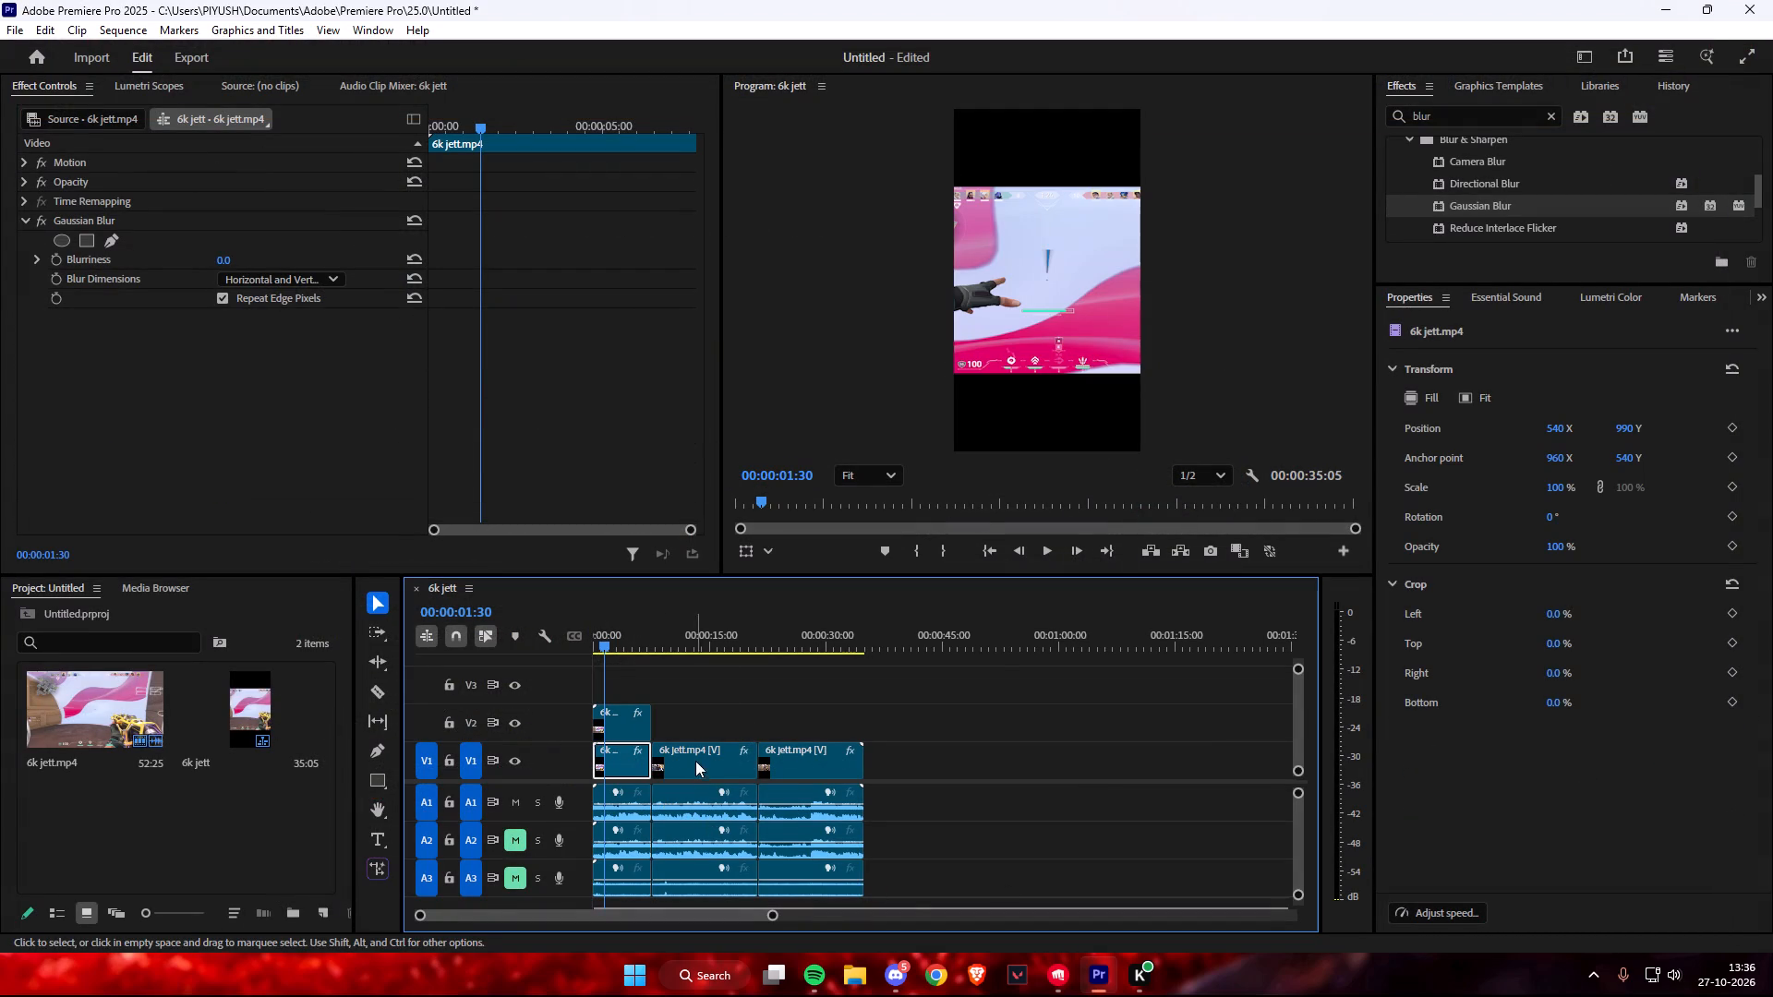
scroll(661, 769, down, 4)
scroll(778, 799, up, 6)
click(706, 761)
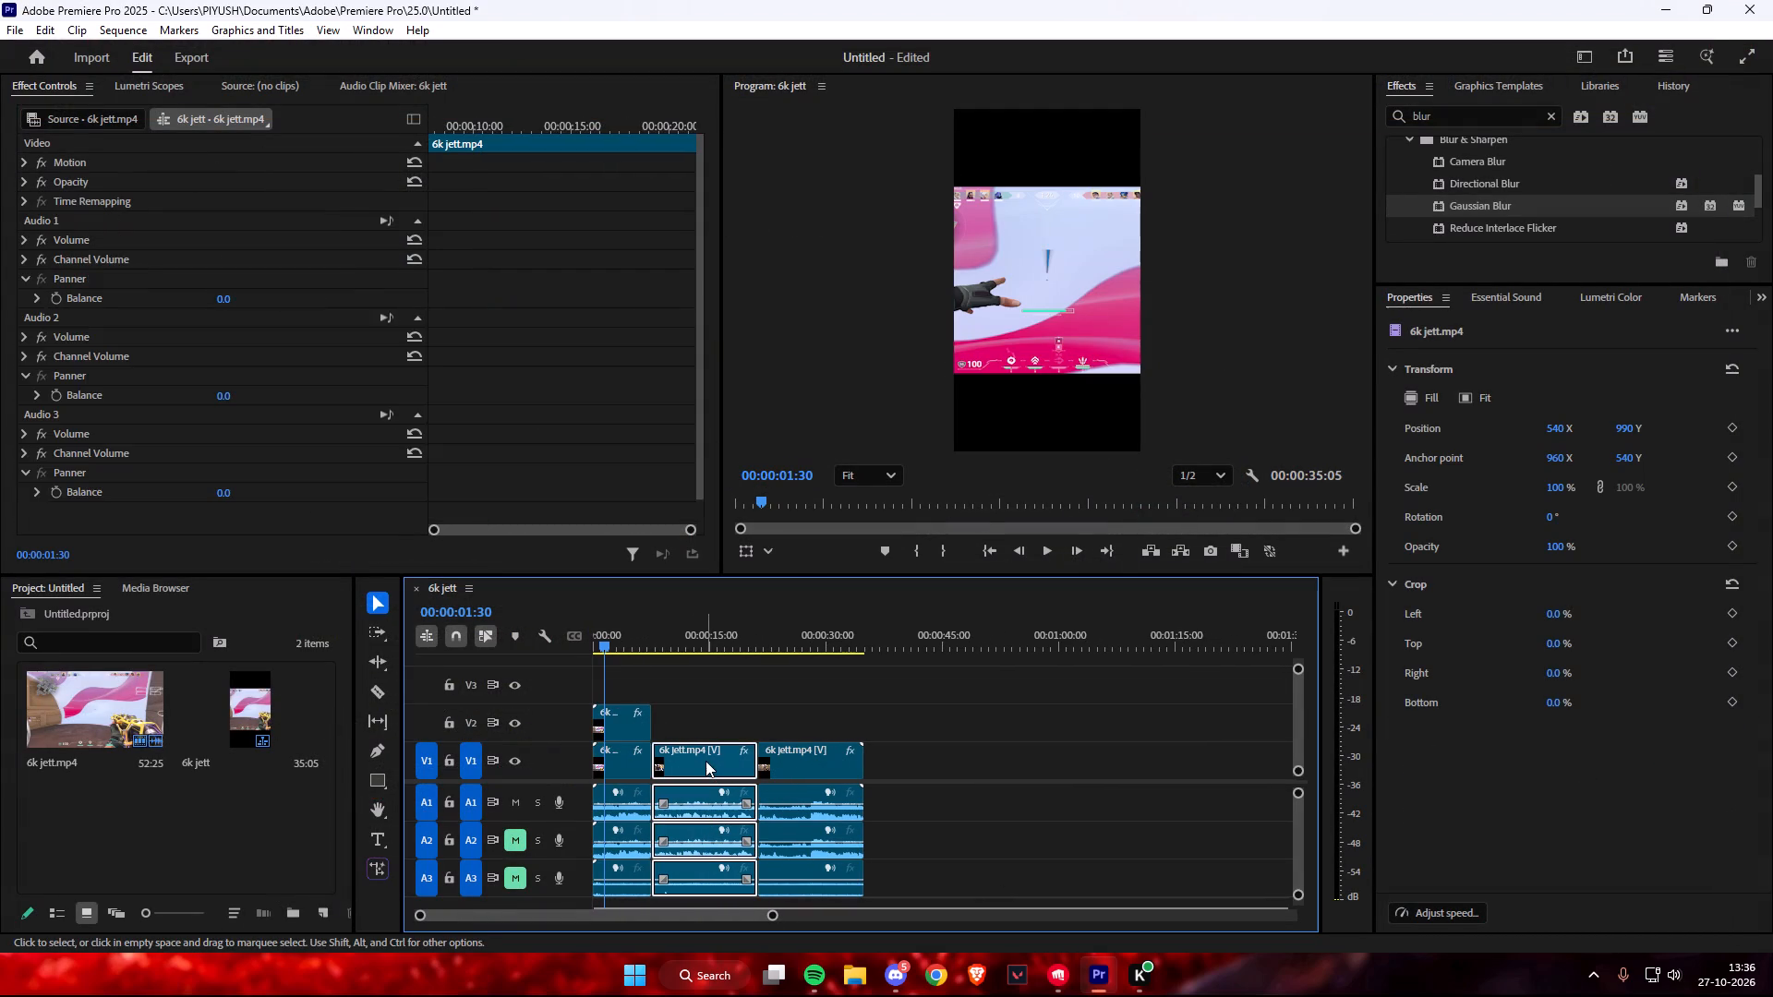
alt+drag(706, 761, 704, 714)
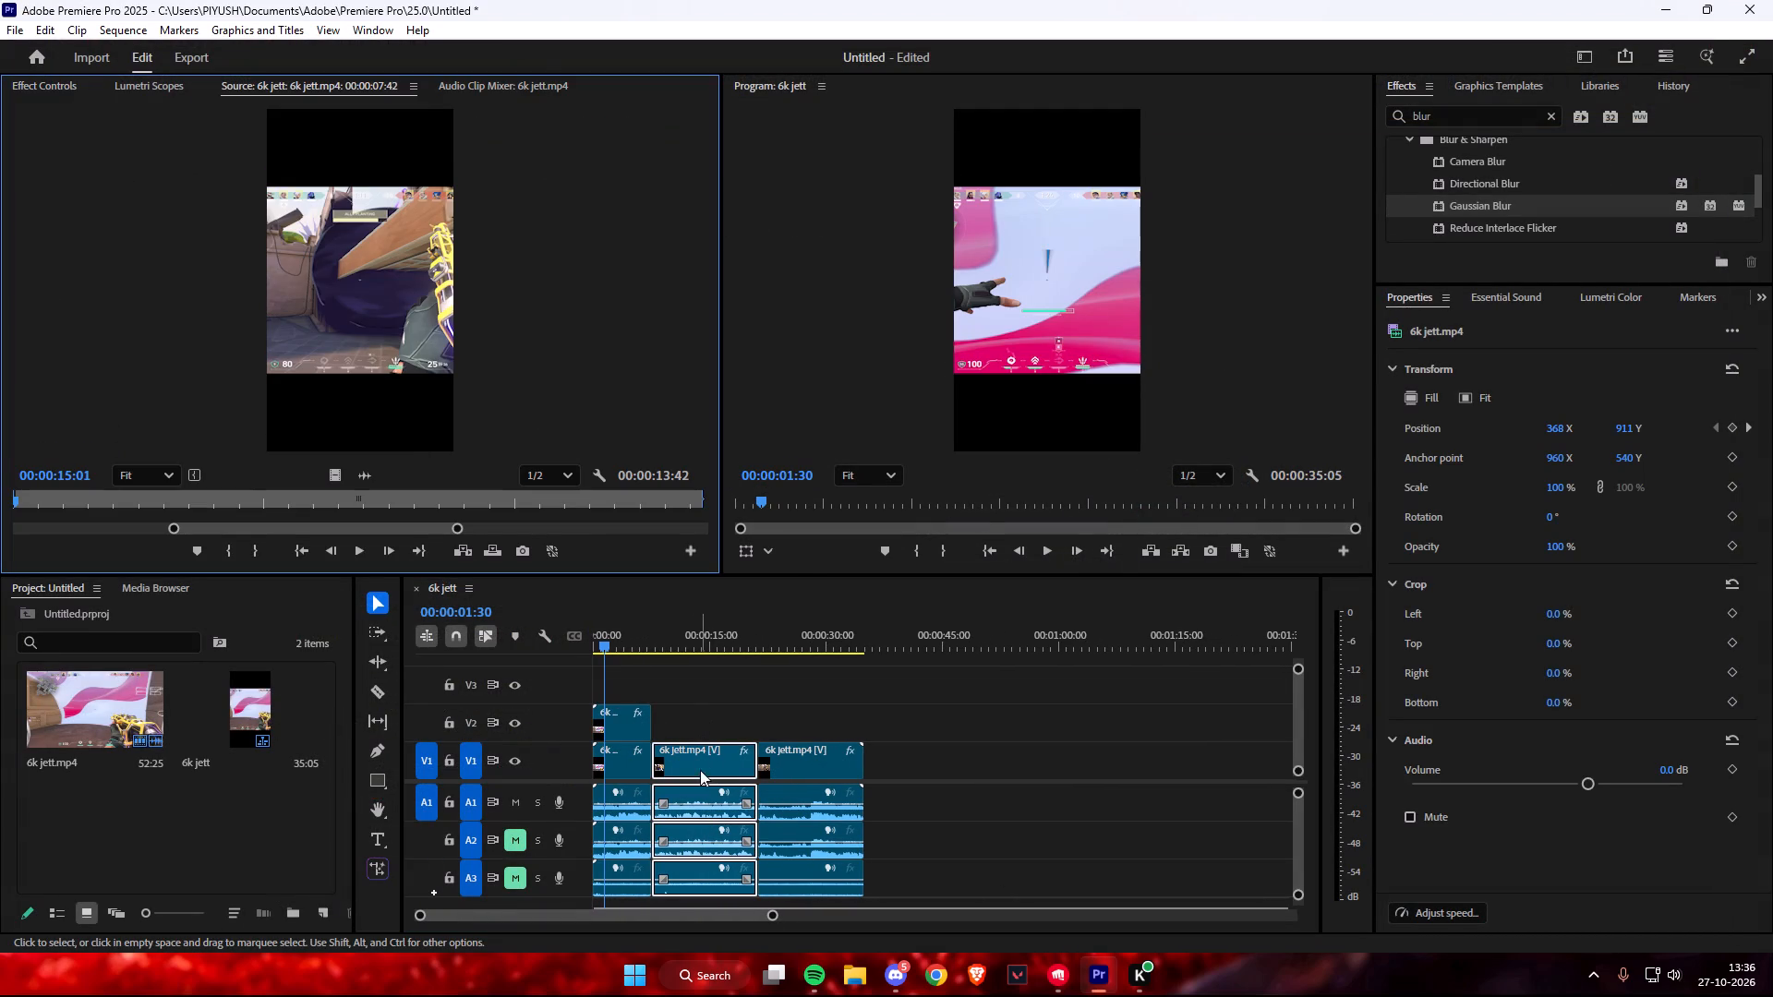
alt+drag(695, 759, 698, 715)
alt+drag(814, 751, 814, 710)
Preview the stacked segments and restart playback from the beginning of the sequence.
key(space)
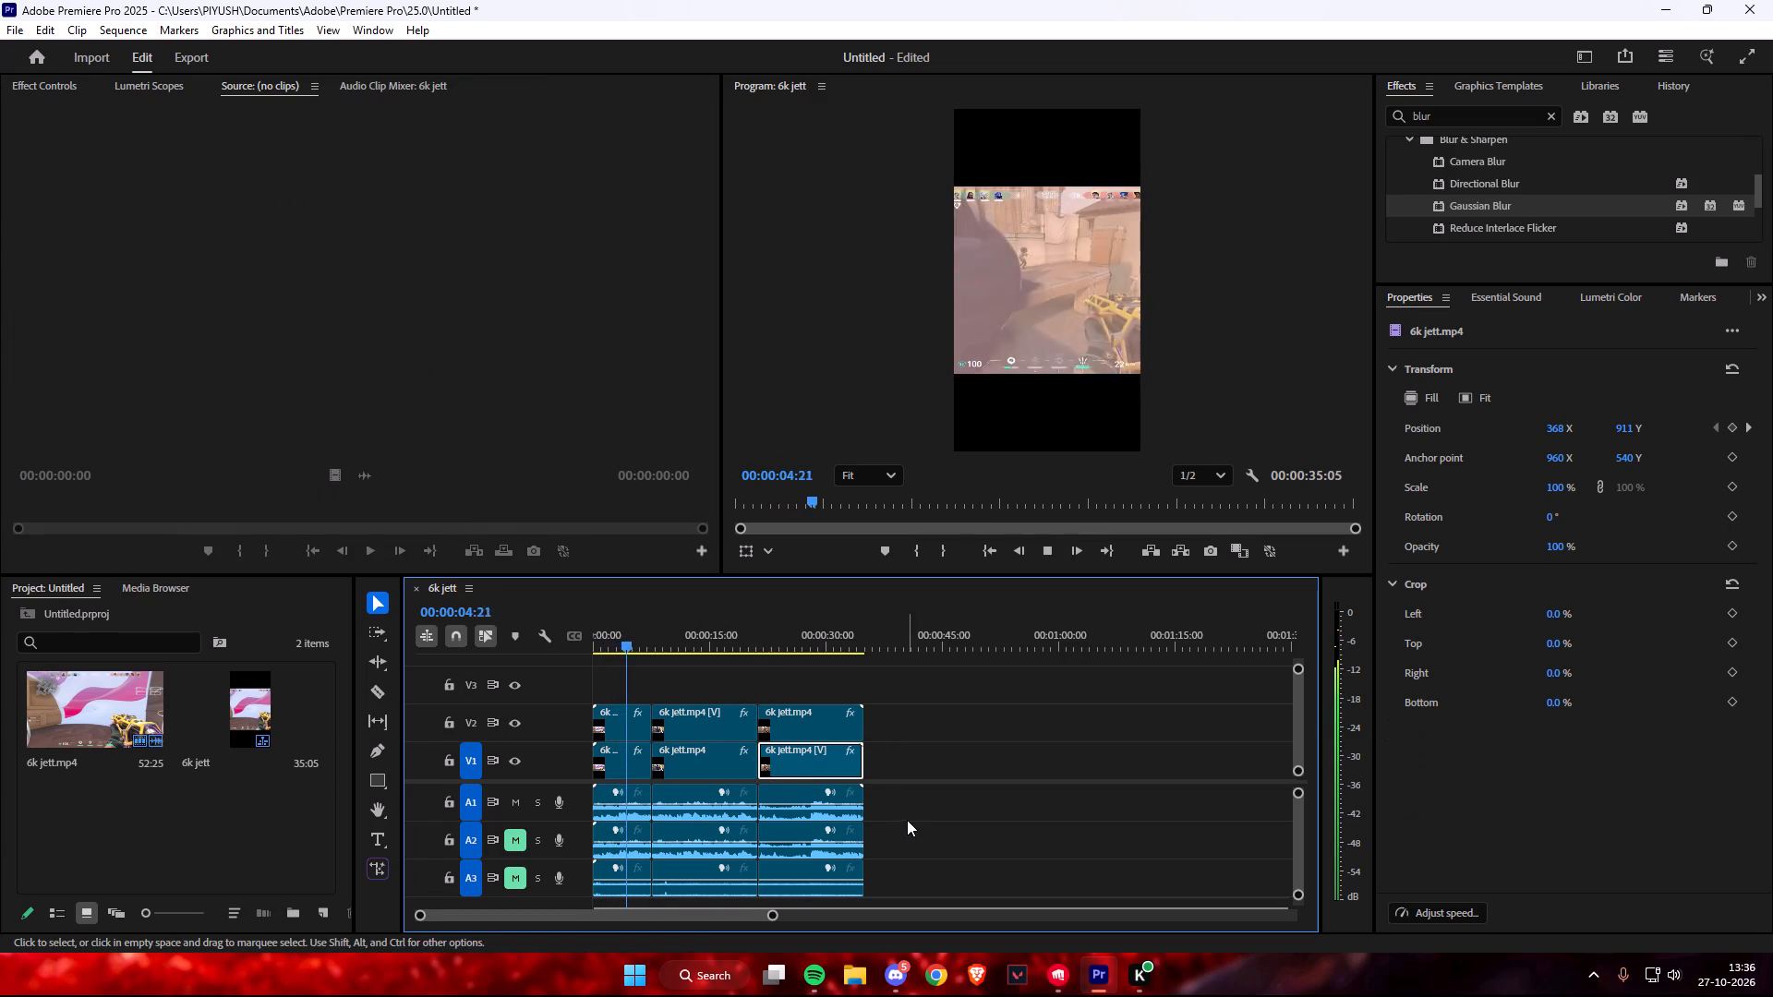
scroll(907, 820, down, 5)
scroll(908, 821, up, 5)
drag(642, 649, 547, 653)
key(space)
Scale the video of the first, second and third V1 segments to fill the vertical frame at 183%.
click(629, 755)
key(space)
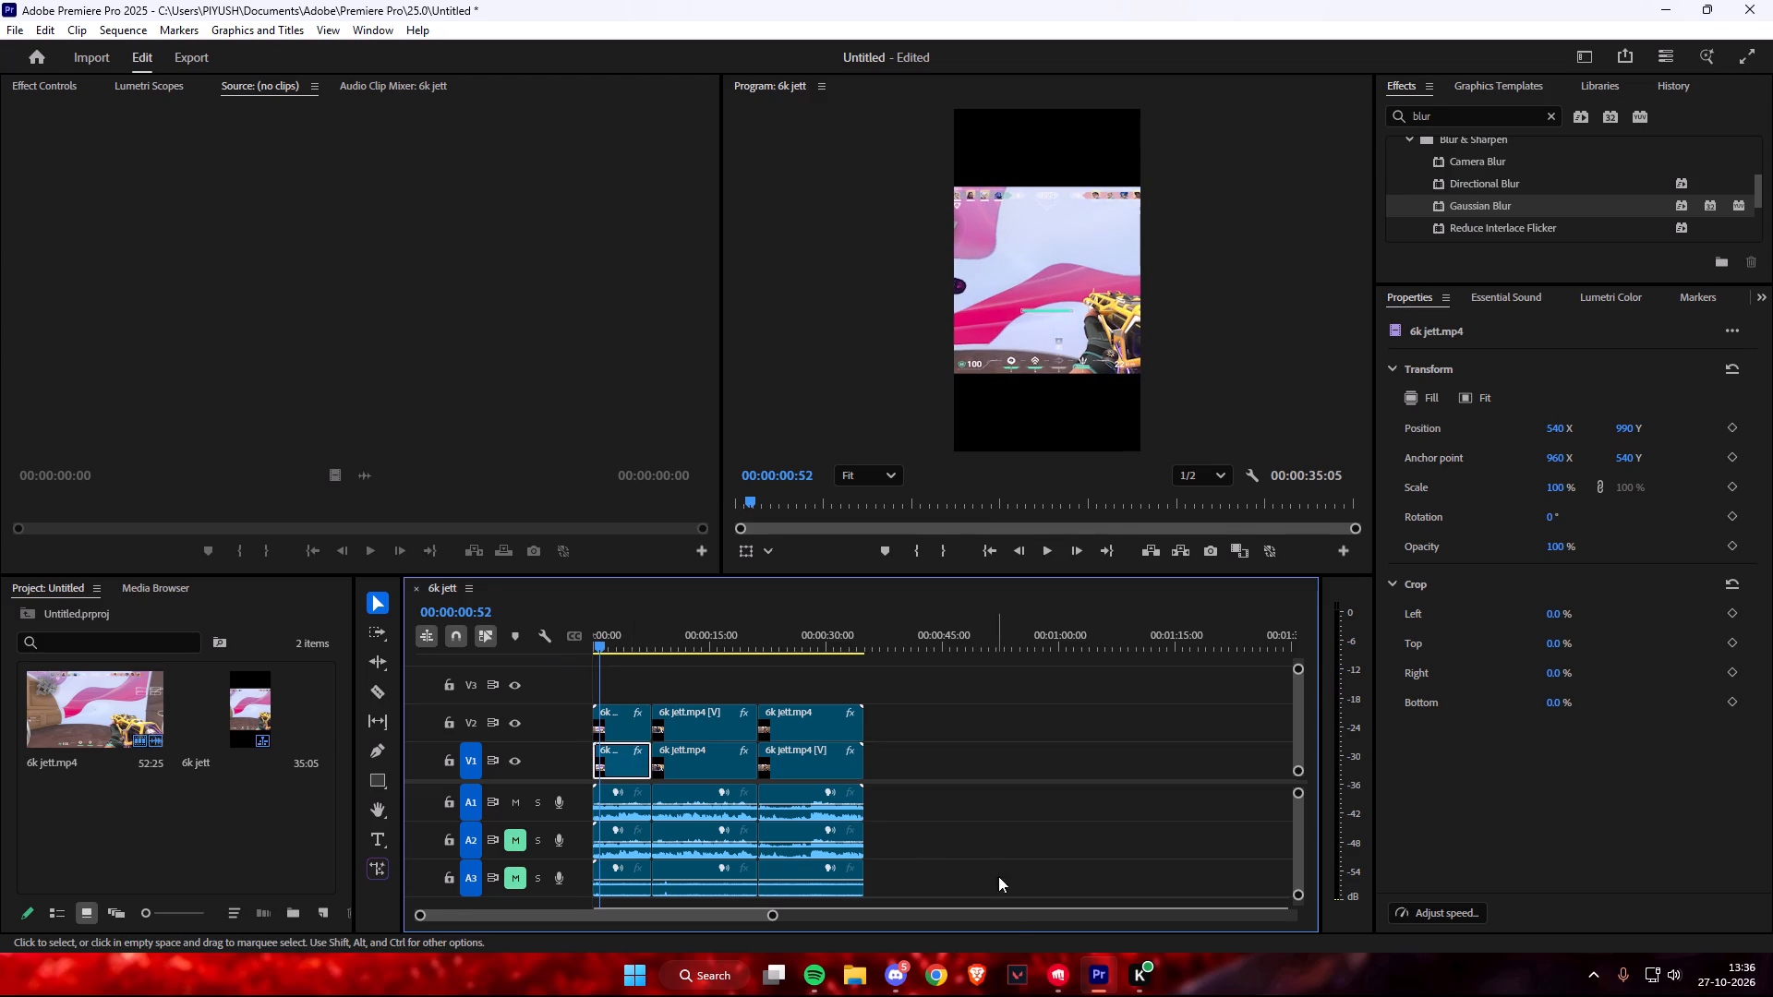
drag(641, 914, 561, 913)
click(1437, 401)
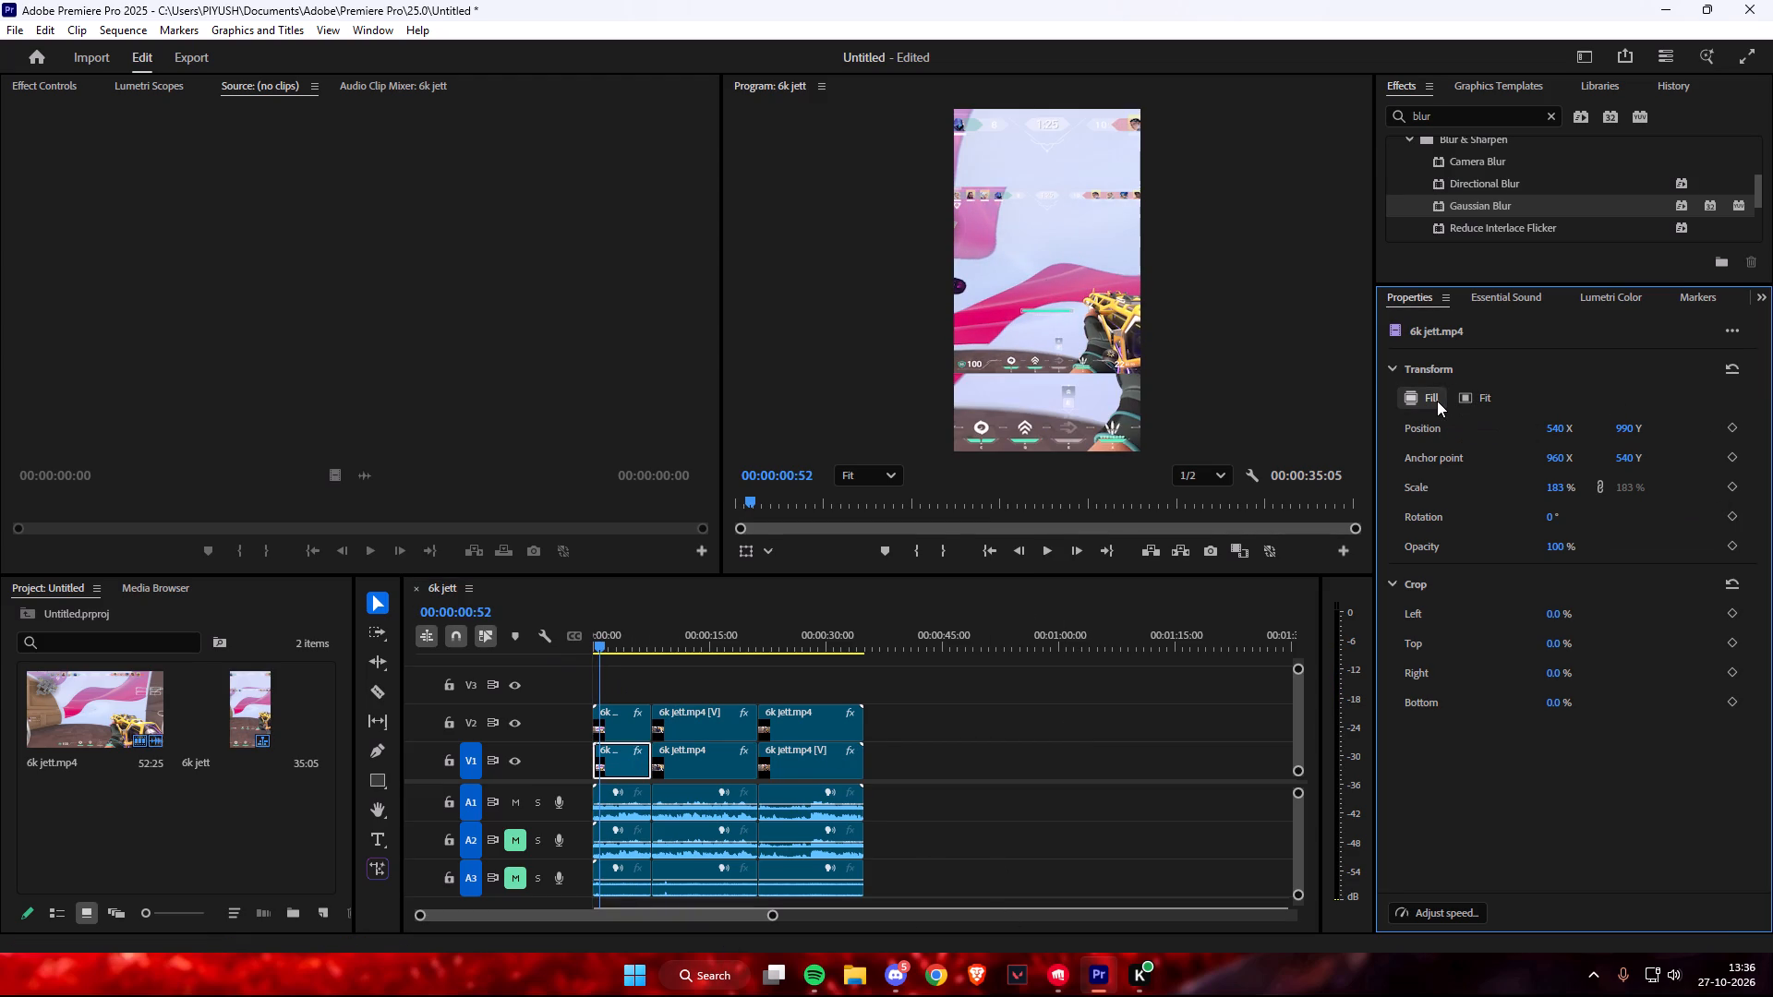
click(694, 758)
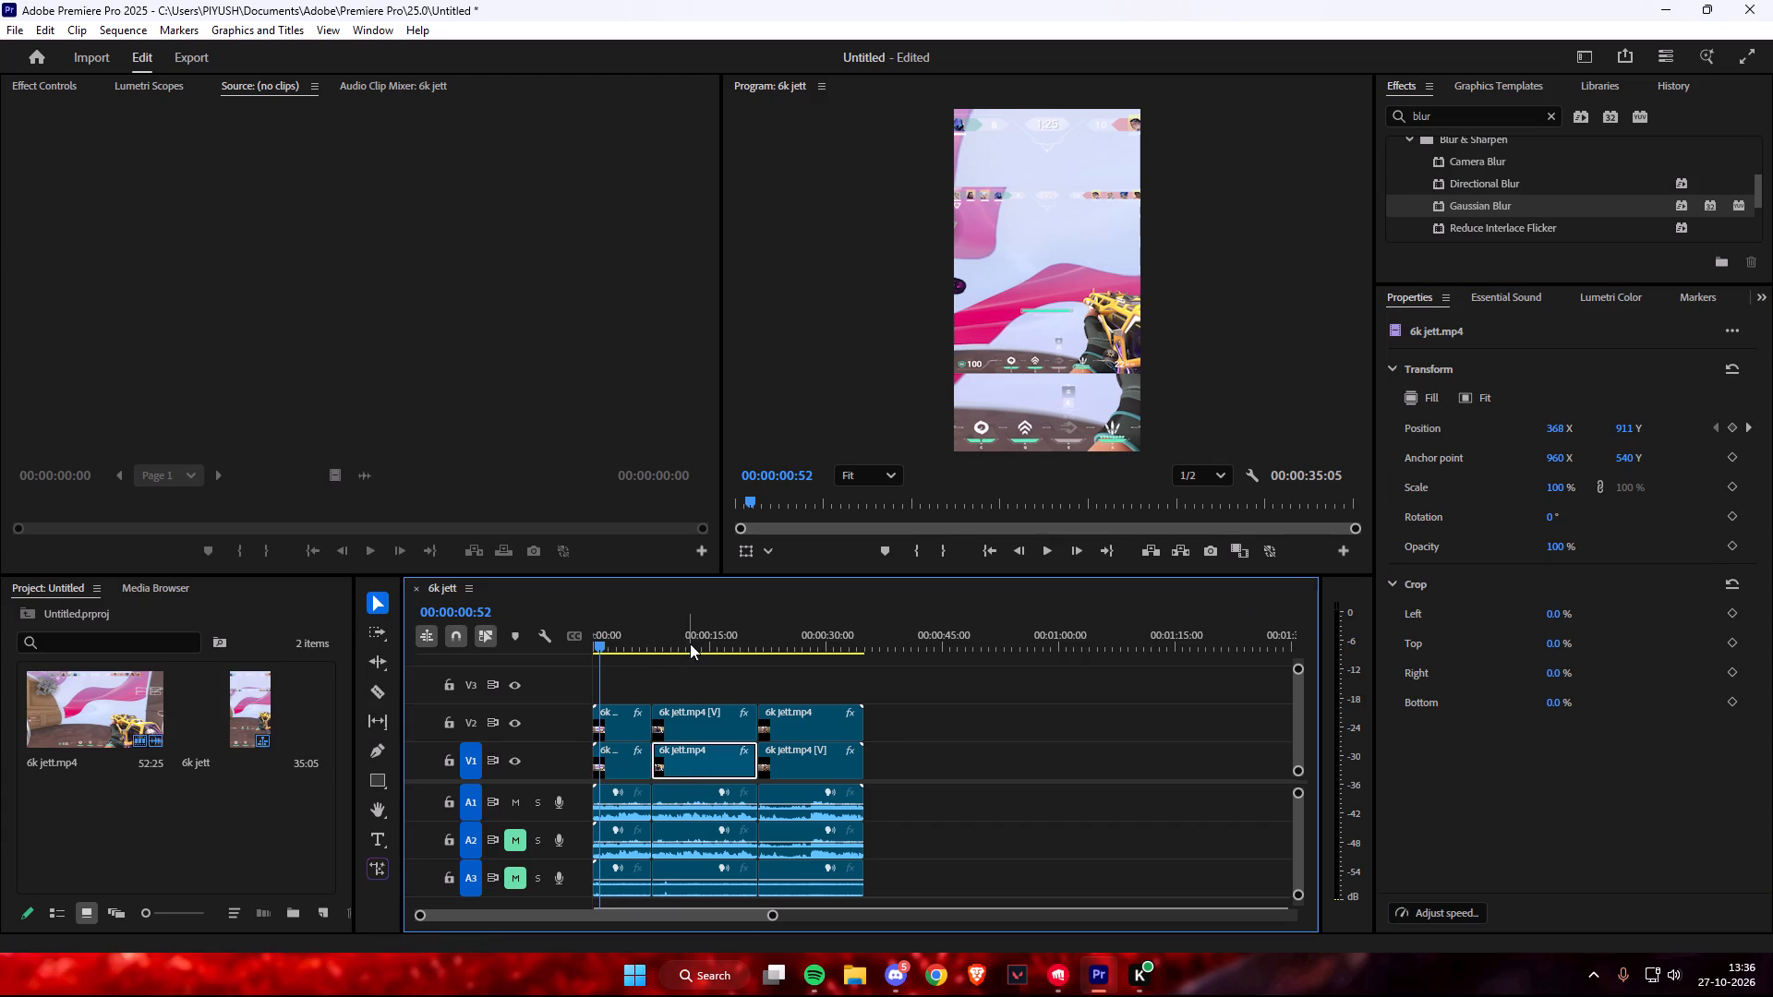
click(691, 646)
click(1423, 393)
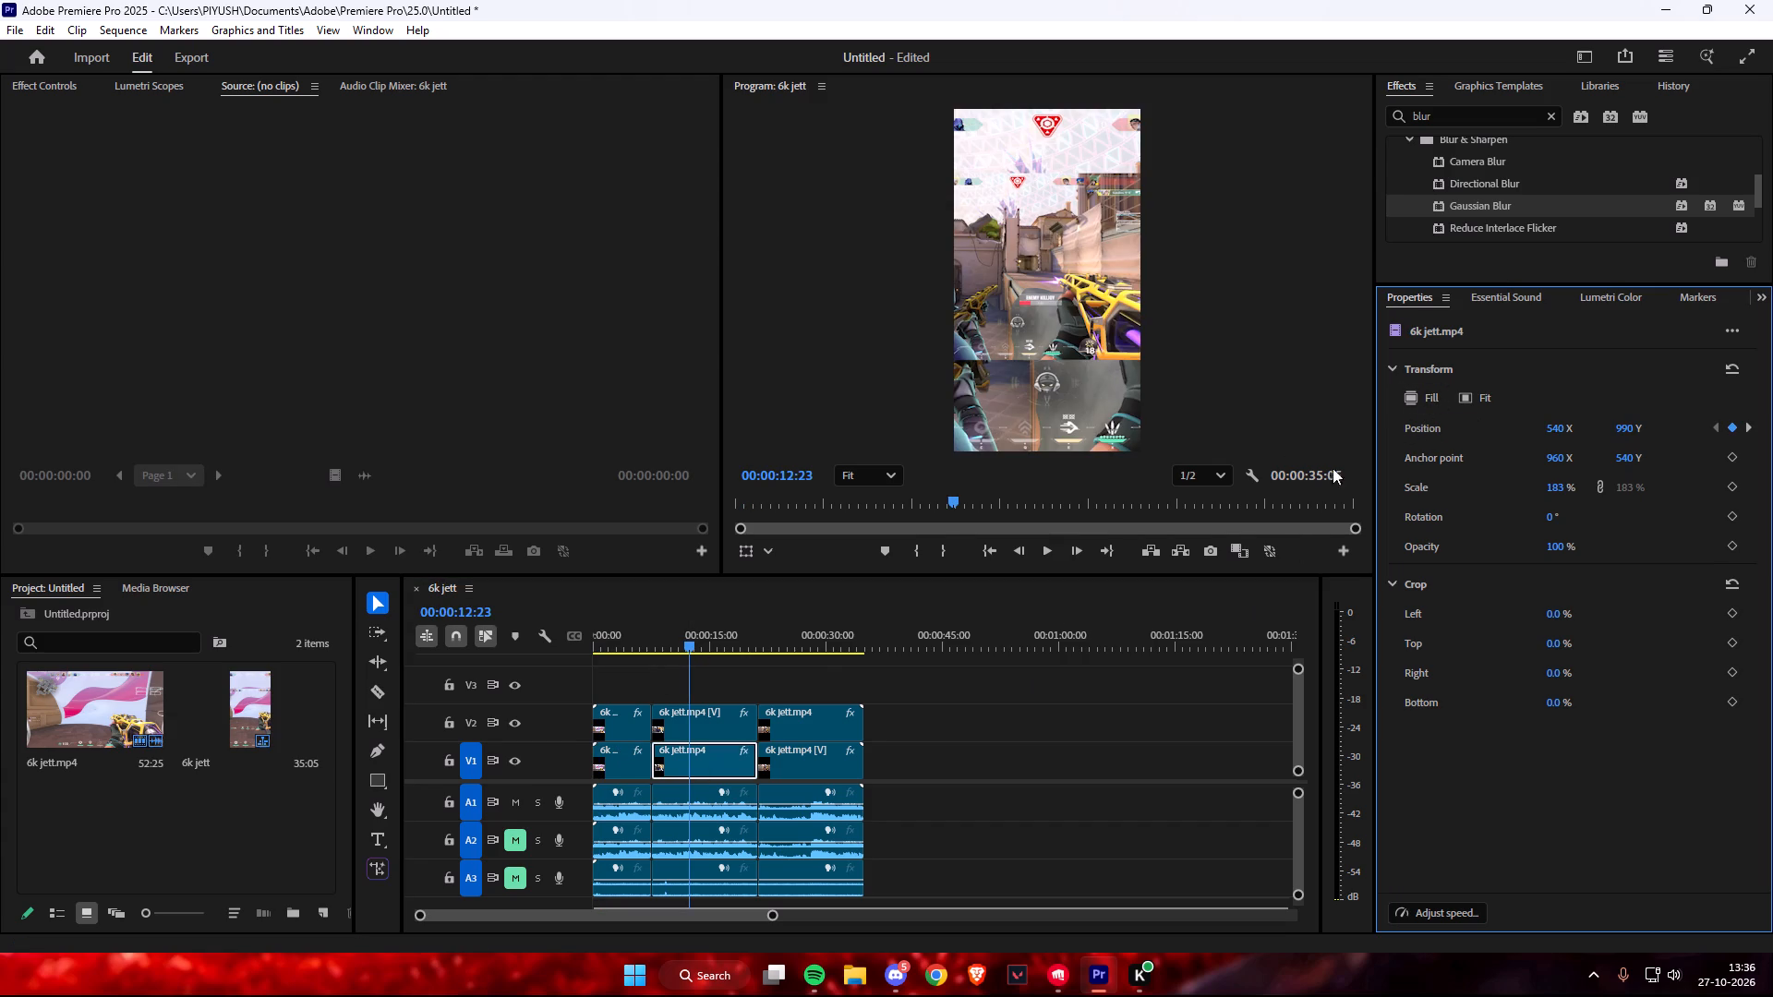
click(808, 758)
click(824, 628)
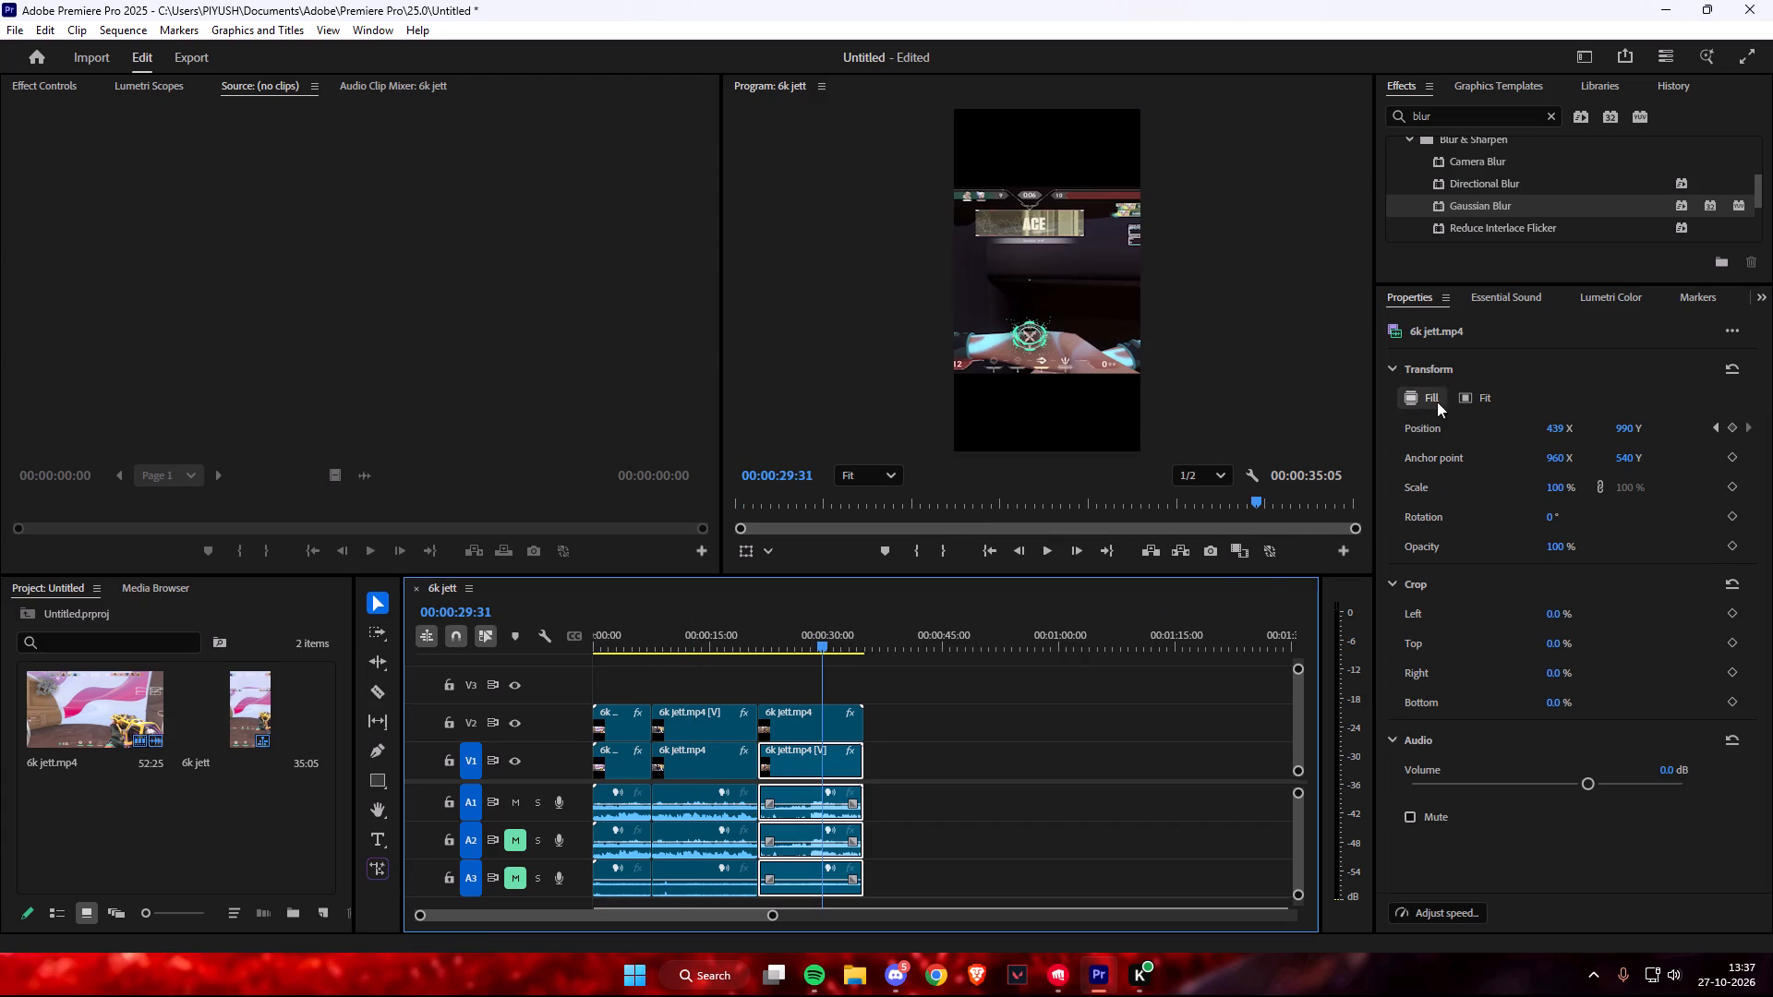
click(1429, 393)
Return the playhead to the start and apply Gaussian Blur to the second and third V1 segments.
drag(620, 648, 597, 649)
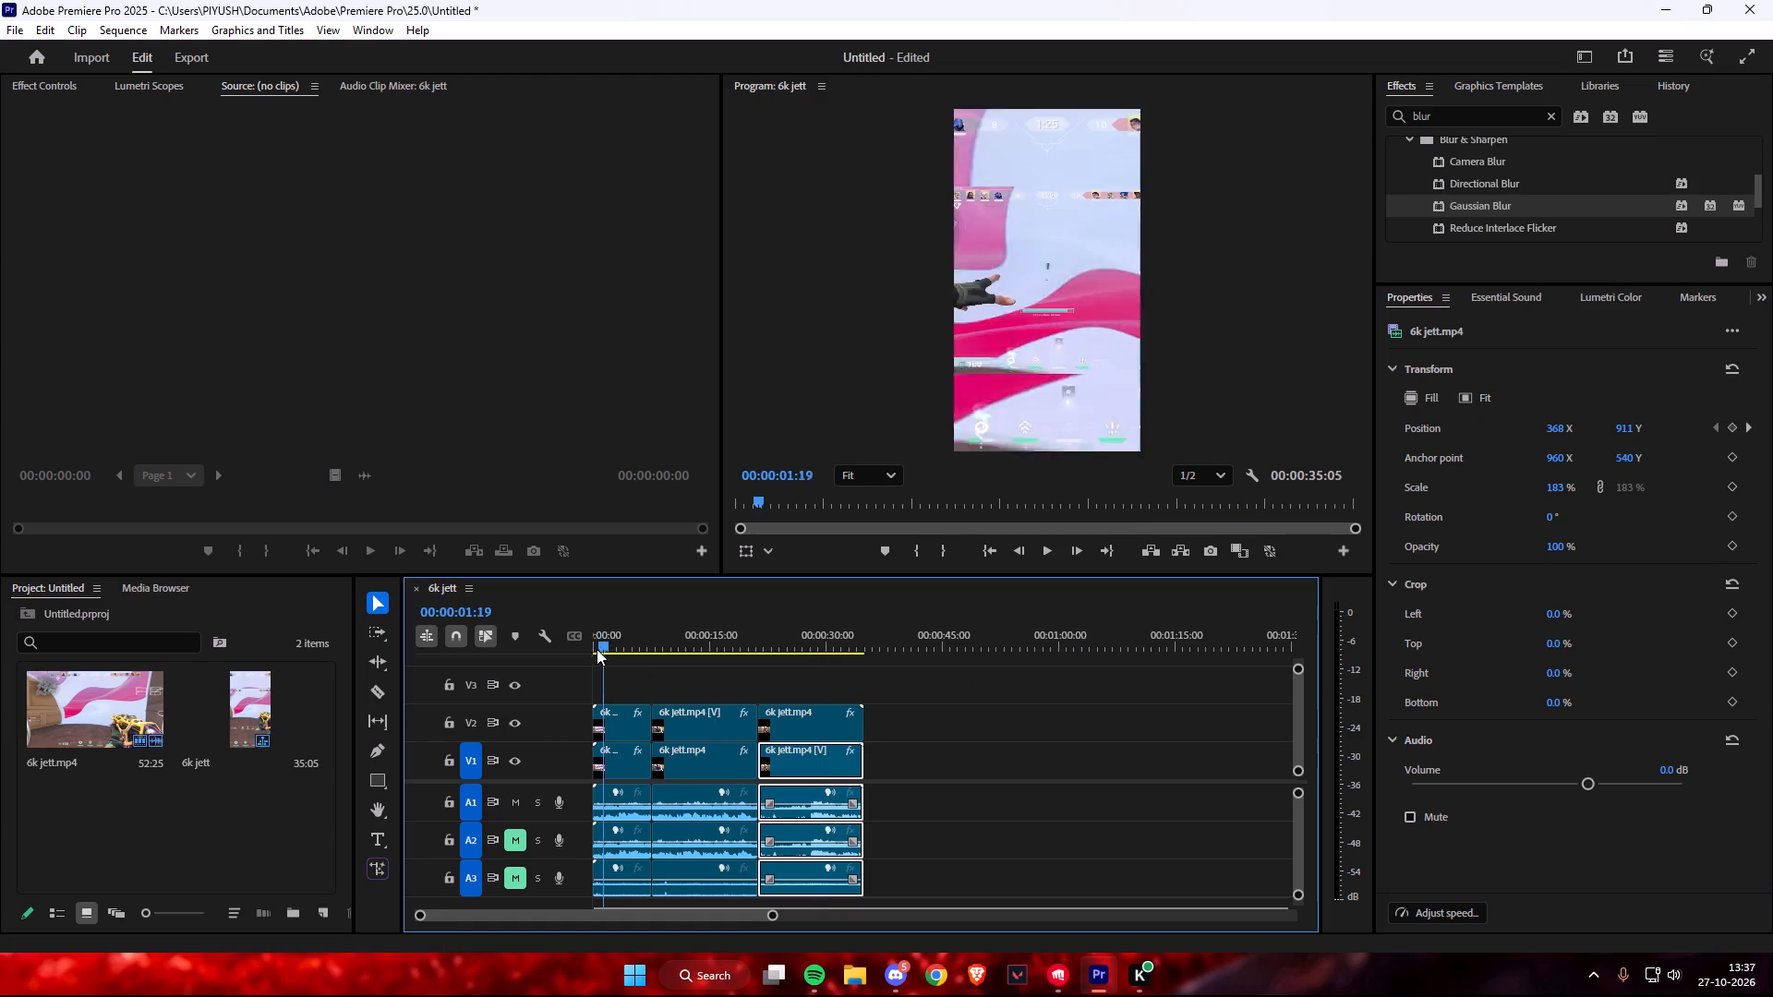
drag(597, 649, 566, 648)
click(621, 763)
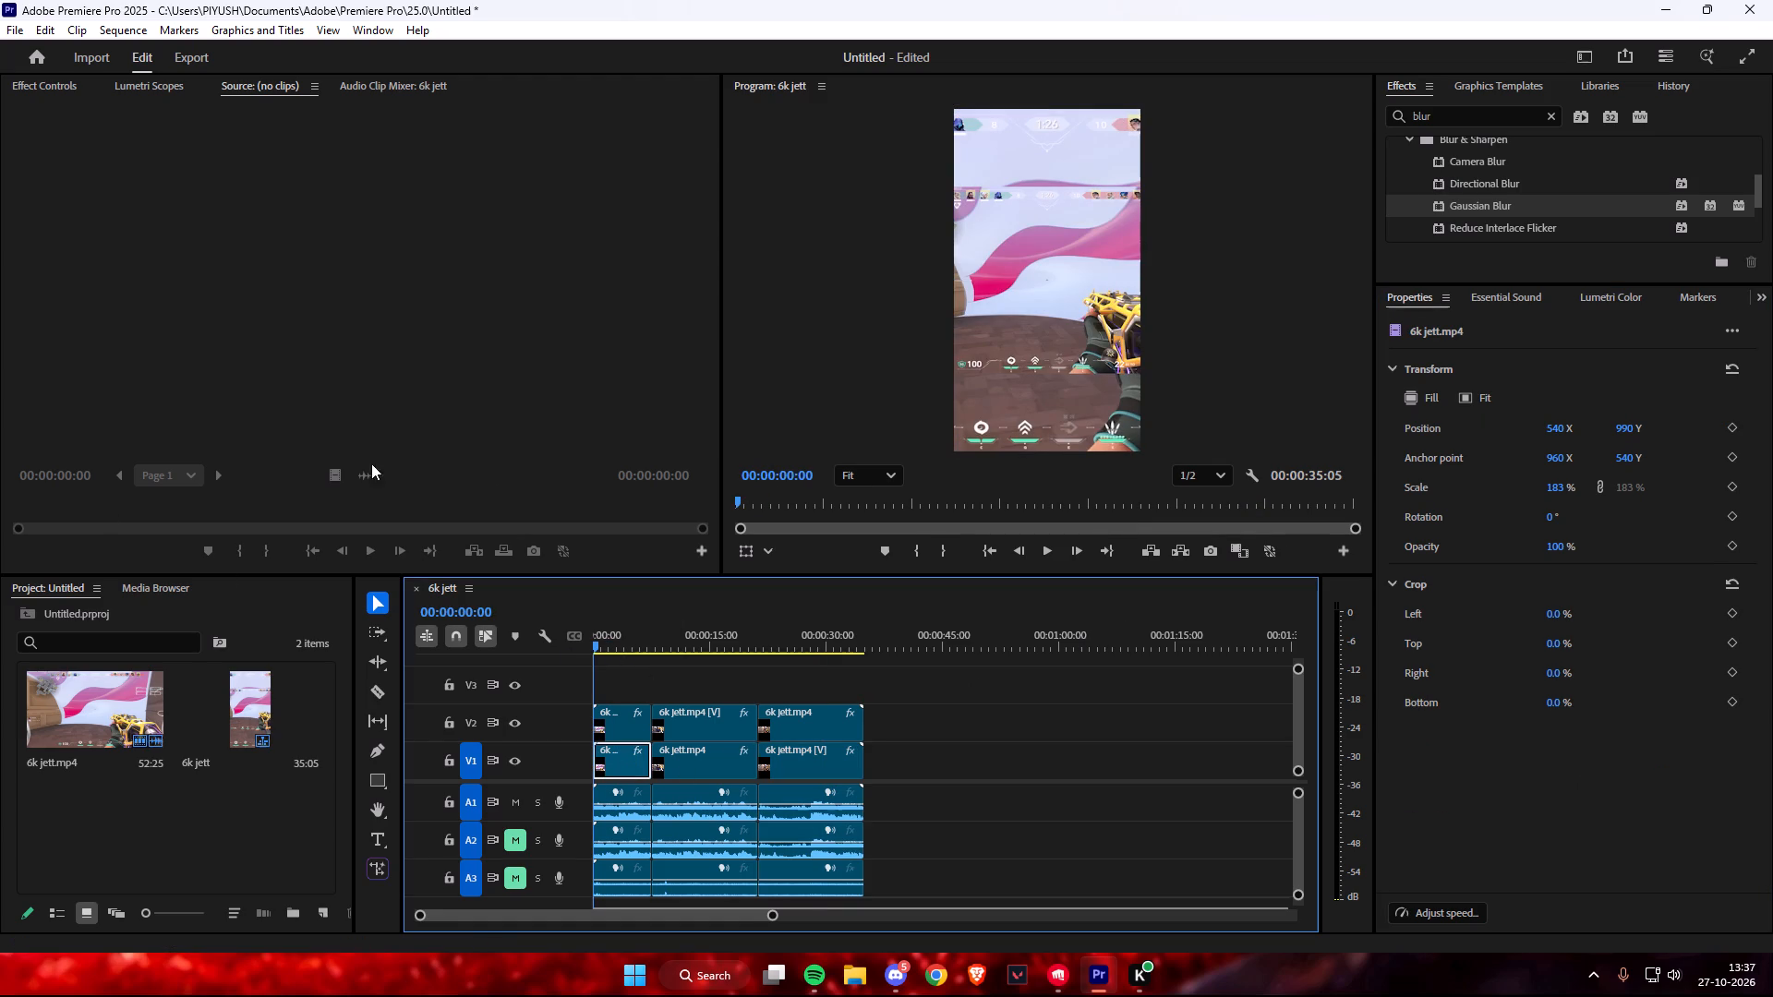
drag(1487, 209, 1204, 426)
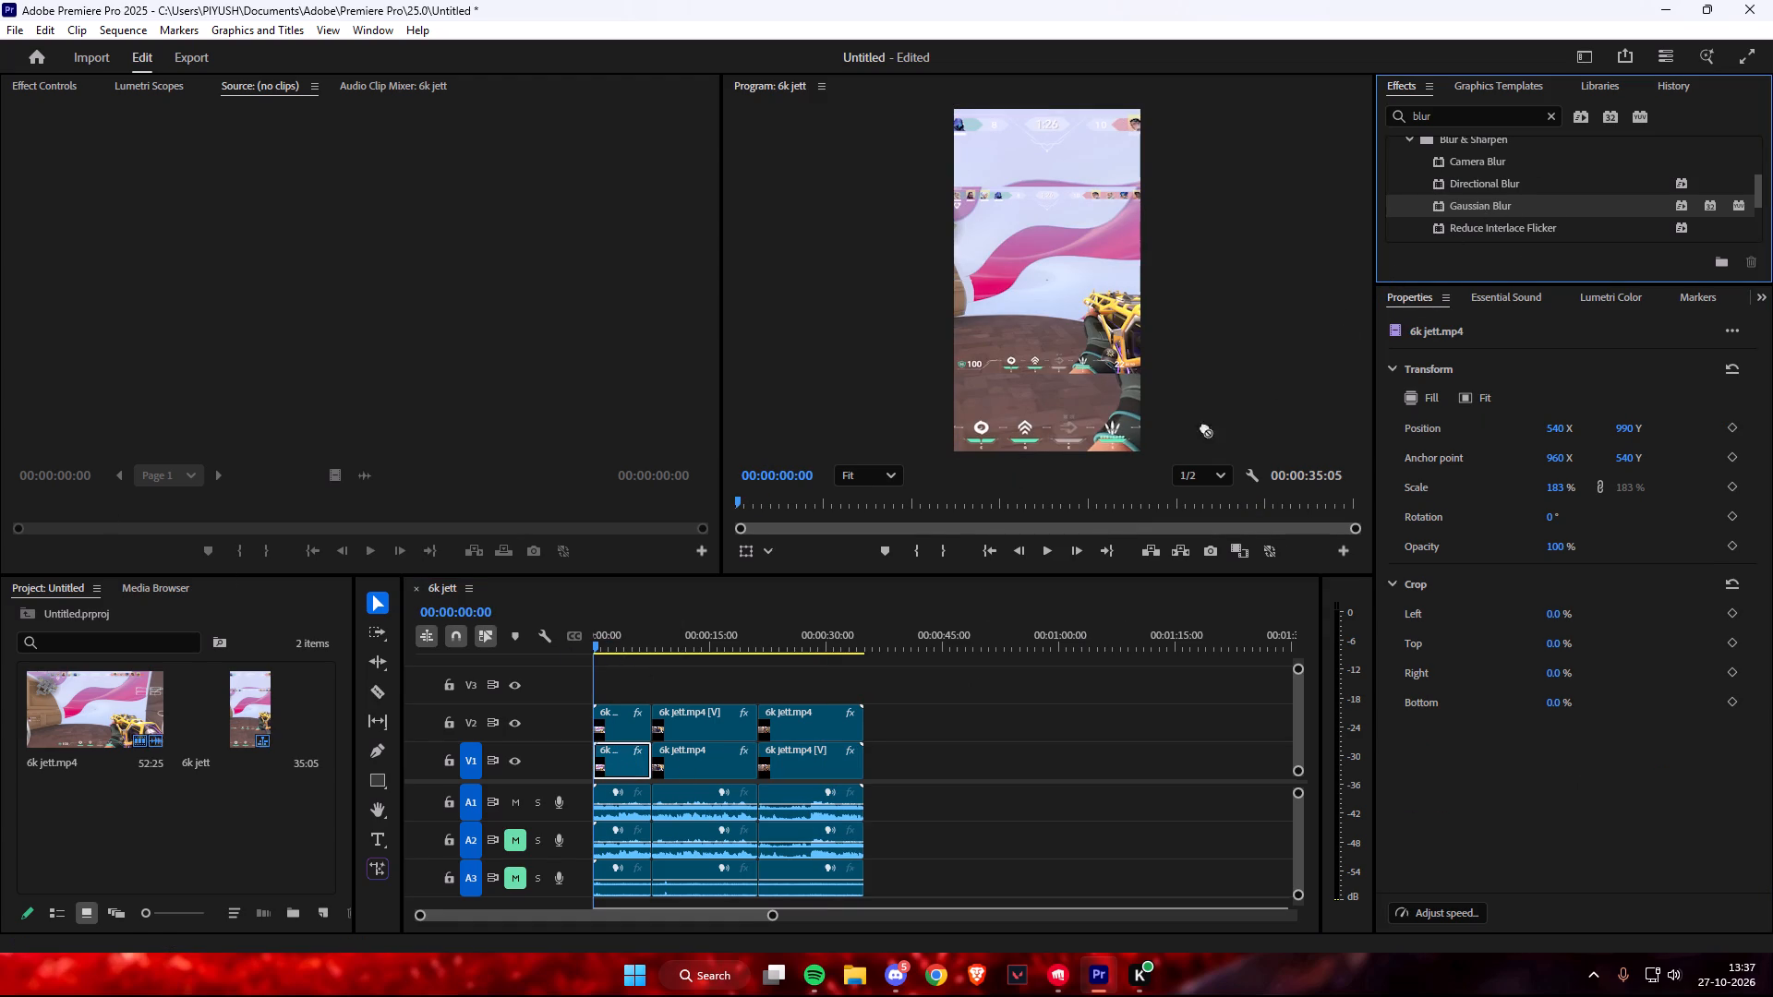
drag(1204, 426, 677, 768)
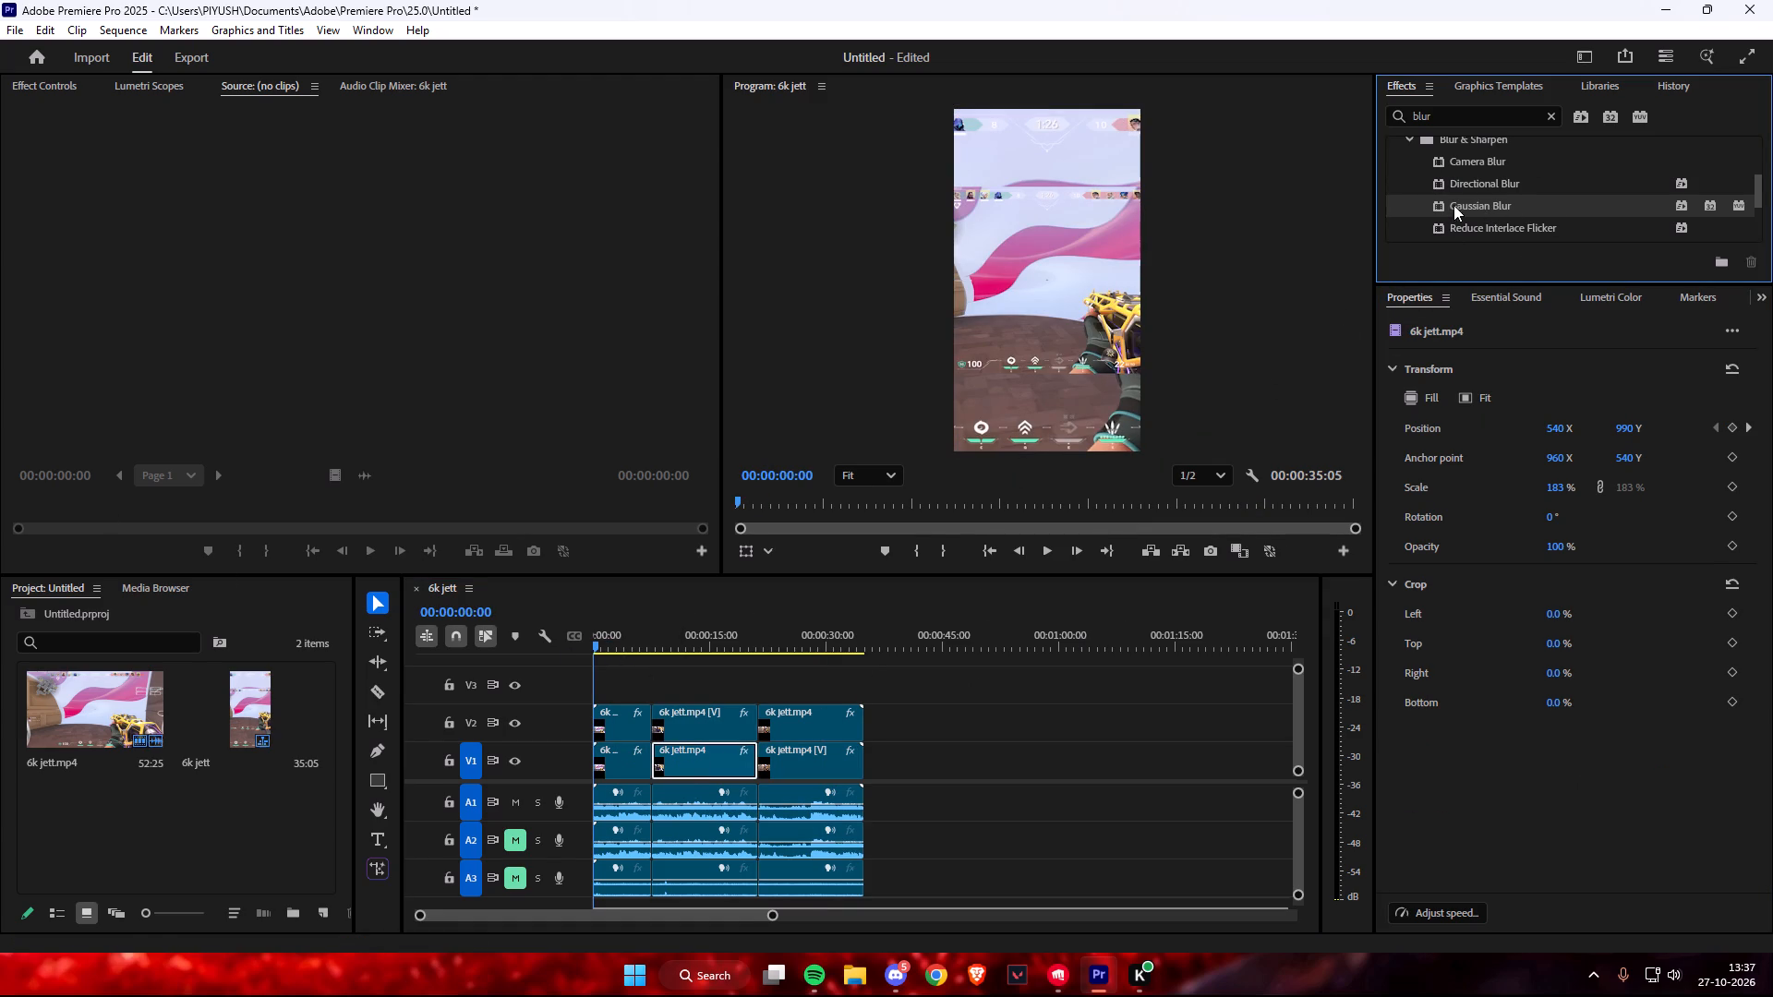
drag(1453, 205, 806, 765)
Switch to Spotify, skip ahead to the track "Lean On", and return to Premiere Pro.
click(818, 974)
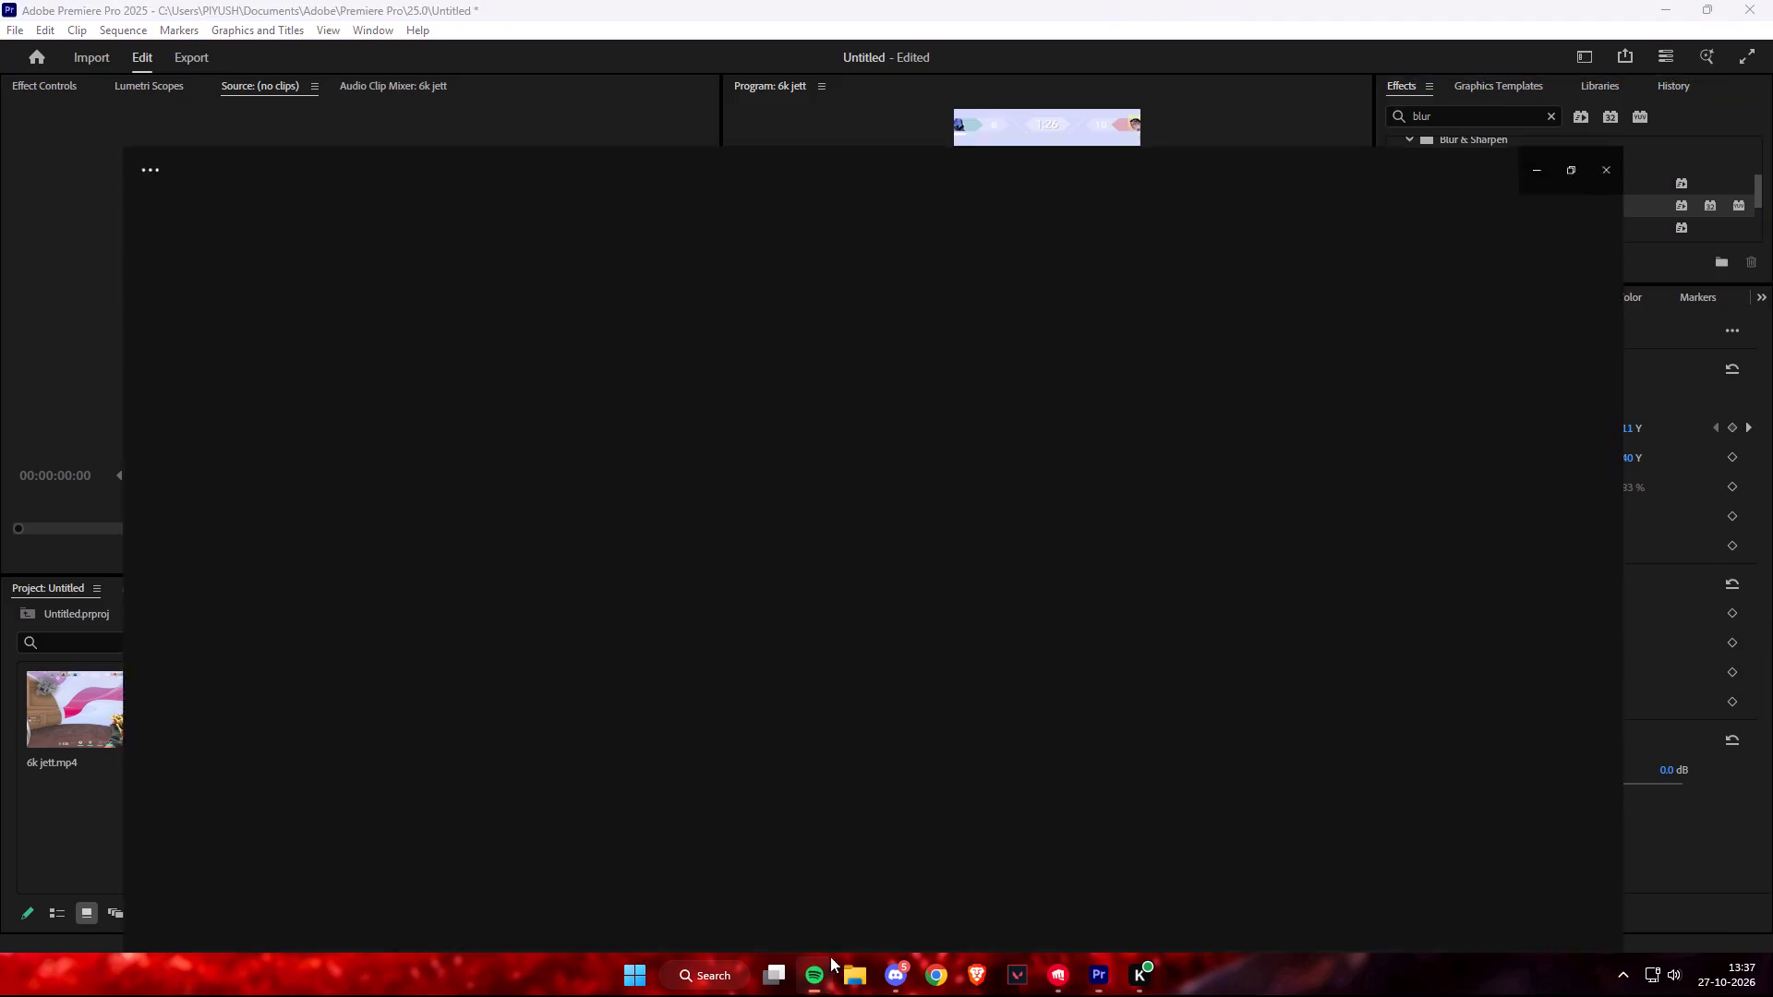
click(932, 908)
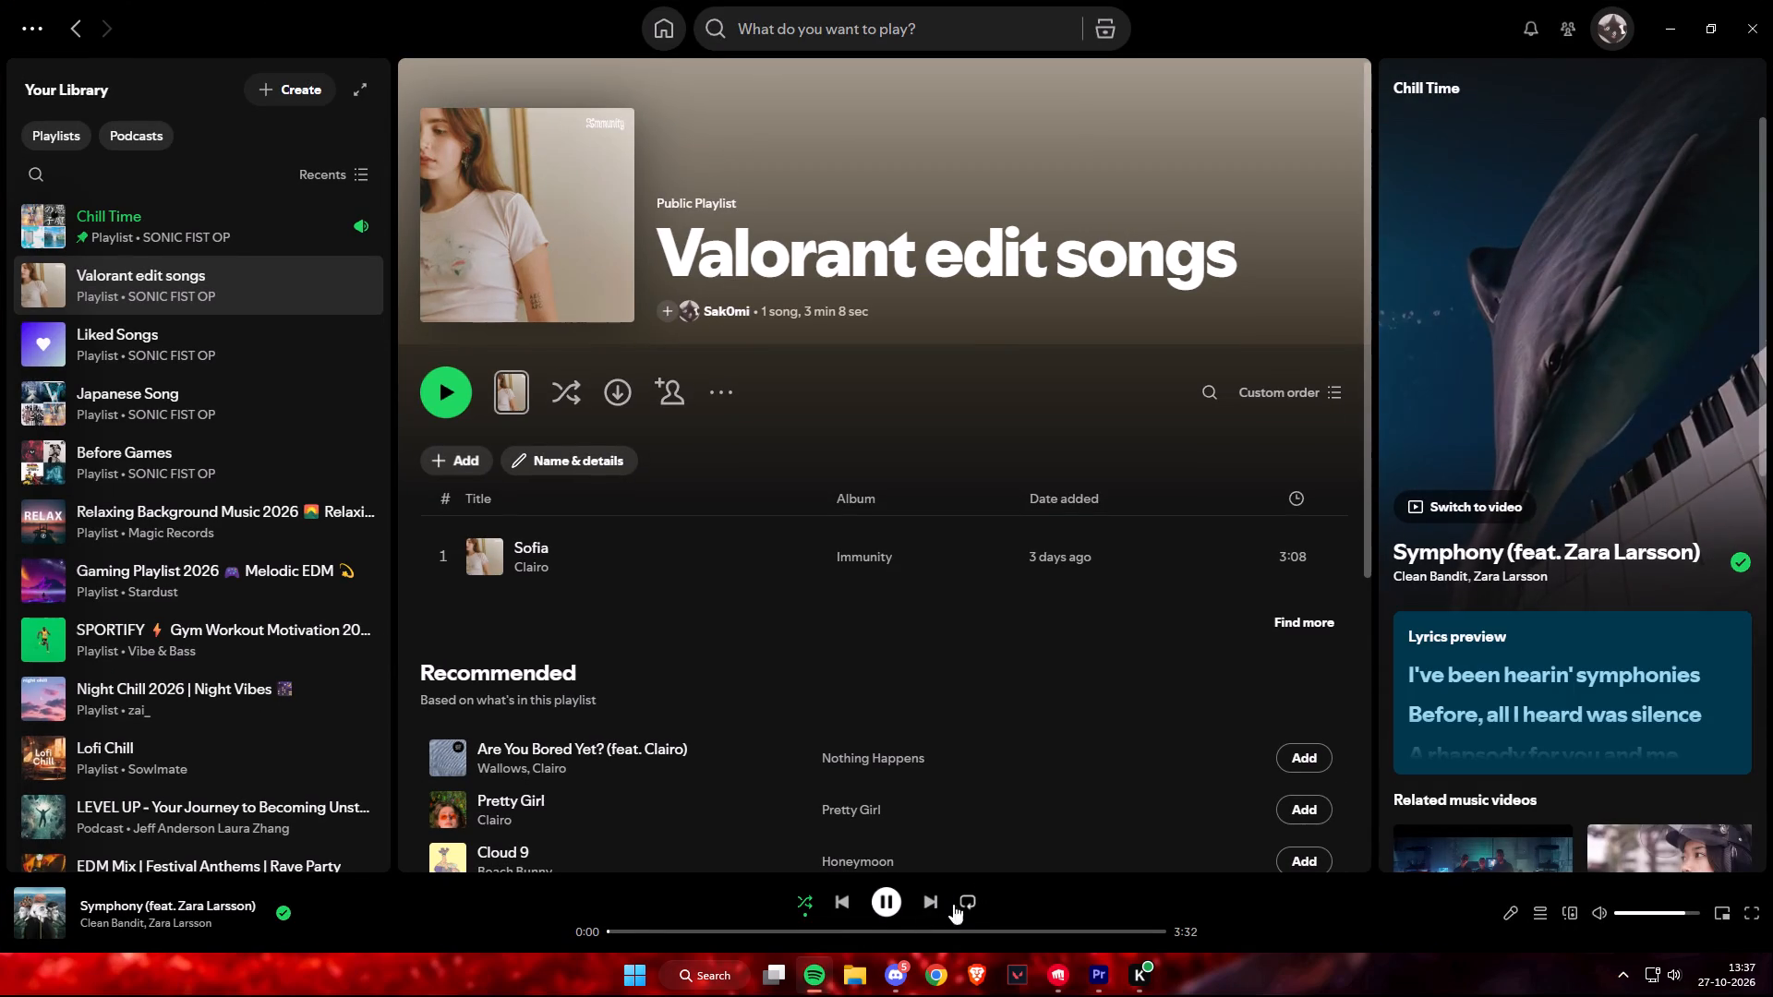
click(911, 905)
click(926, 903)
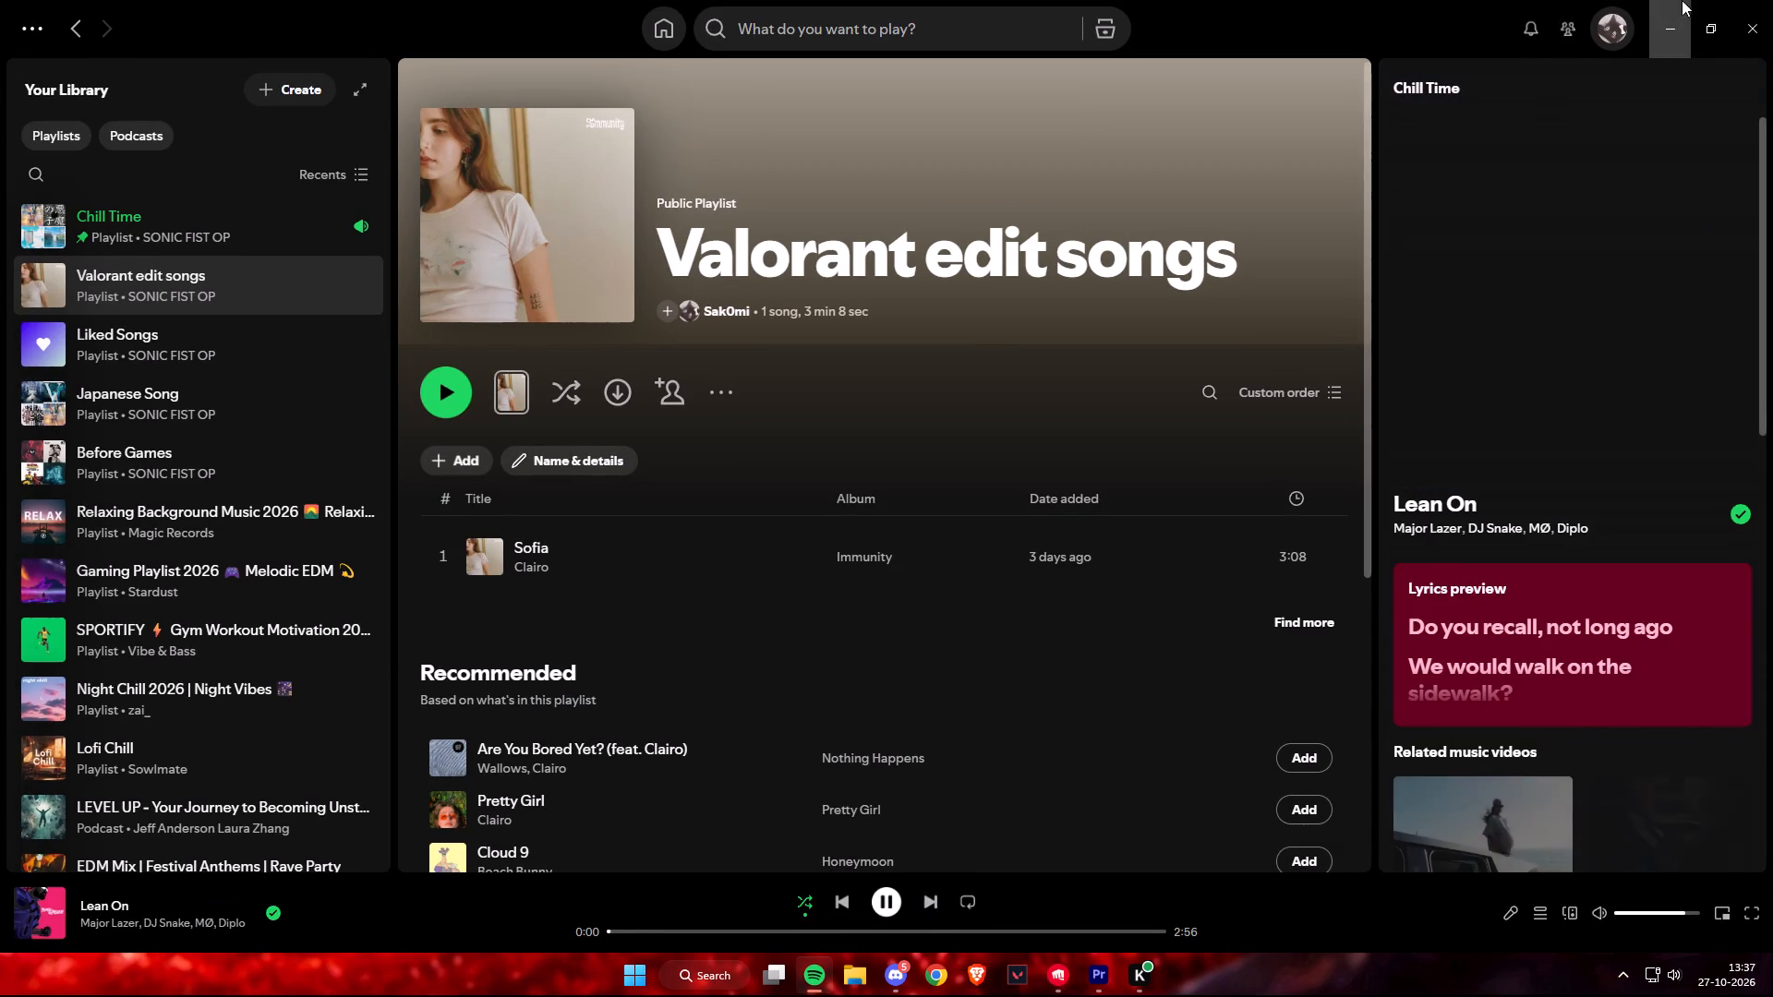
click(1662, 2)
Preview the opening briefly and set the third V1 segment's Gaussian Blur blurriness to 25.
key(space)
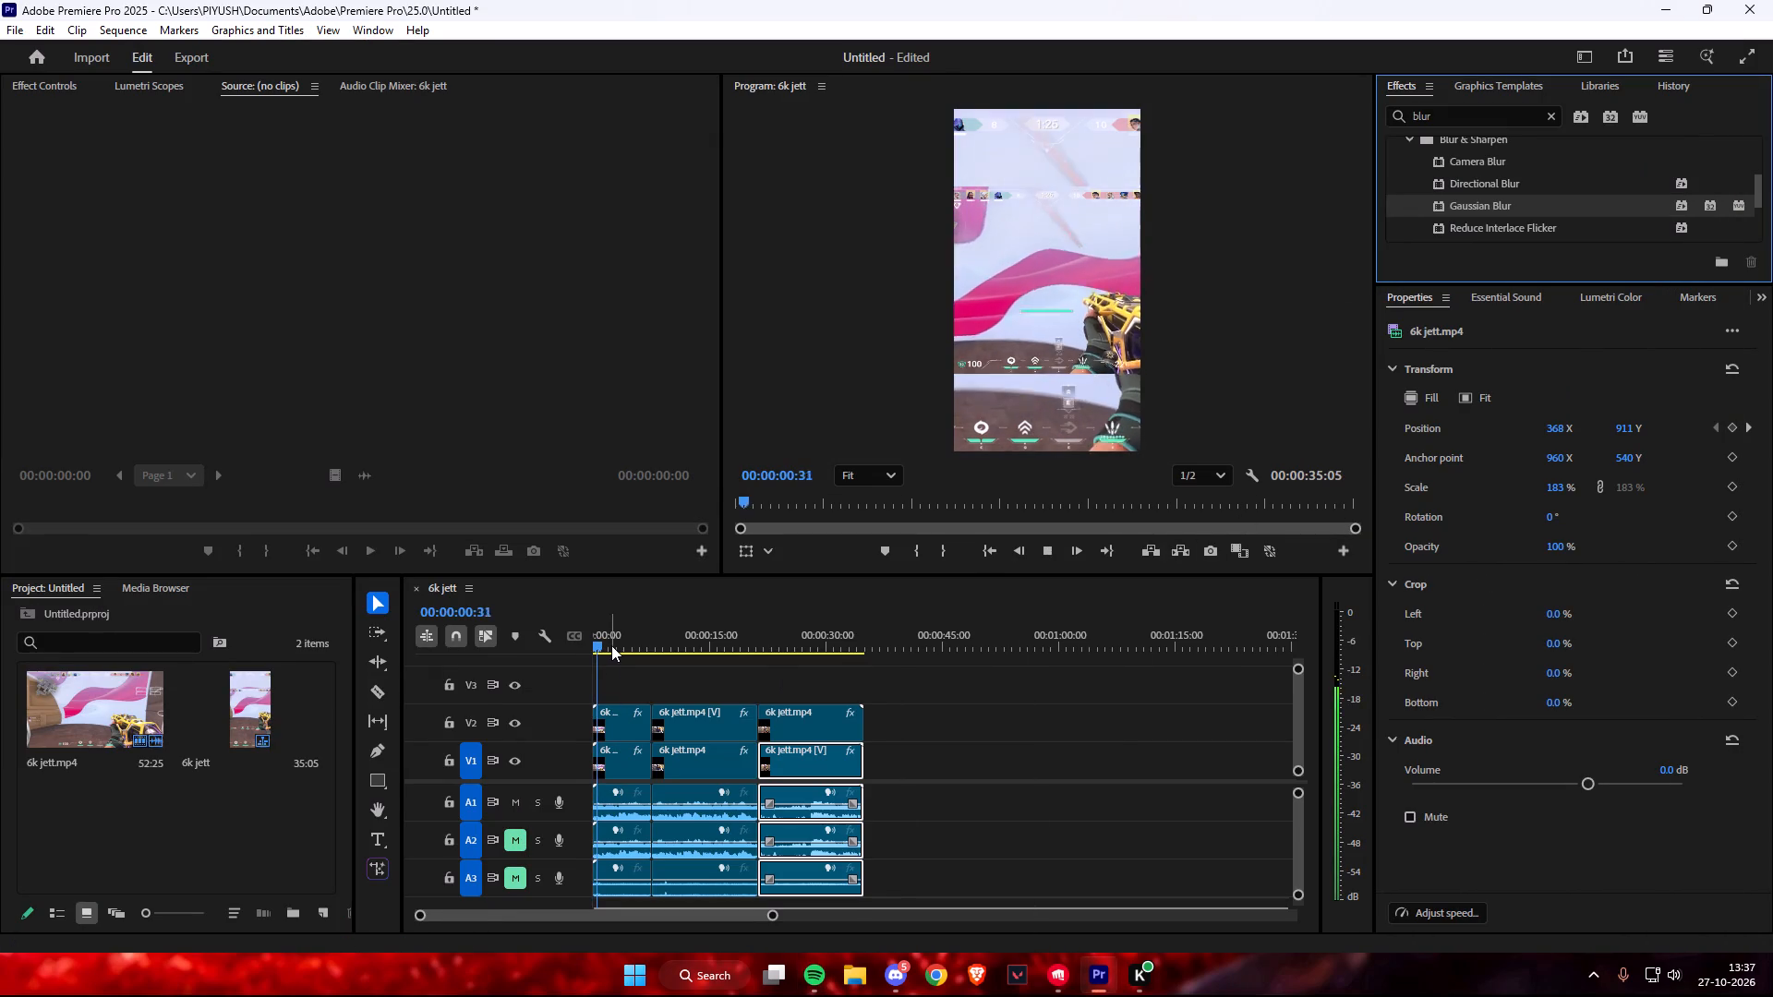
key(space)
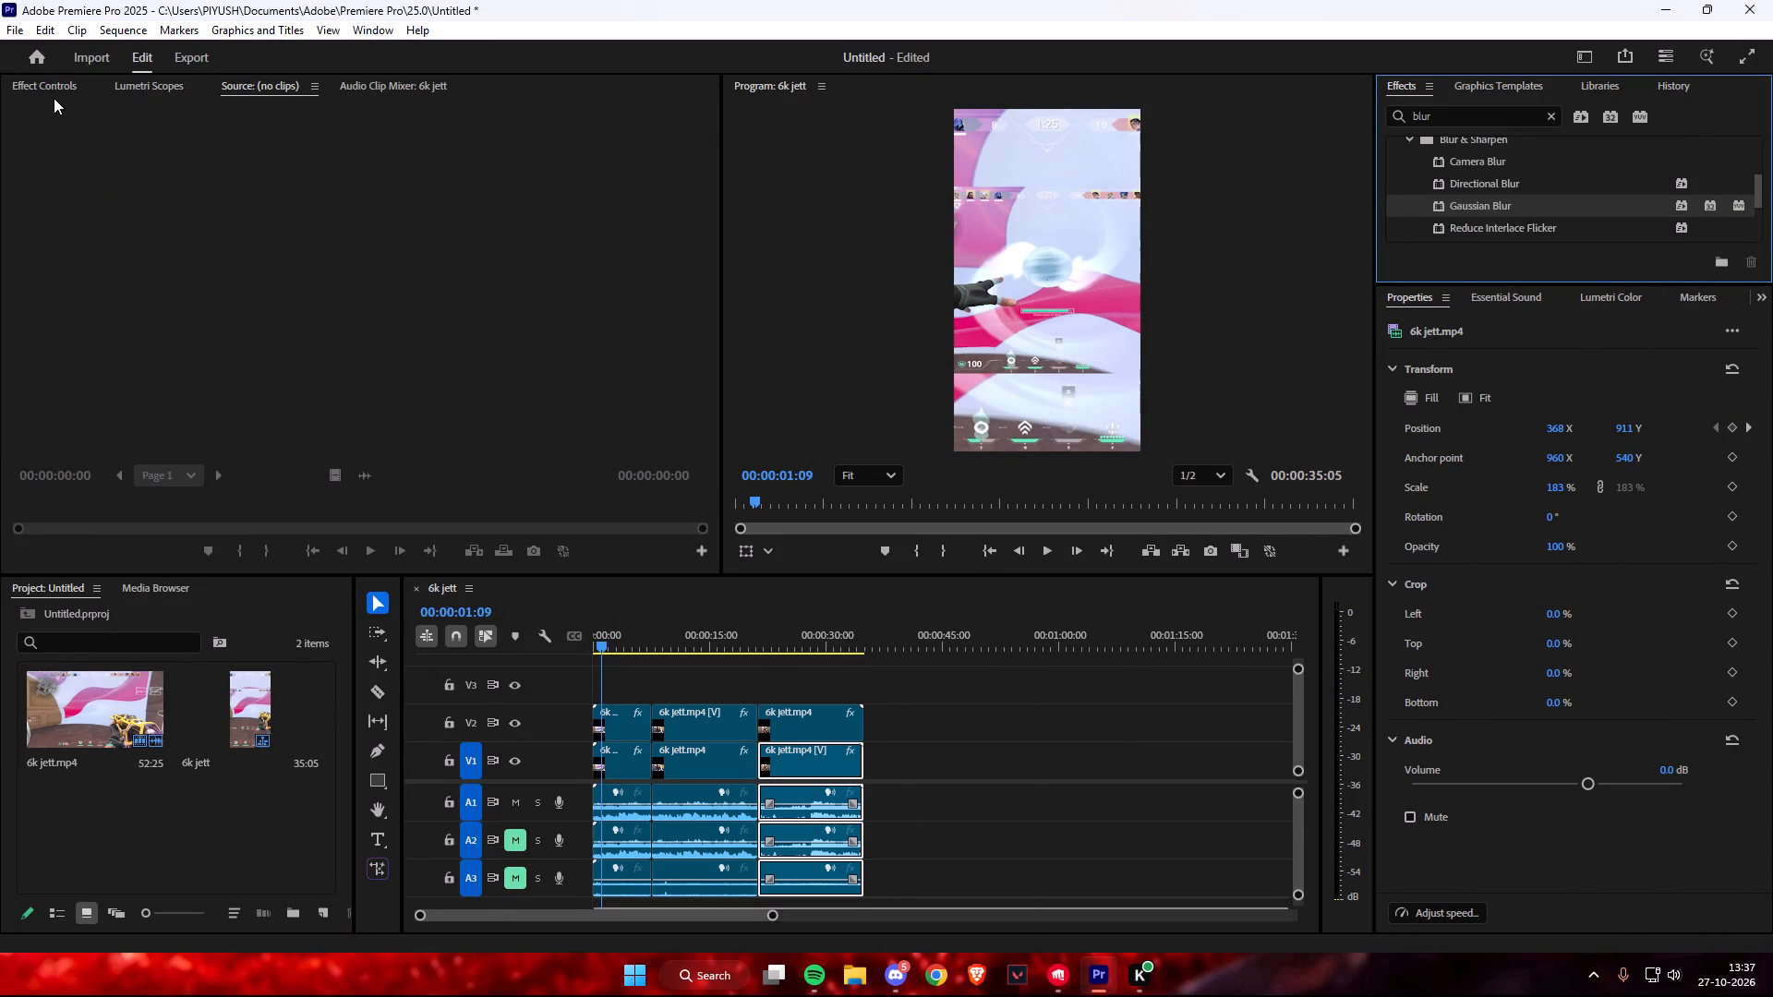
click(52, 92)
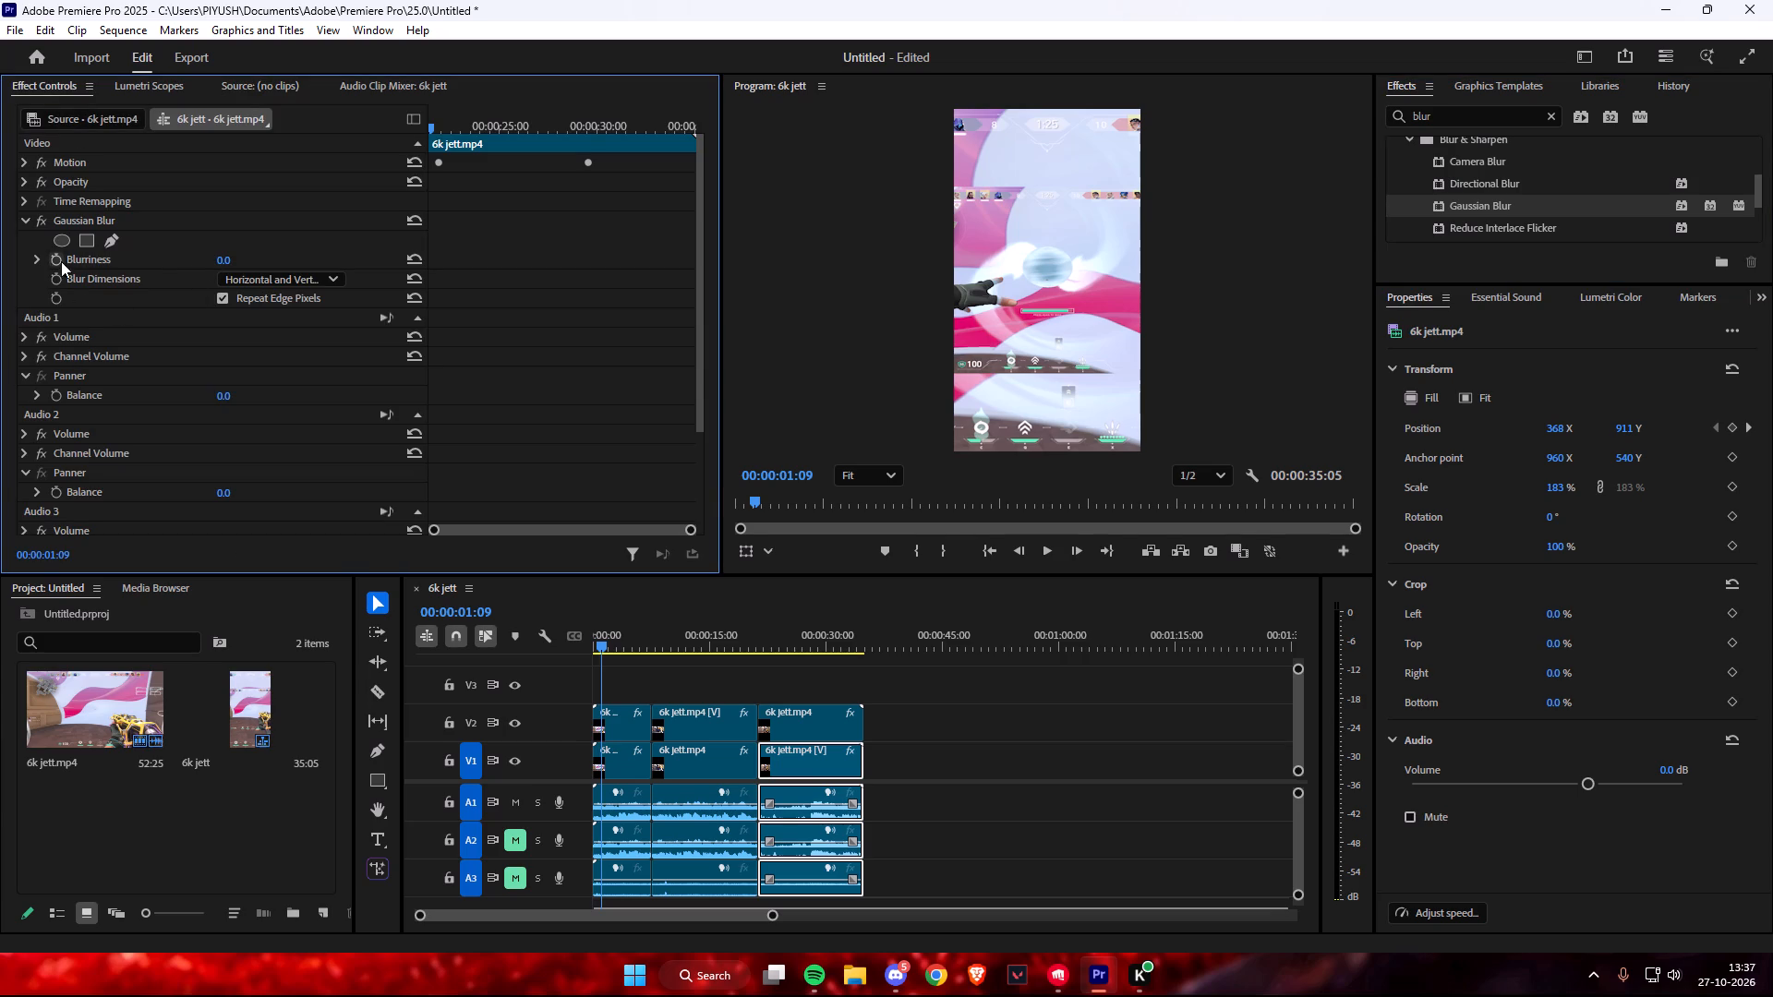
drag(228, 259, 254, 262)
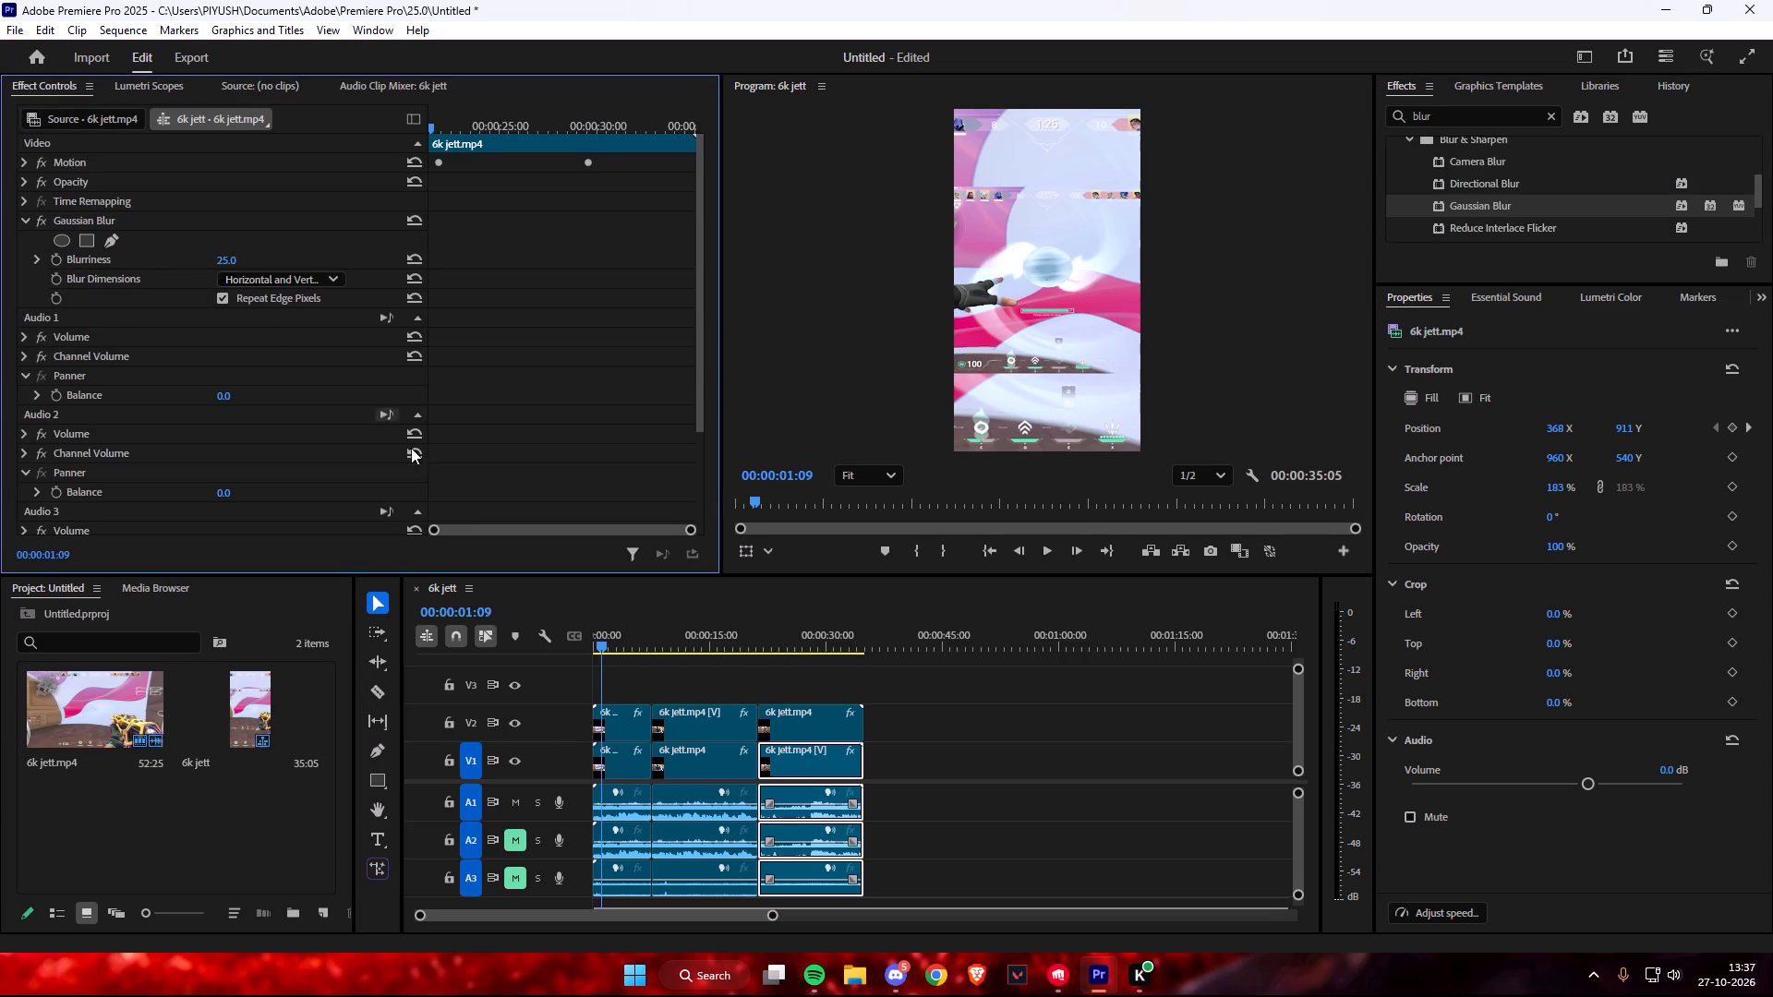
click(622, 658)
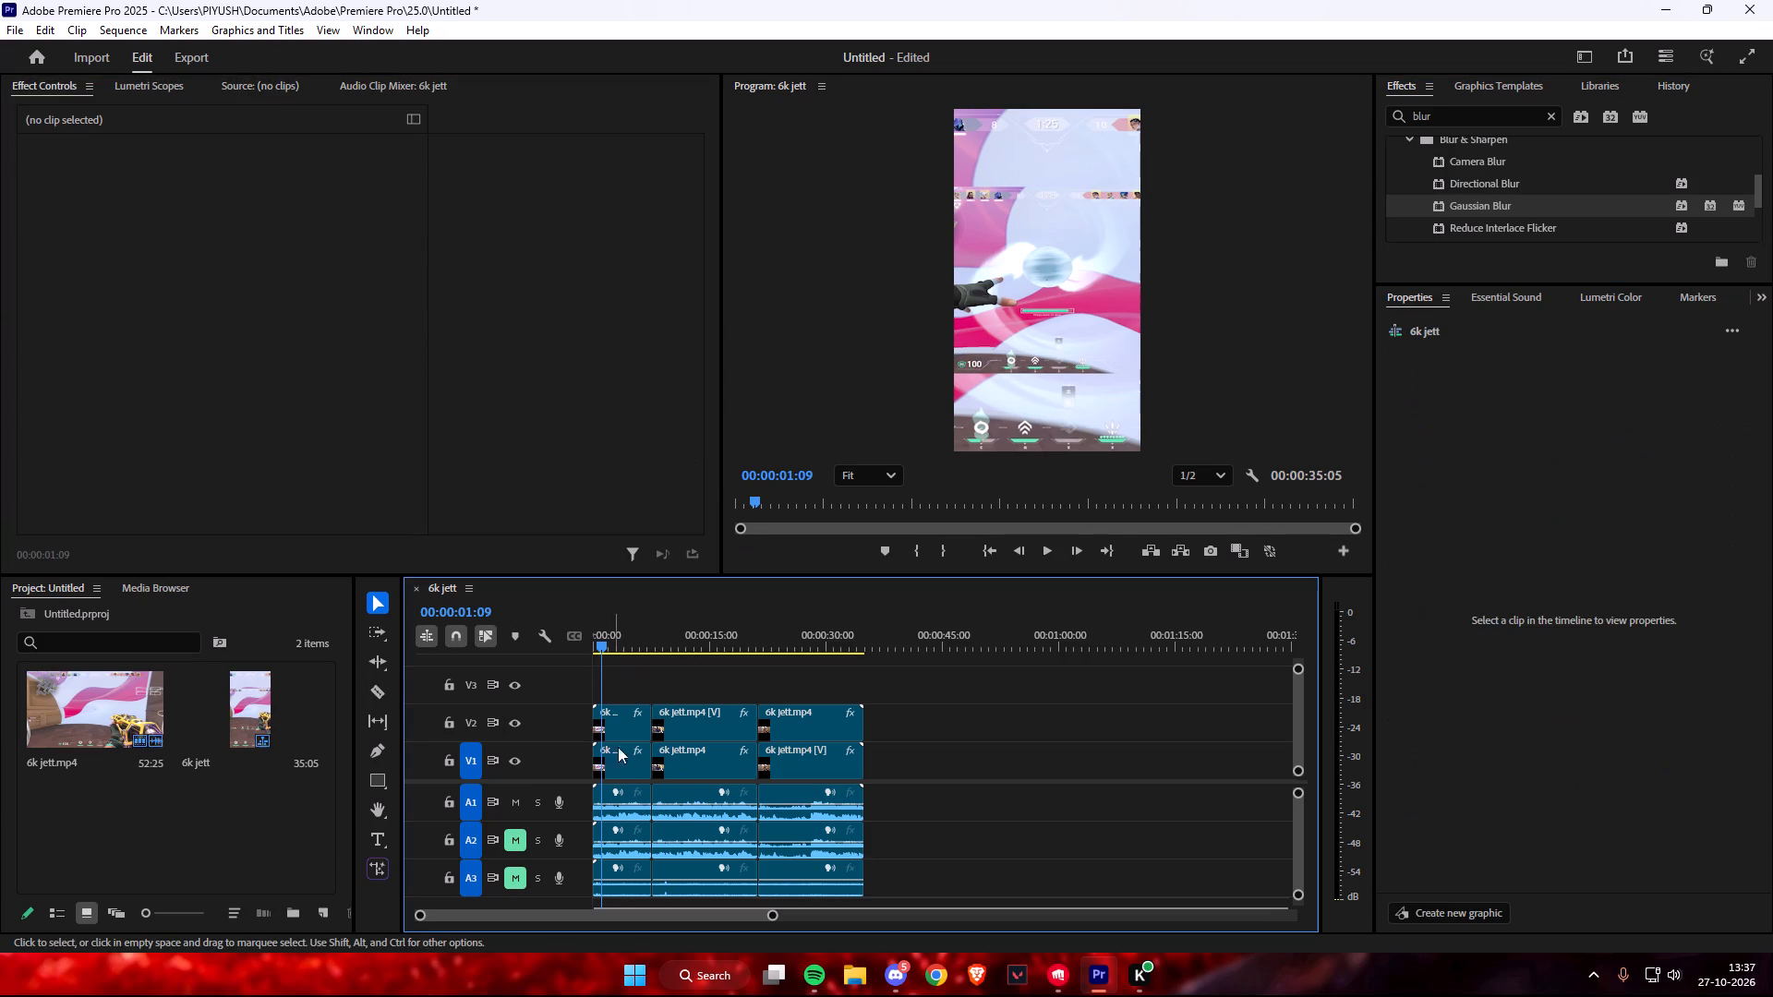
Adjust the first V1 segment's Gaussian Blur blurriness to about 150 while previewing the blurred background.
click(619, 763)
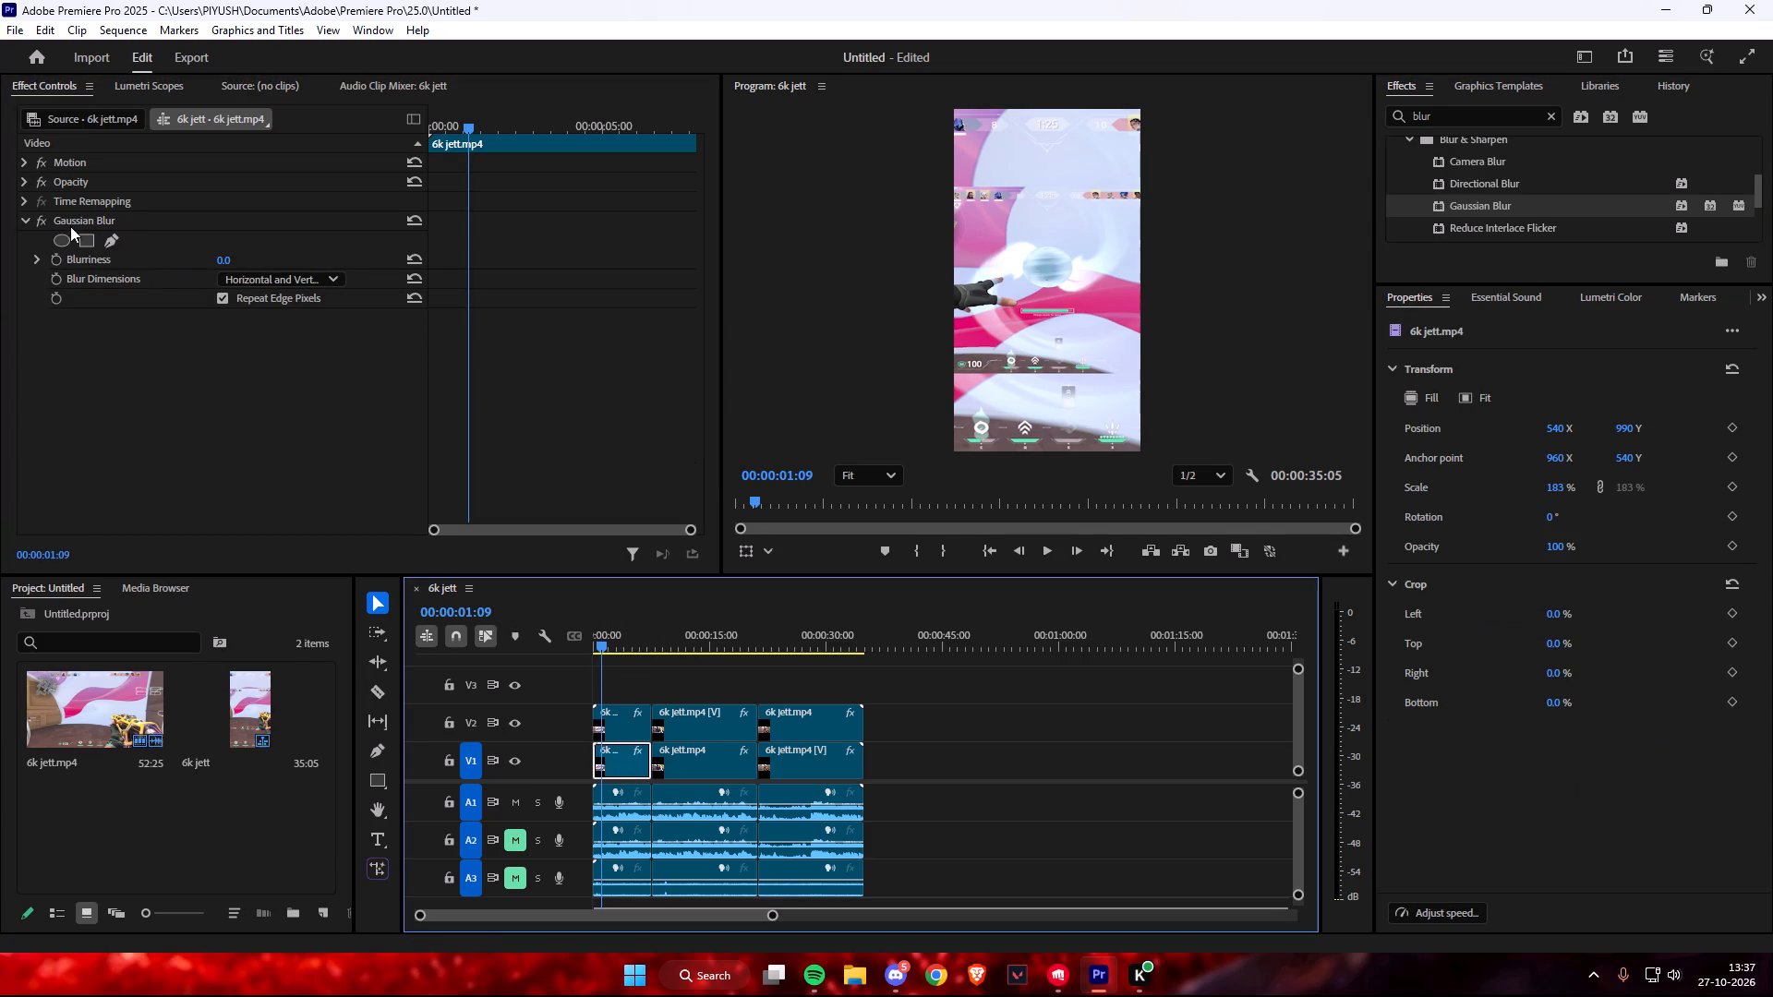
click(24, 220)
click(24, 220)
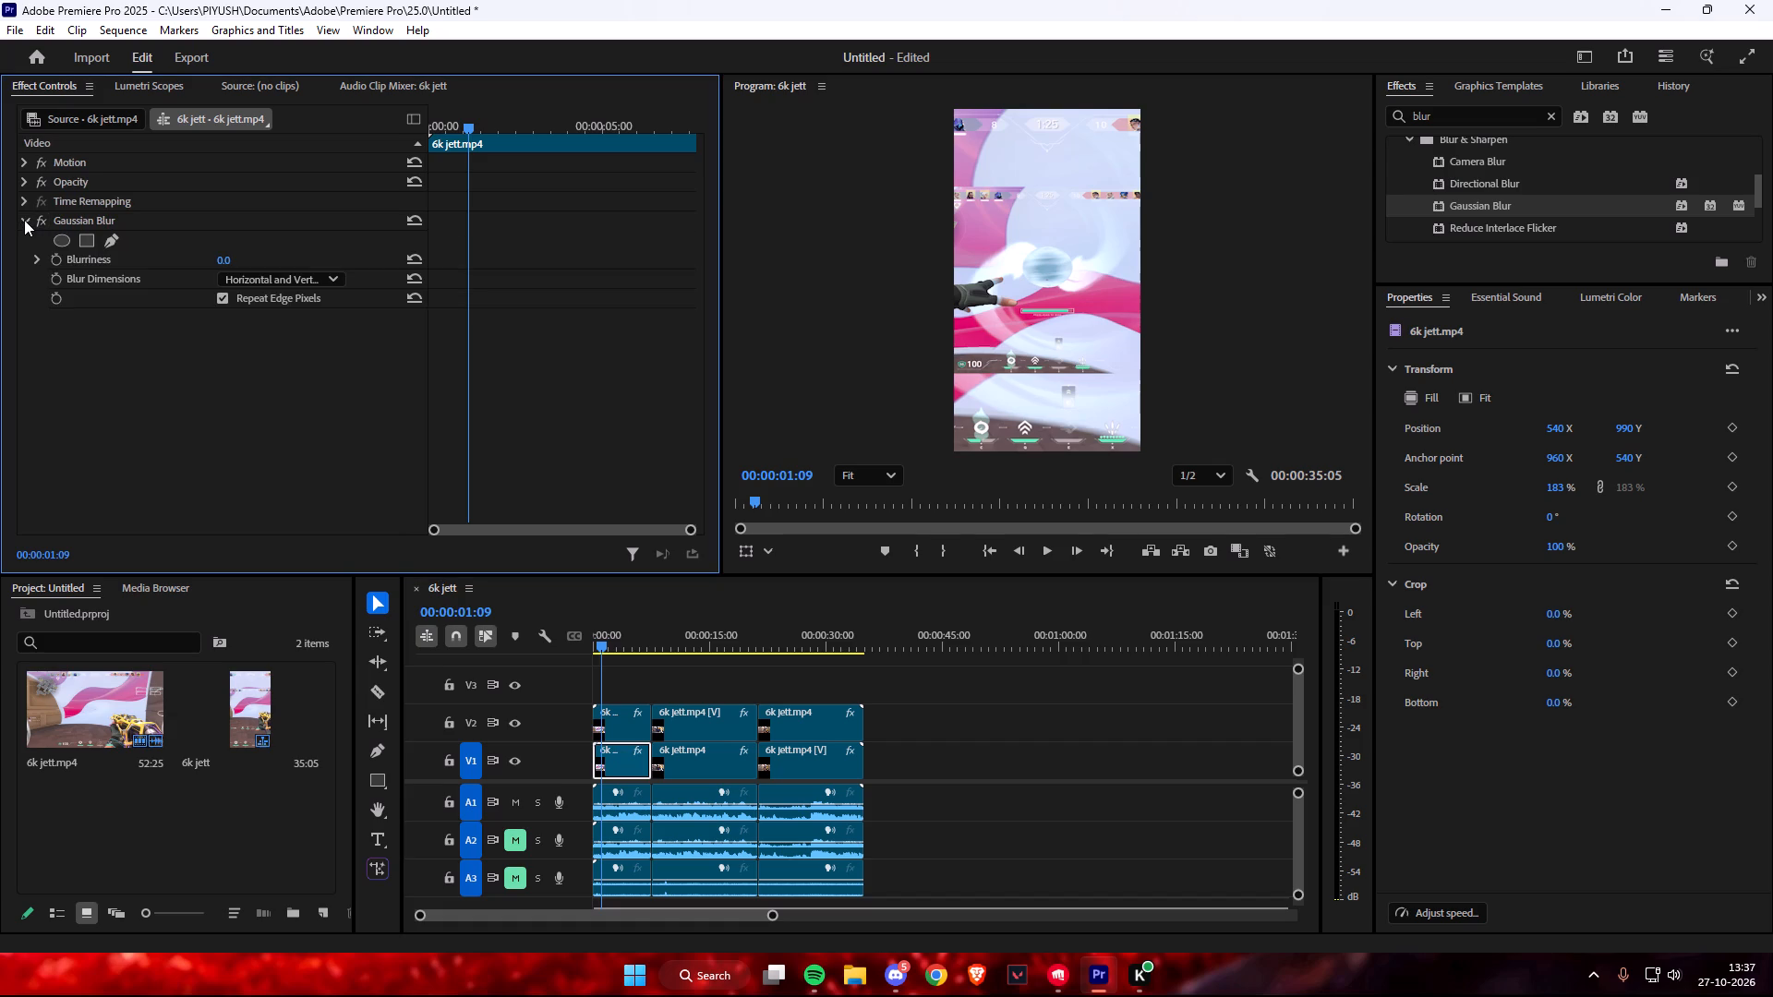
drag(227, 258, 307, 263)
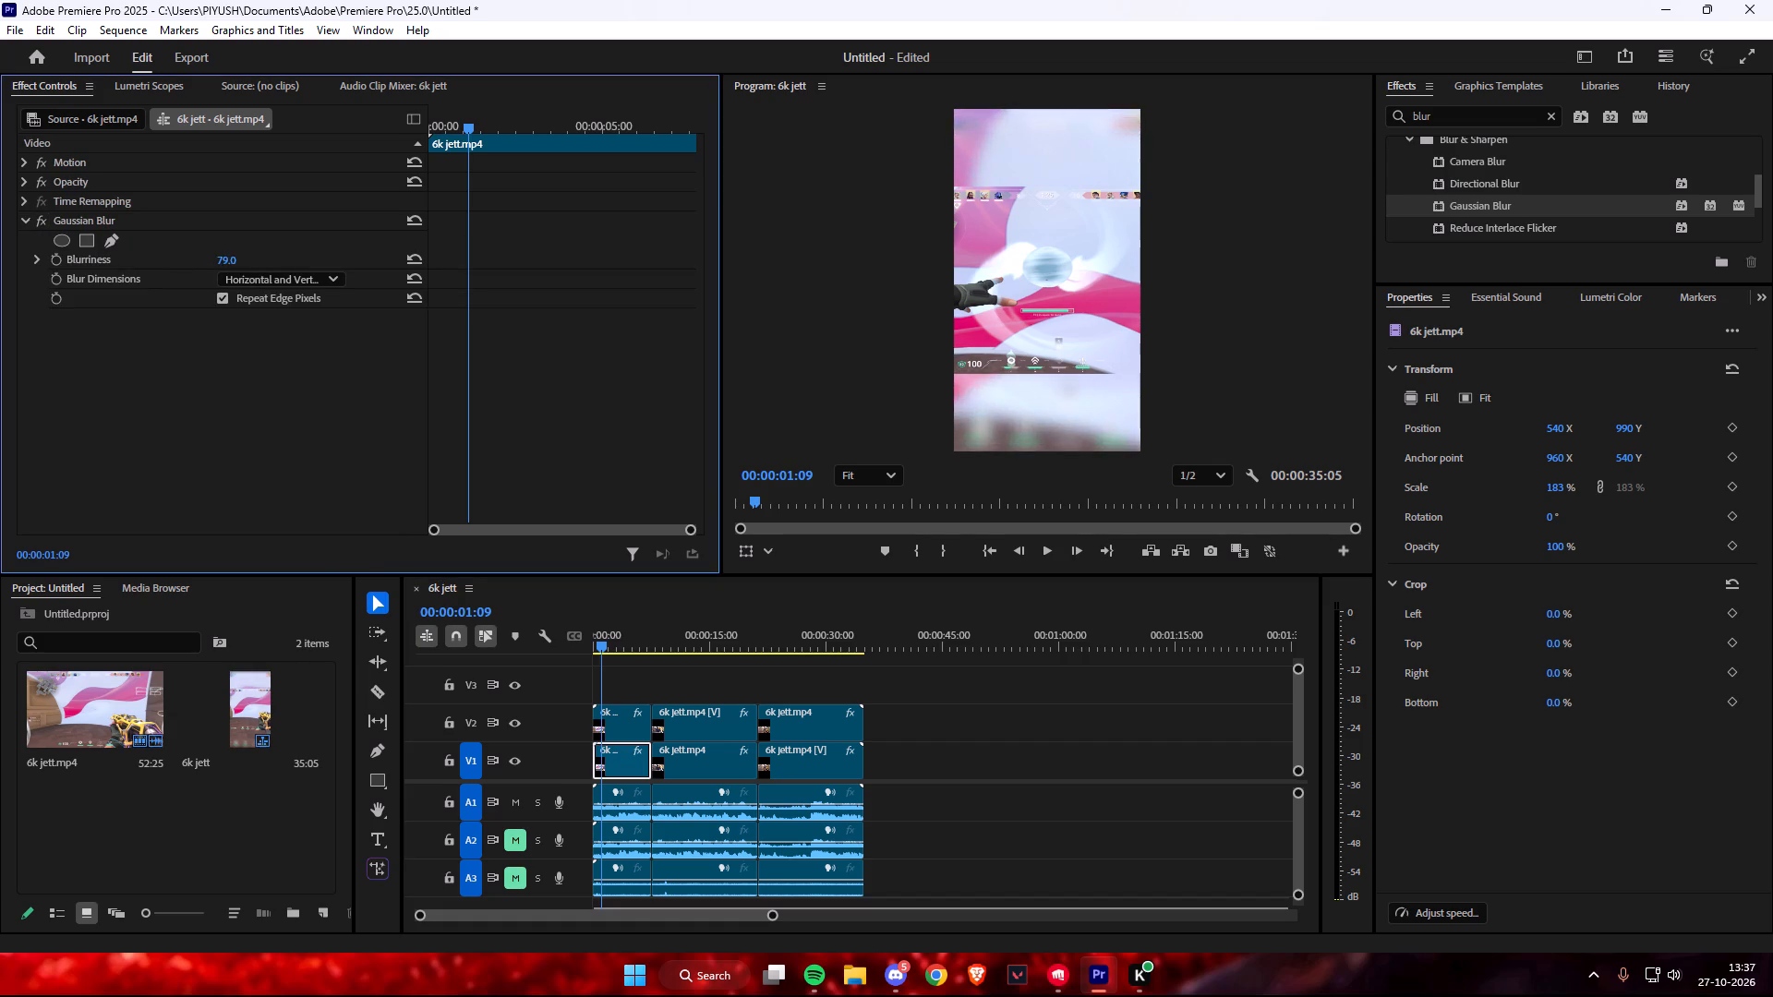
drag(307, 263, 825, 314)
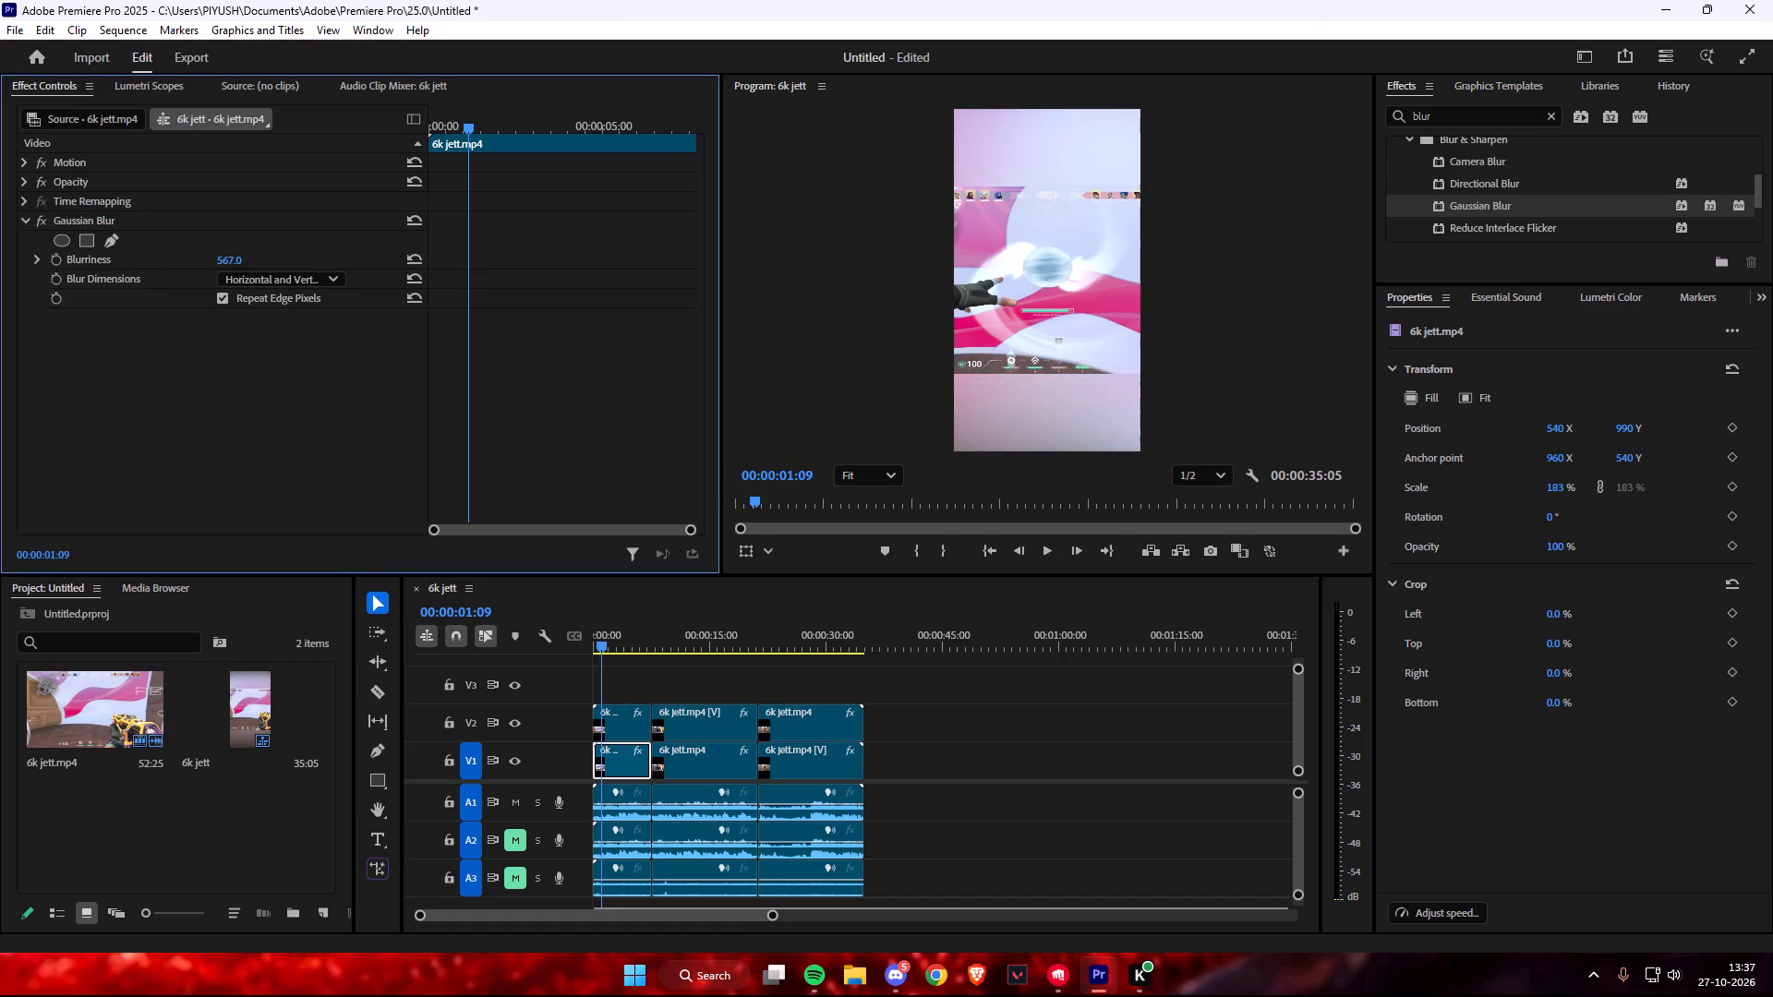
drag(825, 314, 833, 315)
key(space)
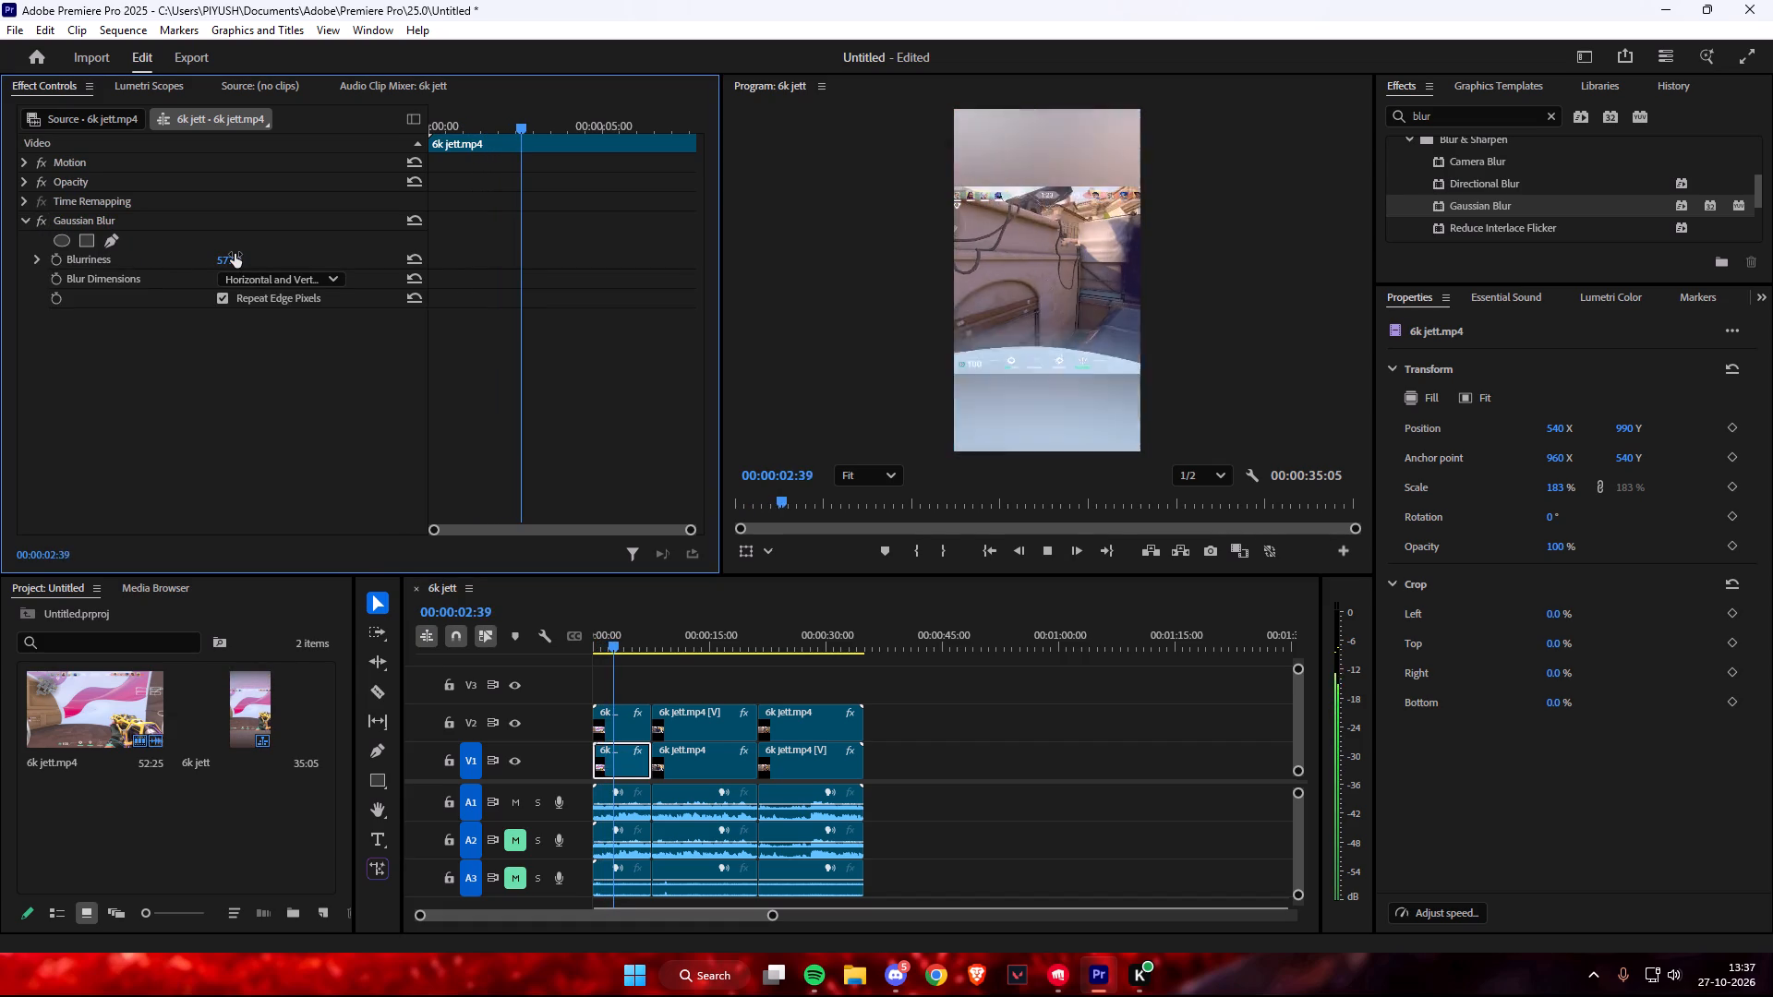
key(space)
drag(233, 257, 176, 259)
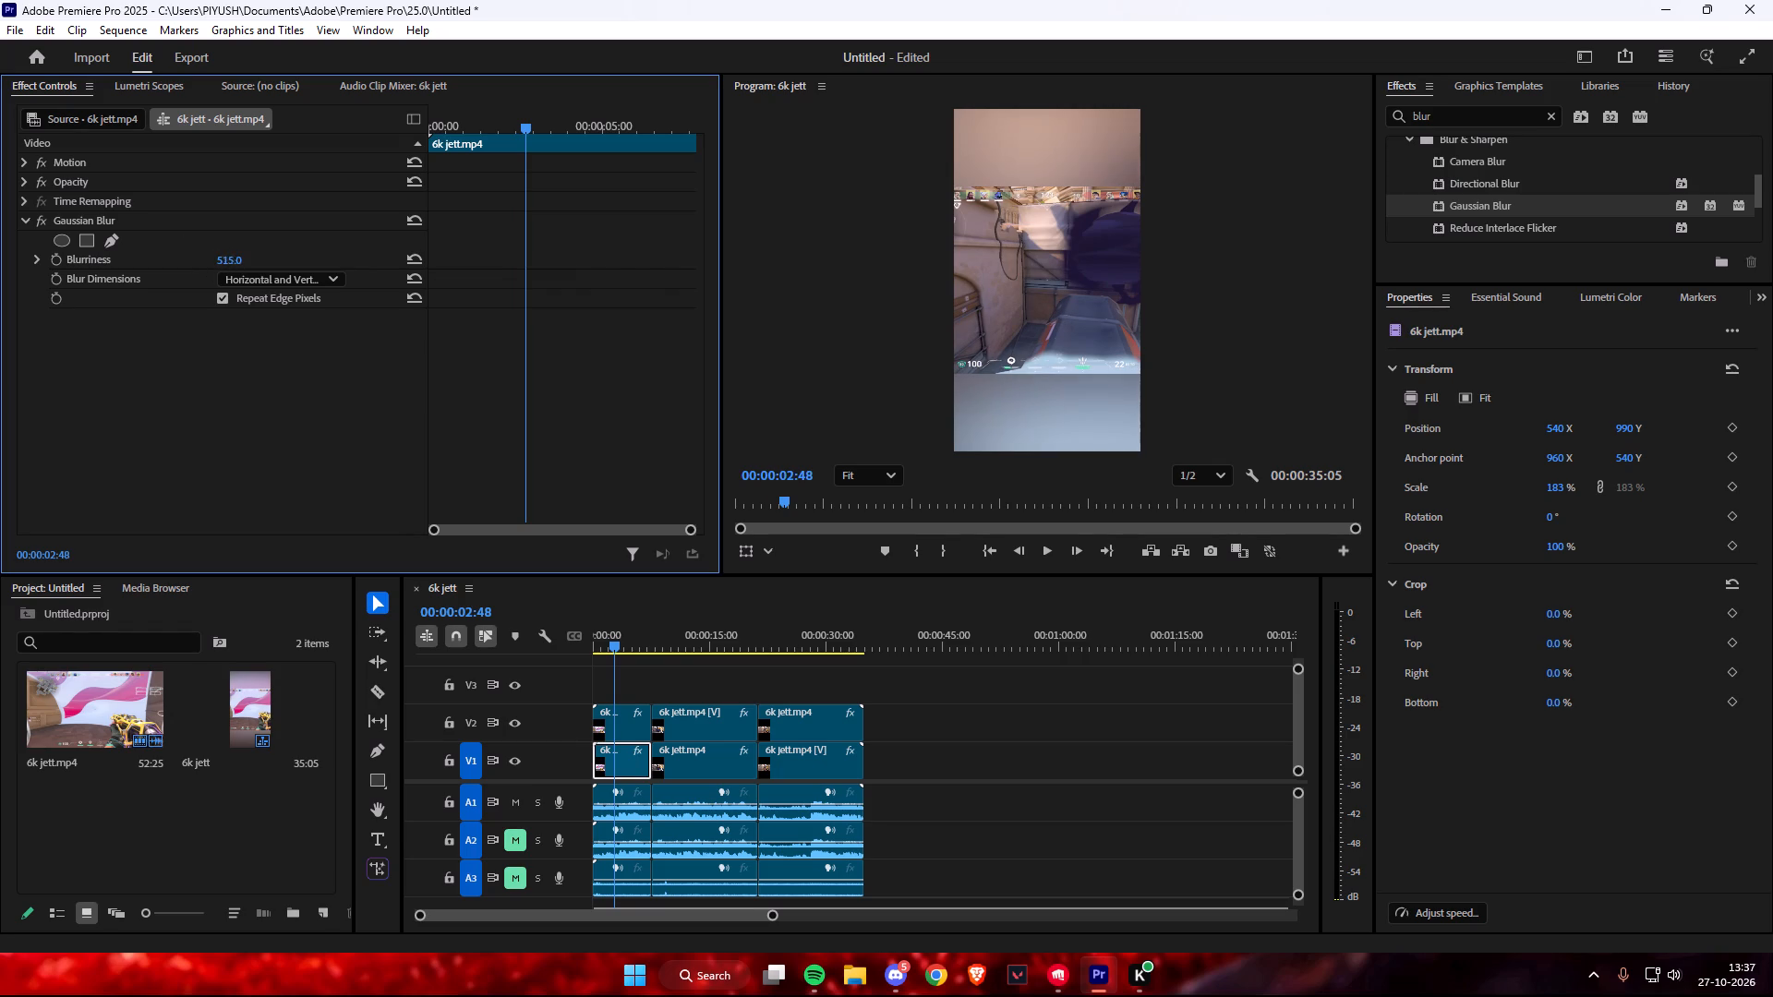
drag(176, 259, 199, 251)
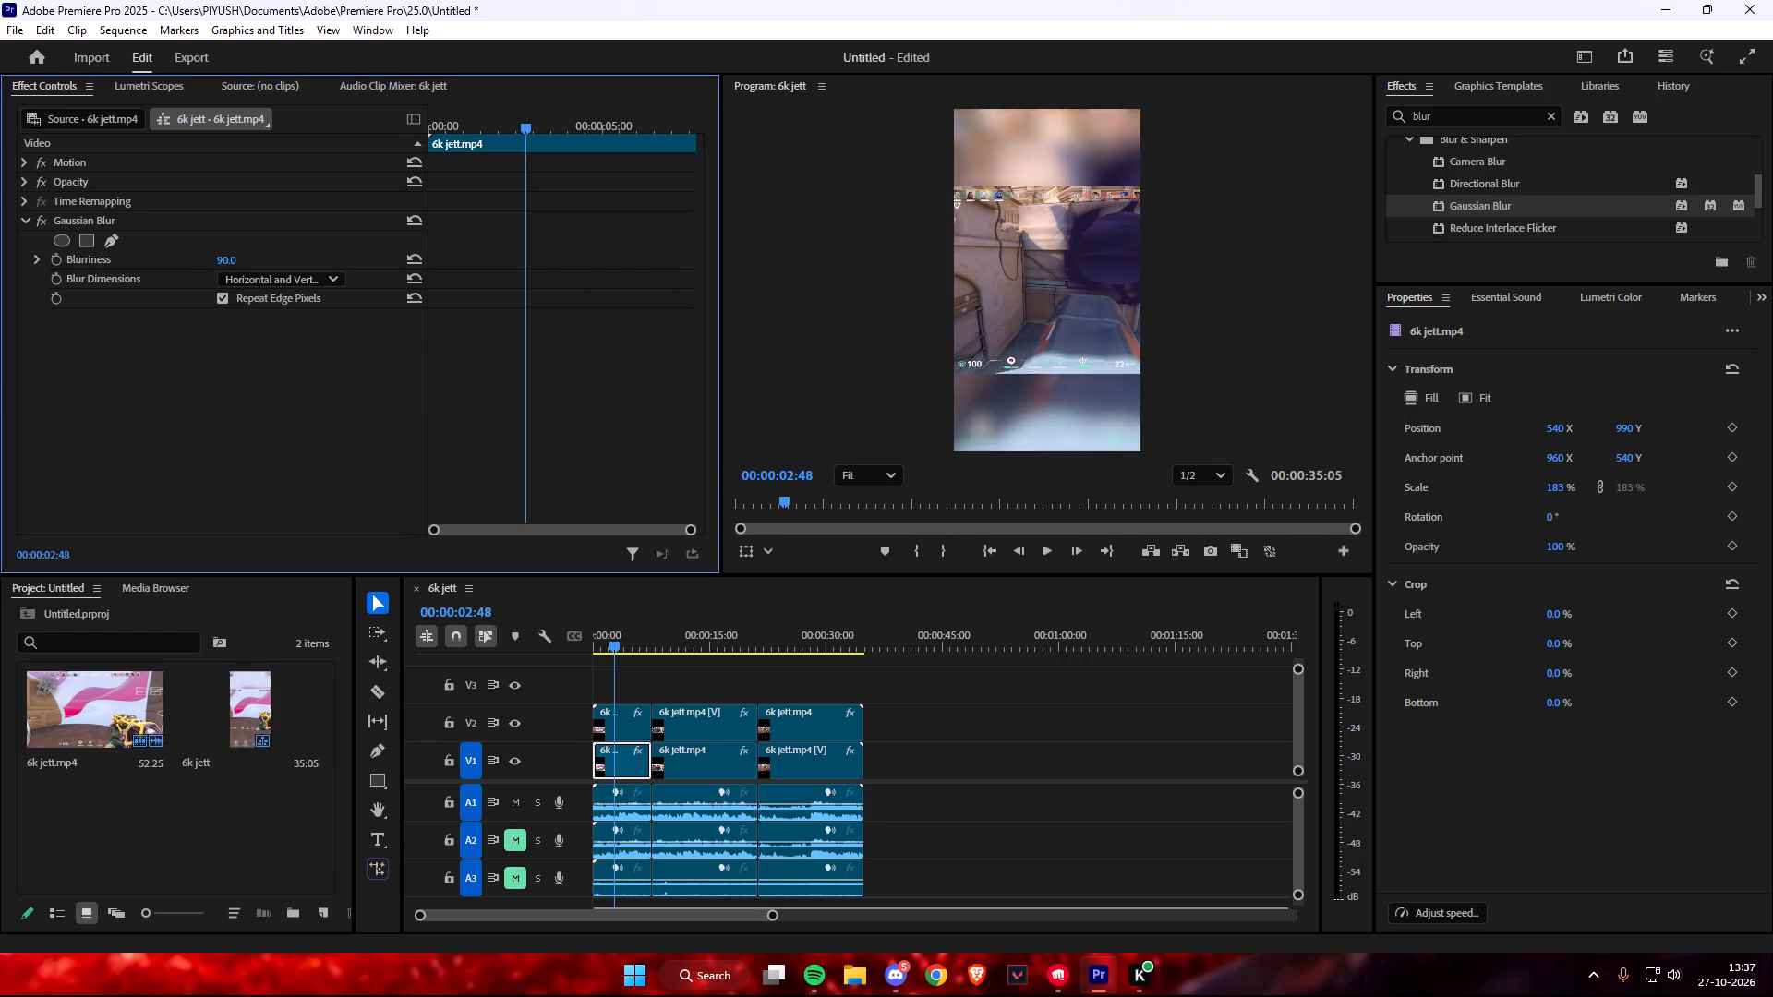
drag(199, 251, 253, 254)
key(space)
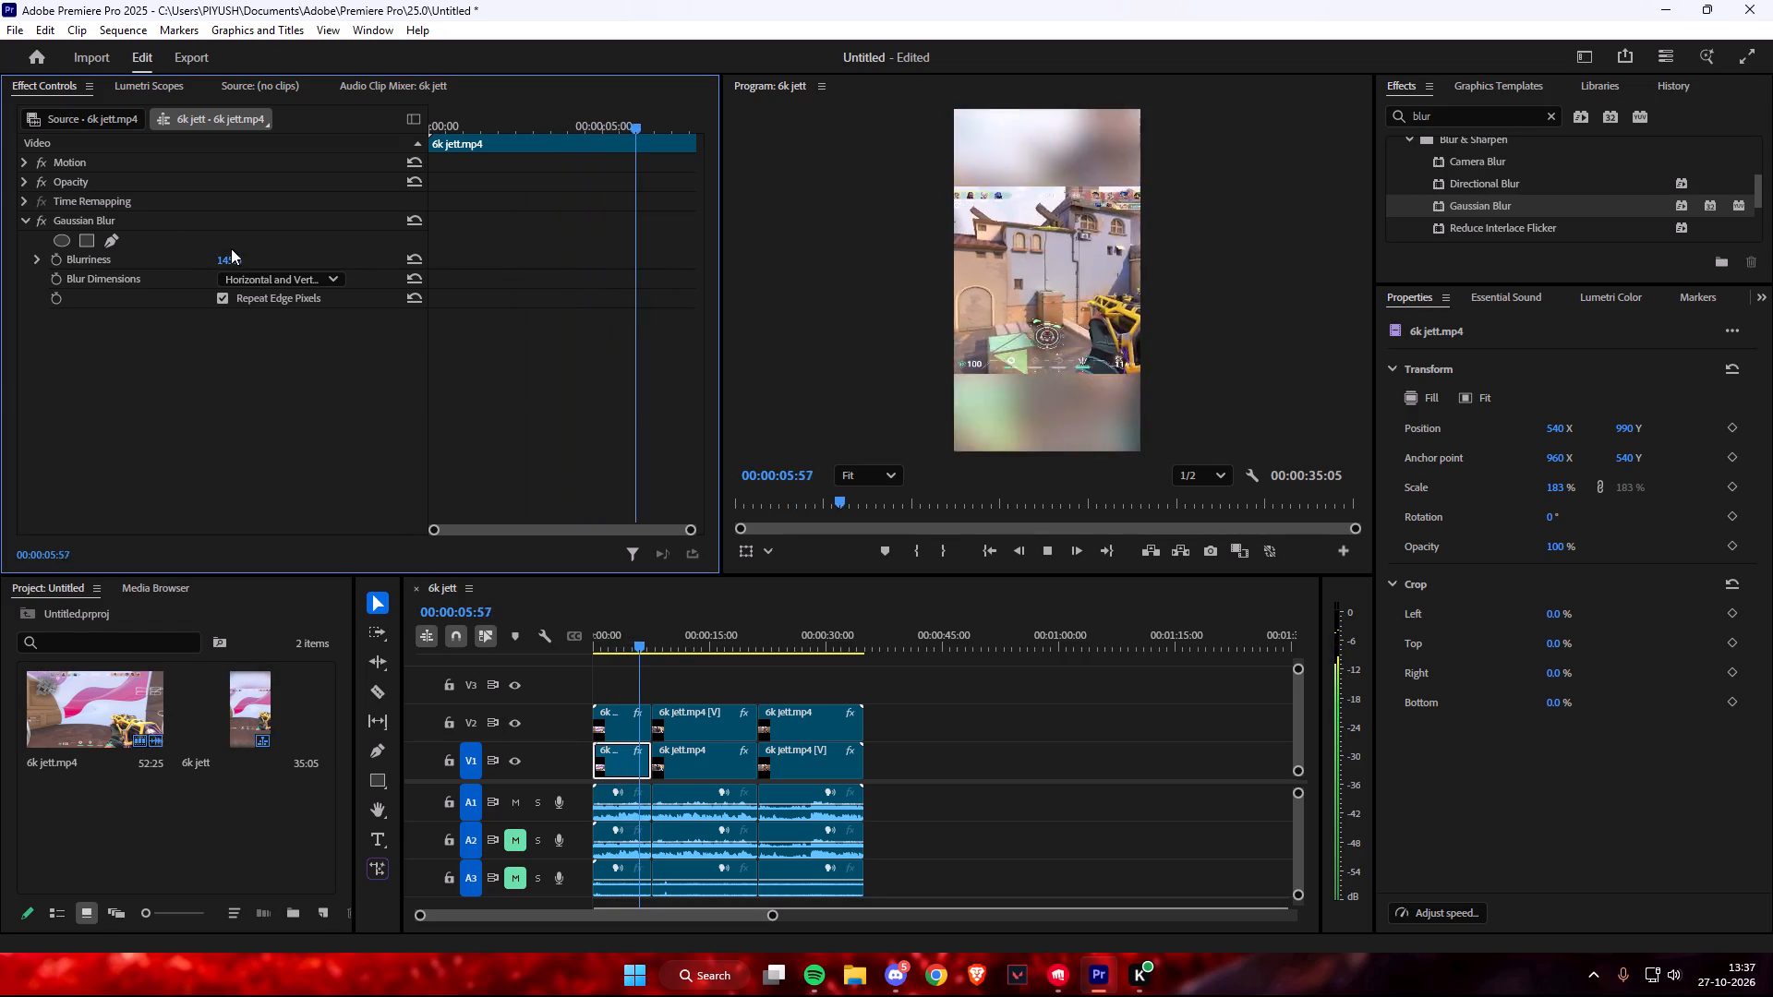
drag(239, 258, 243, 260)
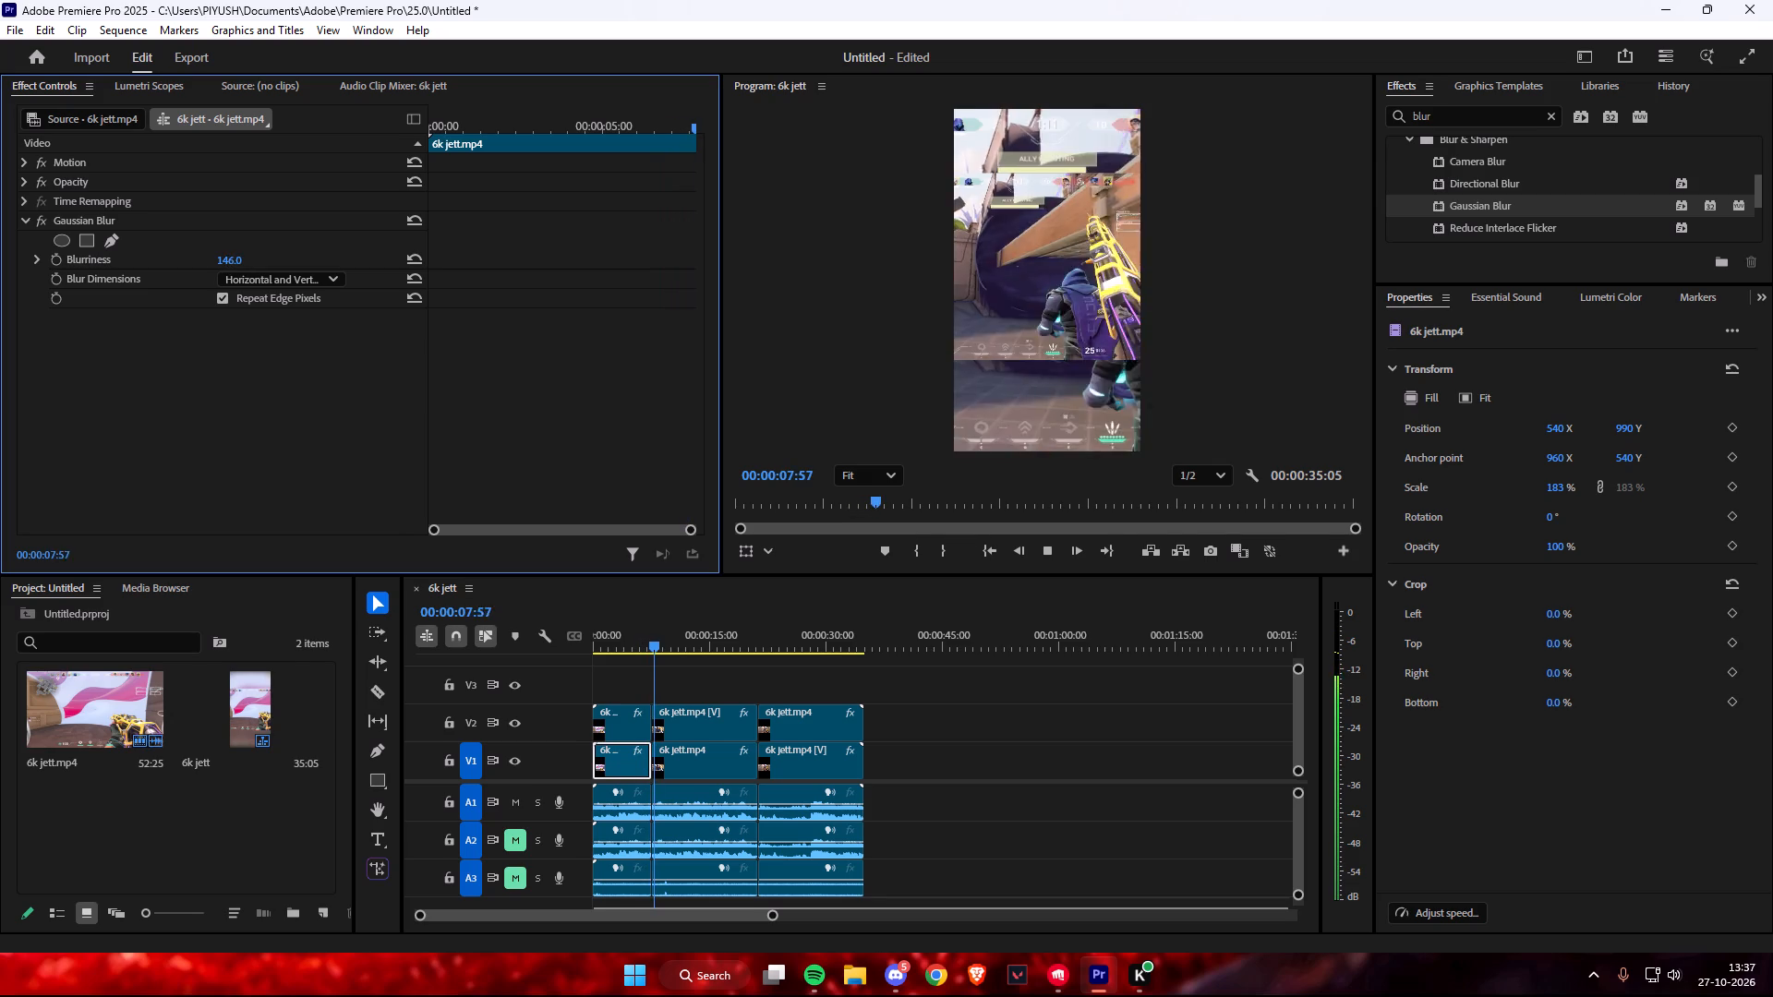
drag(243, 260, 247, 261)
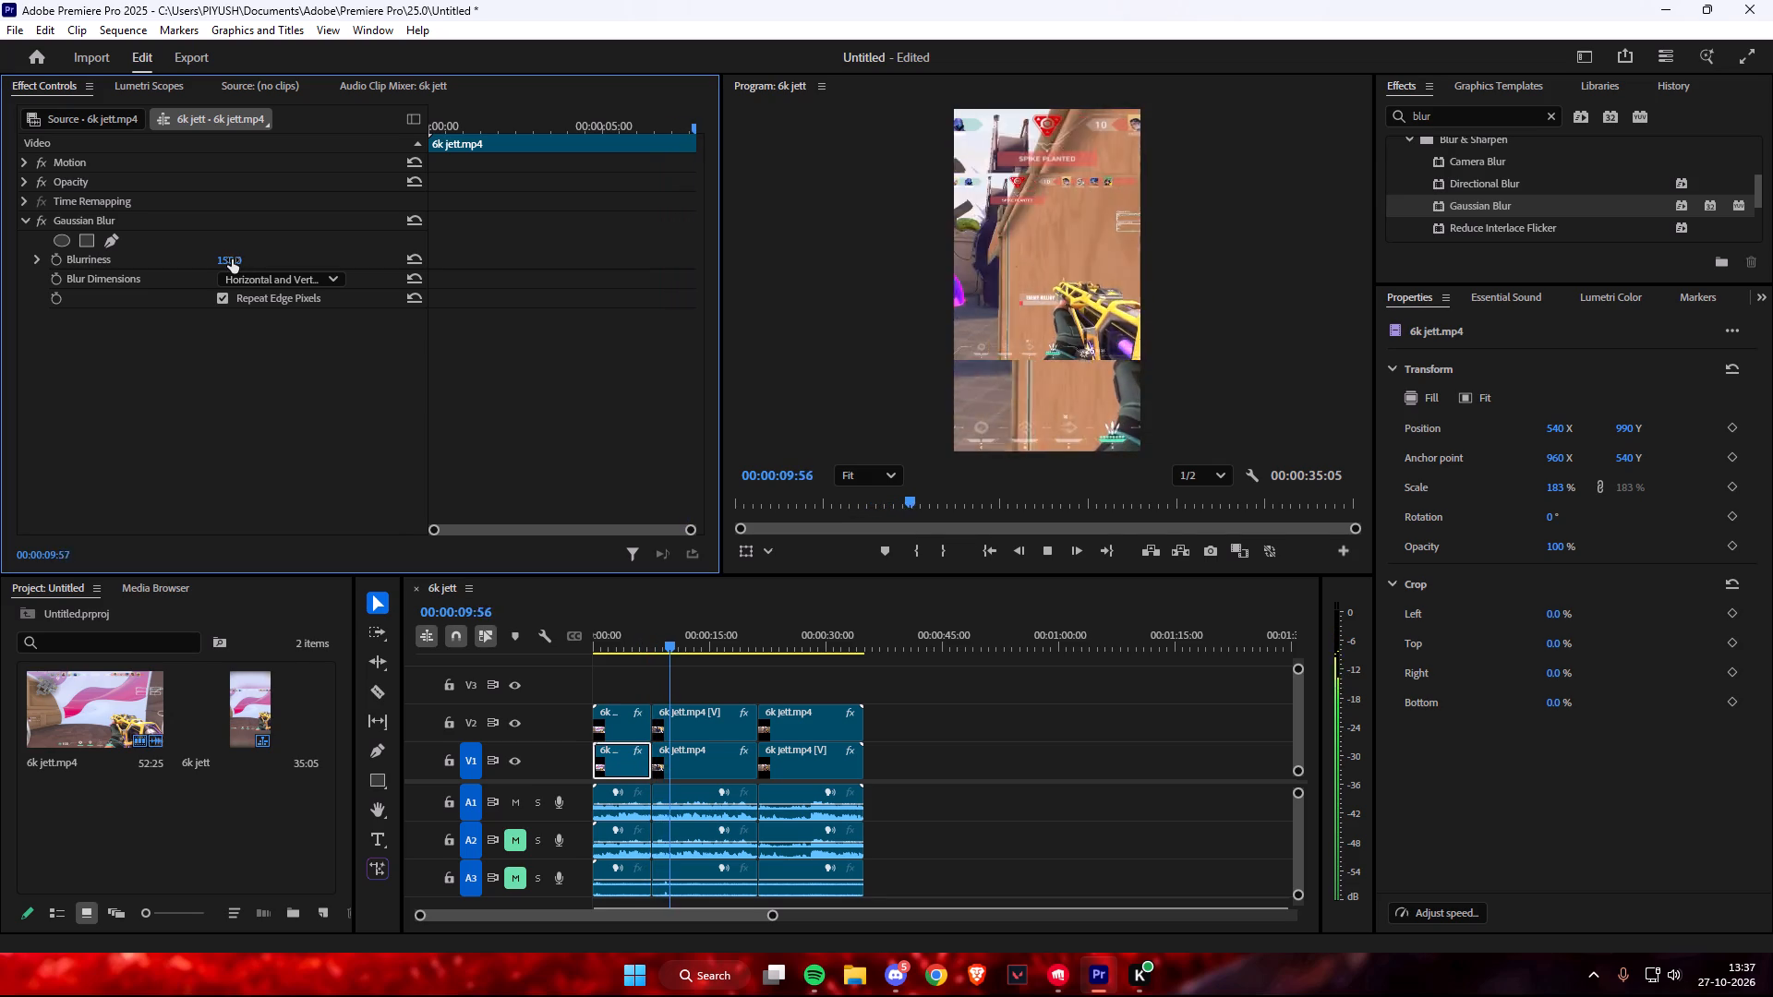
Replay the opening briefly and set the second V1 segment's Gaussian Blur blurriness to 150.
key(space)
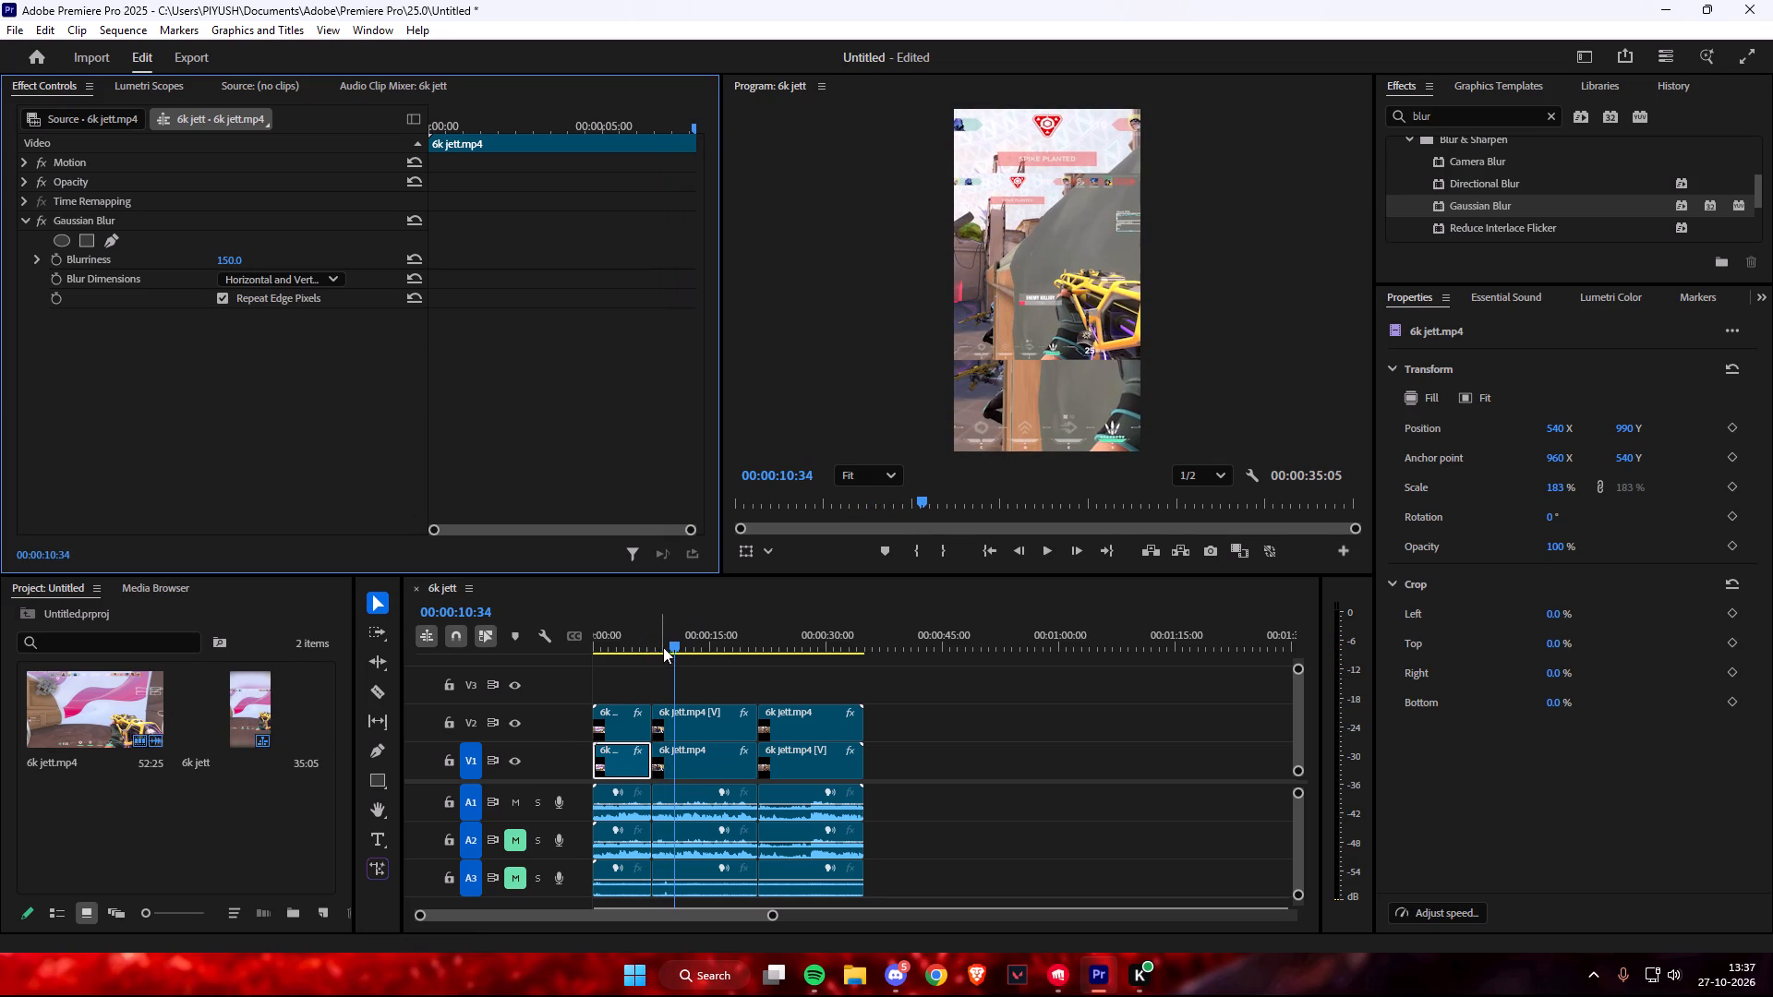
drag(668, 645, 599, 647)
key(space)
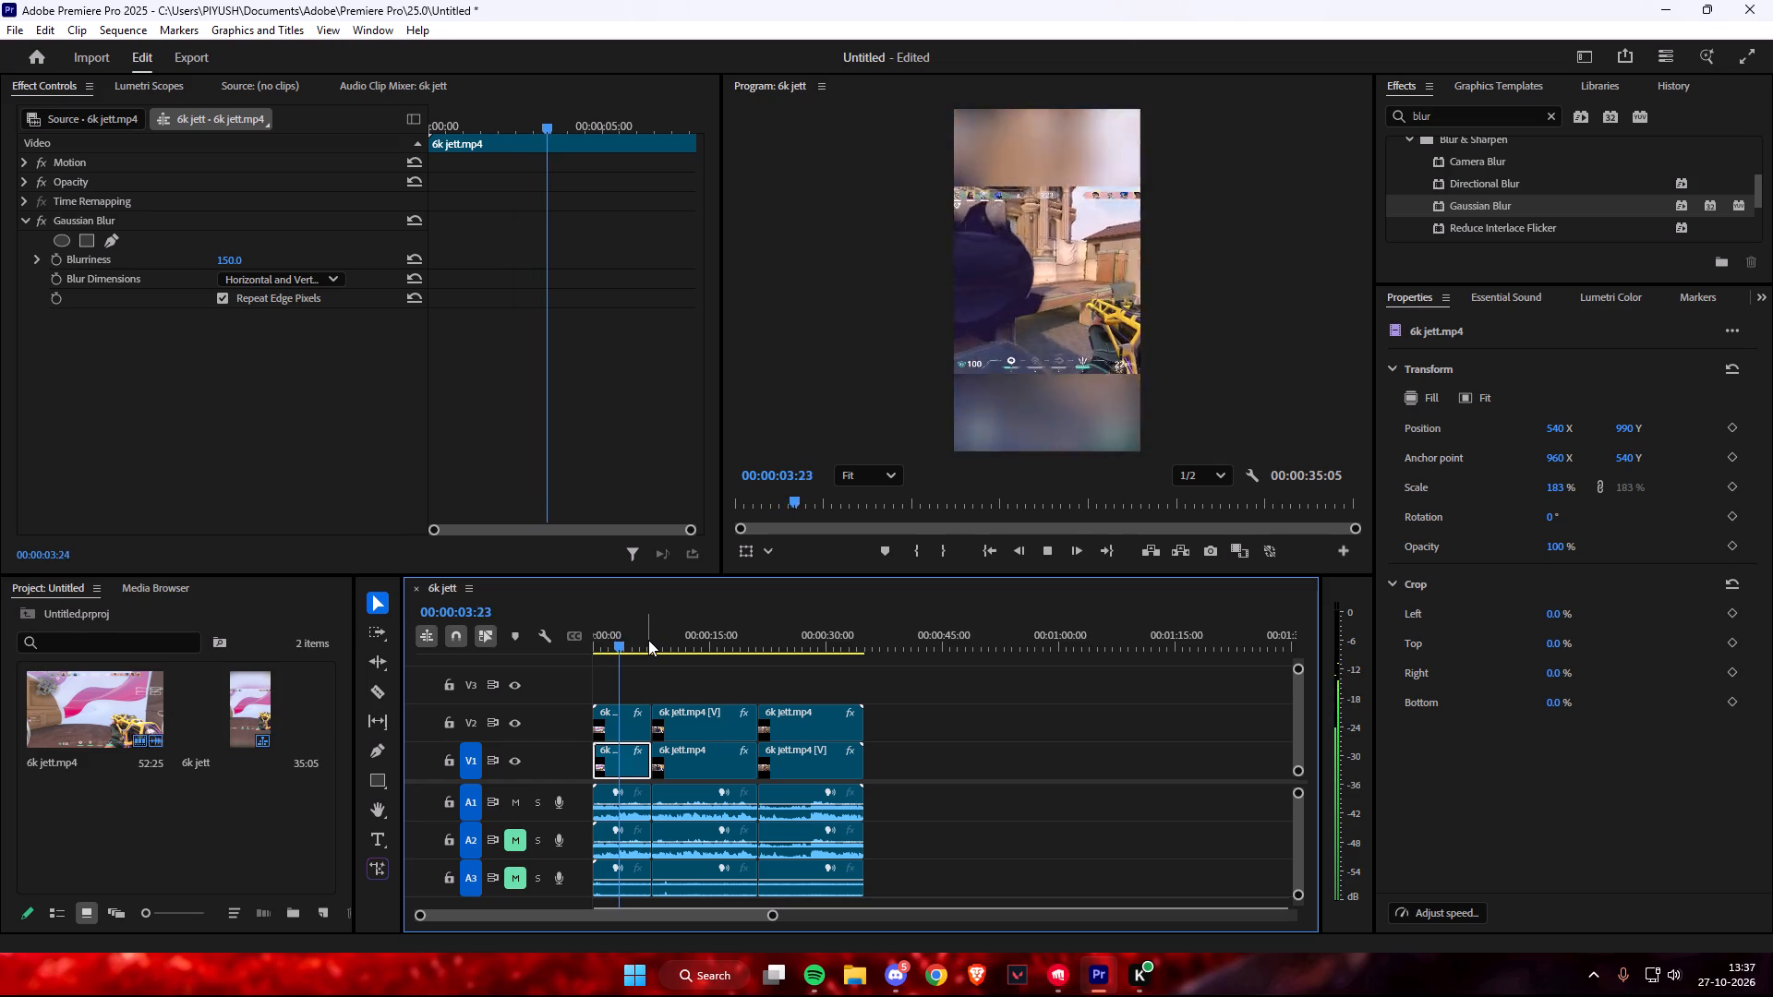
key(space)
click(225, 266)
click(242, 257)
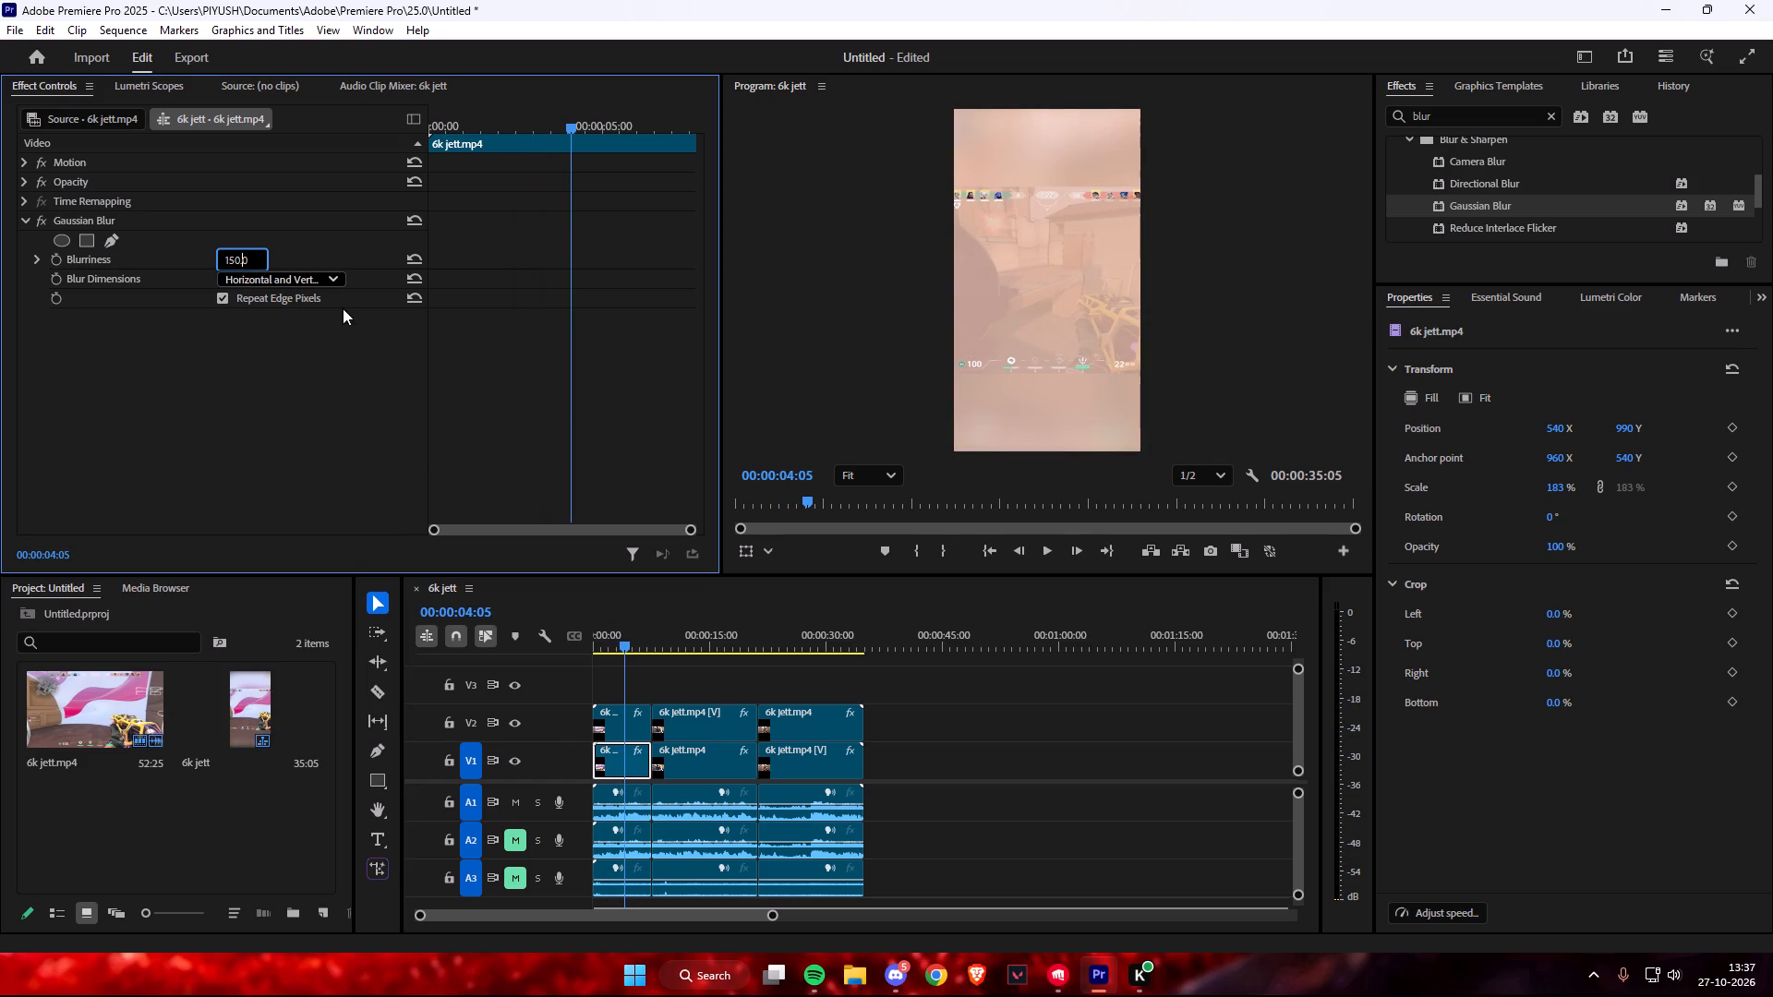
double_click(243, 264)
key(ctrl+c)
click(674, 749)
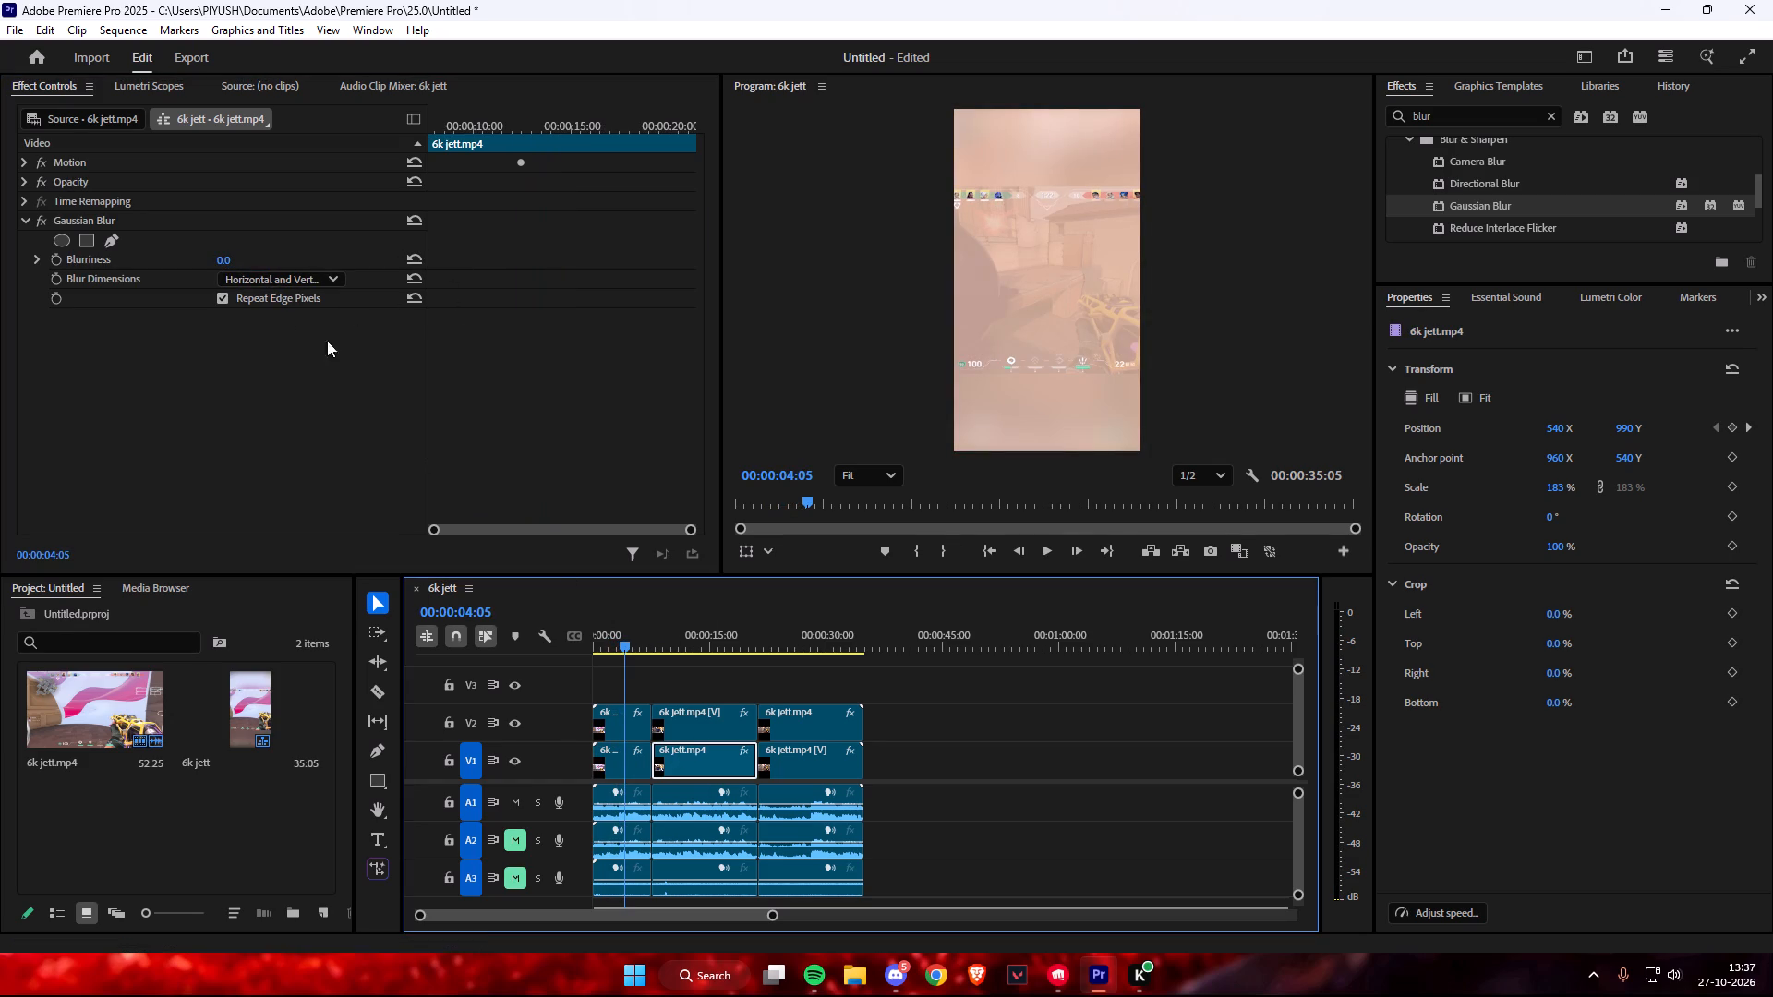
click(235, 256)
click(242, 257)
key(ctrl+v)
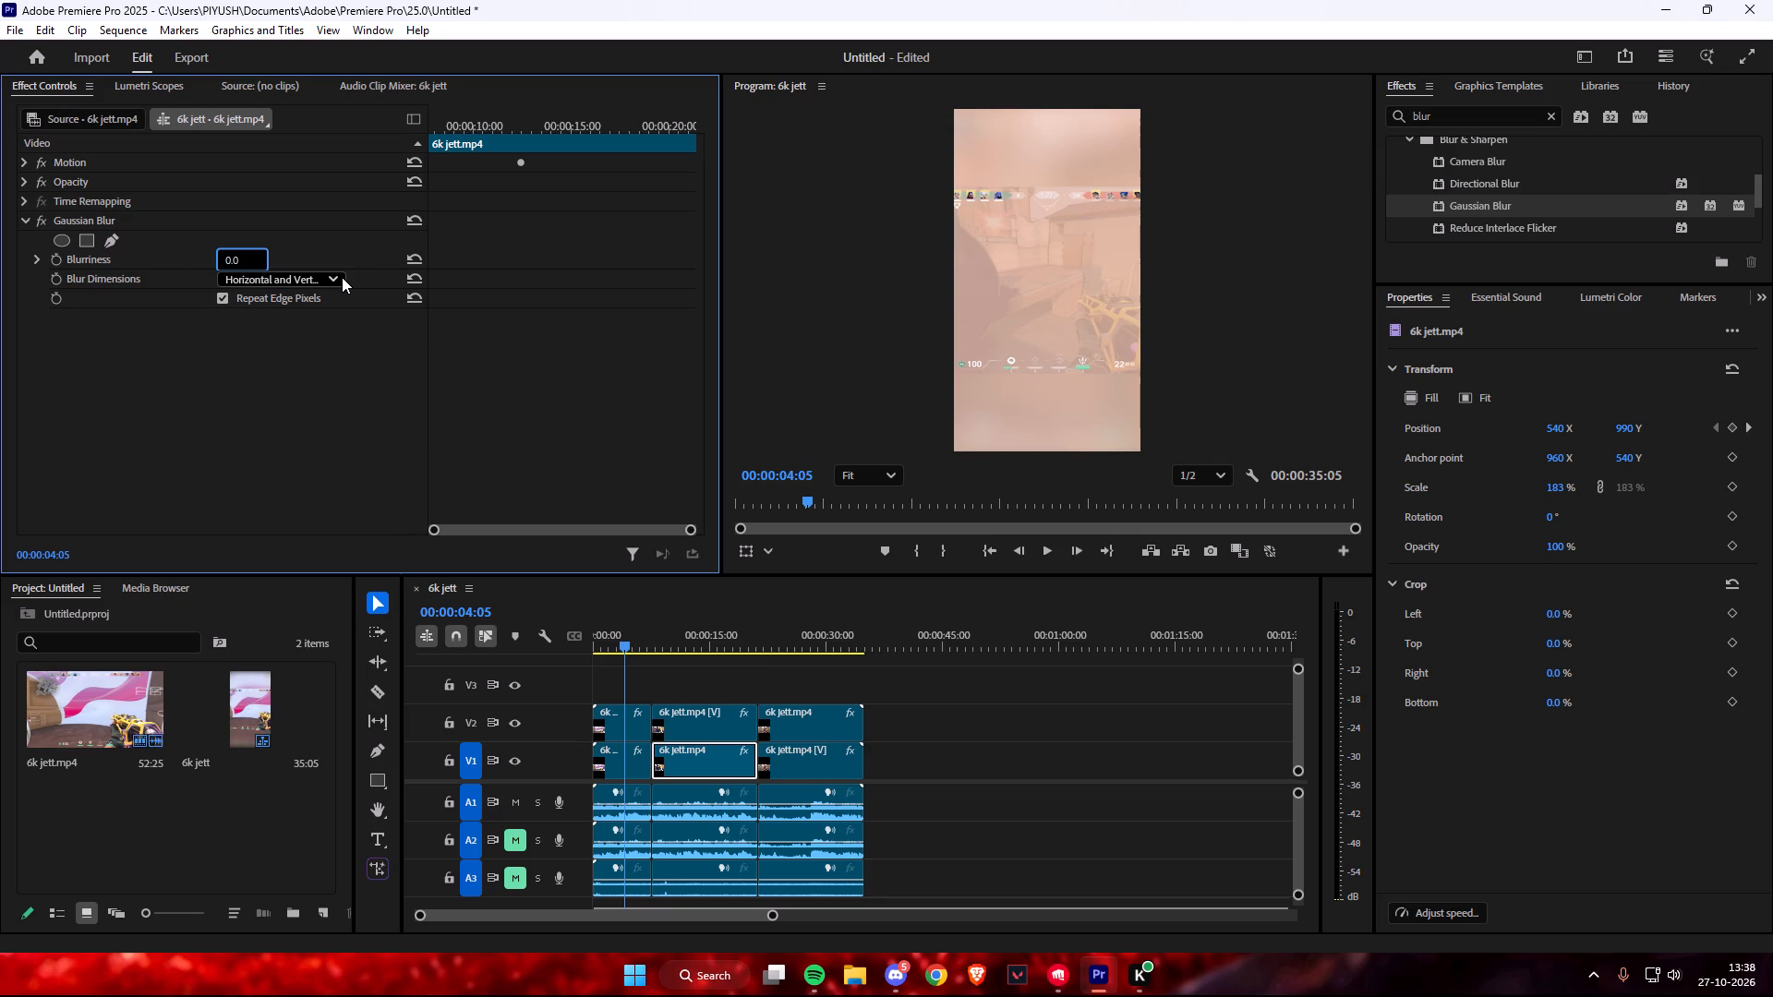
key(ctrl+a)
key(ctrl+v)
Set the third V1 segment's Gaussian Blur blurriness to 150.
click(794, 760)
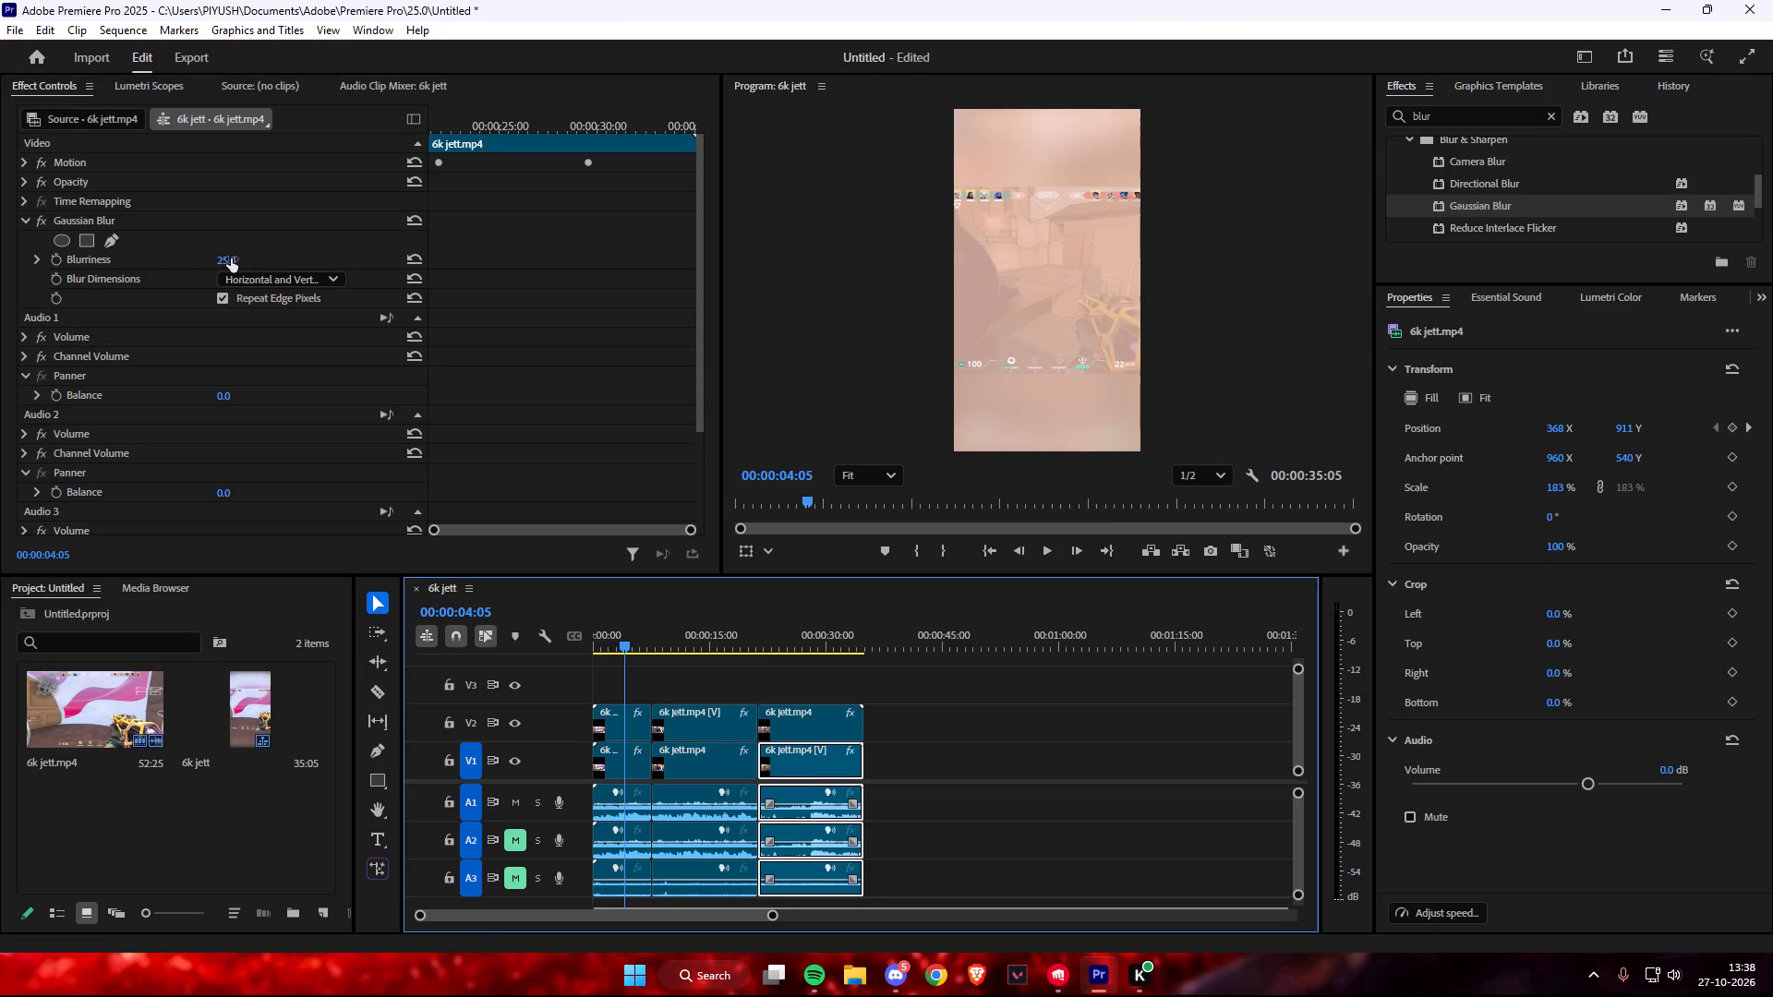
click(231, 258)
click(242, 257)
double_click(250, 264)
key(ctrl+v)
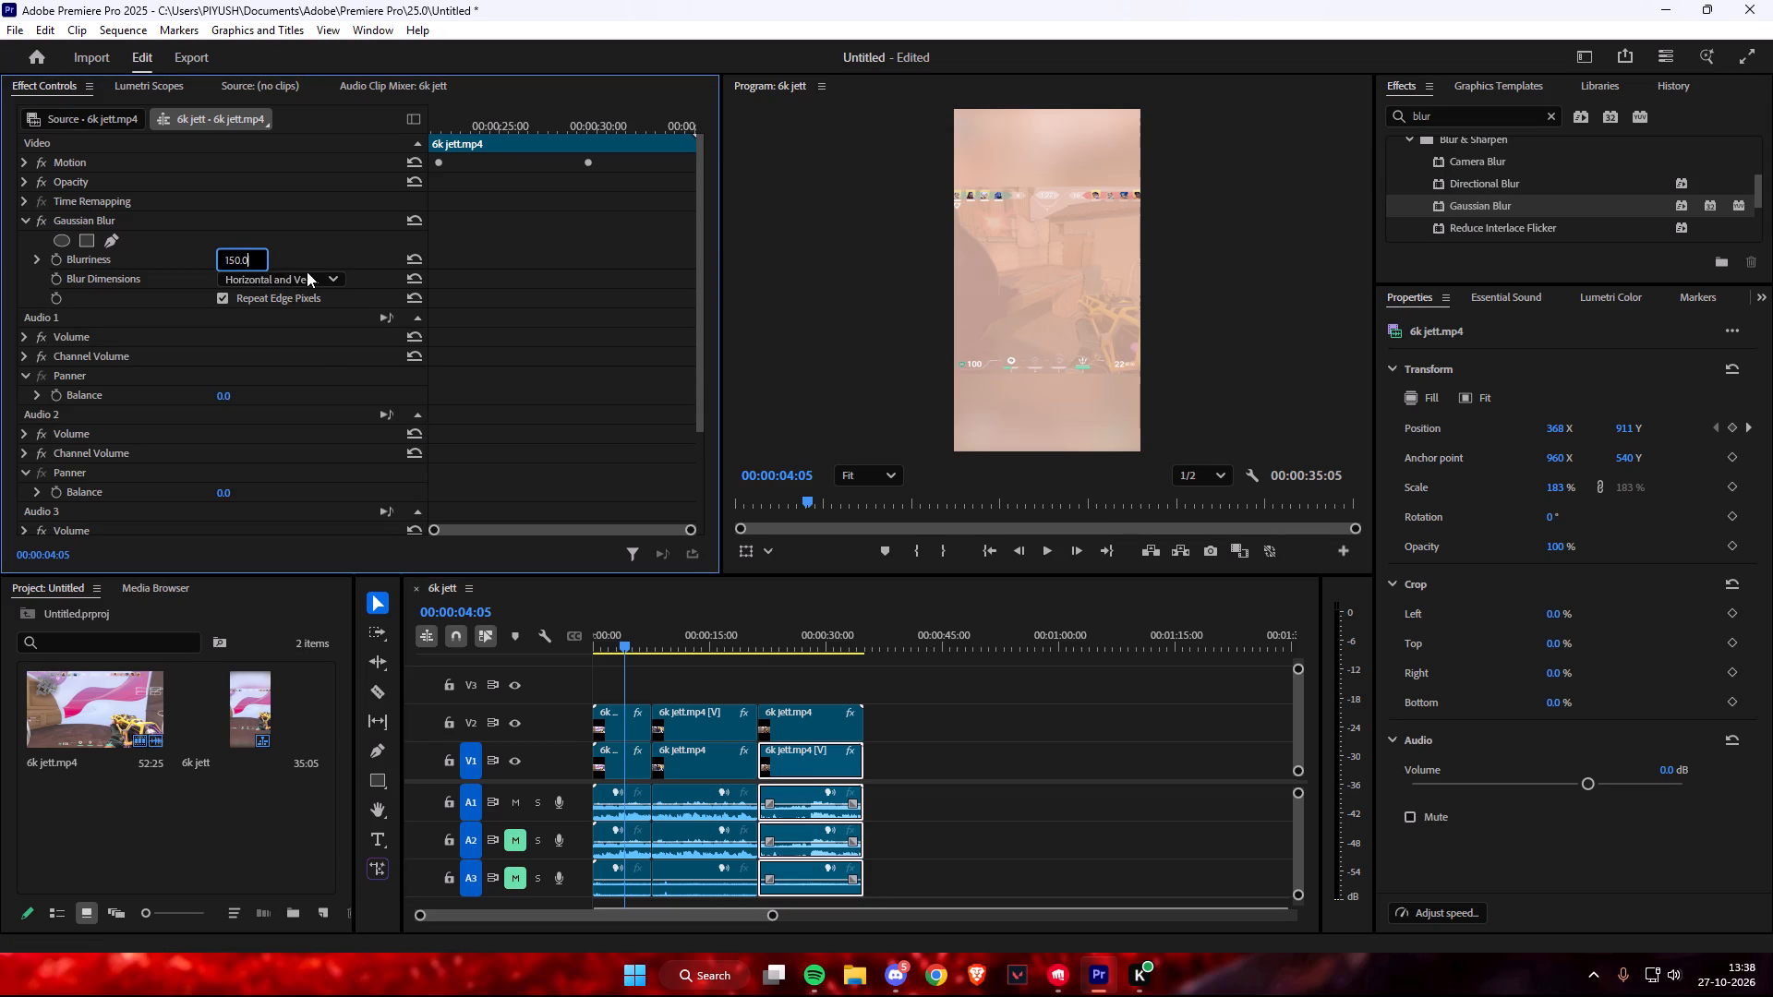
click(620, 319)
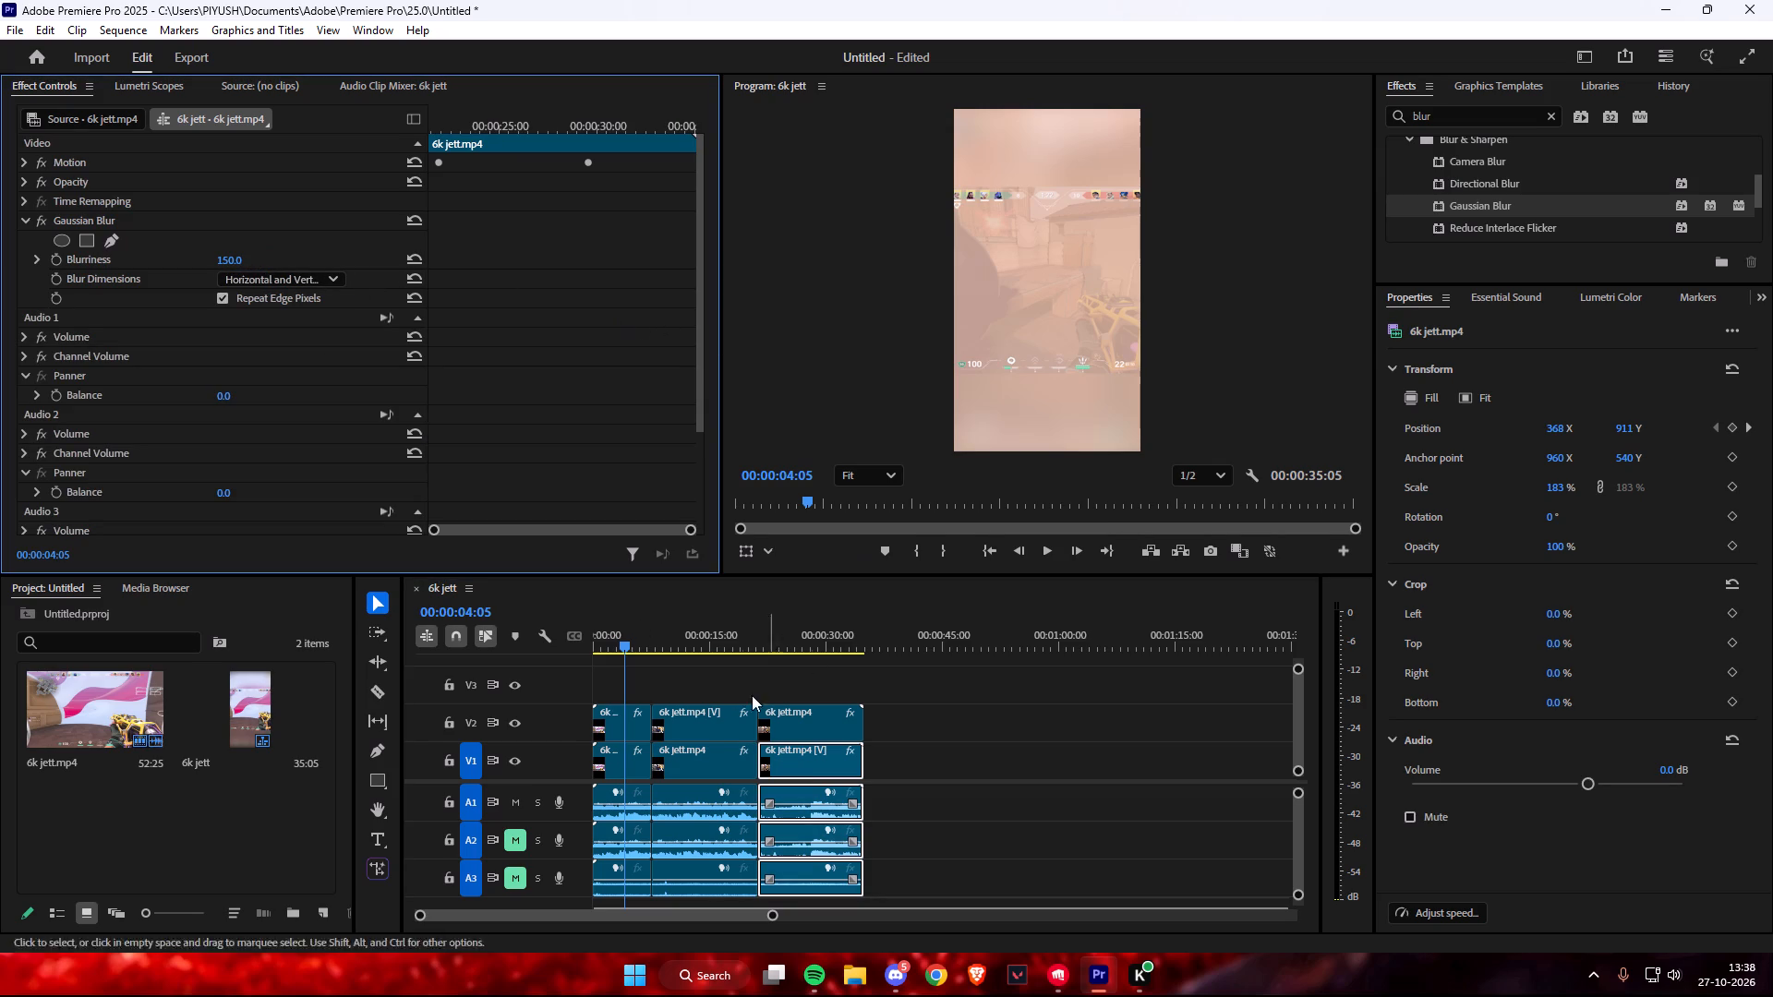
Play the sequence full screen to review the blurred background through to the ACE ending, and return to the editor.
click(1755, 57)
key(space)
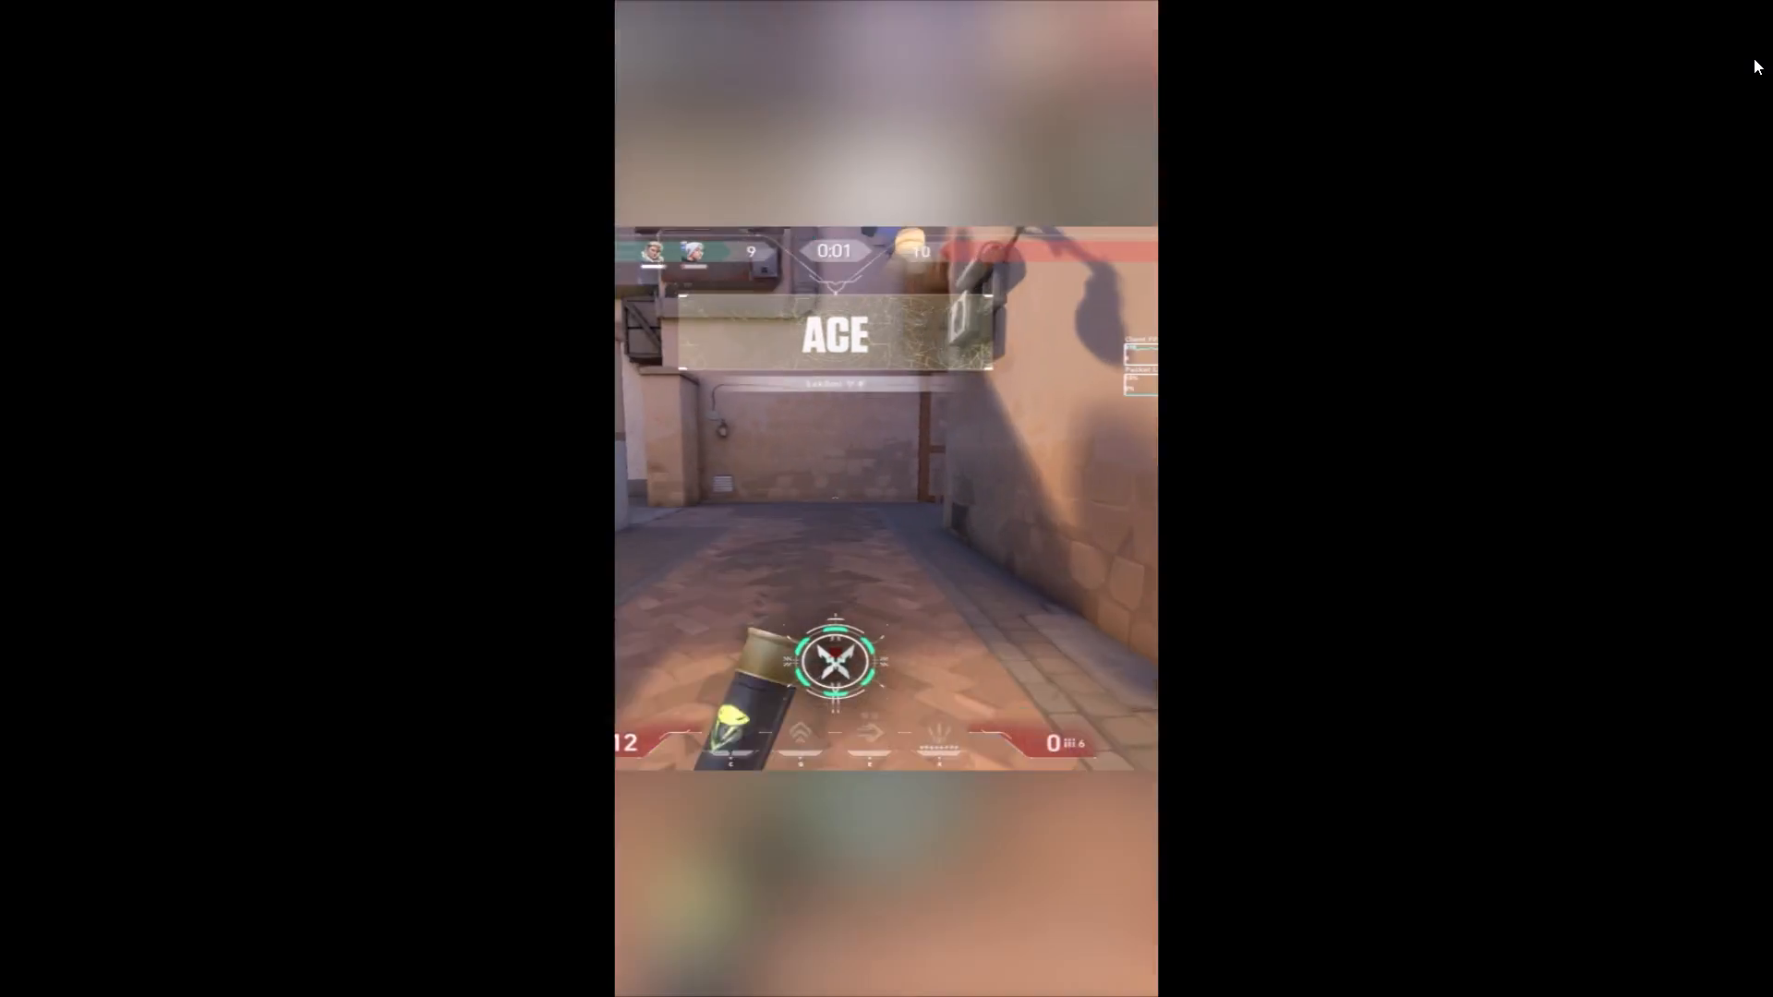
key(Escape)
Cut the third V2 segment at 00:00:32:08 and delete the piece after the cut.
click(854, 650)
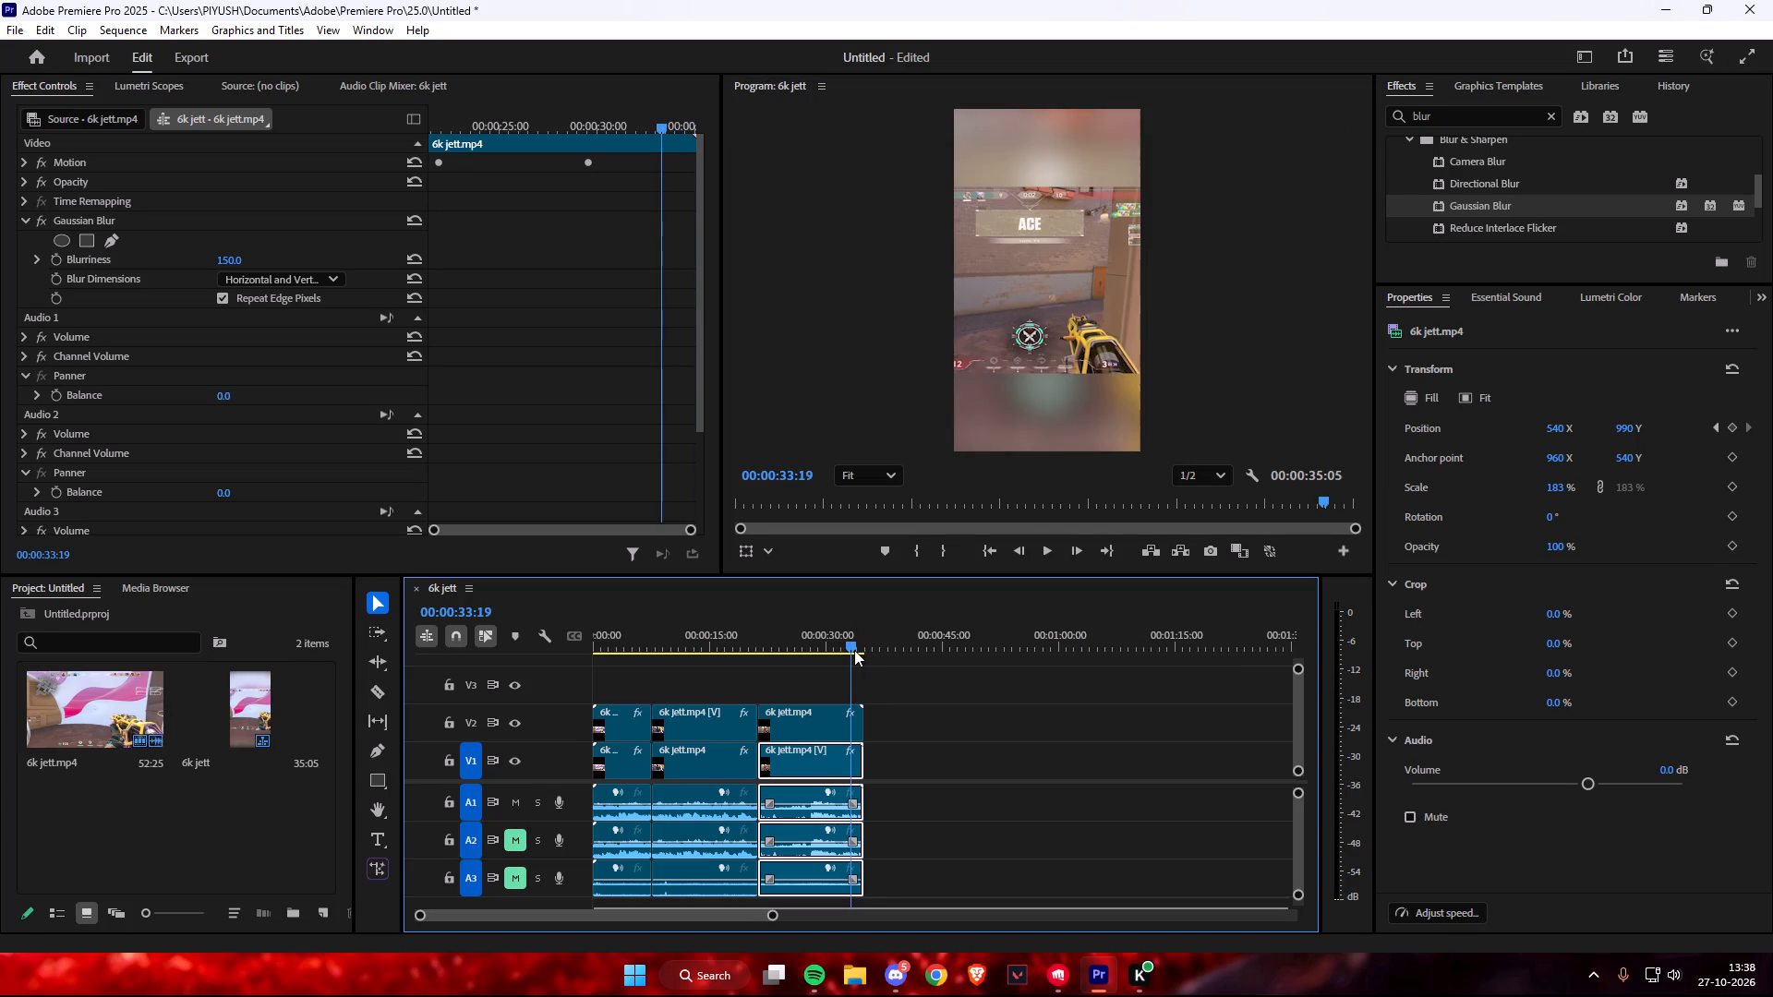
drag(854, 650, 823, 654)
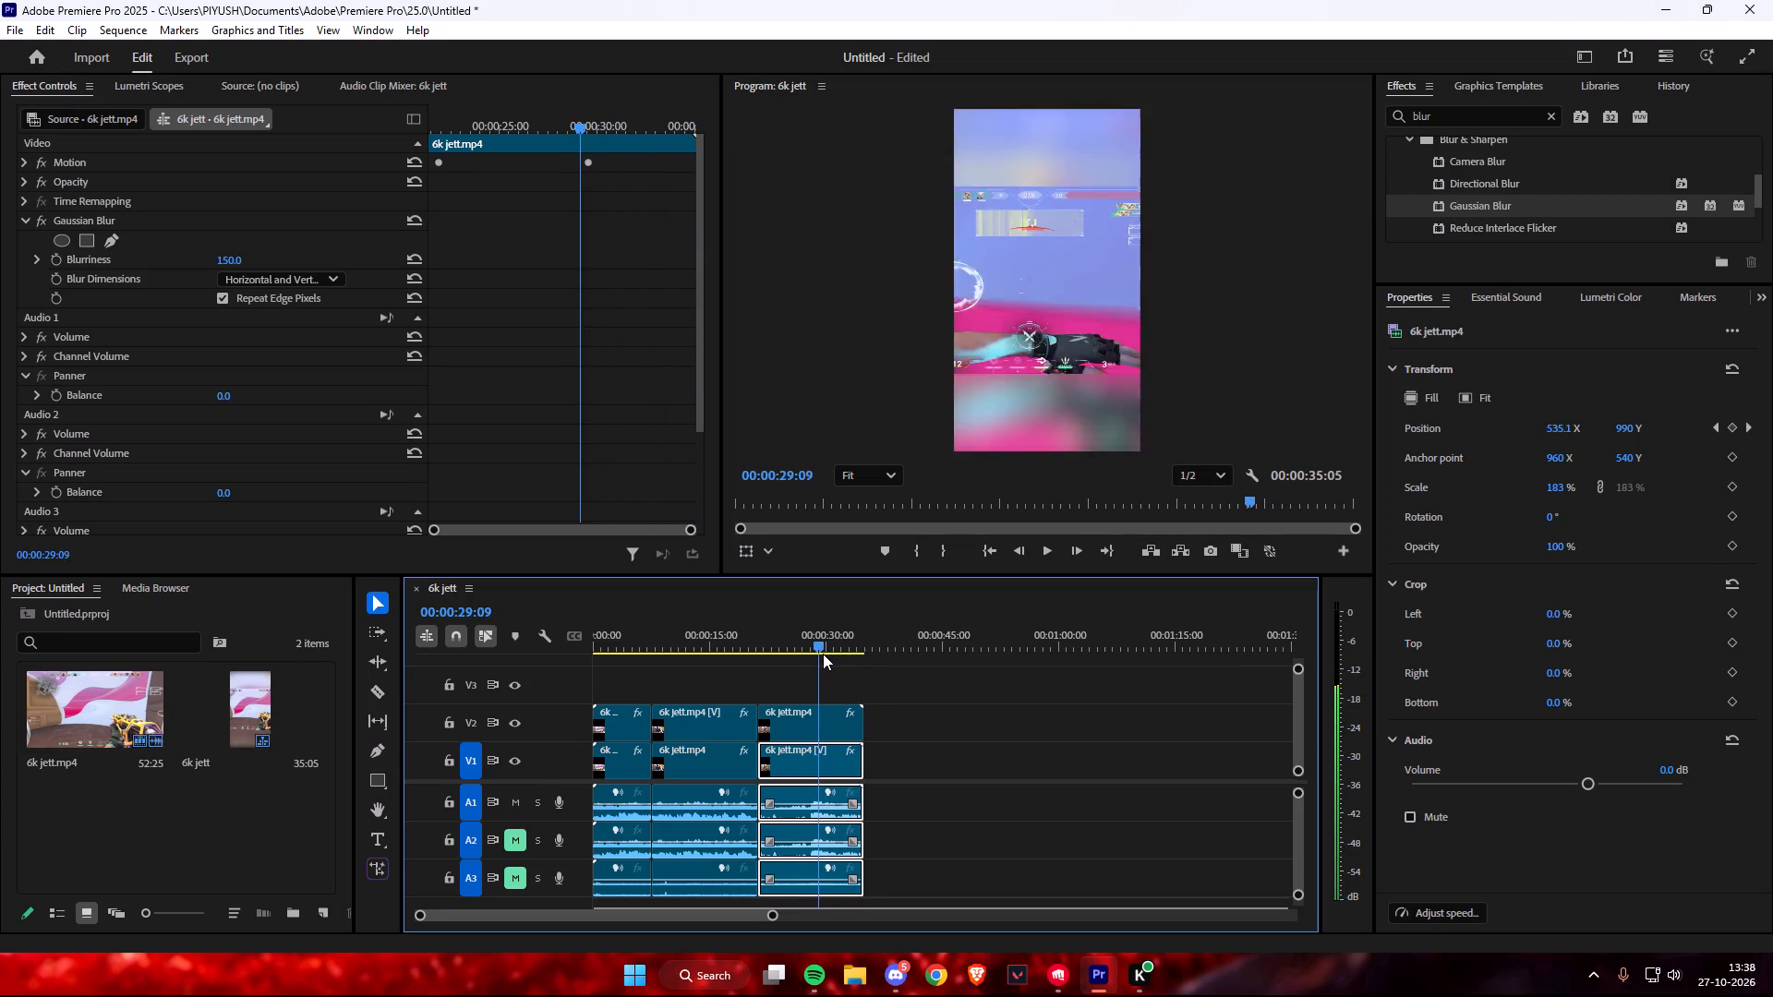
drag(823, 654, 846, 646)
key(c)
click(845, 704)
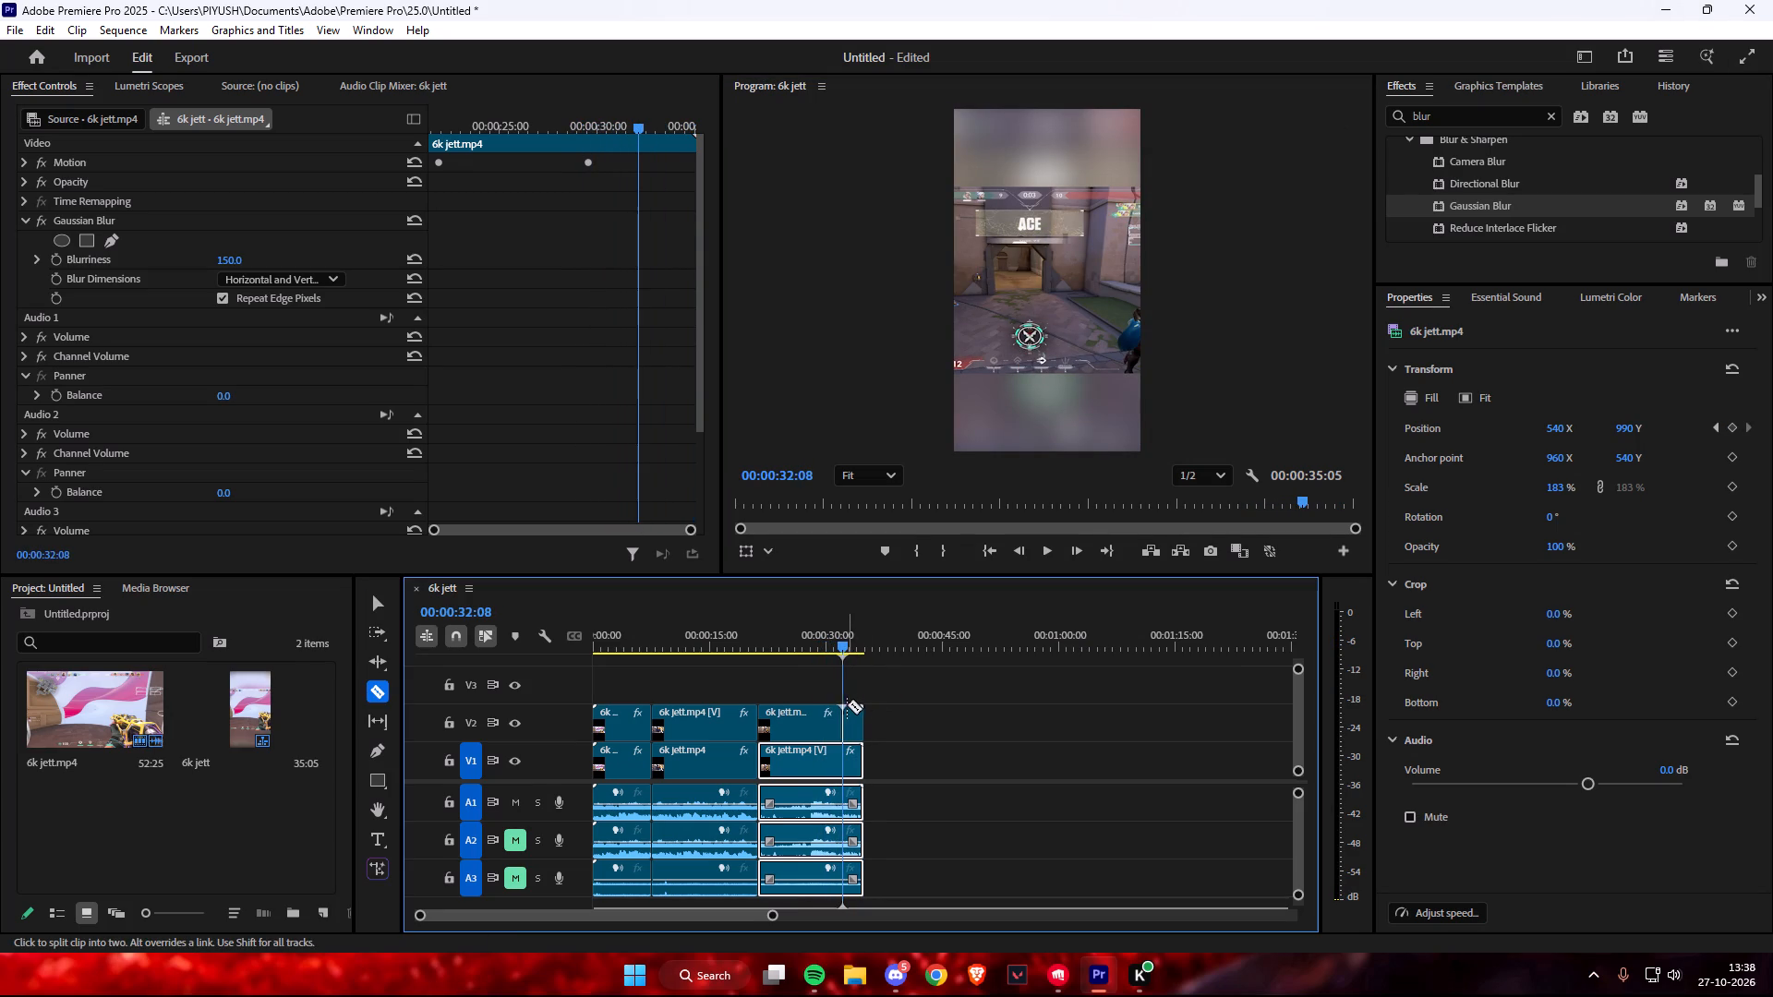
key(v)
click(855, 716)
key(BackSpace)
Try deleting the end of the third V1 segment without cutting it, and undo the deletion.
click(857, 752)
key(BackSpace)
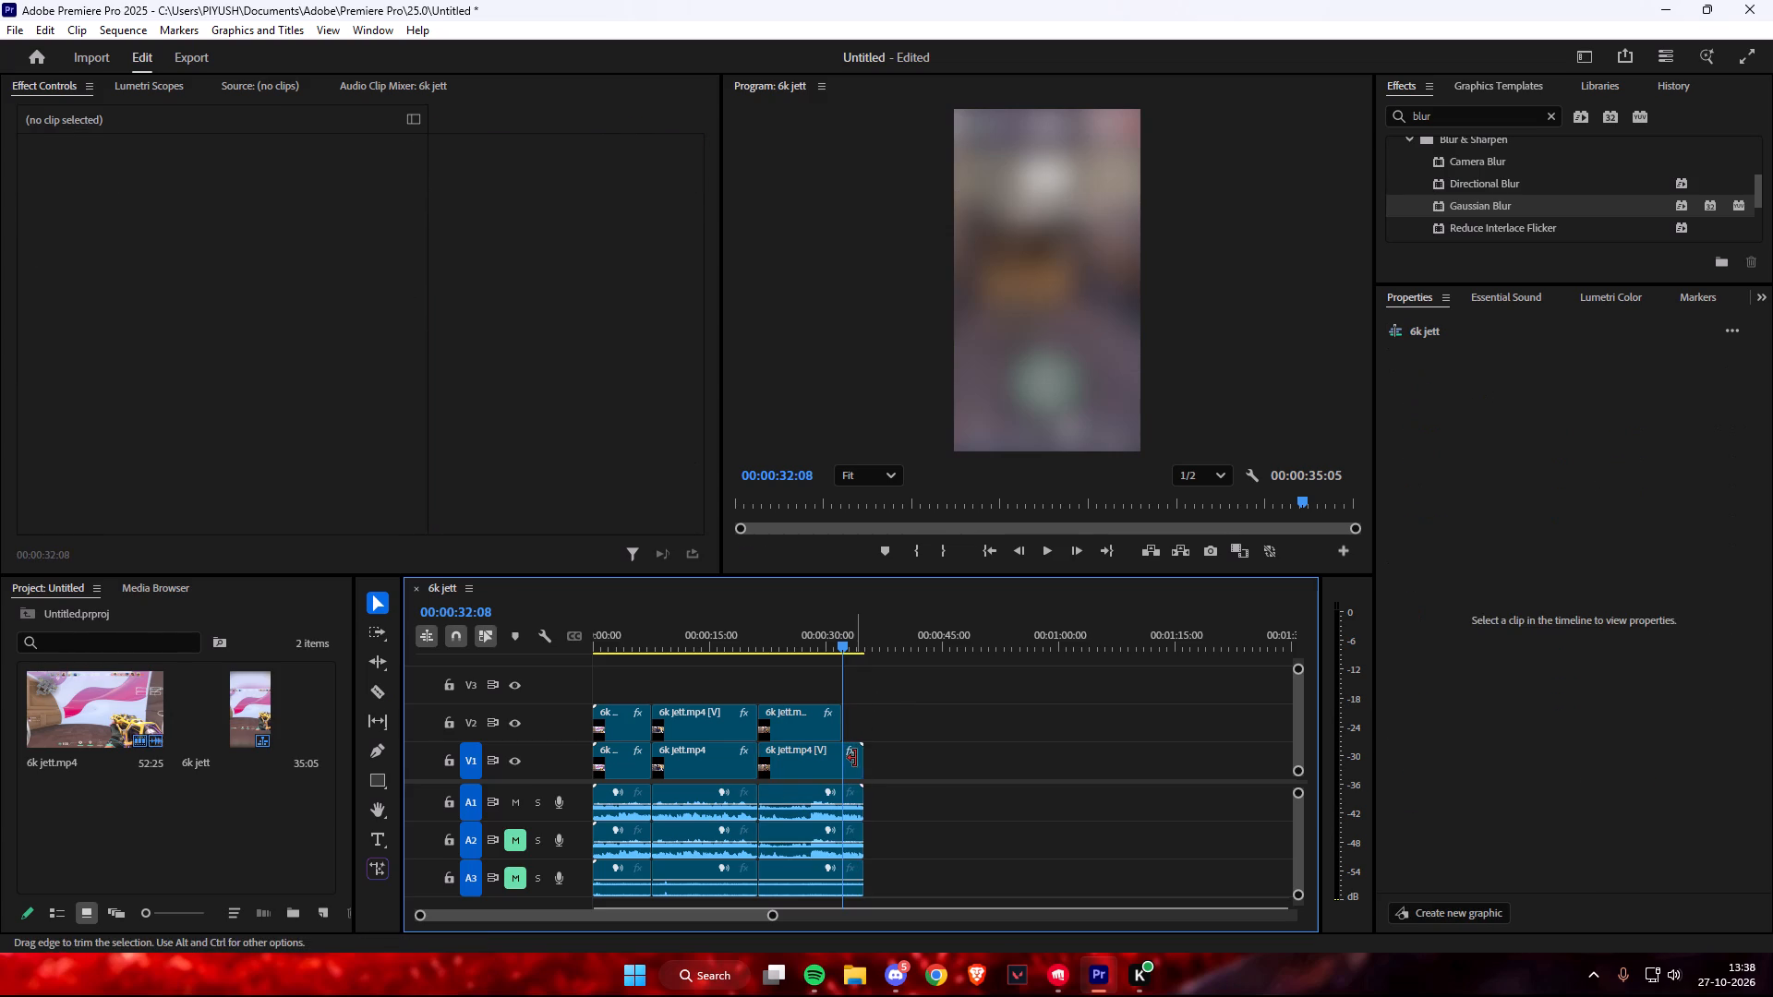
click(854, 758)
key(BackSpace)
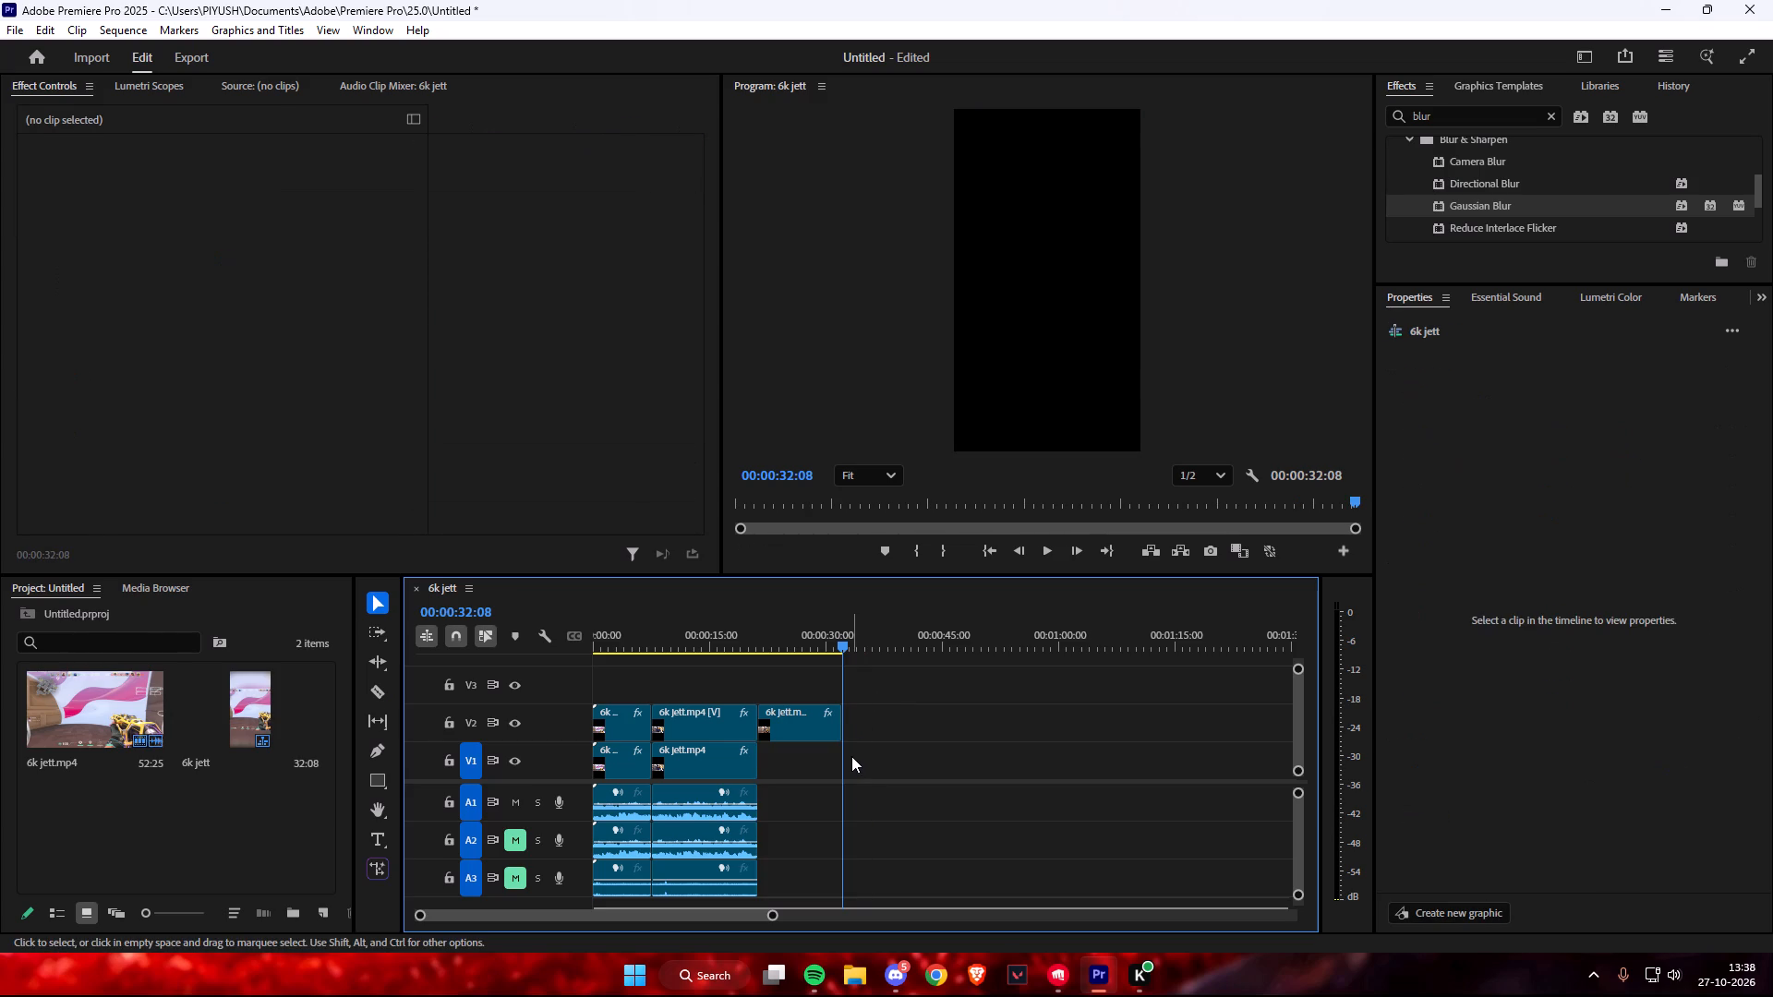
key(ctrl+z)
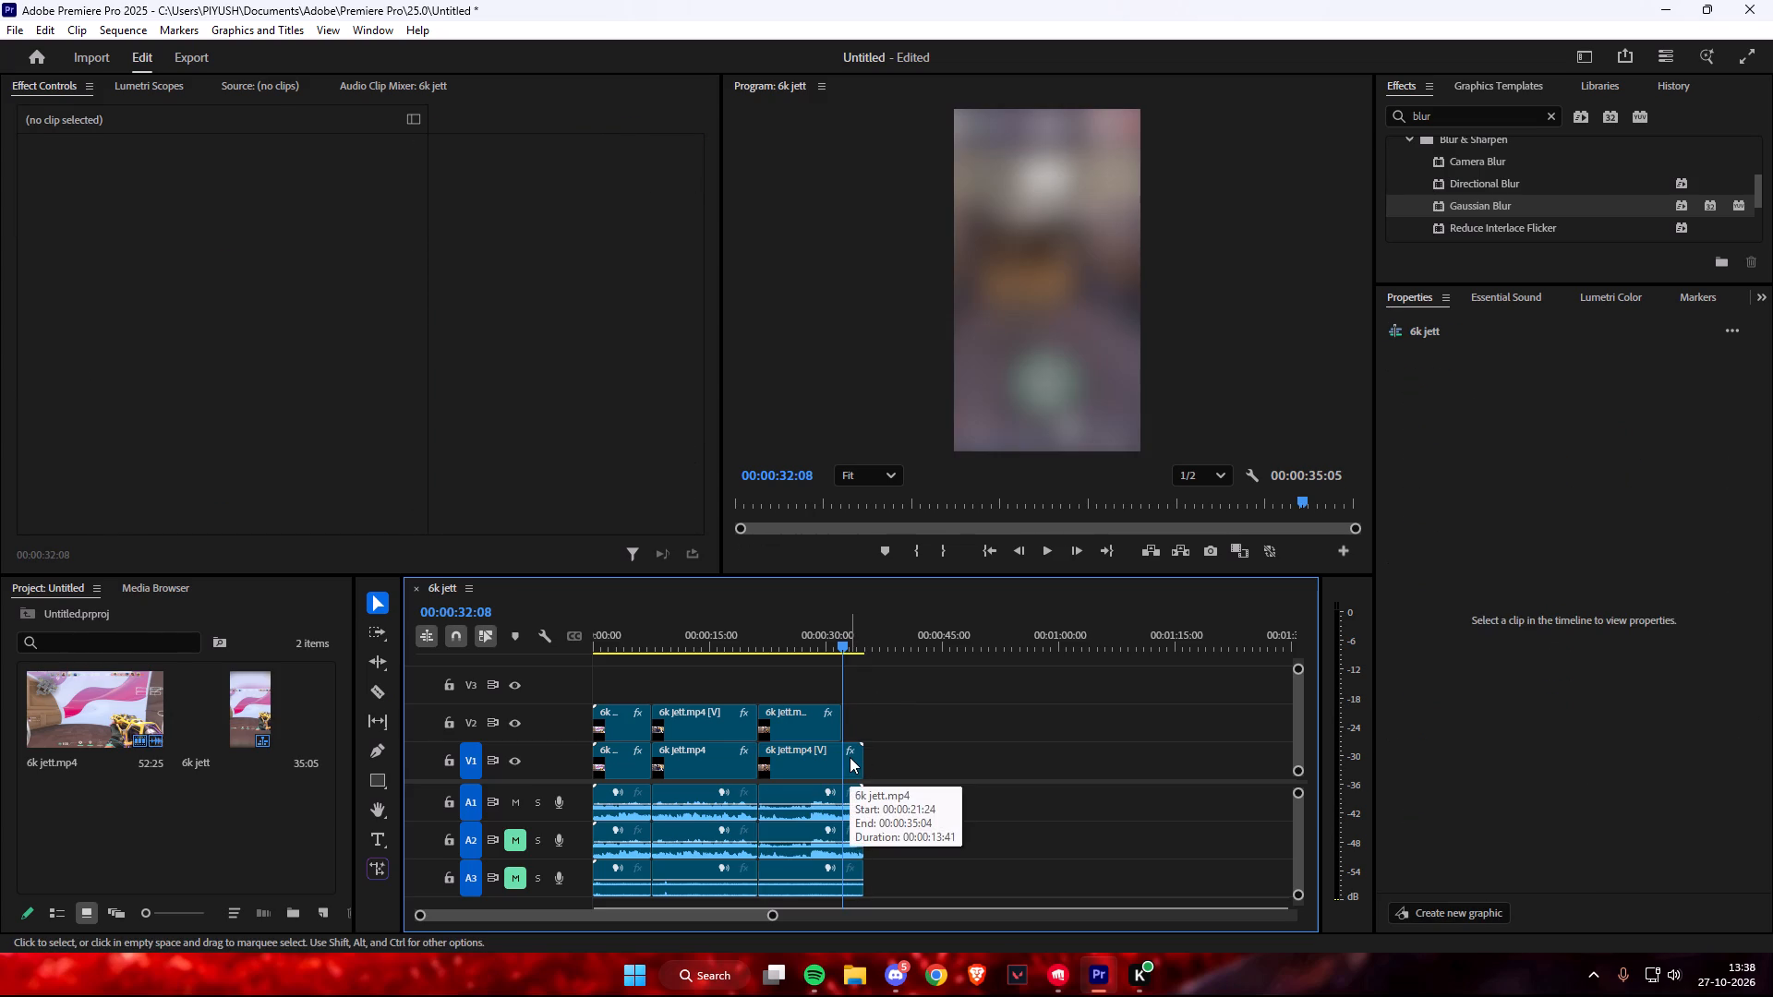
Cut the third V1 segment and its linked audio at 00:00:32:08 and delete the piece after the cut.
click(850, 757)
key(c)
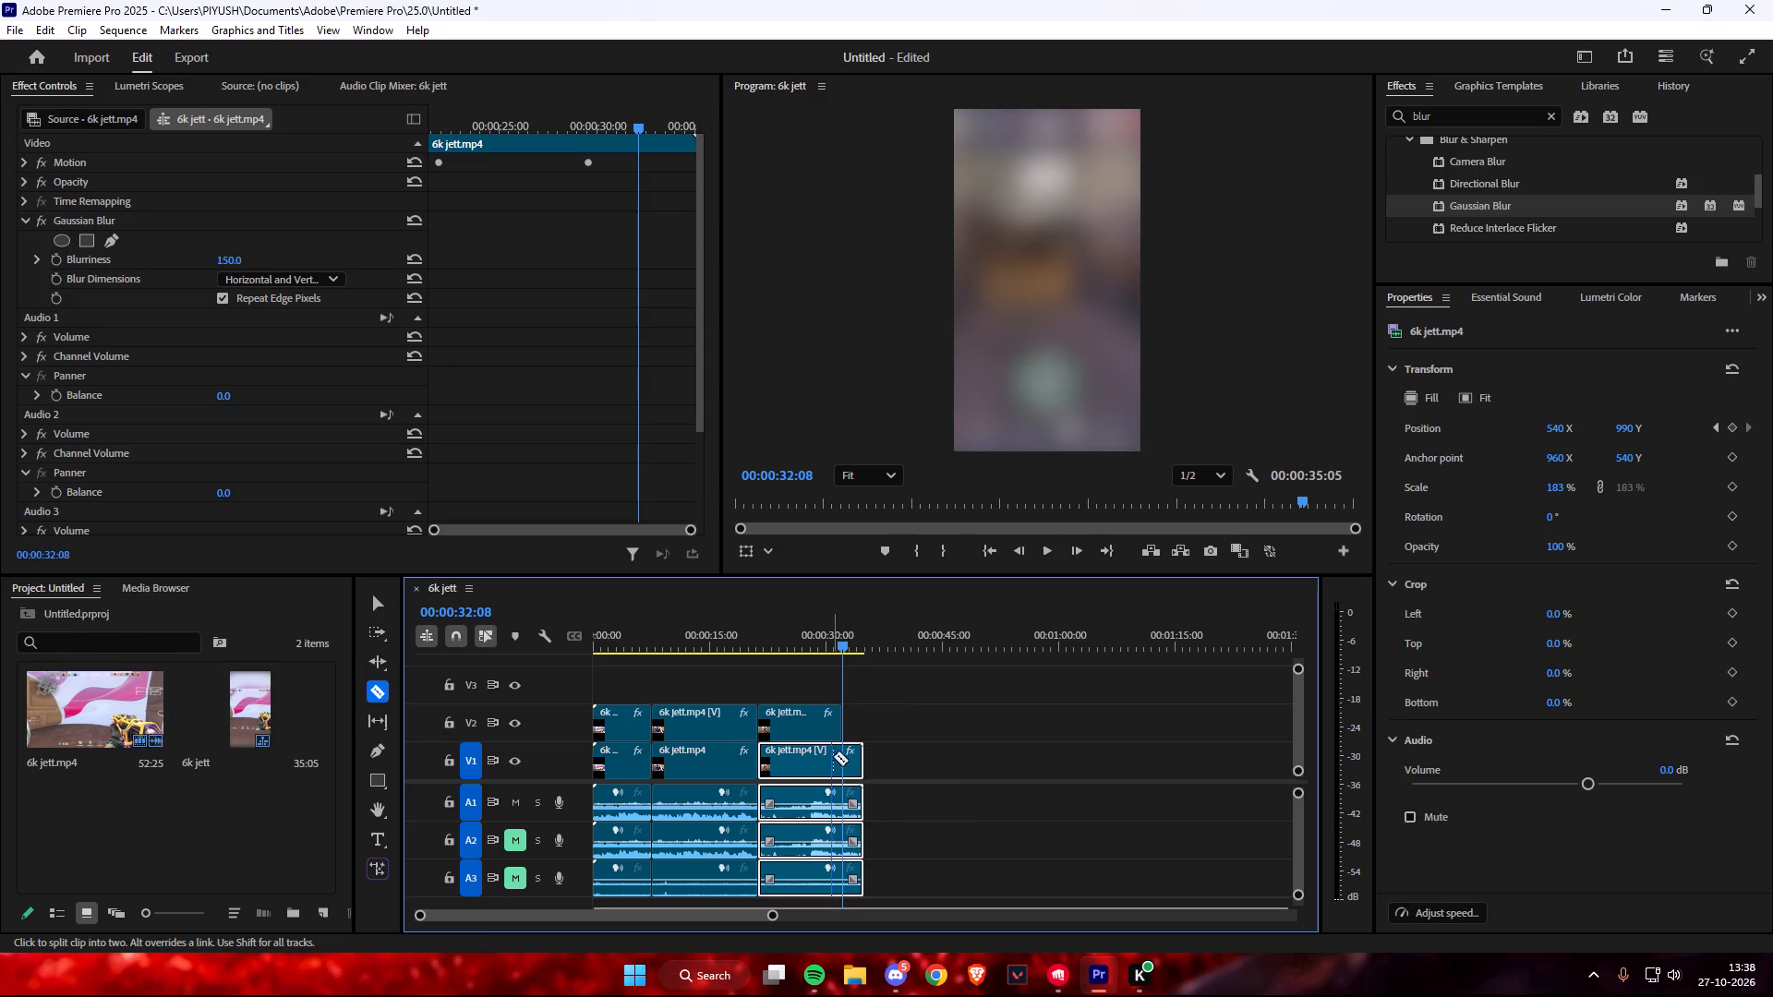
click(844, 755)
key(v)
click(853, 757)
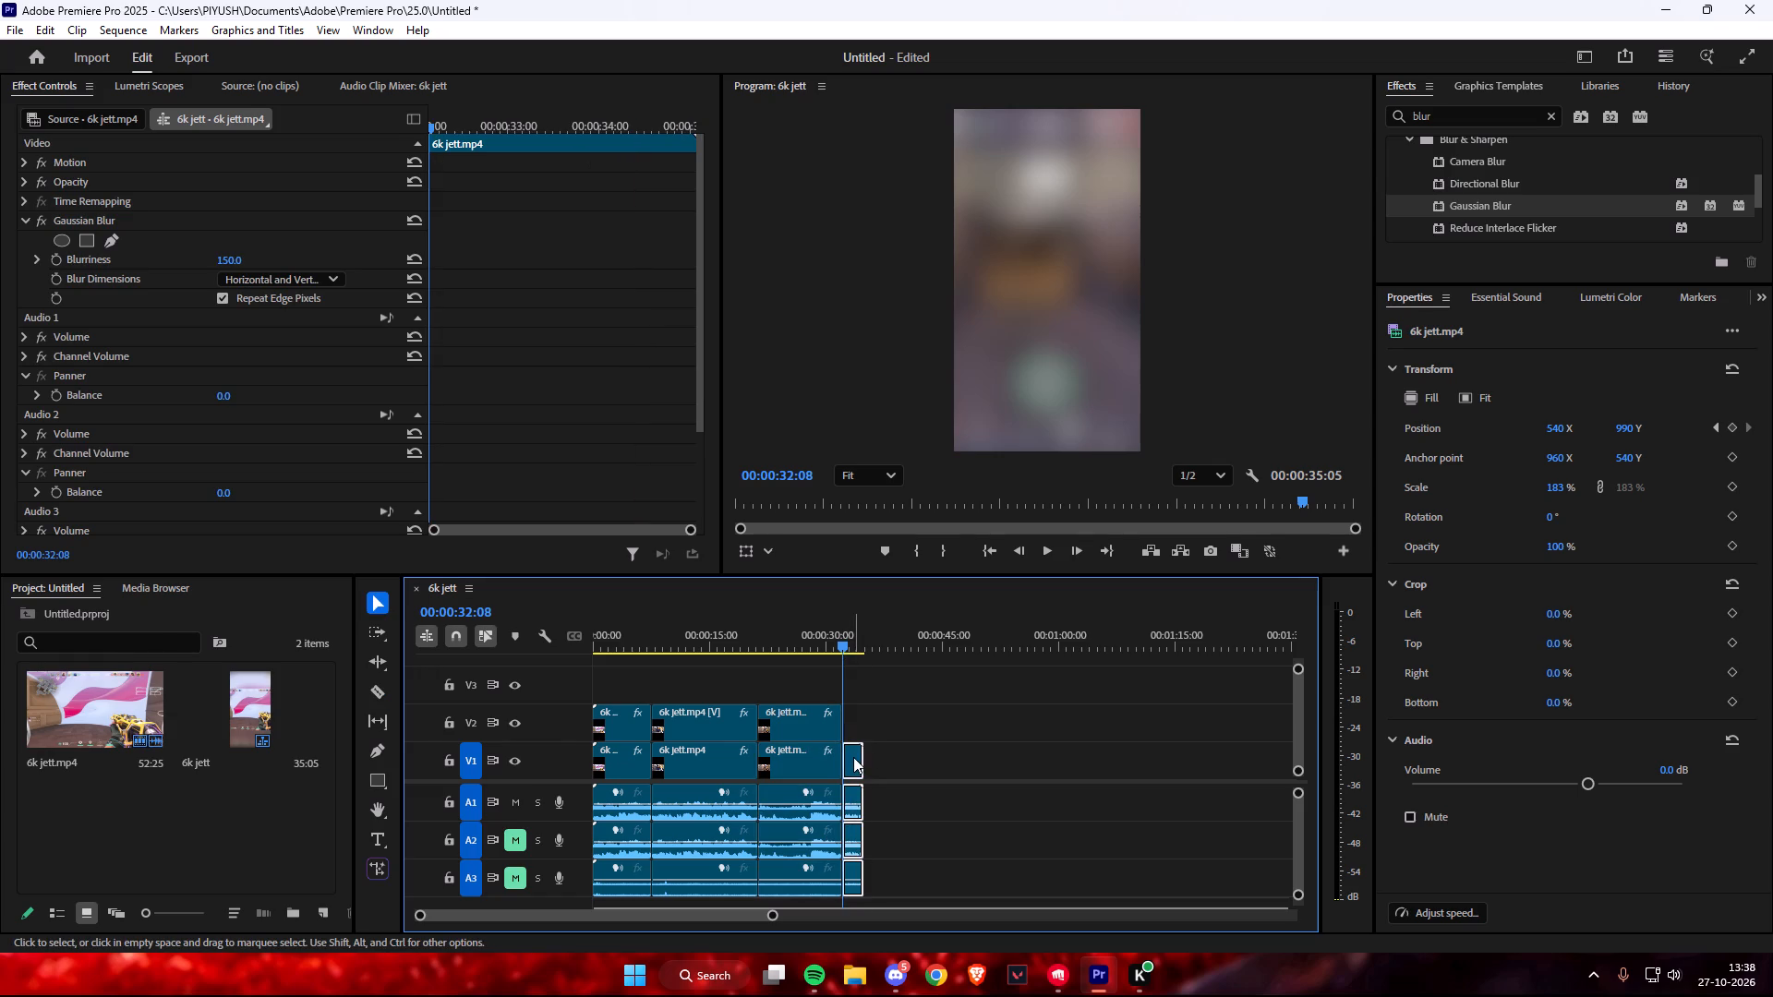
key(BackSpace)
Scrub through the trimmed sequence, return the playhead to the start and open the export settings.
drag(866, 655, 821, 659)
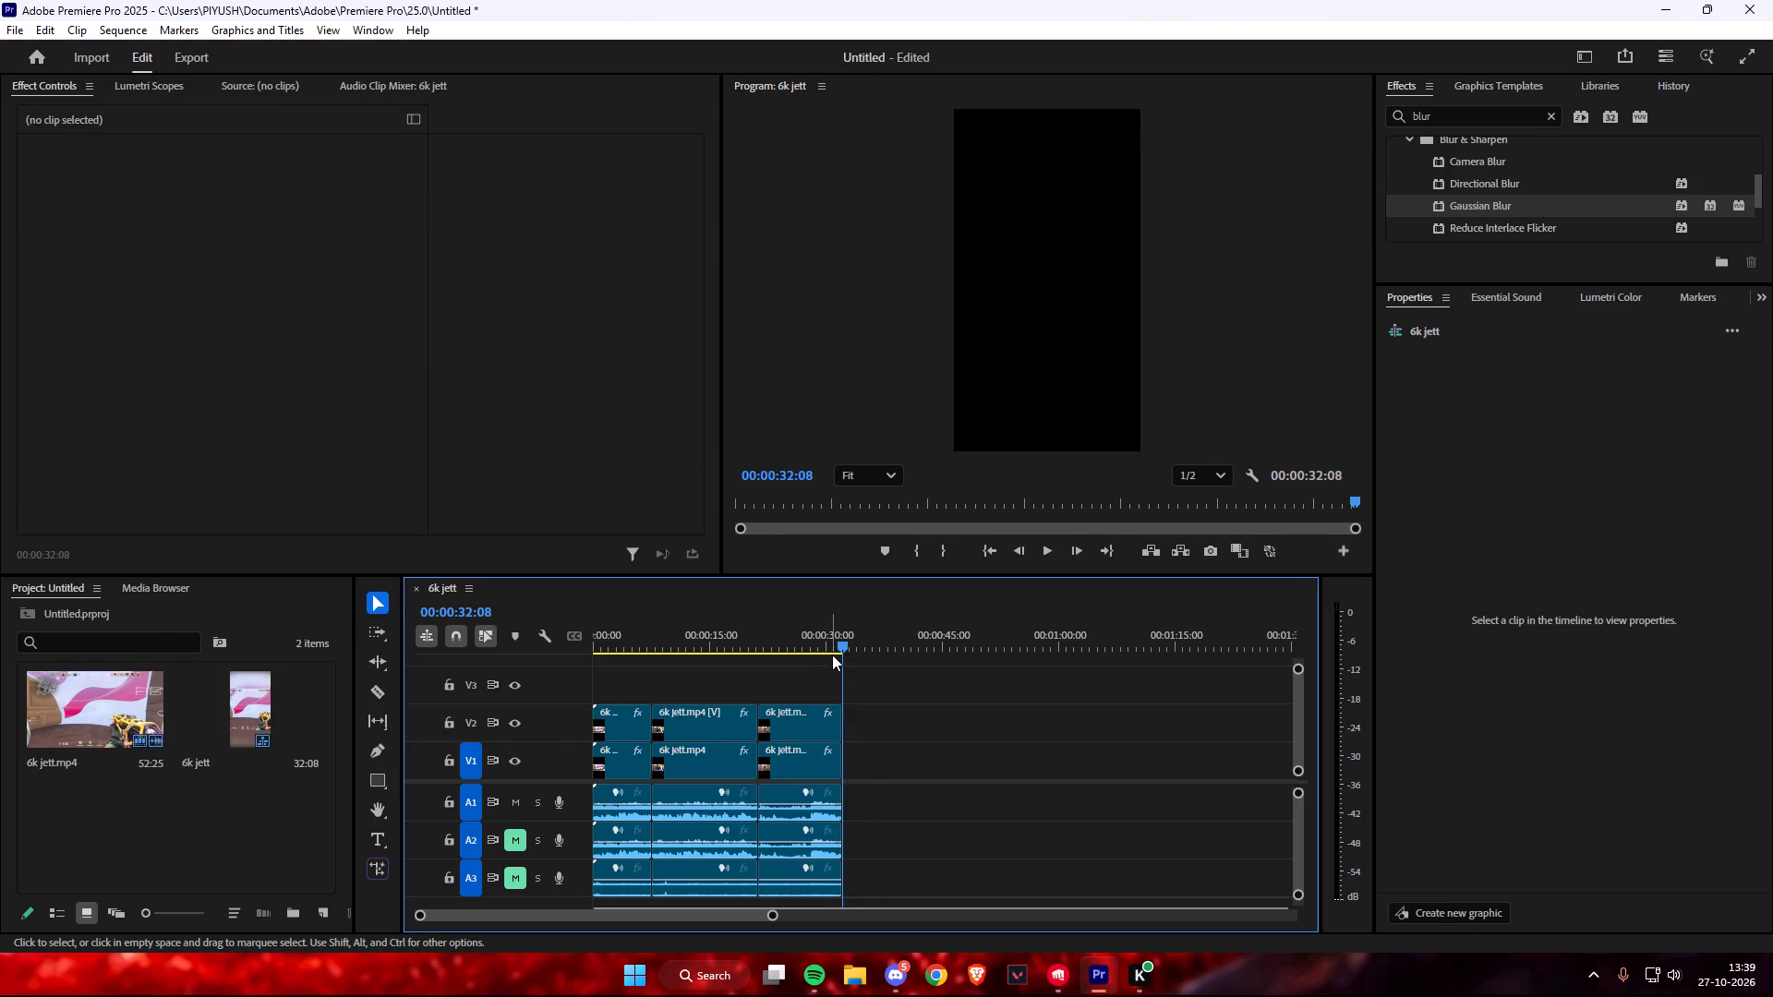
drag(837, 653, 701, 655)
drag(796, 646, 873, 642)
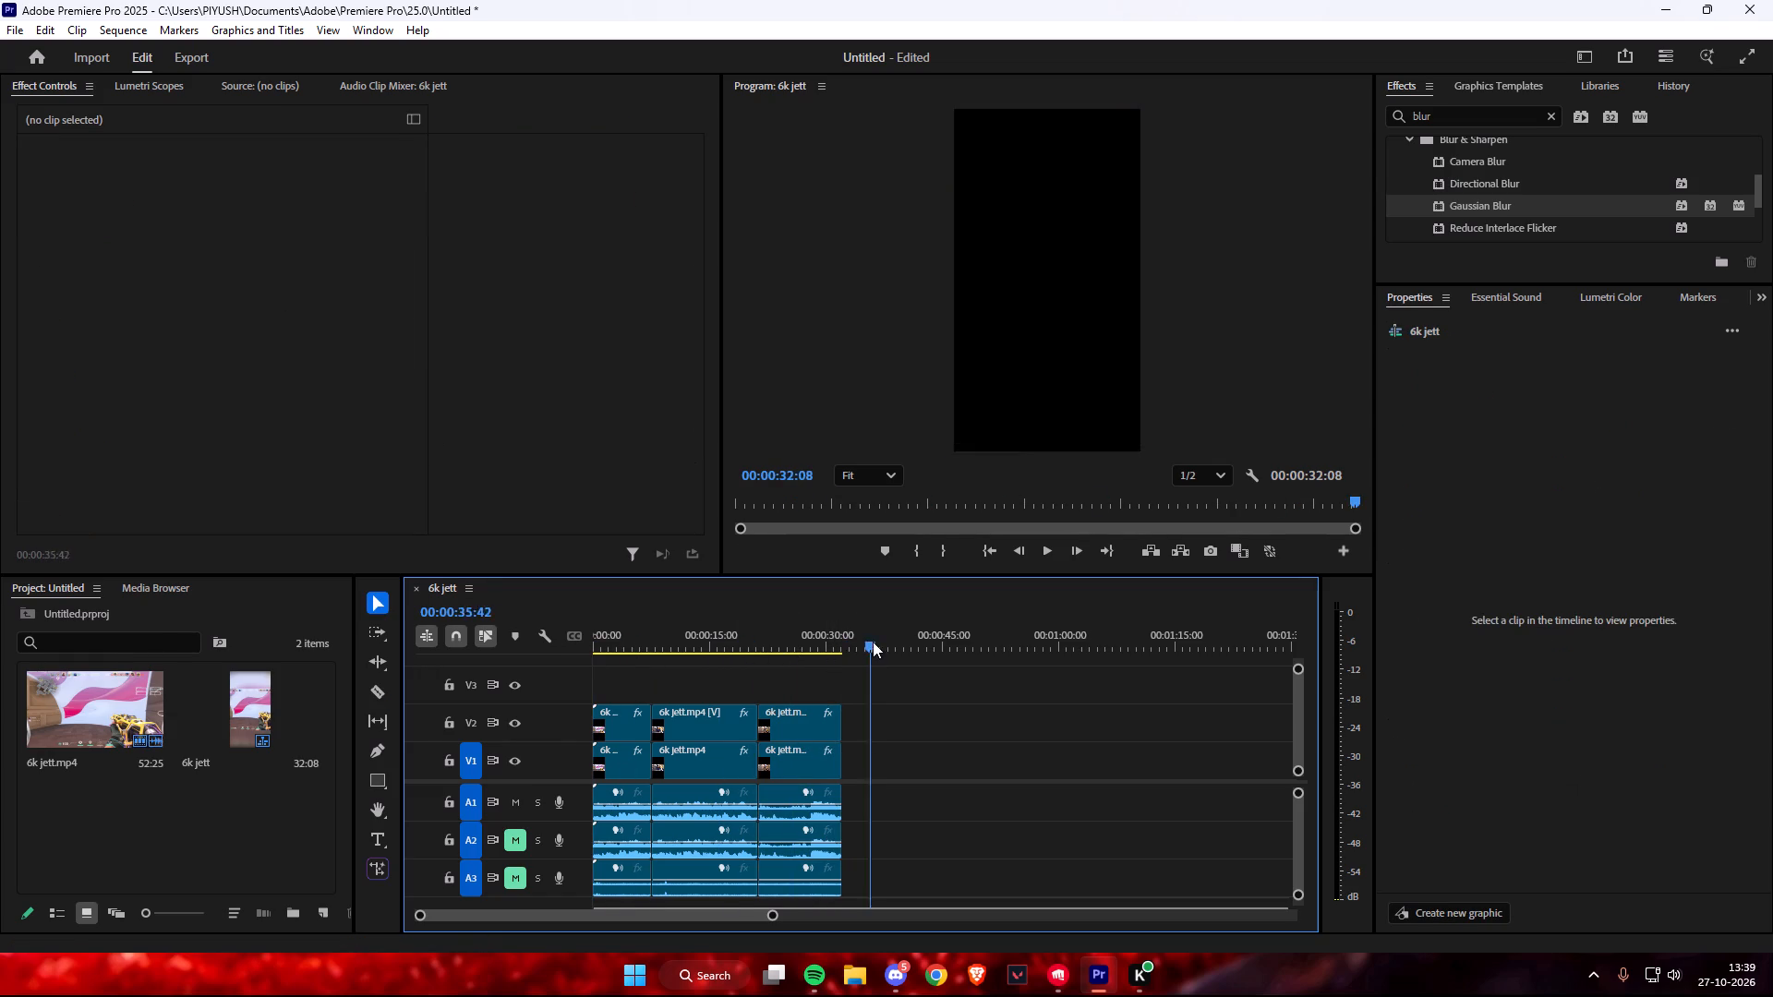
drag(873, 642, 579, 637)
click(193, 59)
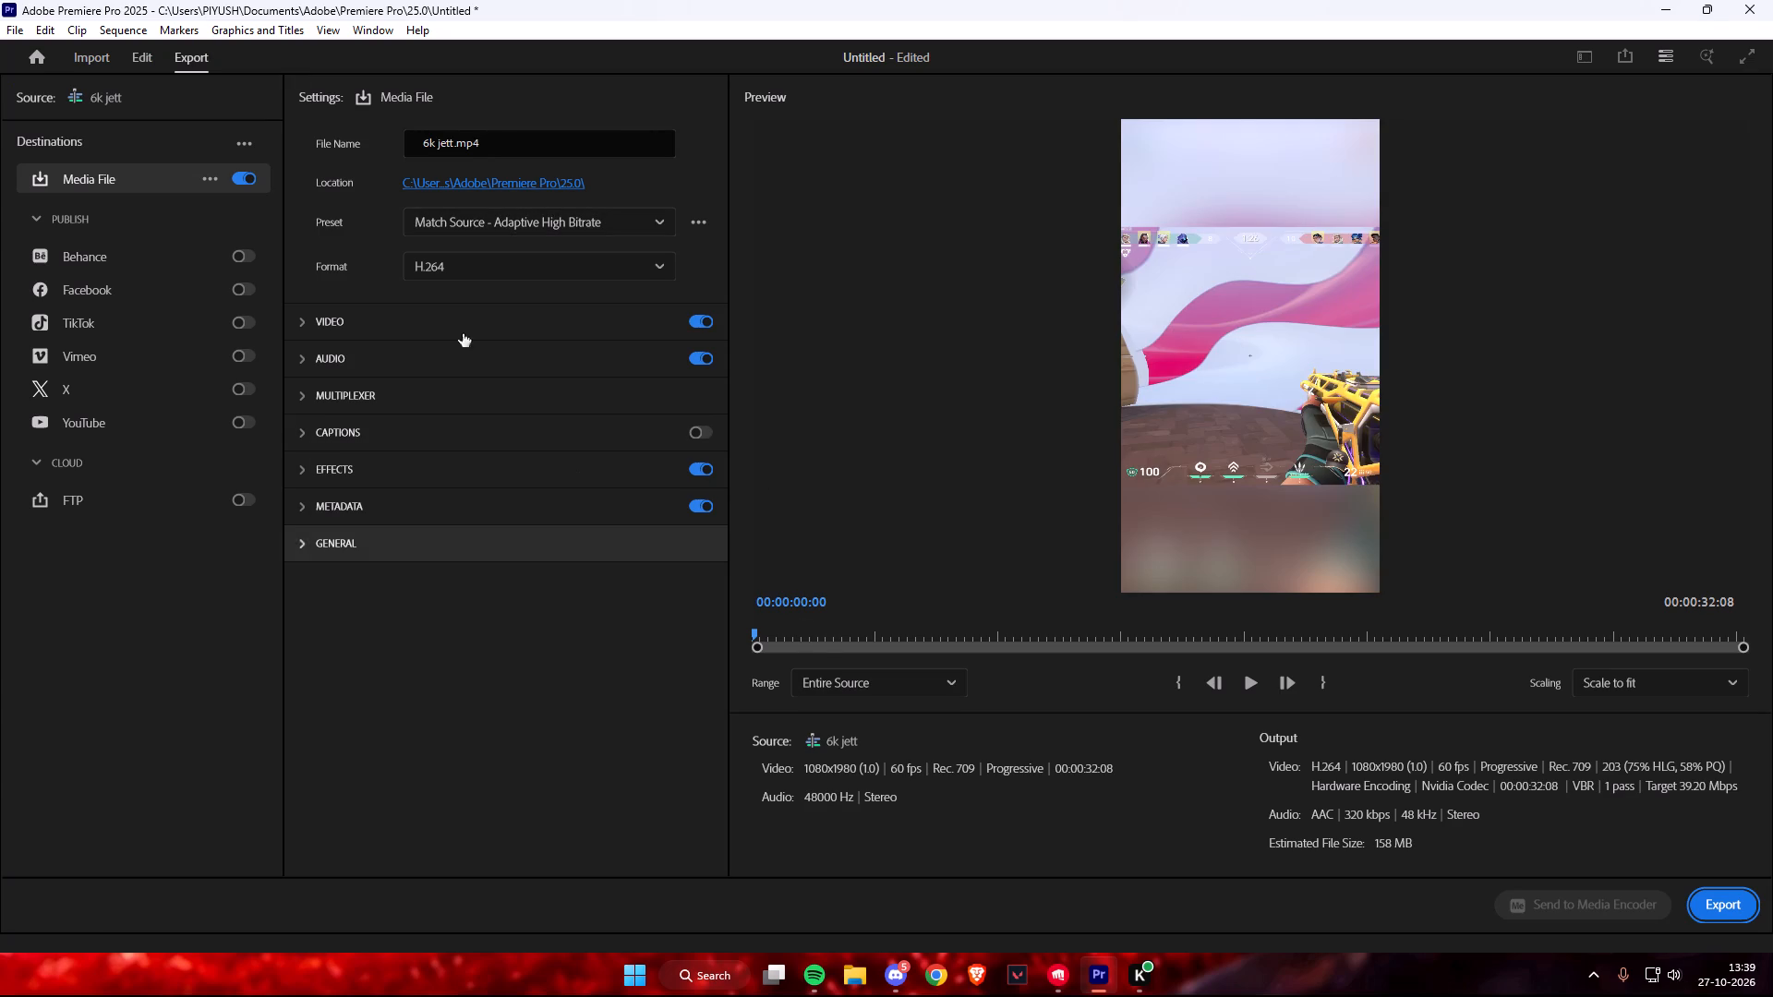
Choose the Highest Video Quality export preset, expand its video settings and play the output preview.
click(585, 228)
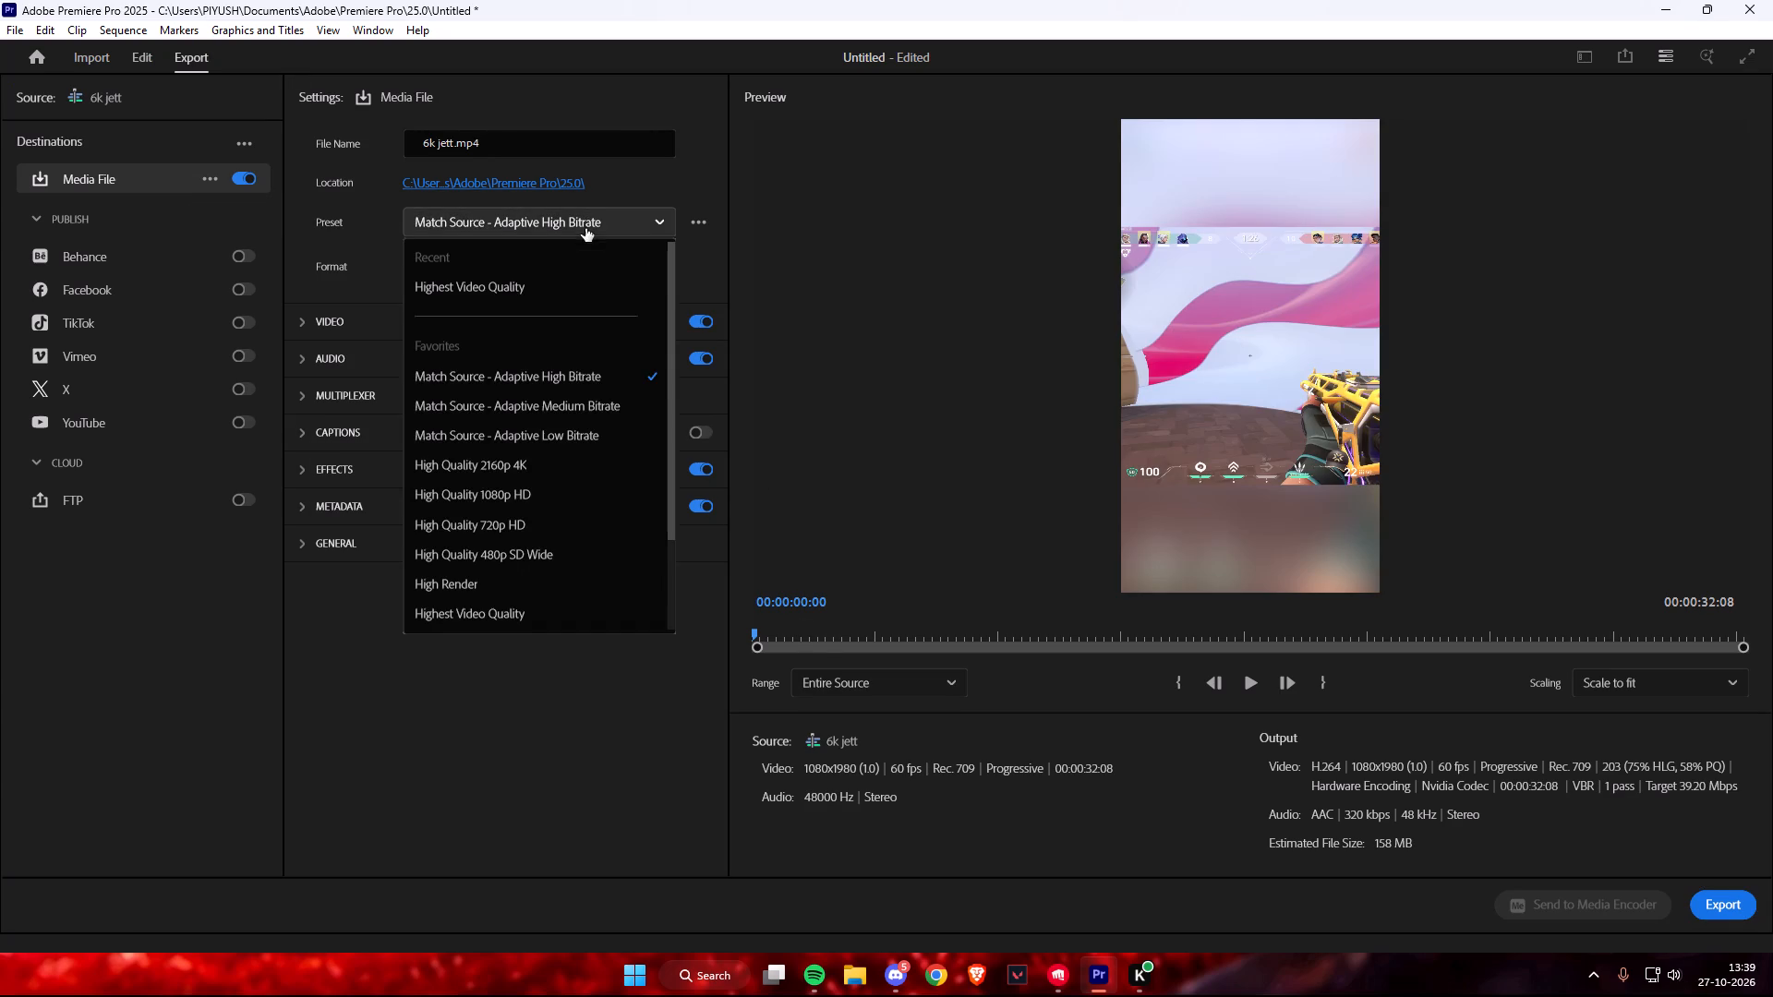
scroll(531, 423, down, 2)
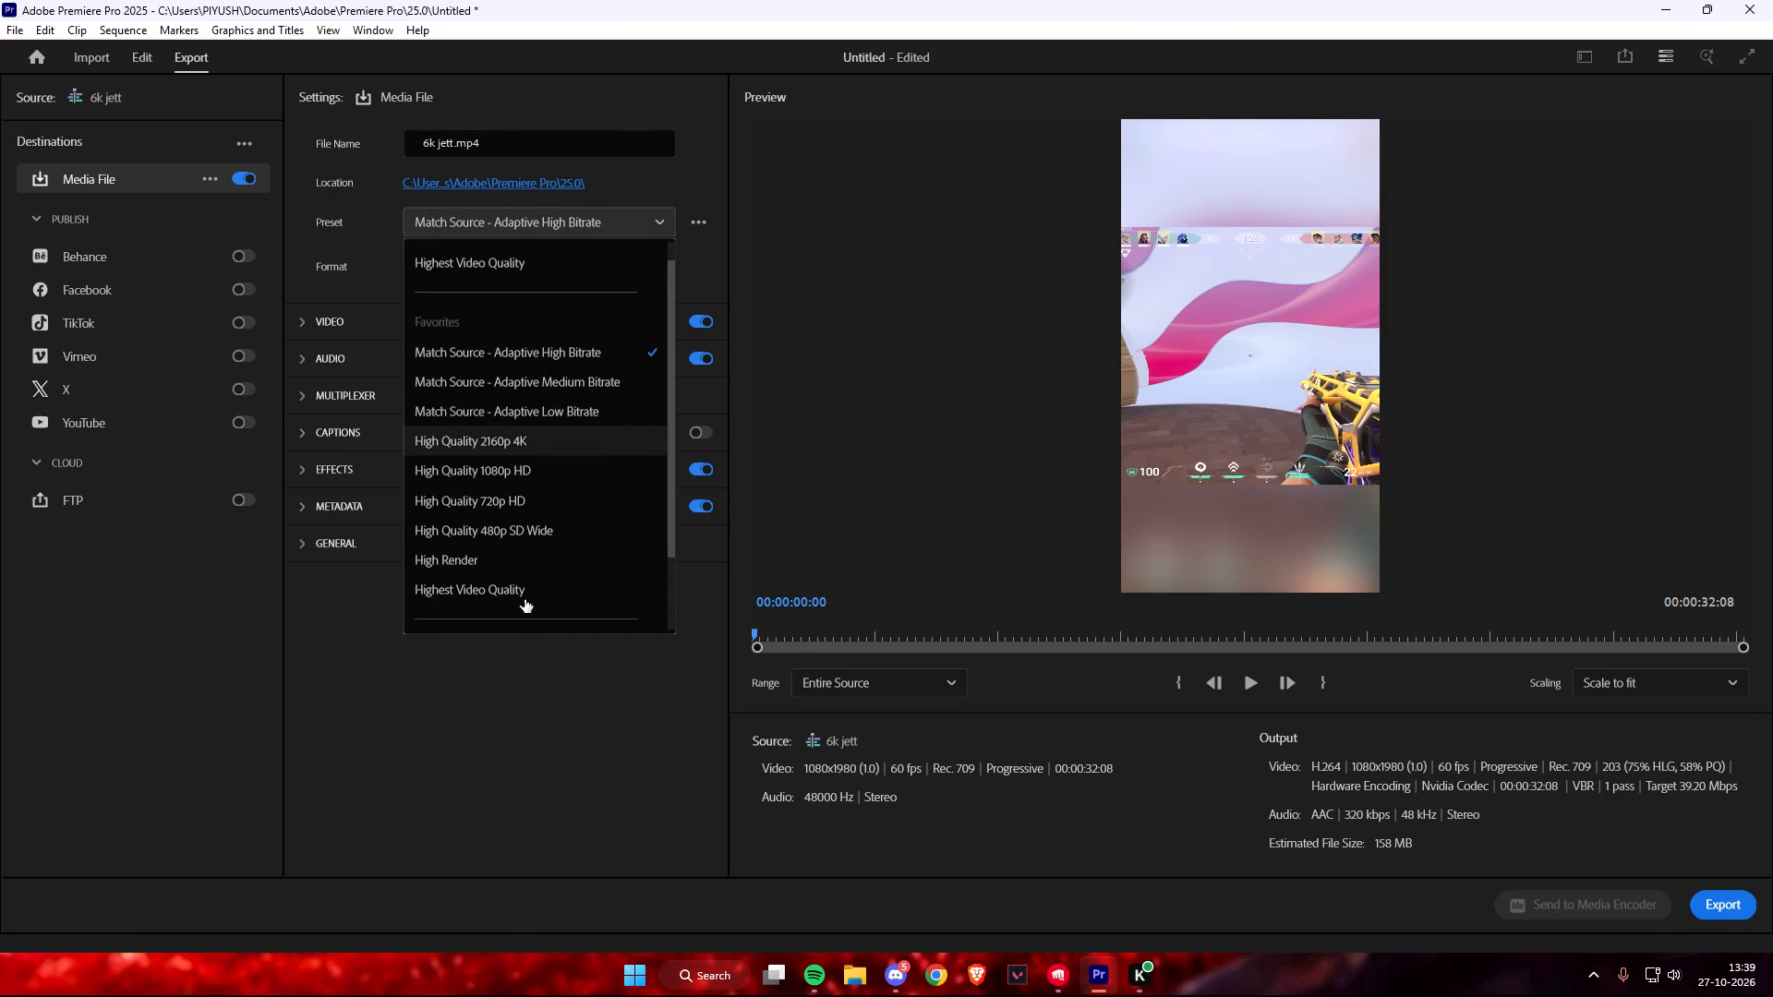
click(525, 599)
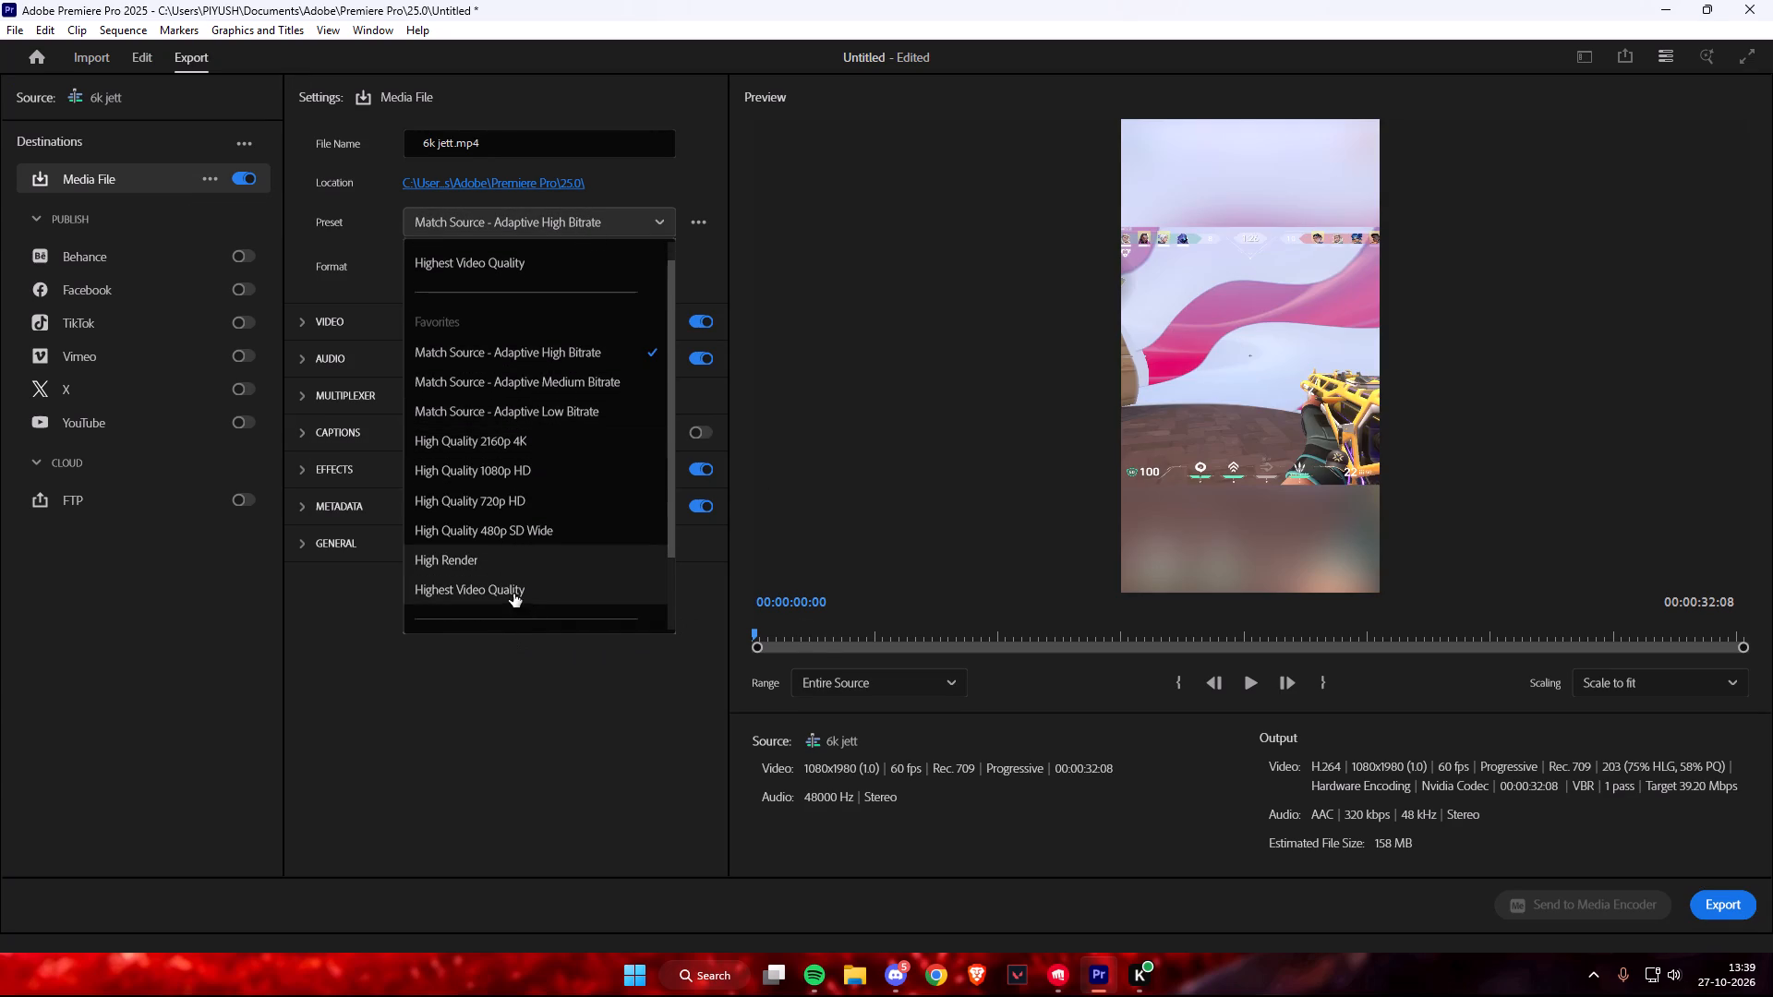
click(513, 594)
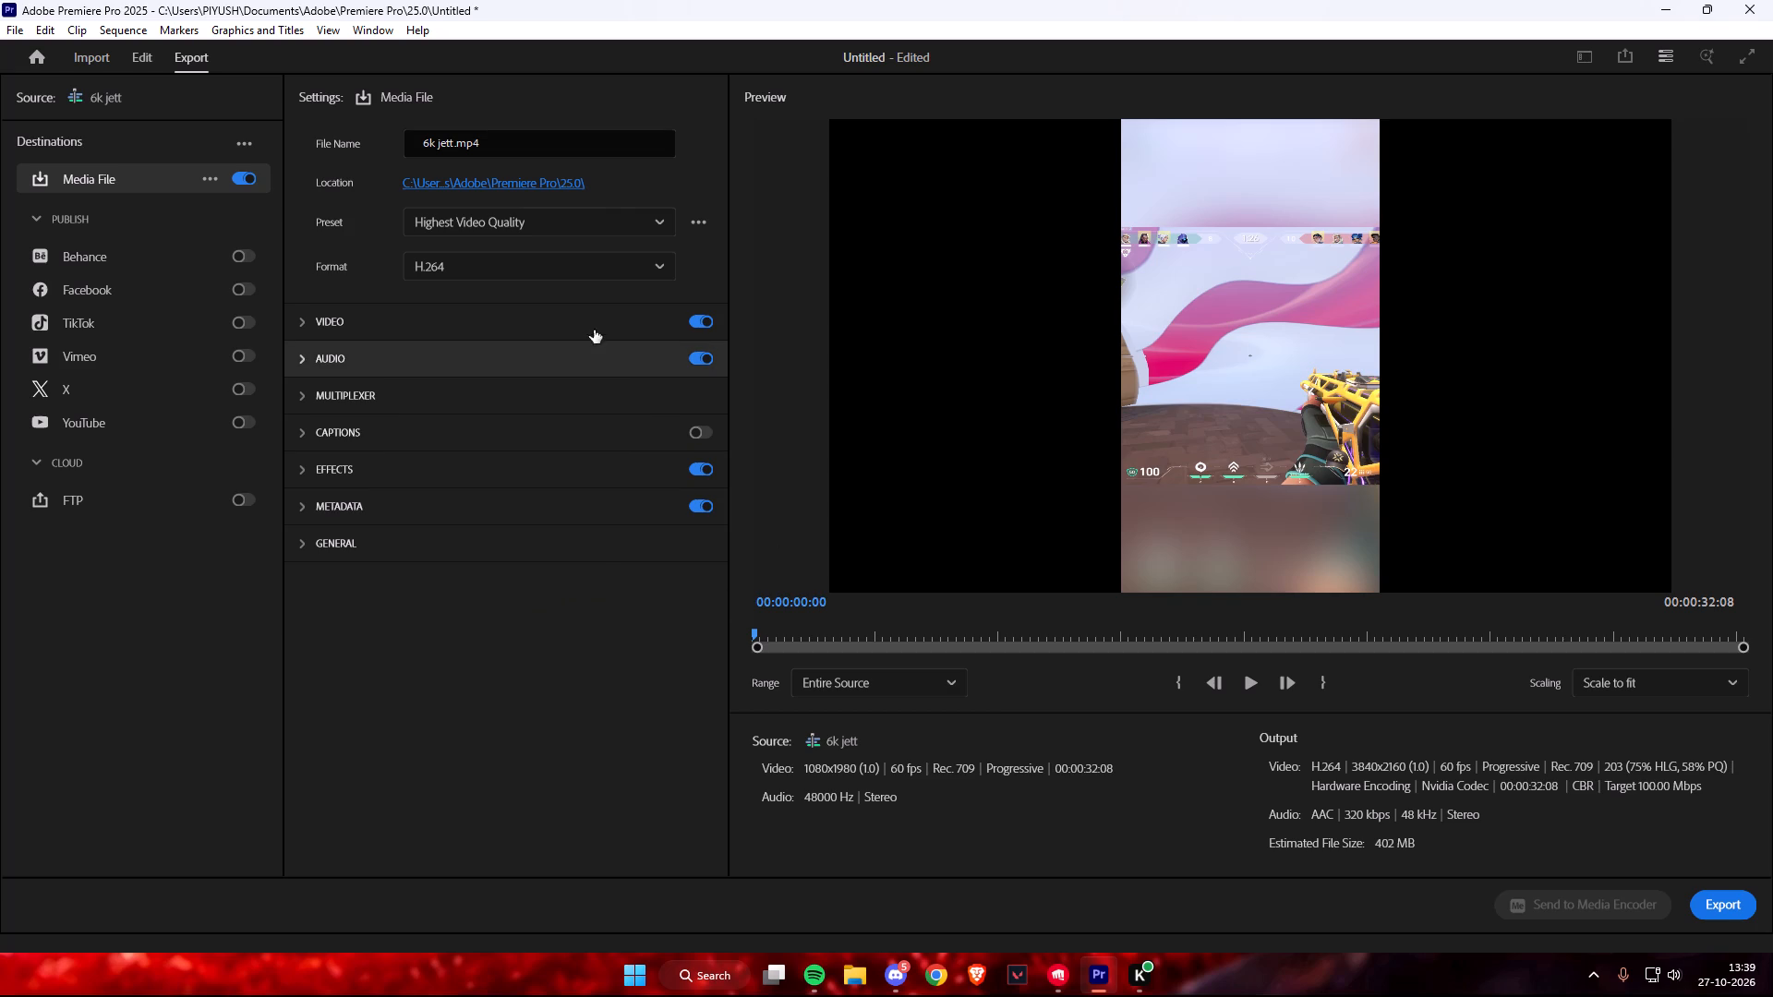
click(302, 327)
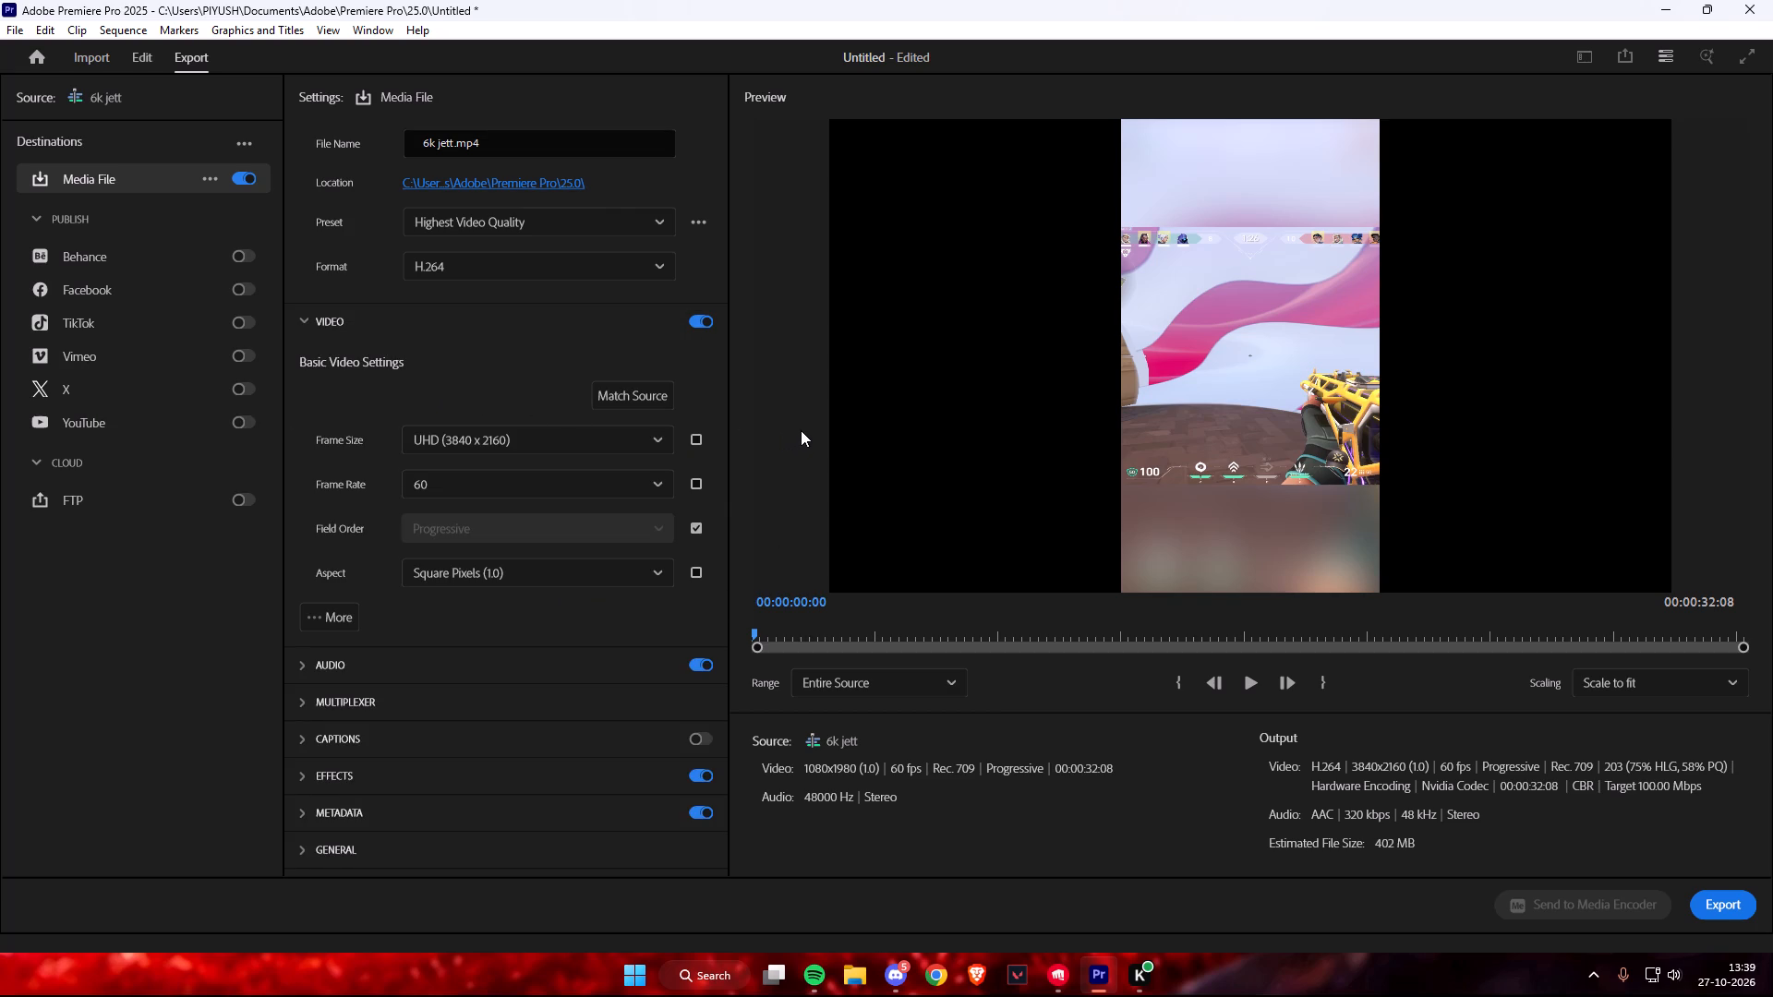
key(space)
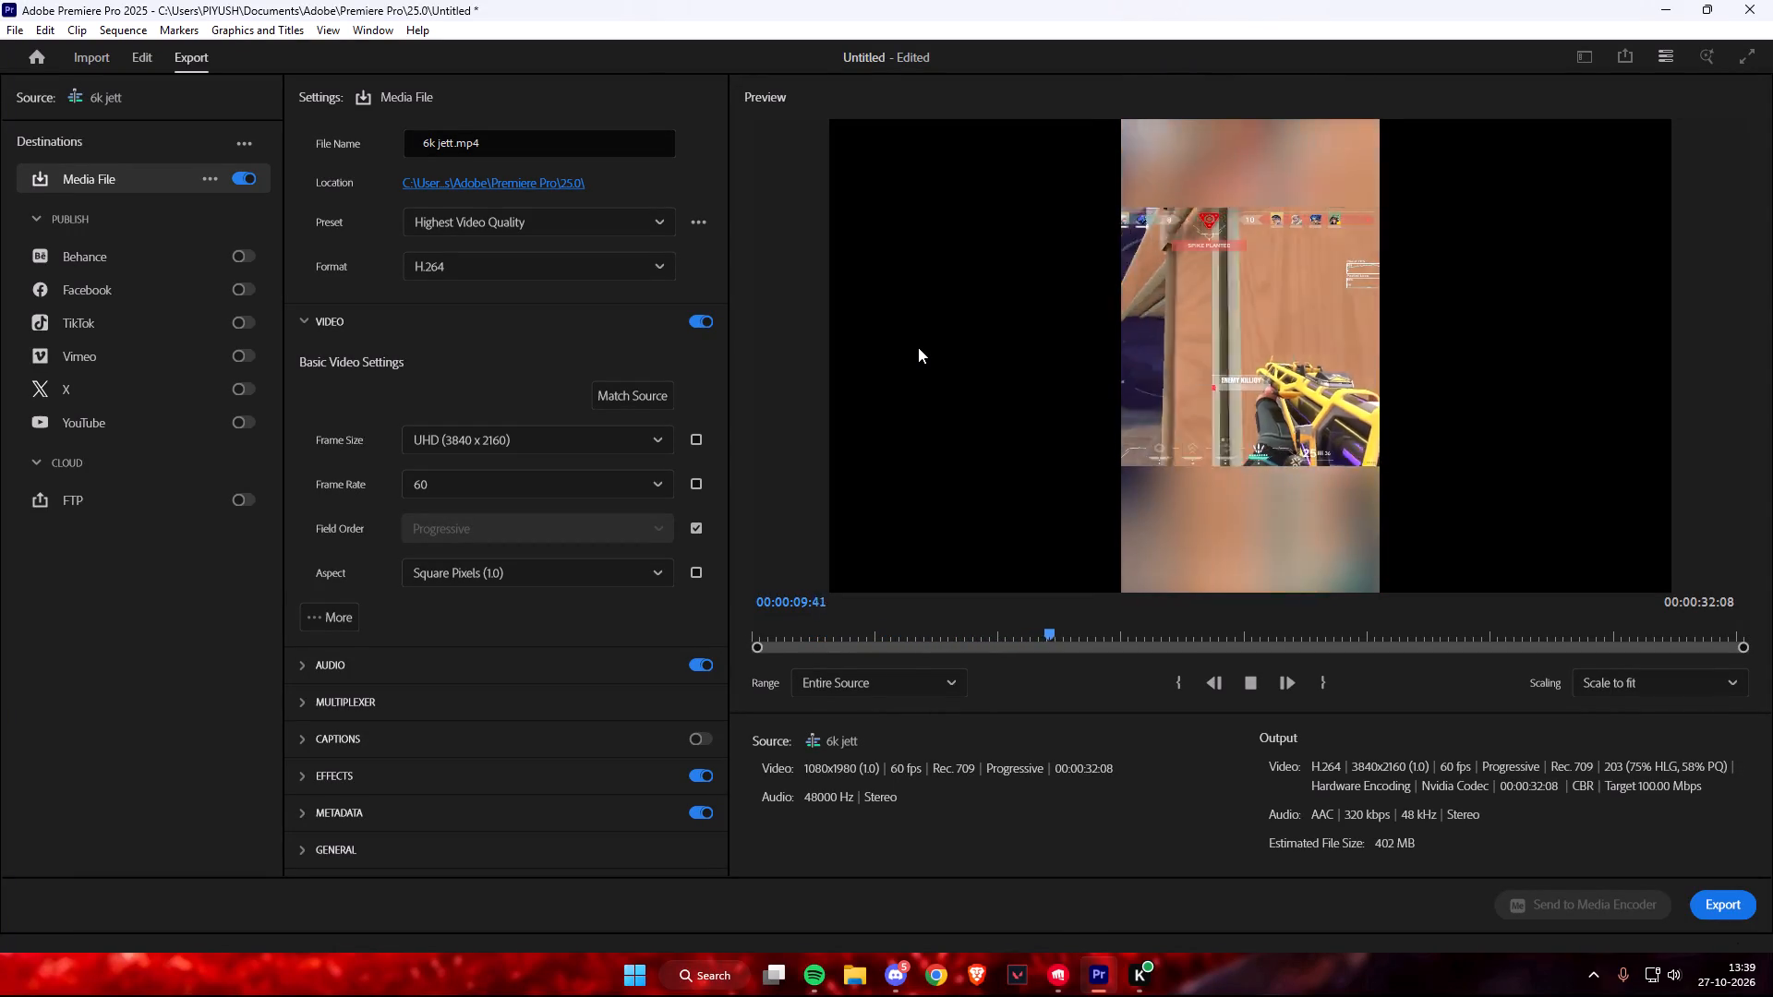
Set the export preset to Match Source - Adaptive High Bitrate and stop the preview playback.
click(512, 224)
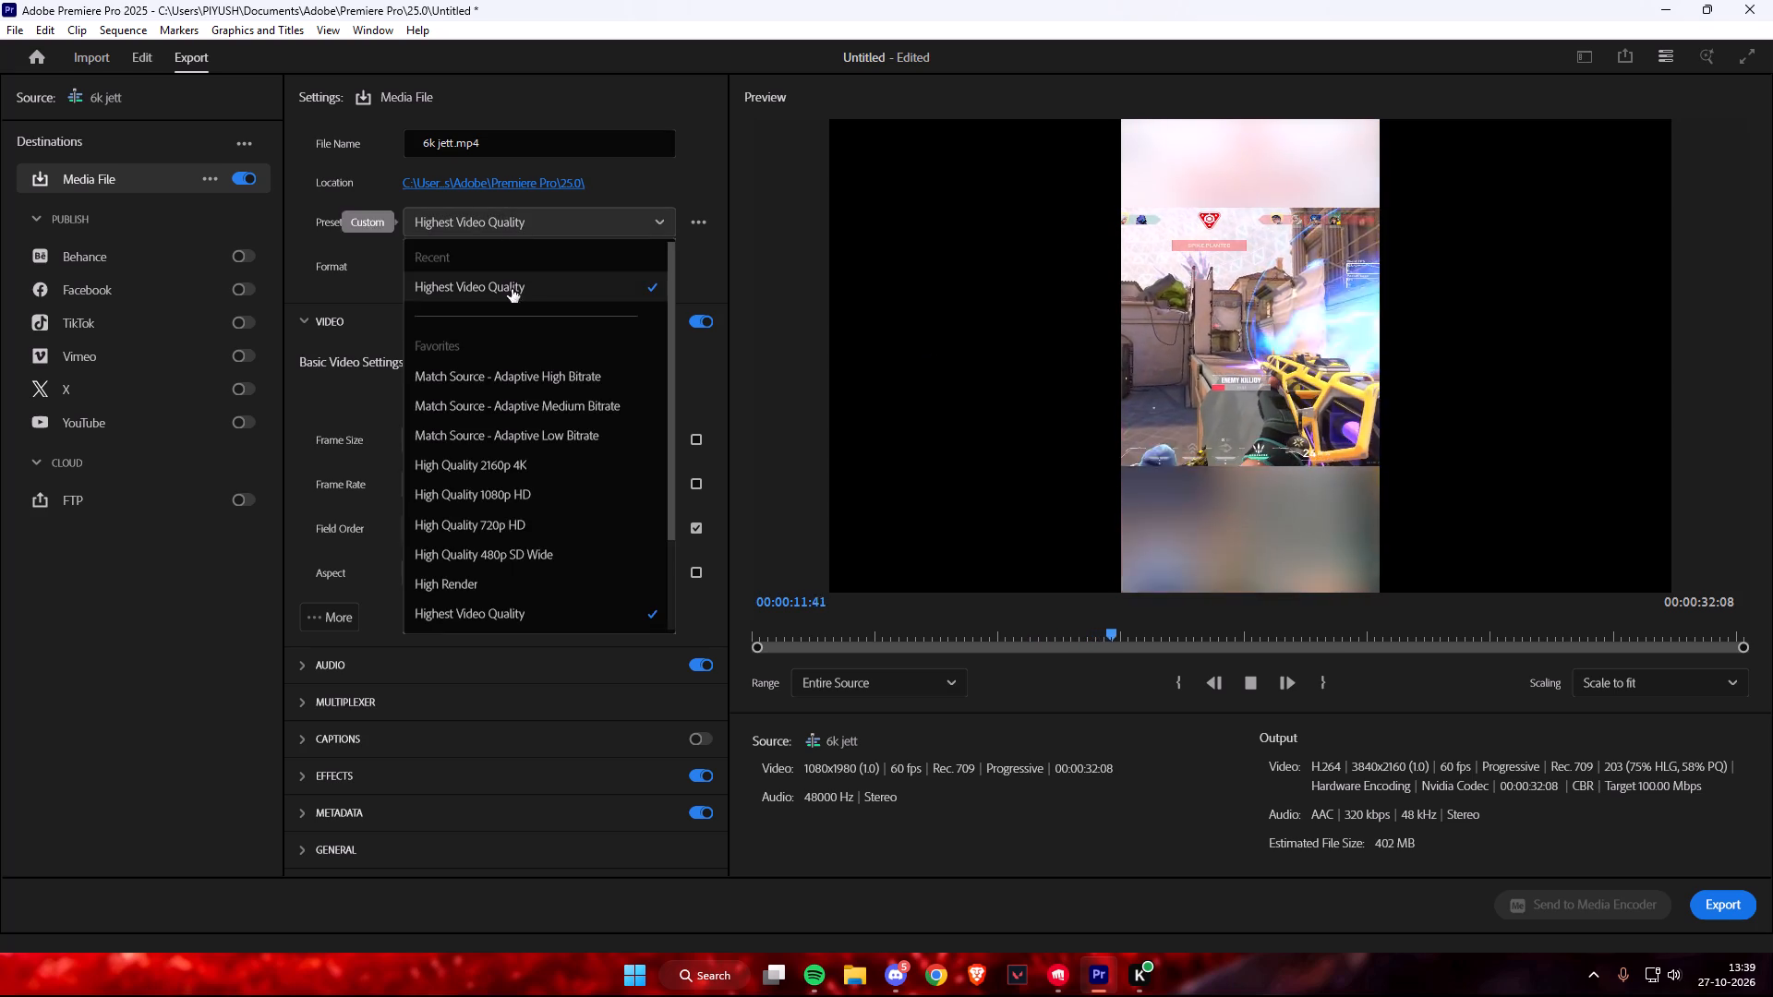
click(500, 385)
key(space)
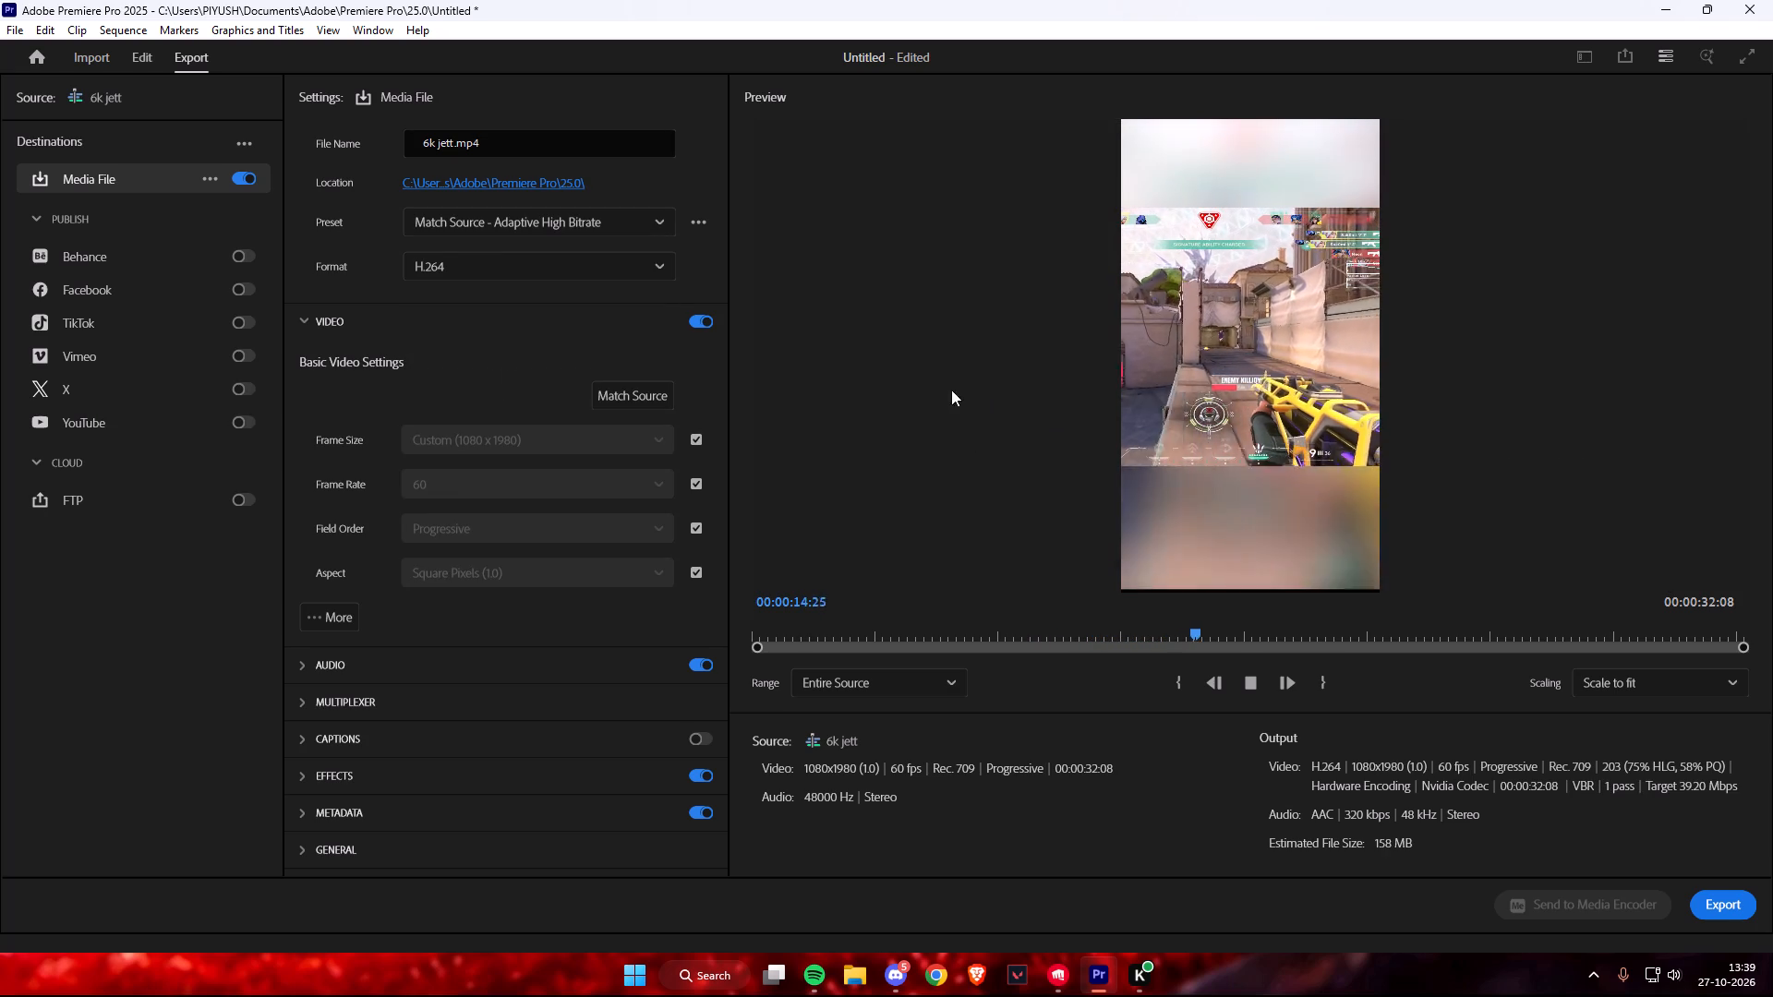
key(space)
click(507, 230)
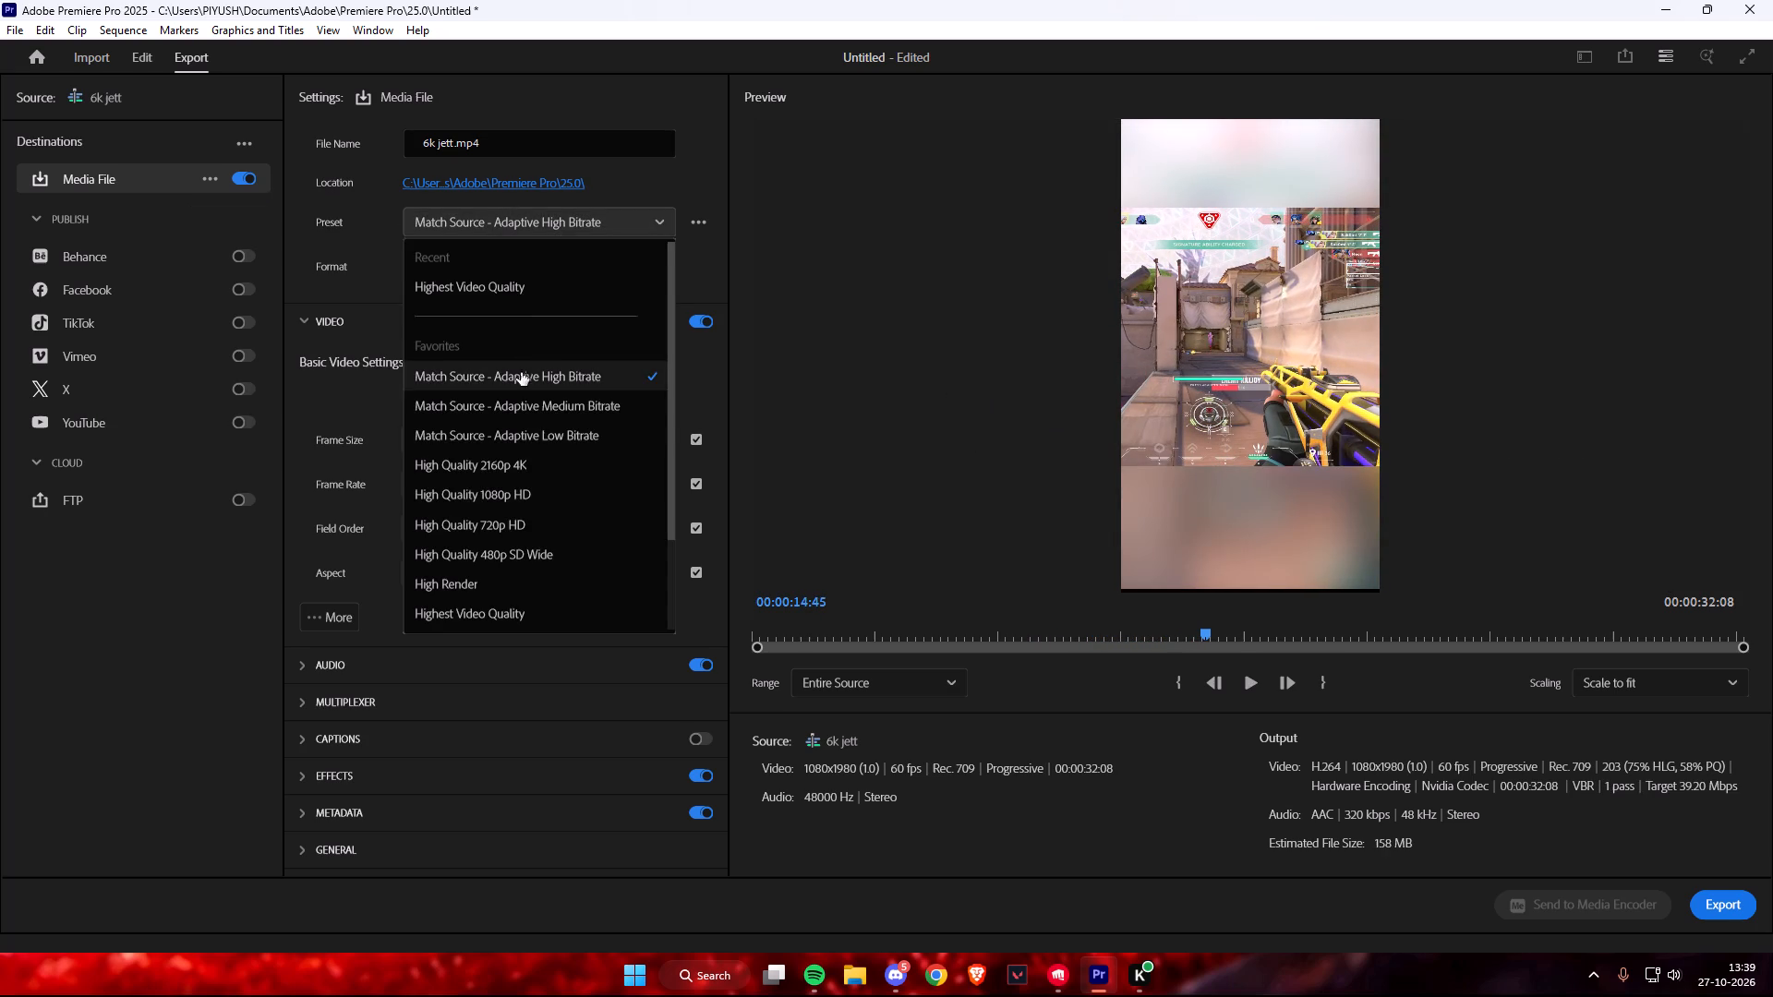
click(600, 225)
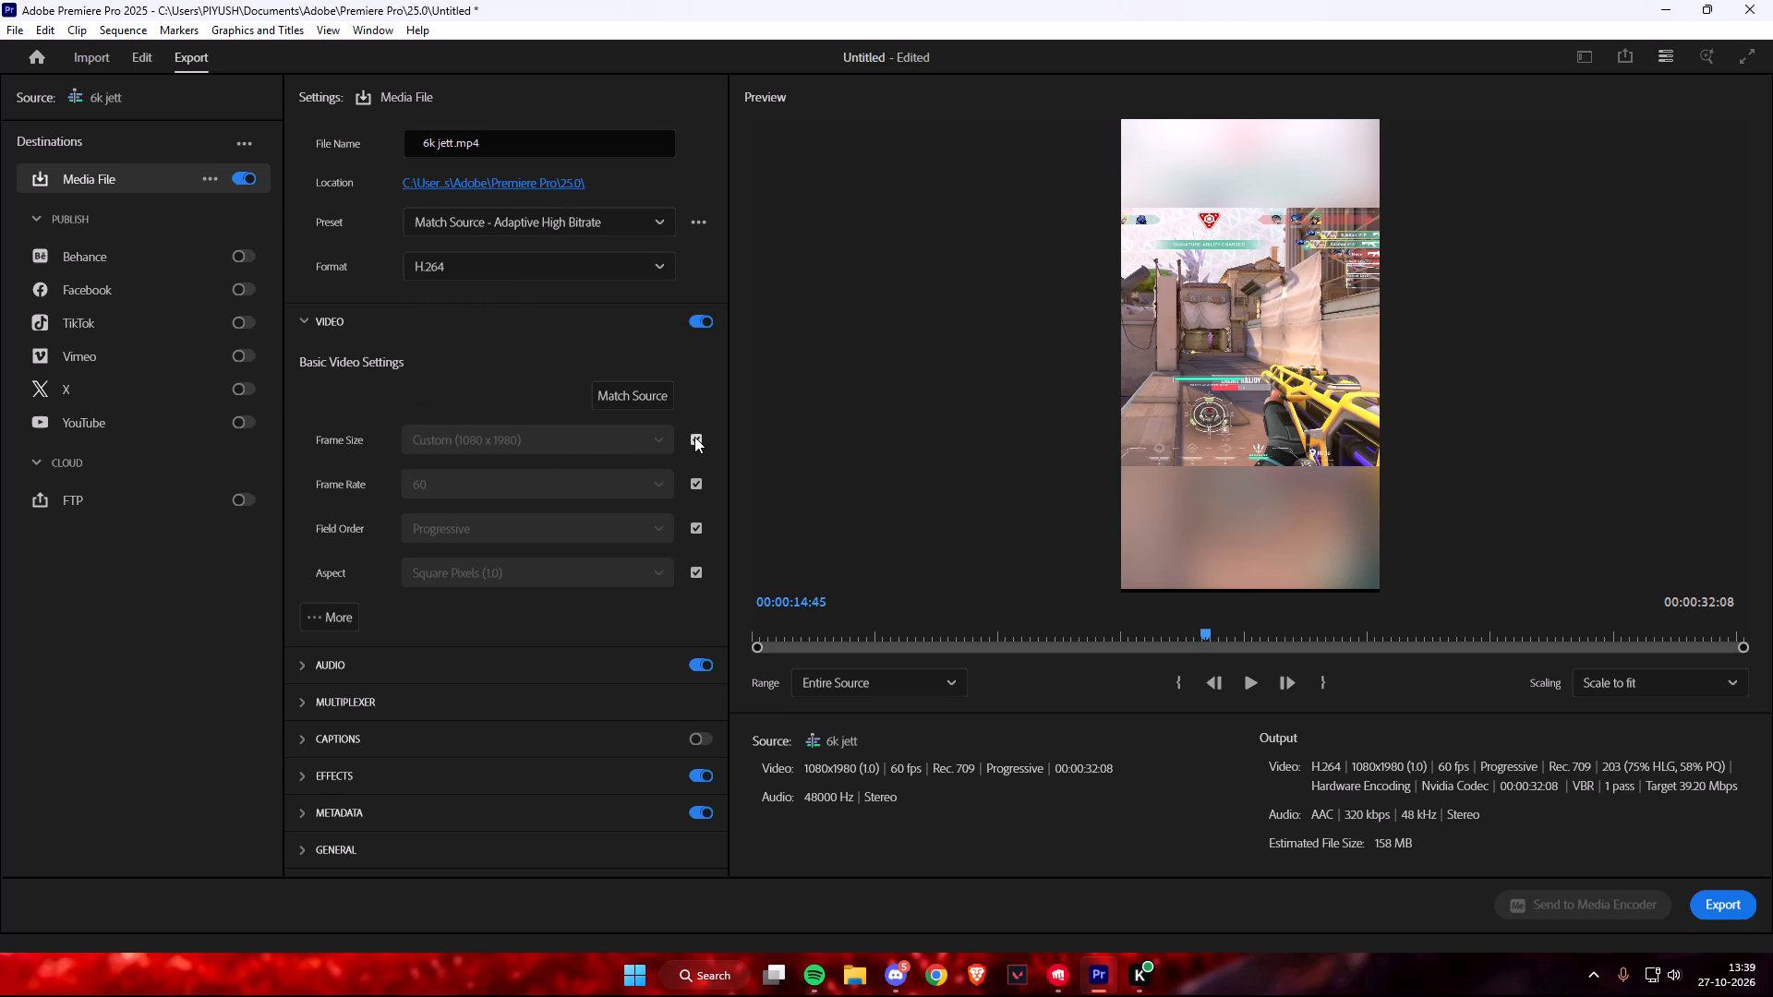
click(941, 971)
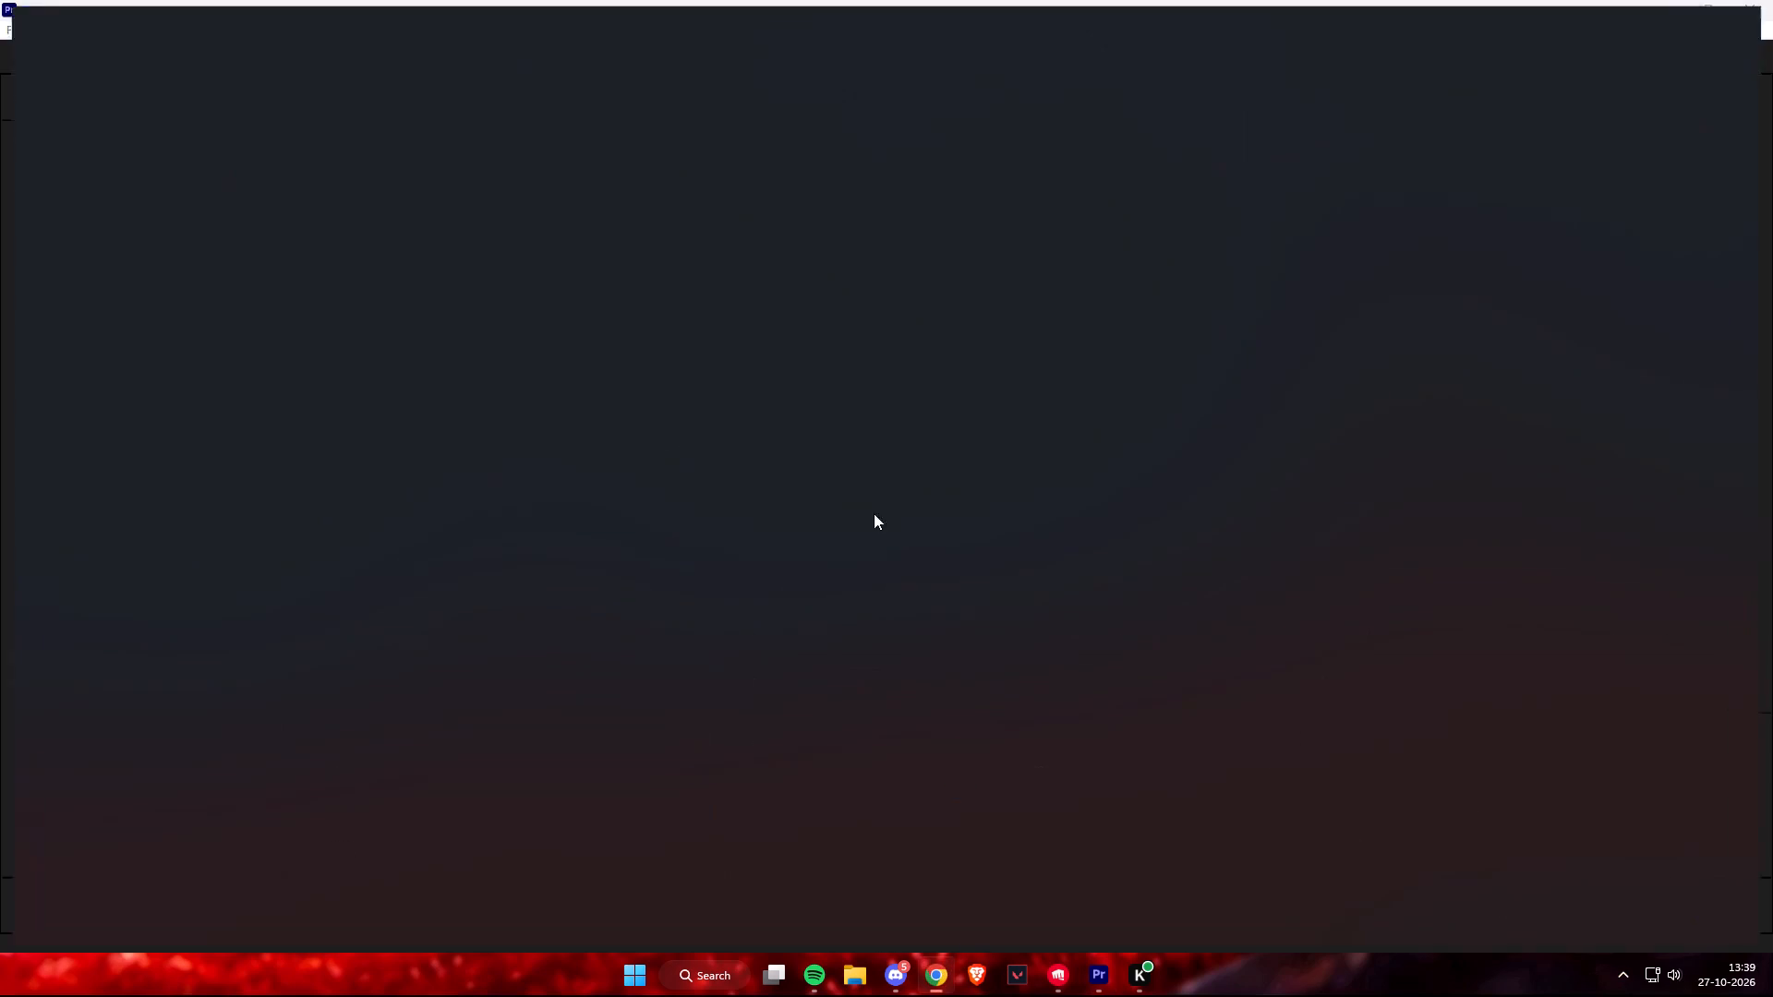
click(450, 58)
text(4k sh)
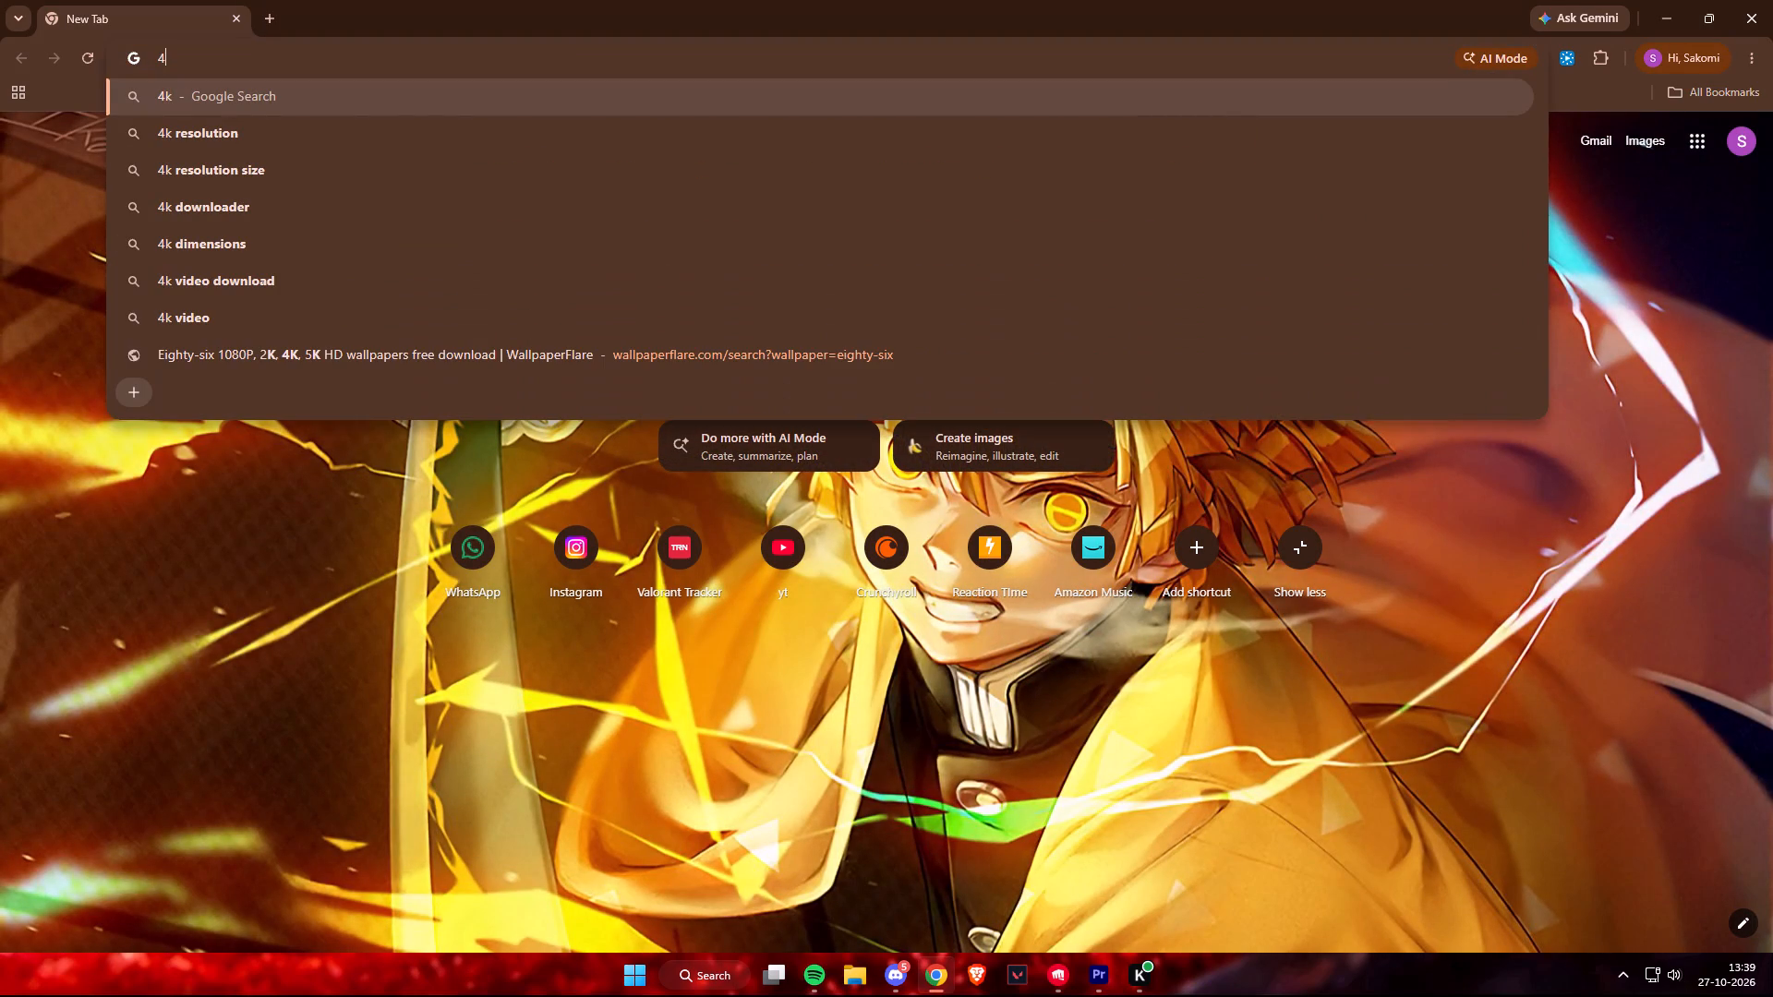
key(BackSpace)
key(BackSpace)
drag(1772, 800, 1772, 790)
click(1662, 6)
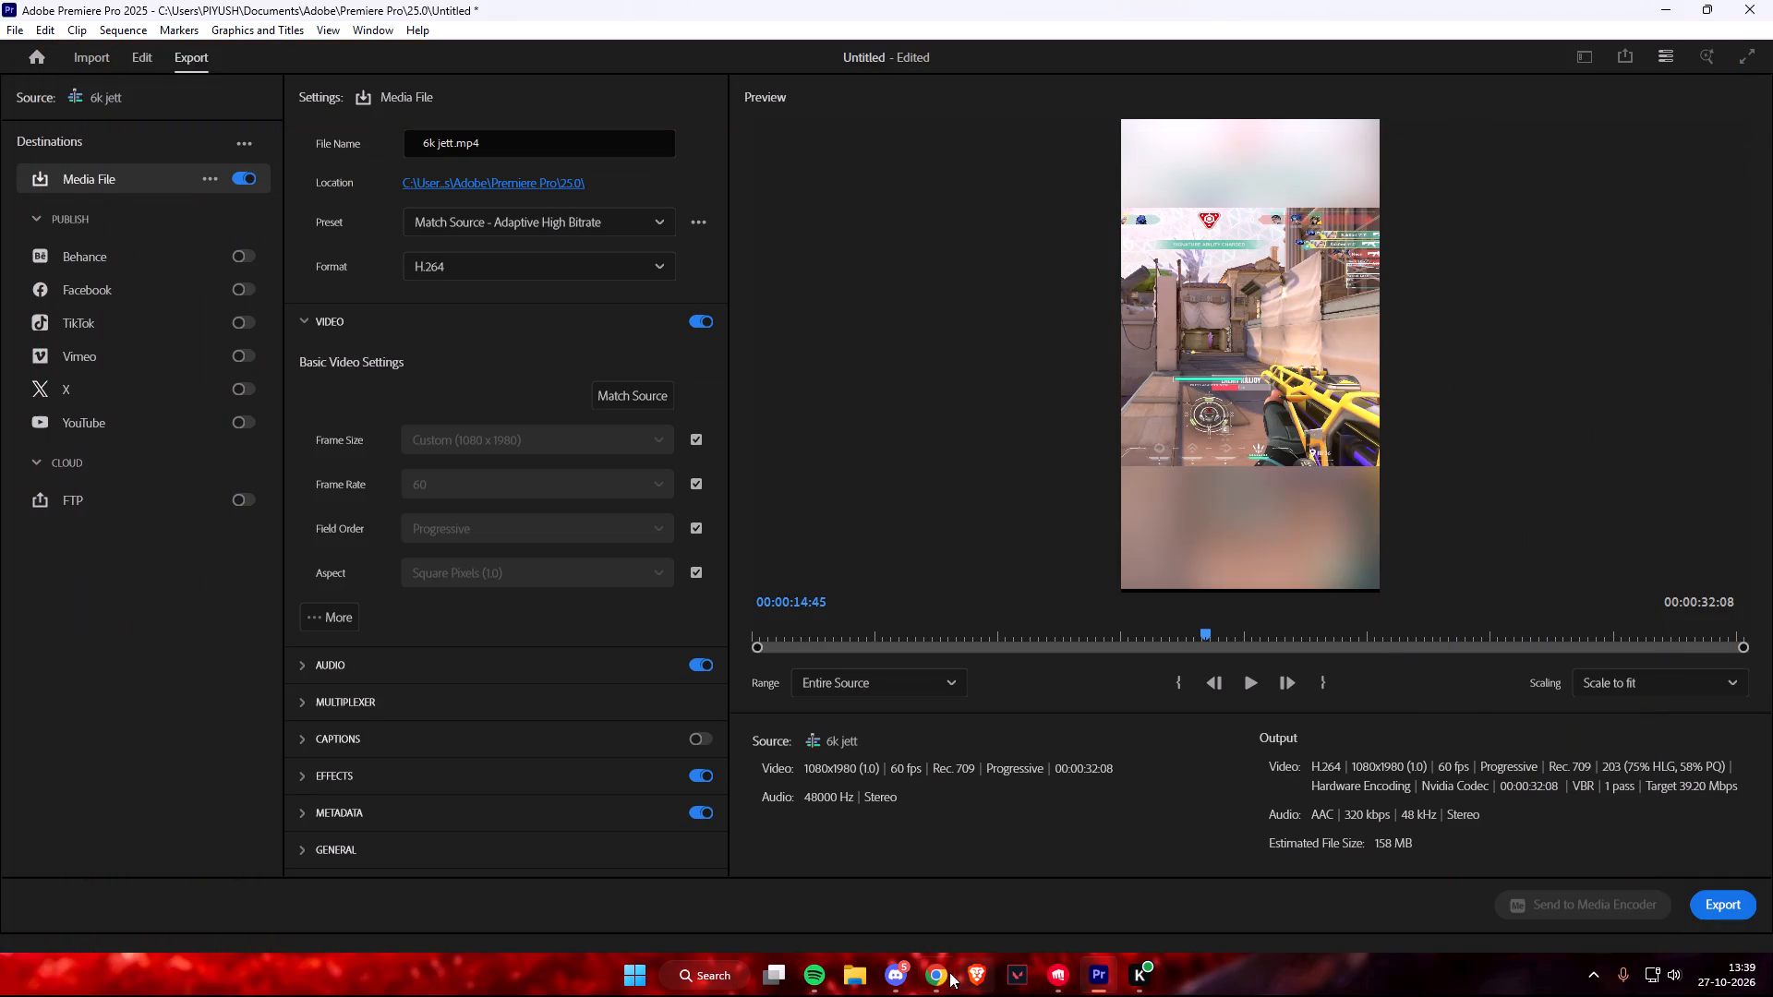
Switch to Chrome and search the web for "4k shorts resolution".
click(945, 977)
click(301, 53)
key(space)
text(s)
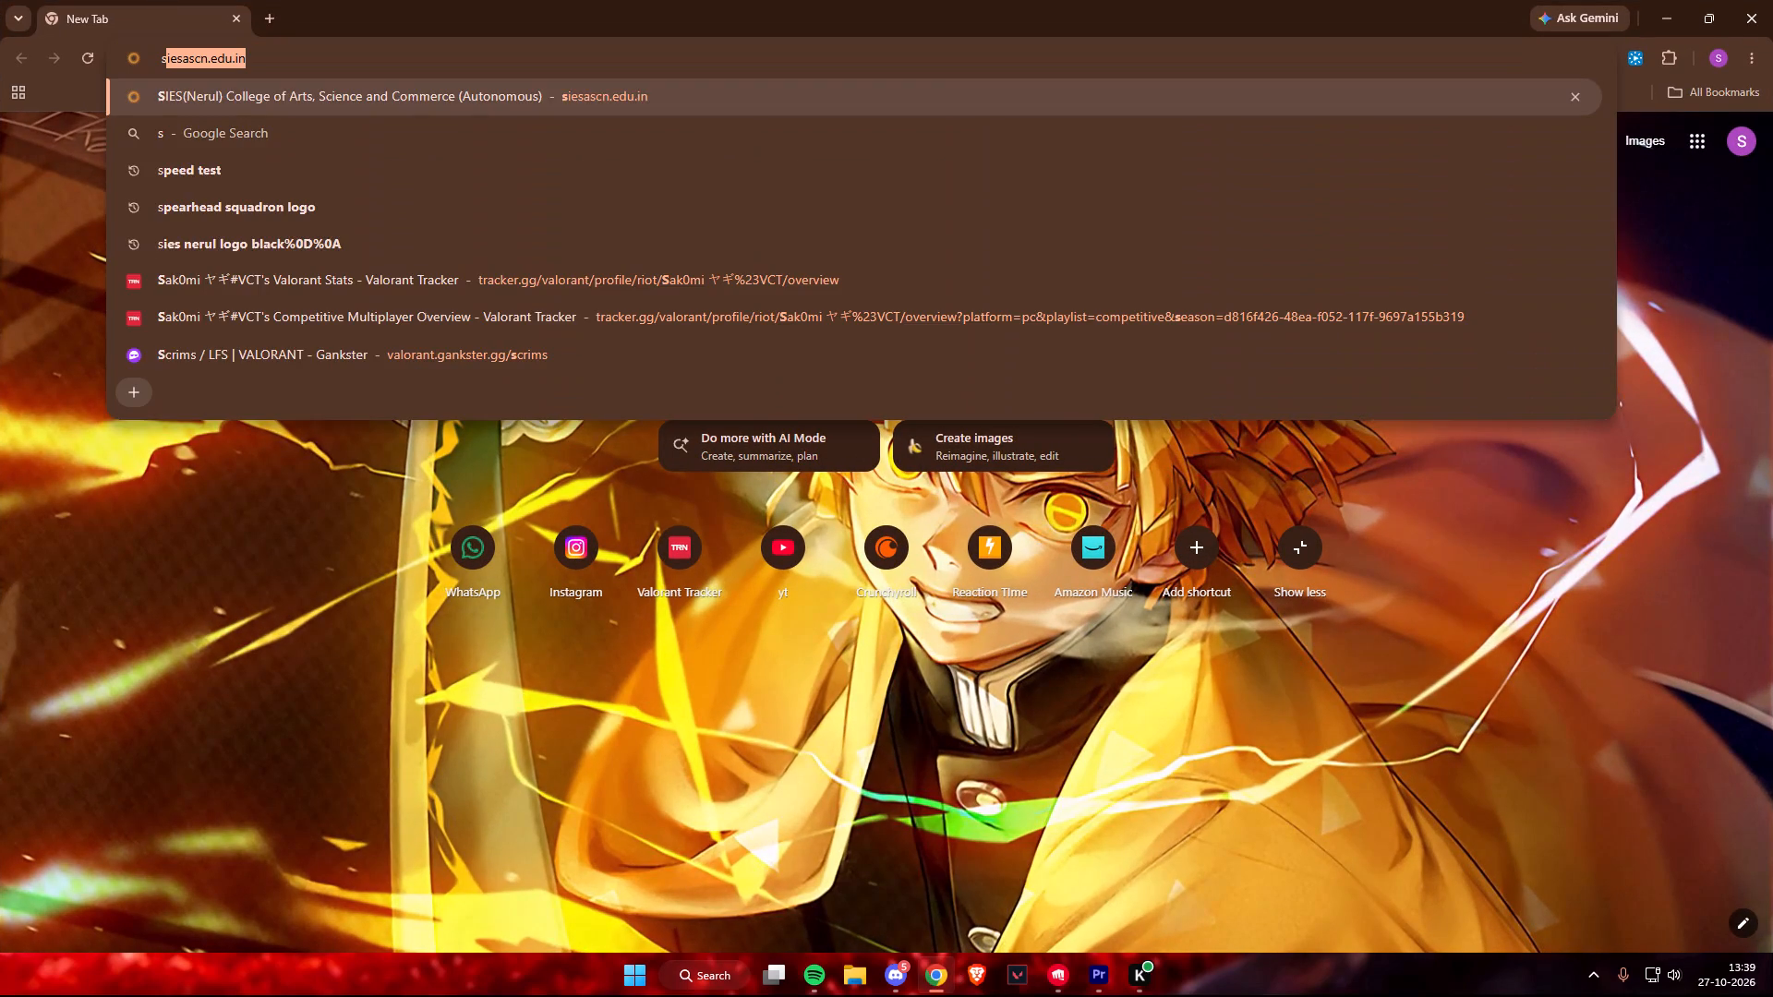
key(BackSpace)
key(BackSpace)
text(4k shot)
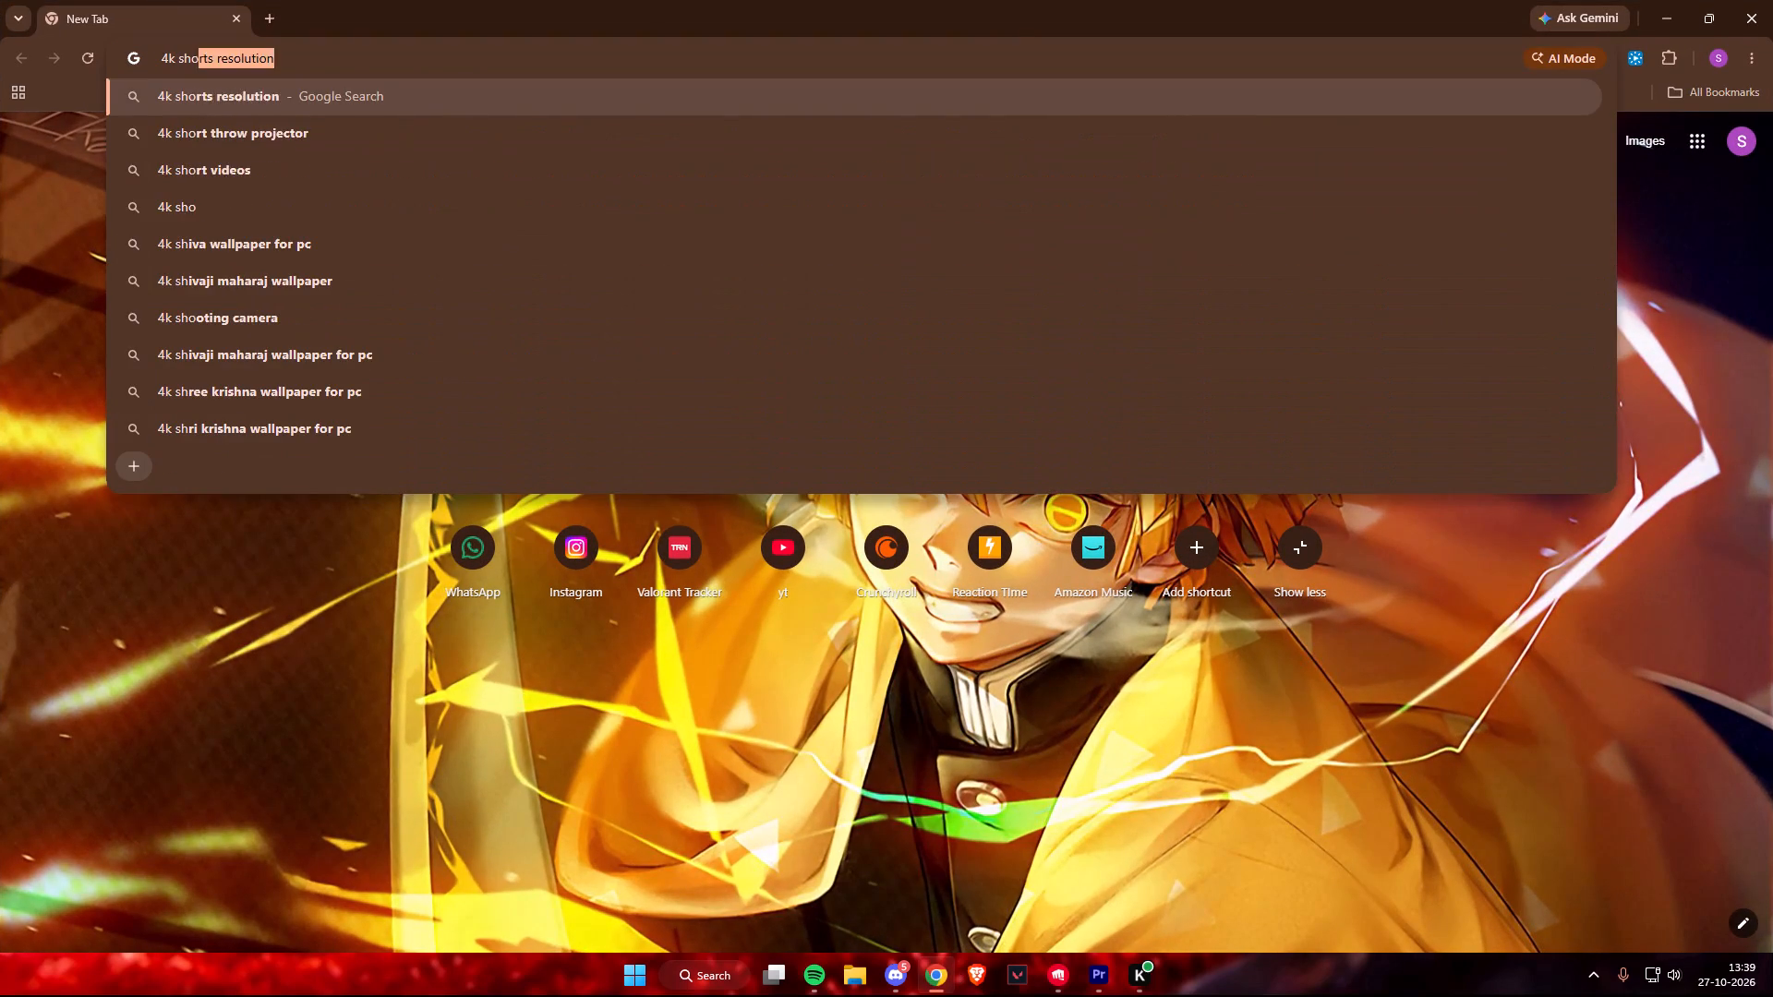
key(BackSpace)
text(rts)
key(space)
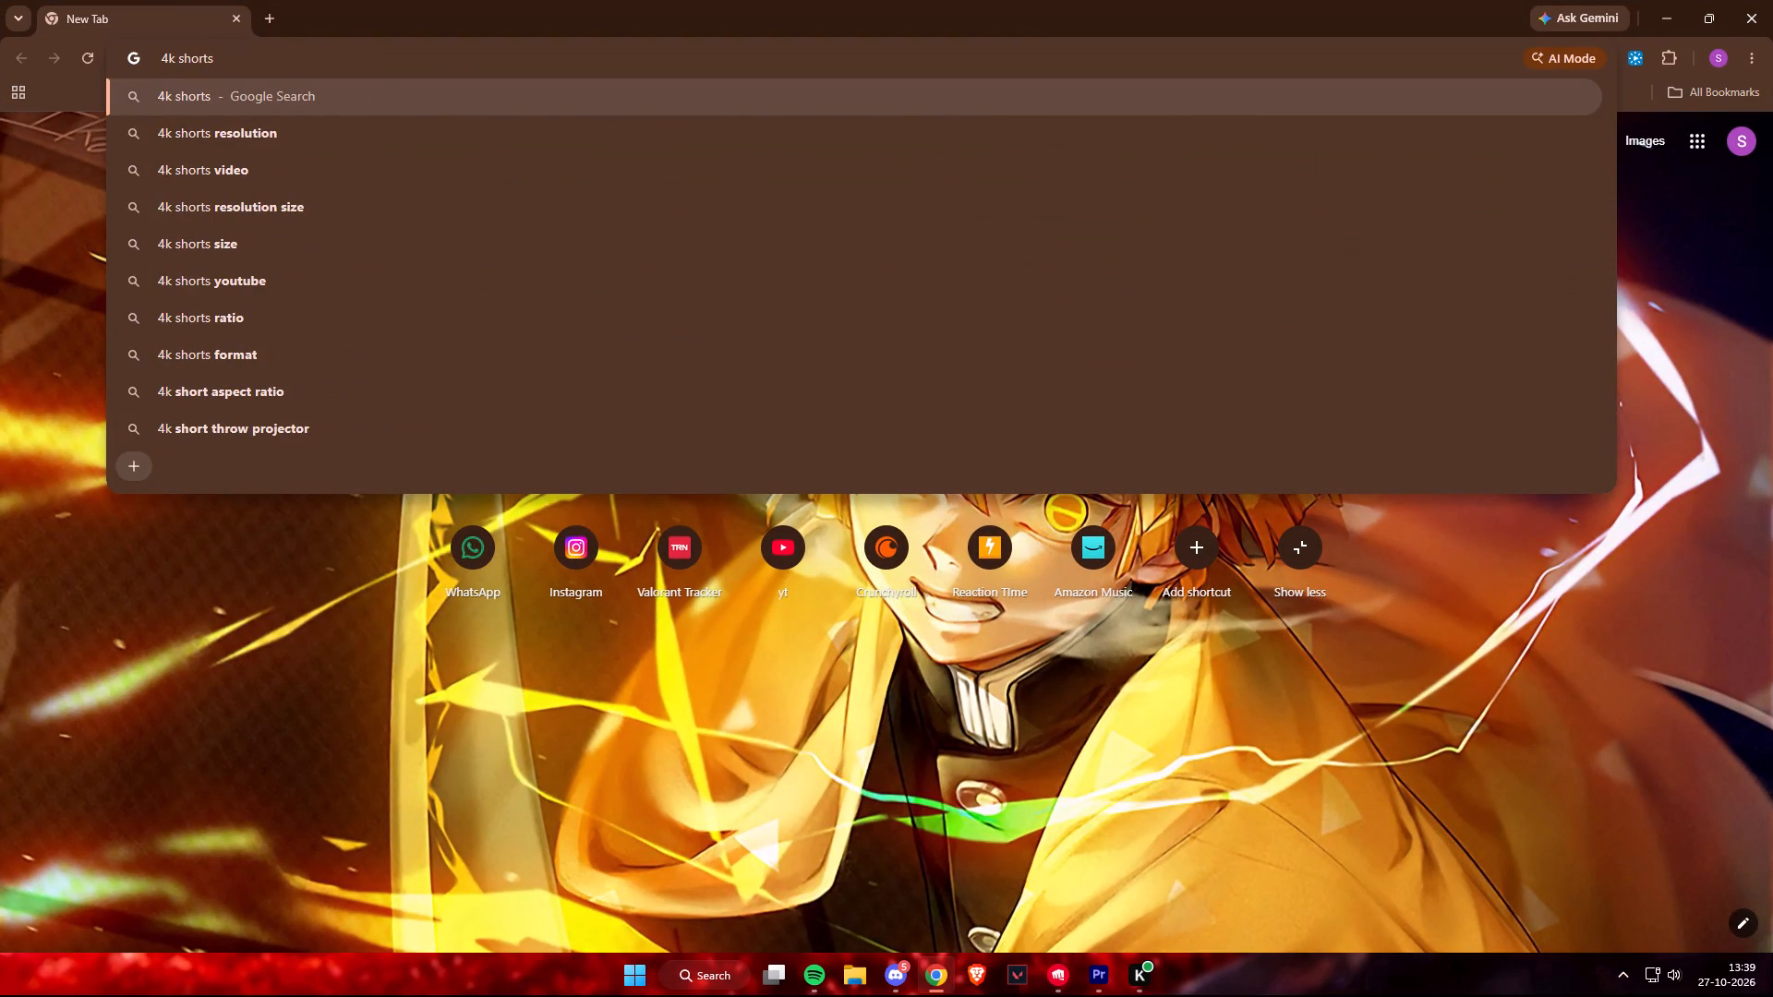
click(163, 139)
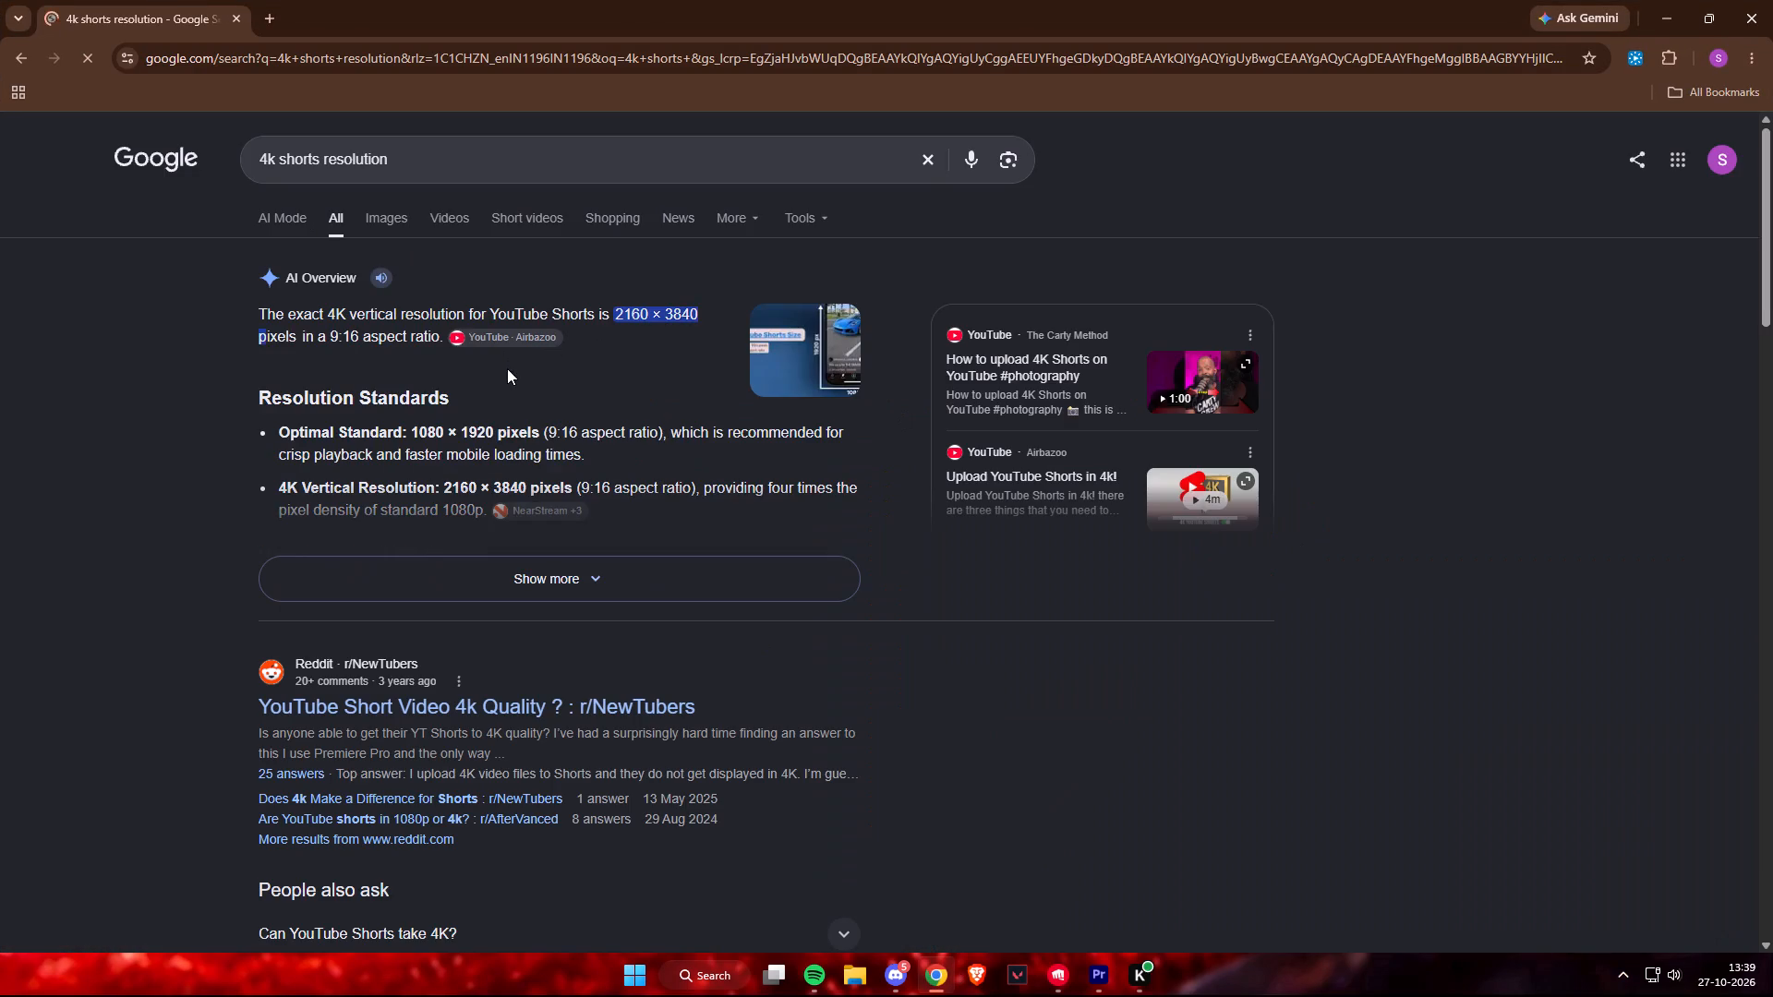
Copy the 4K vertical resolution 2160 × 3840 from the AI overview and close the browser window.
drag(616, 312, 711, 312)
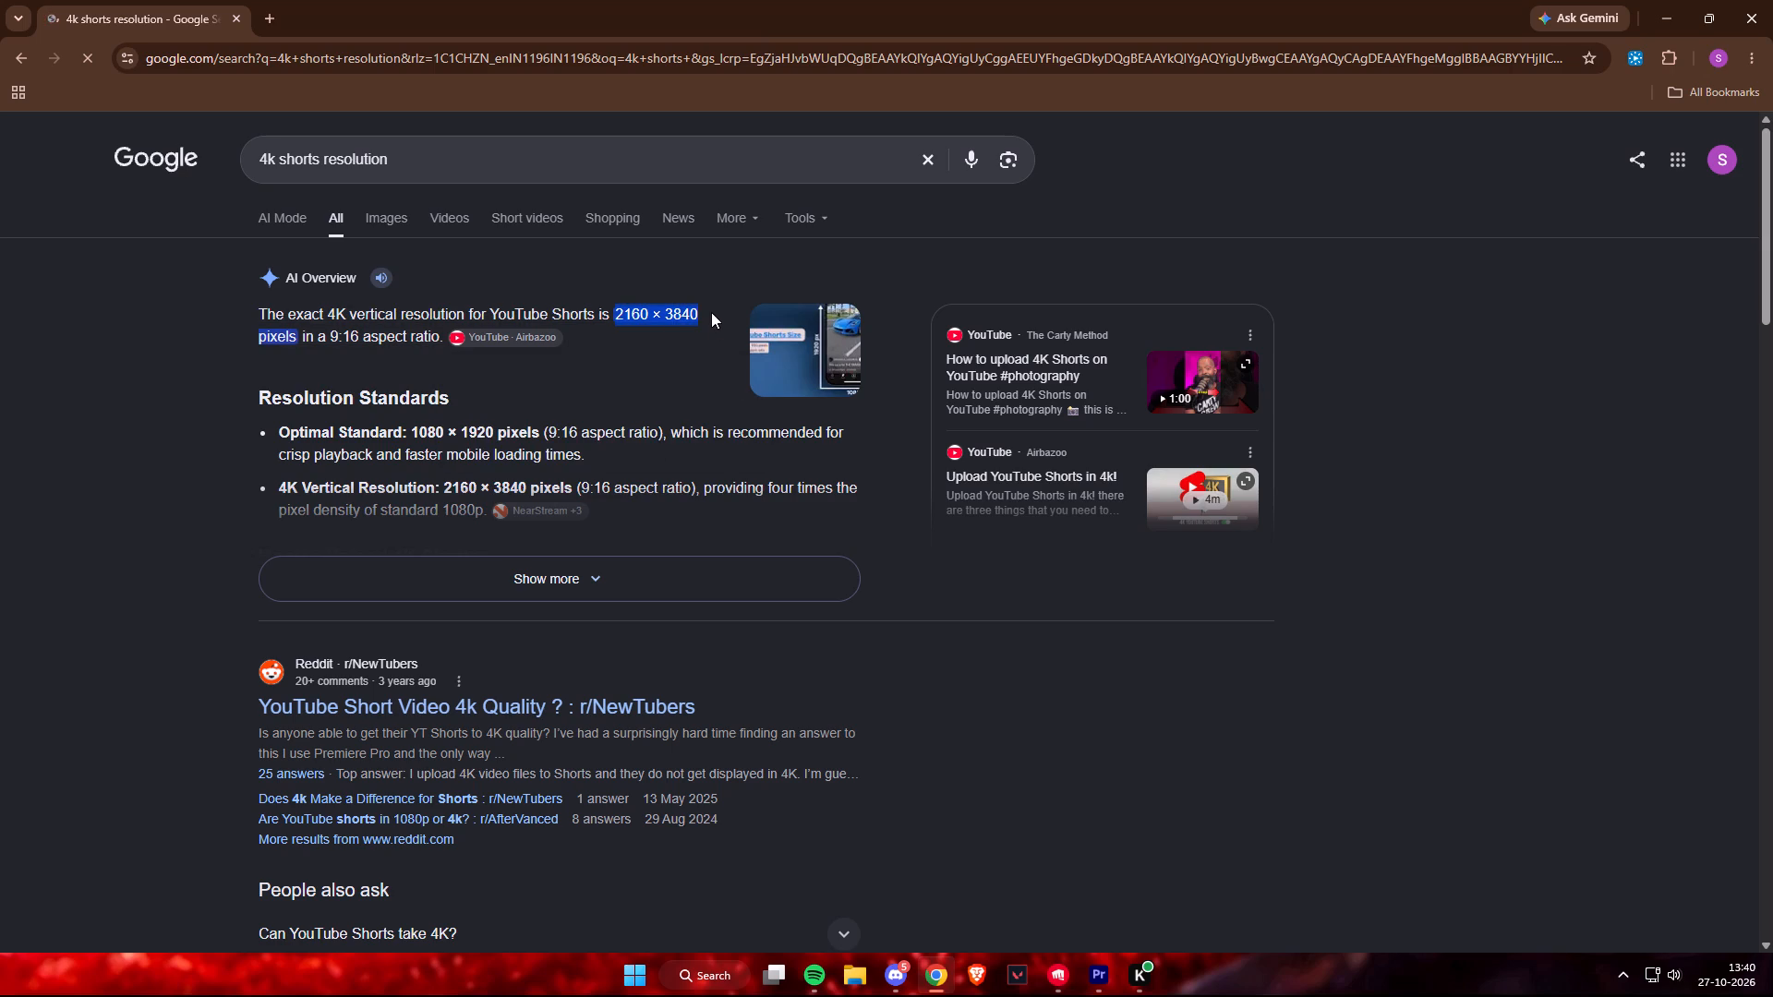
click(682, 334)
double_click(633, 317)
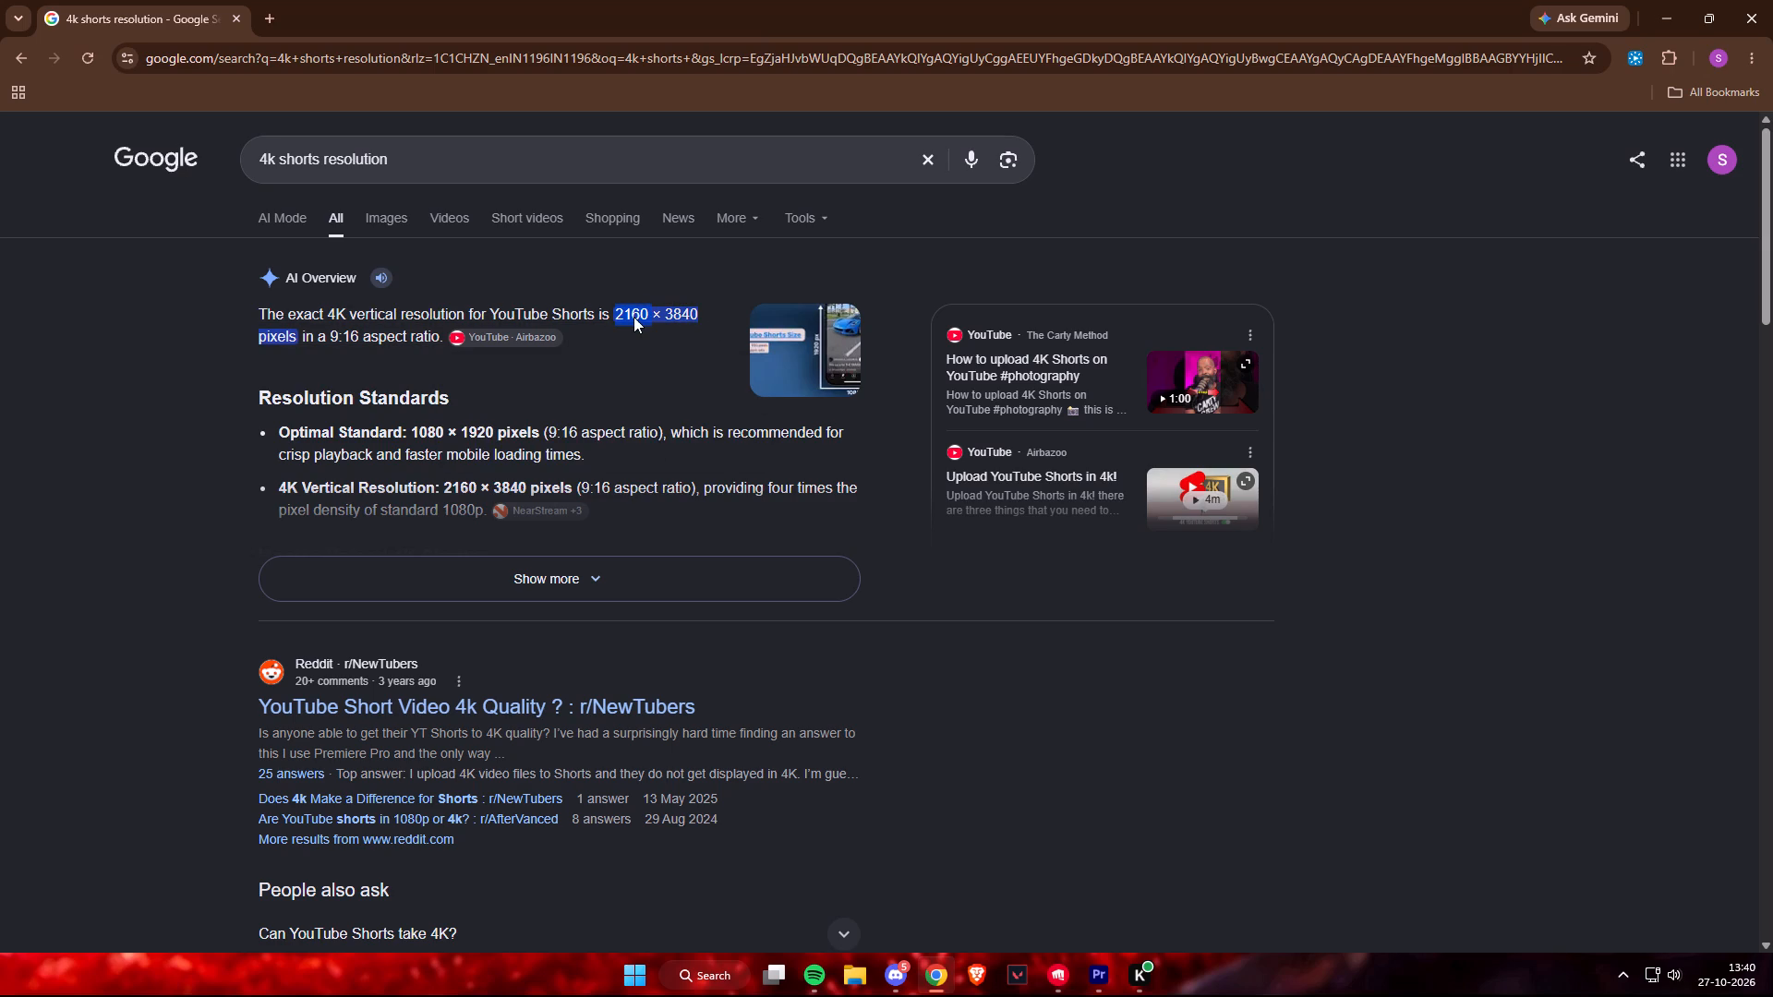
click(634, 312)
drag(619, 315, 706, 310)
key(ctrl+c)
click(1772, 2)
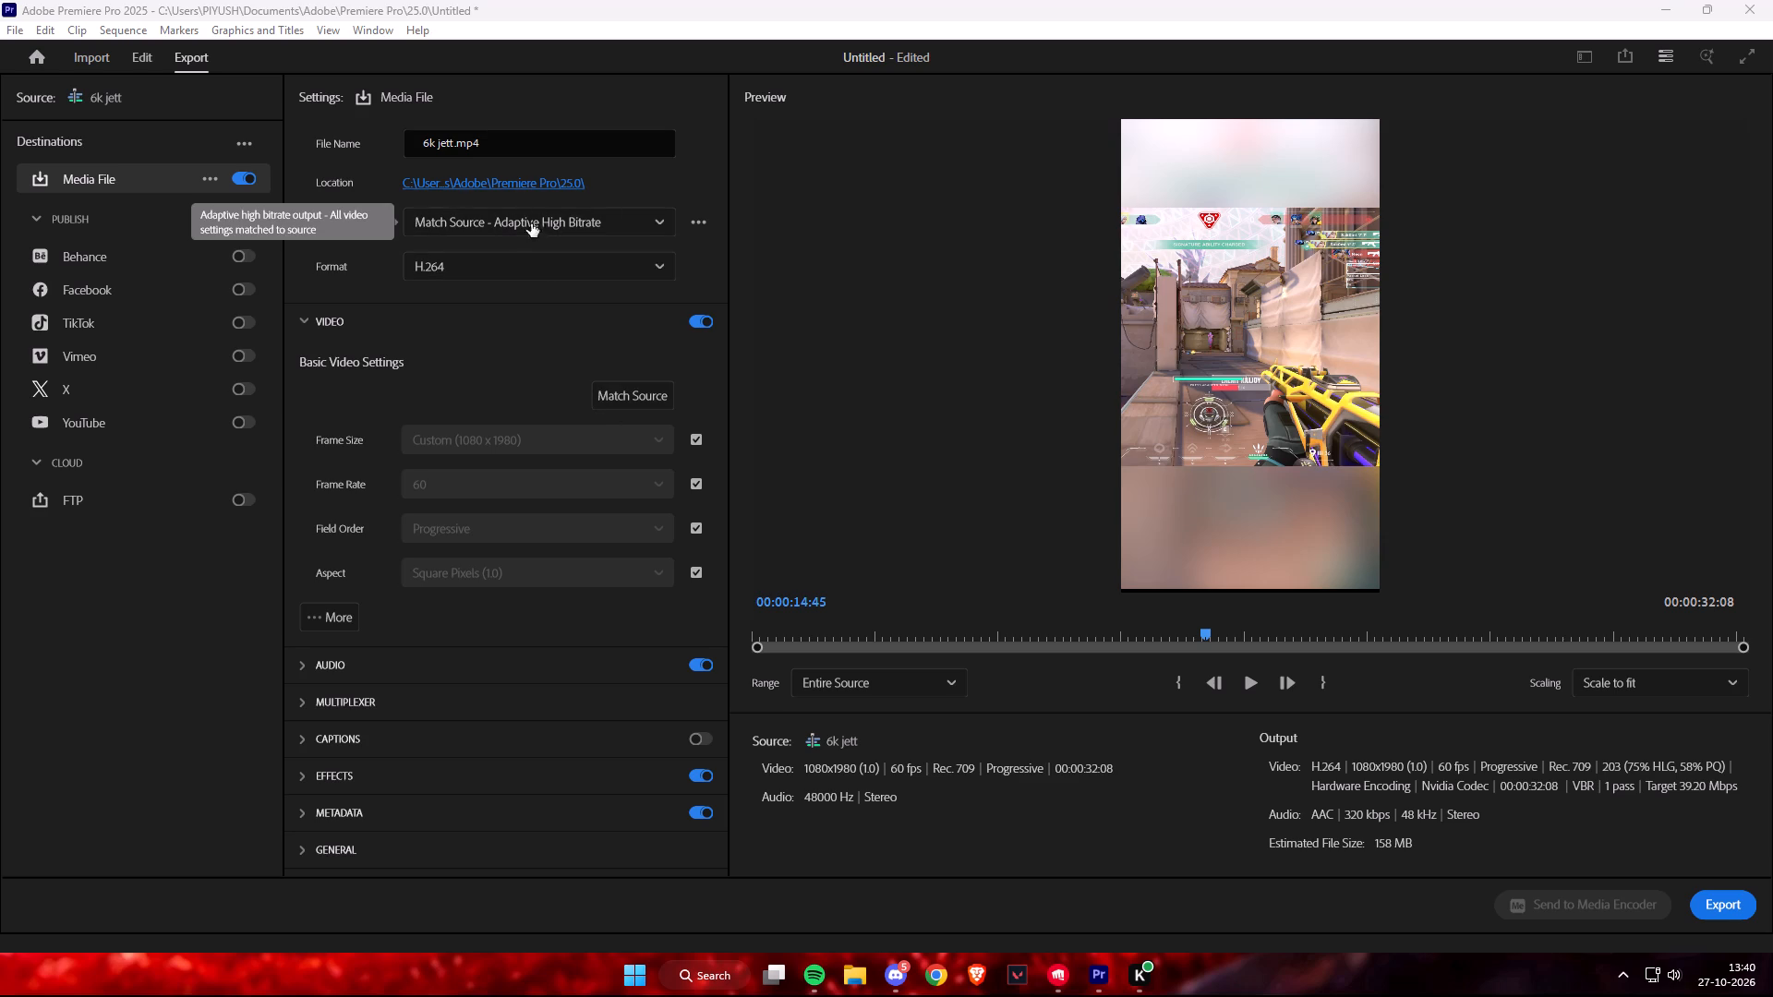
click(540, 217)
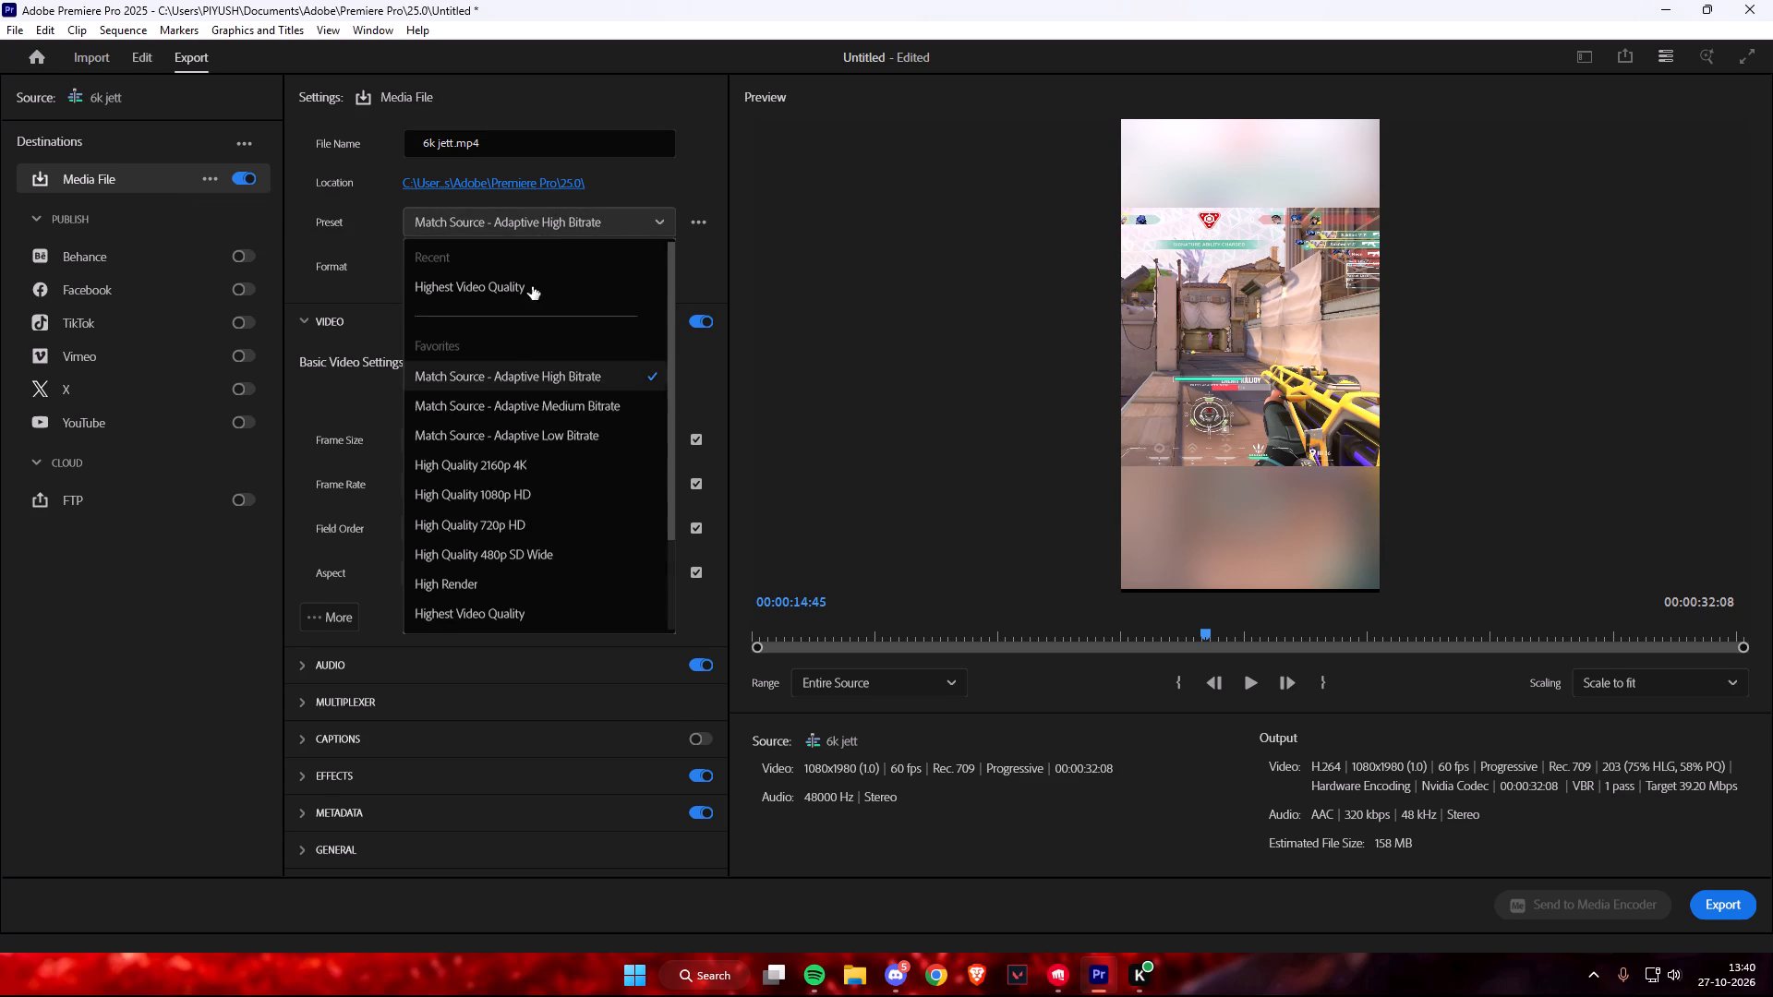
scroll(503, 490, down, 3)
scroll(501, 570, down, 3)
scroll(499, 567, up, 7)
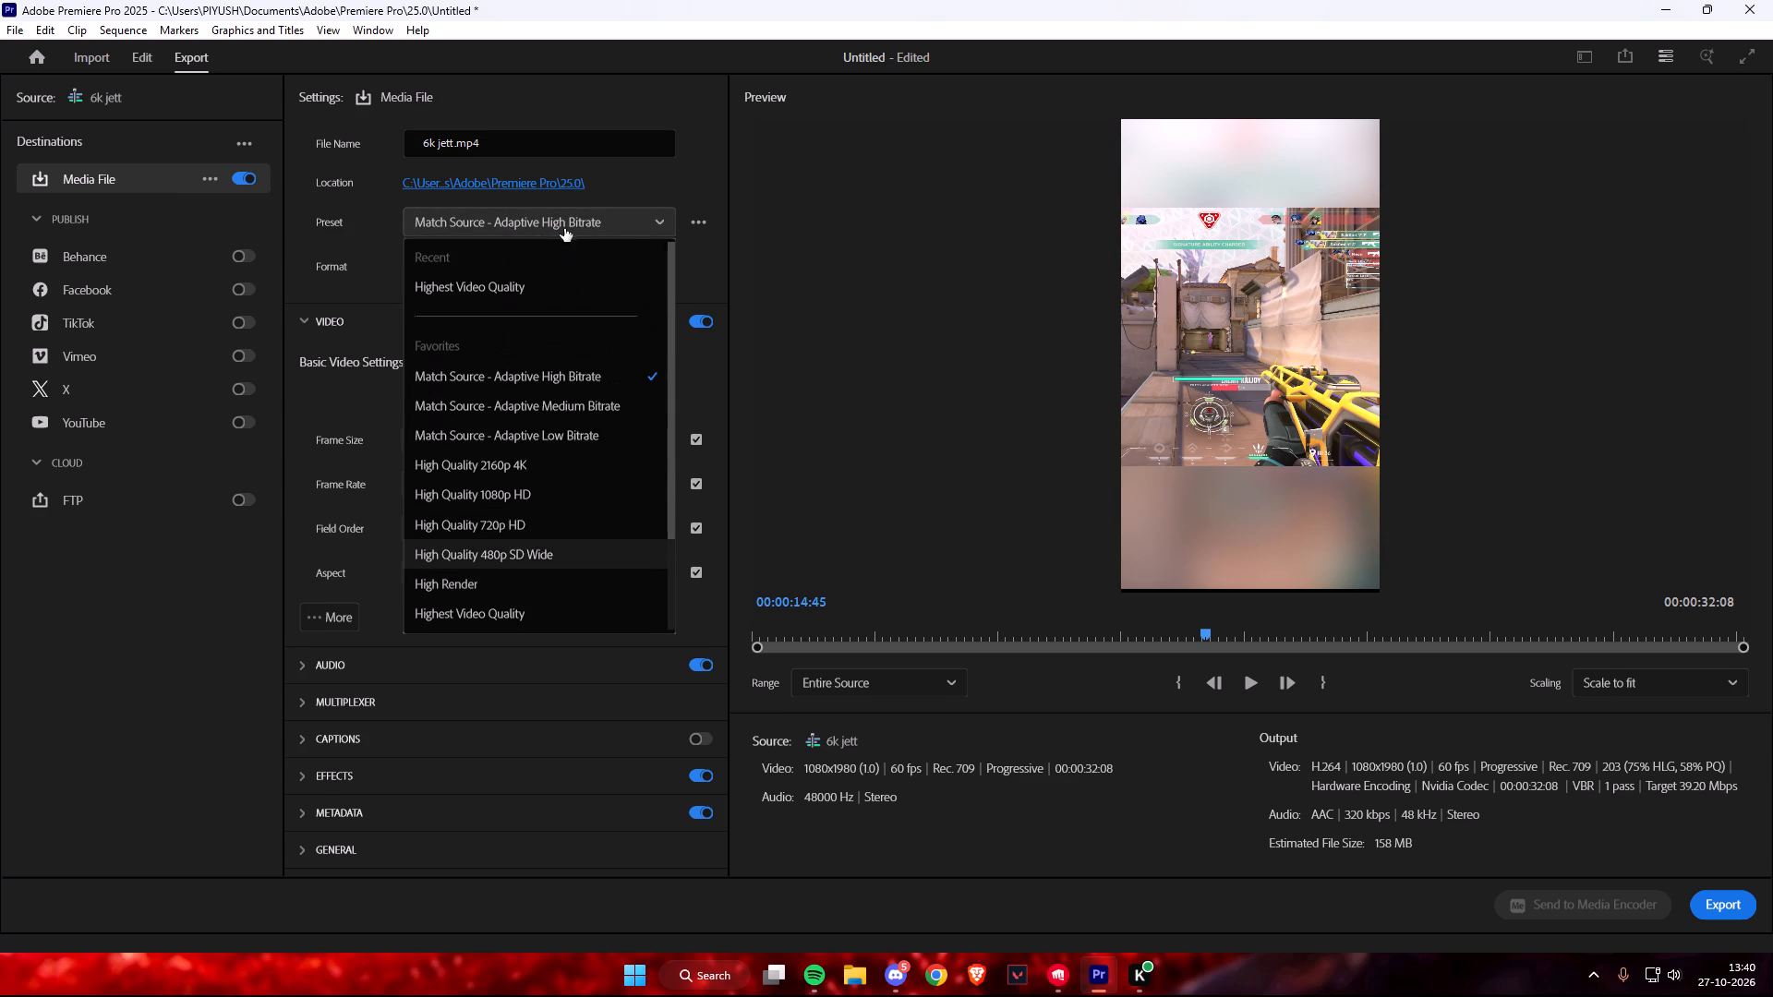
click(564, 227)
Stop matching the export frame size to the source and browse the preset sizes, keeping the custom one.
click(698, 431)
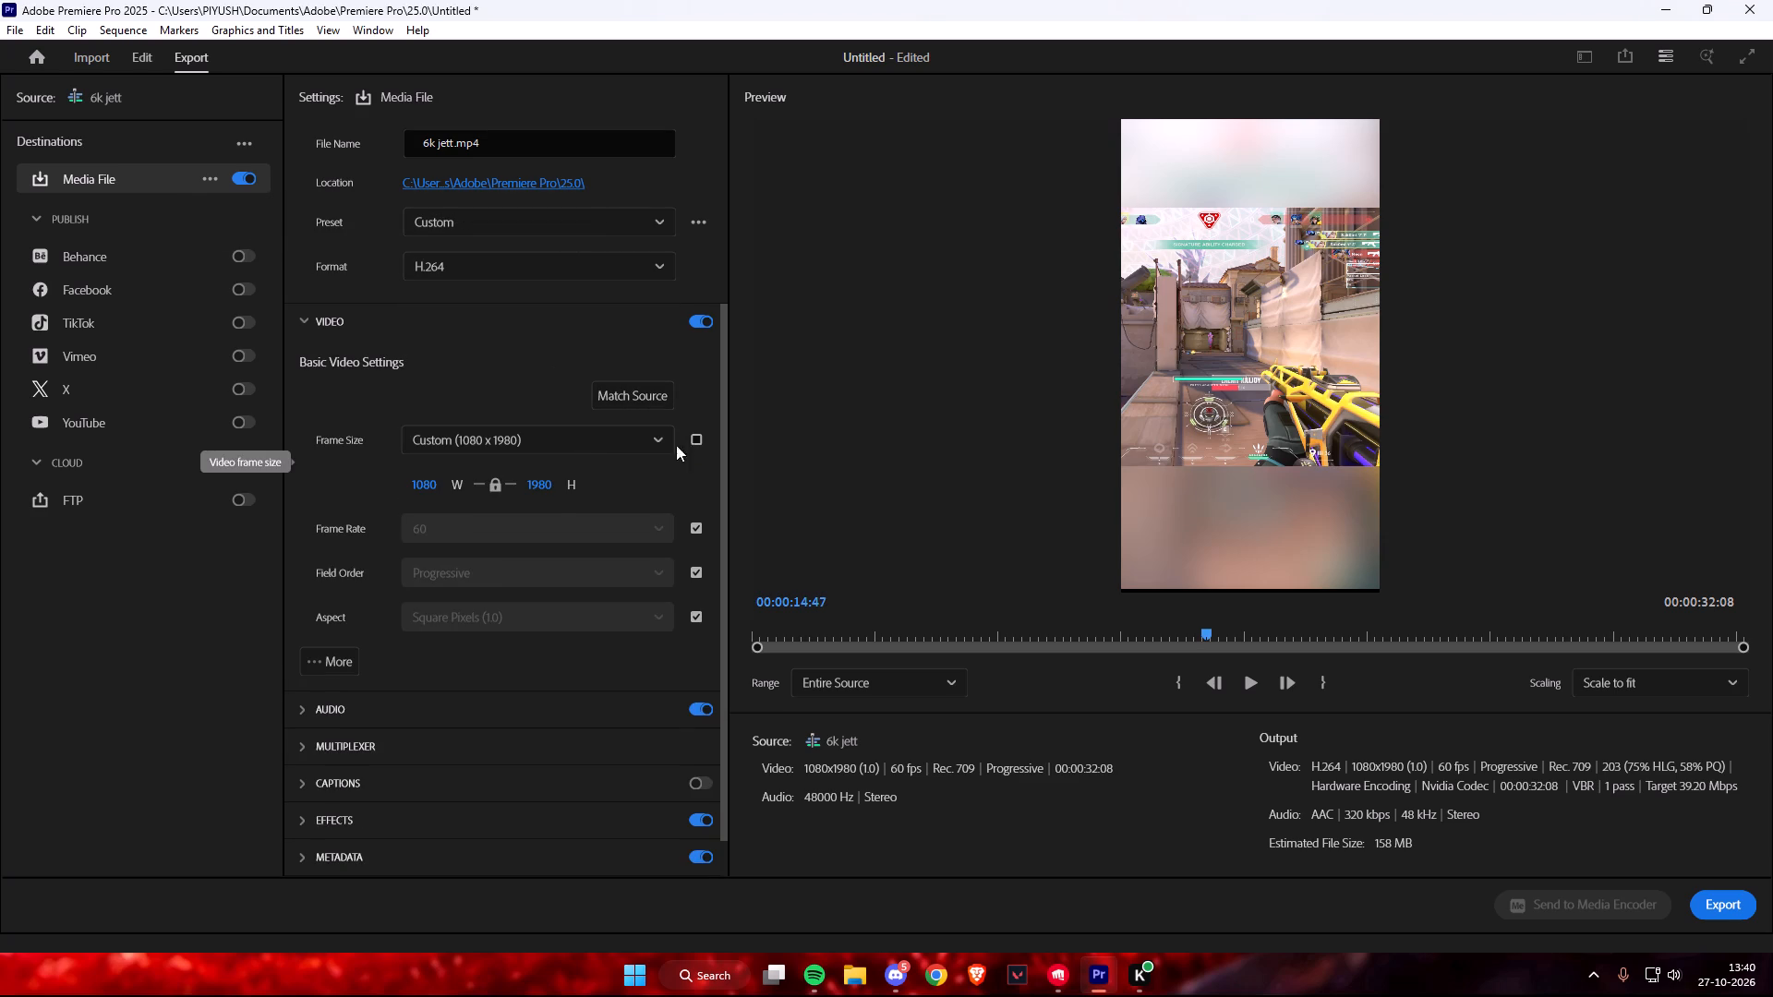
triple_click(587, 433)
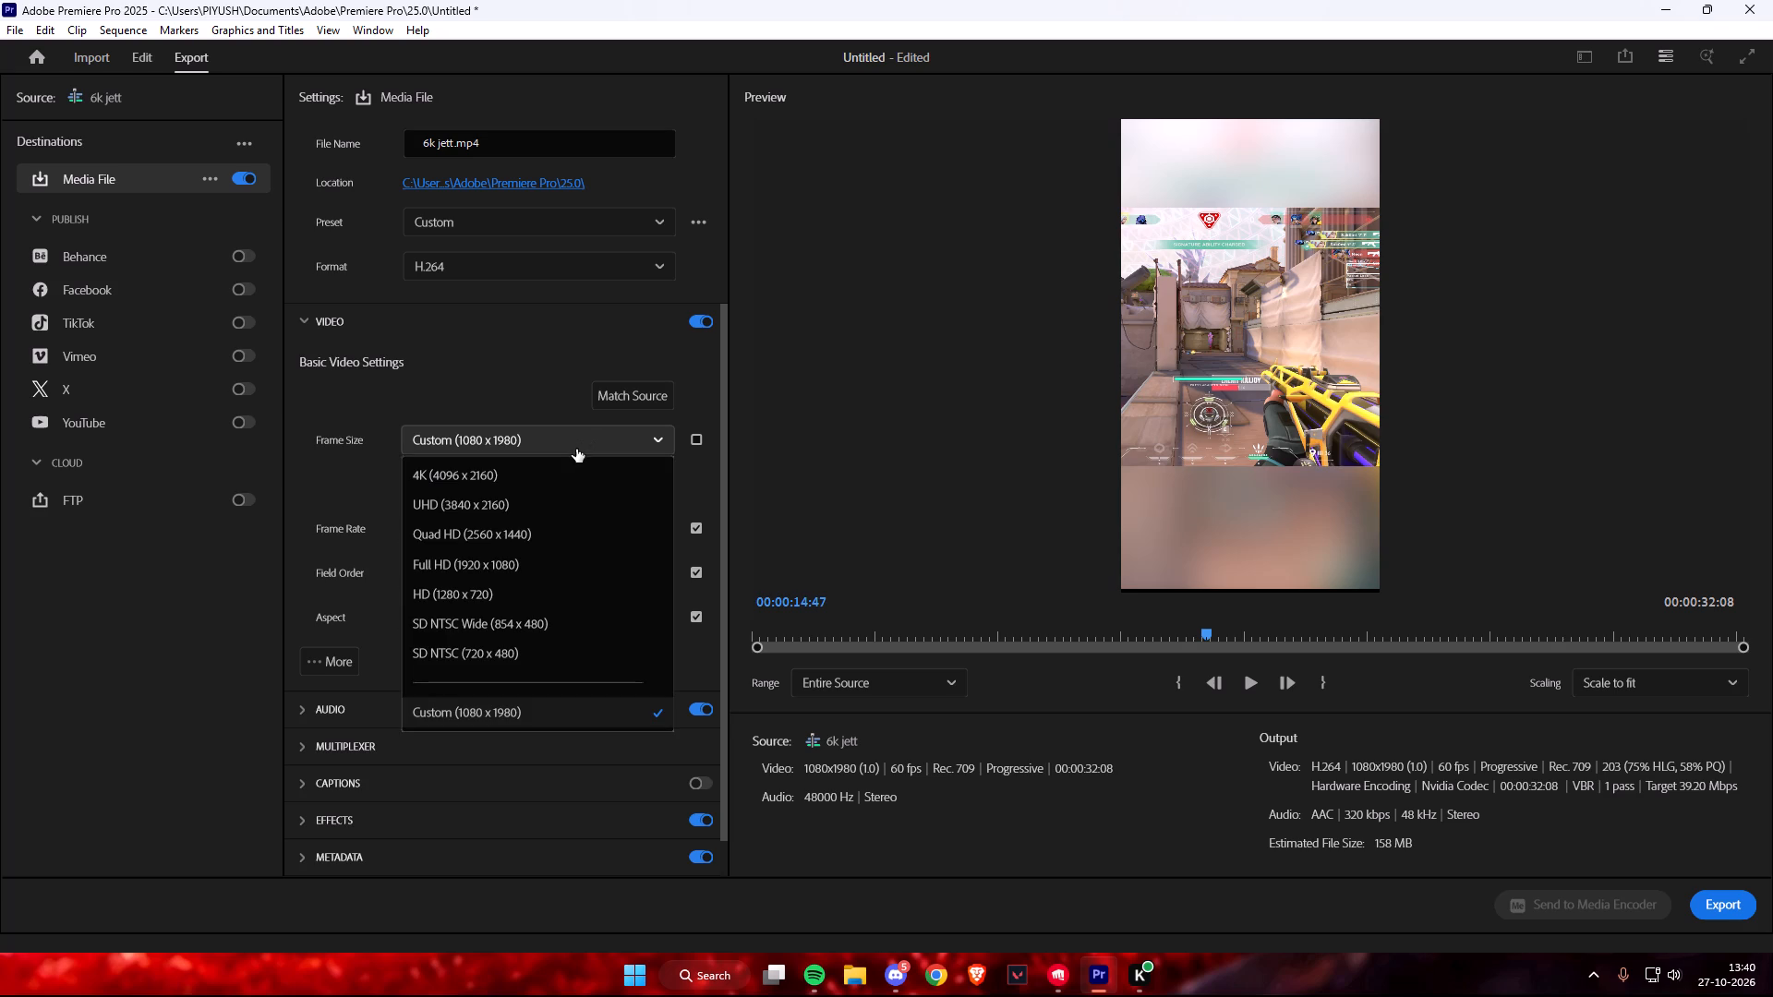
click(570, 436)
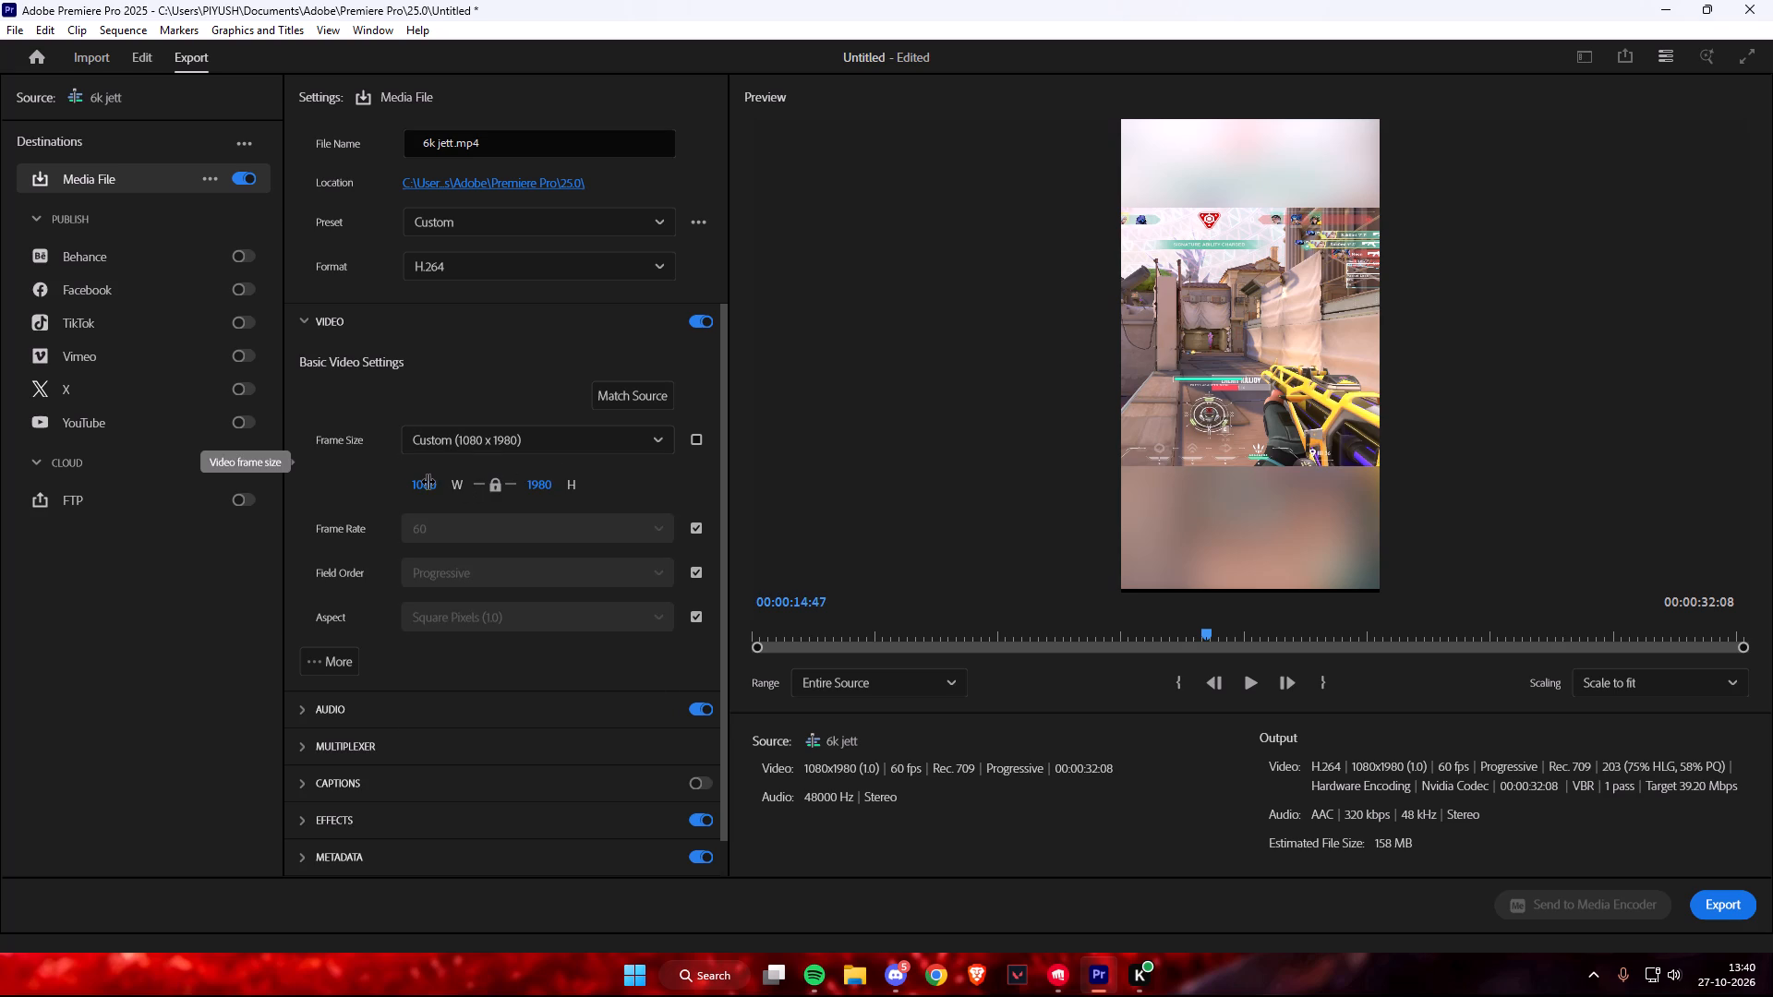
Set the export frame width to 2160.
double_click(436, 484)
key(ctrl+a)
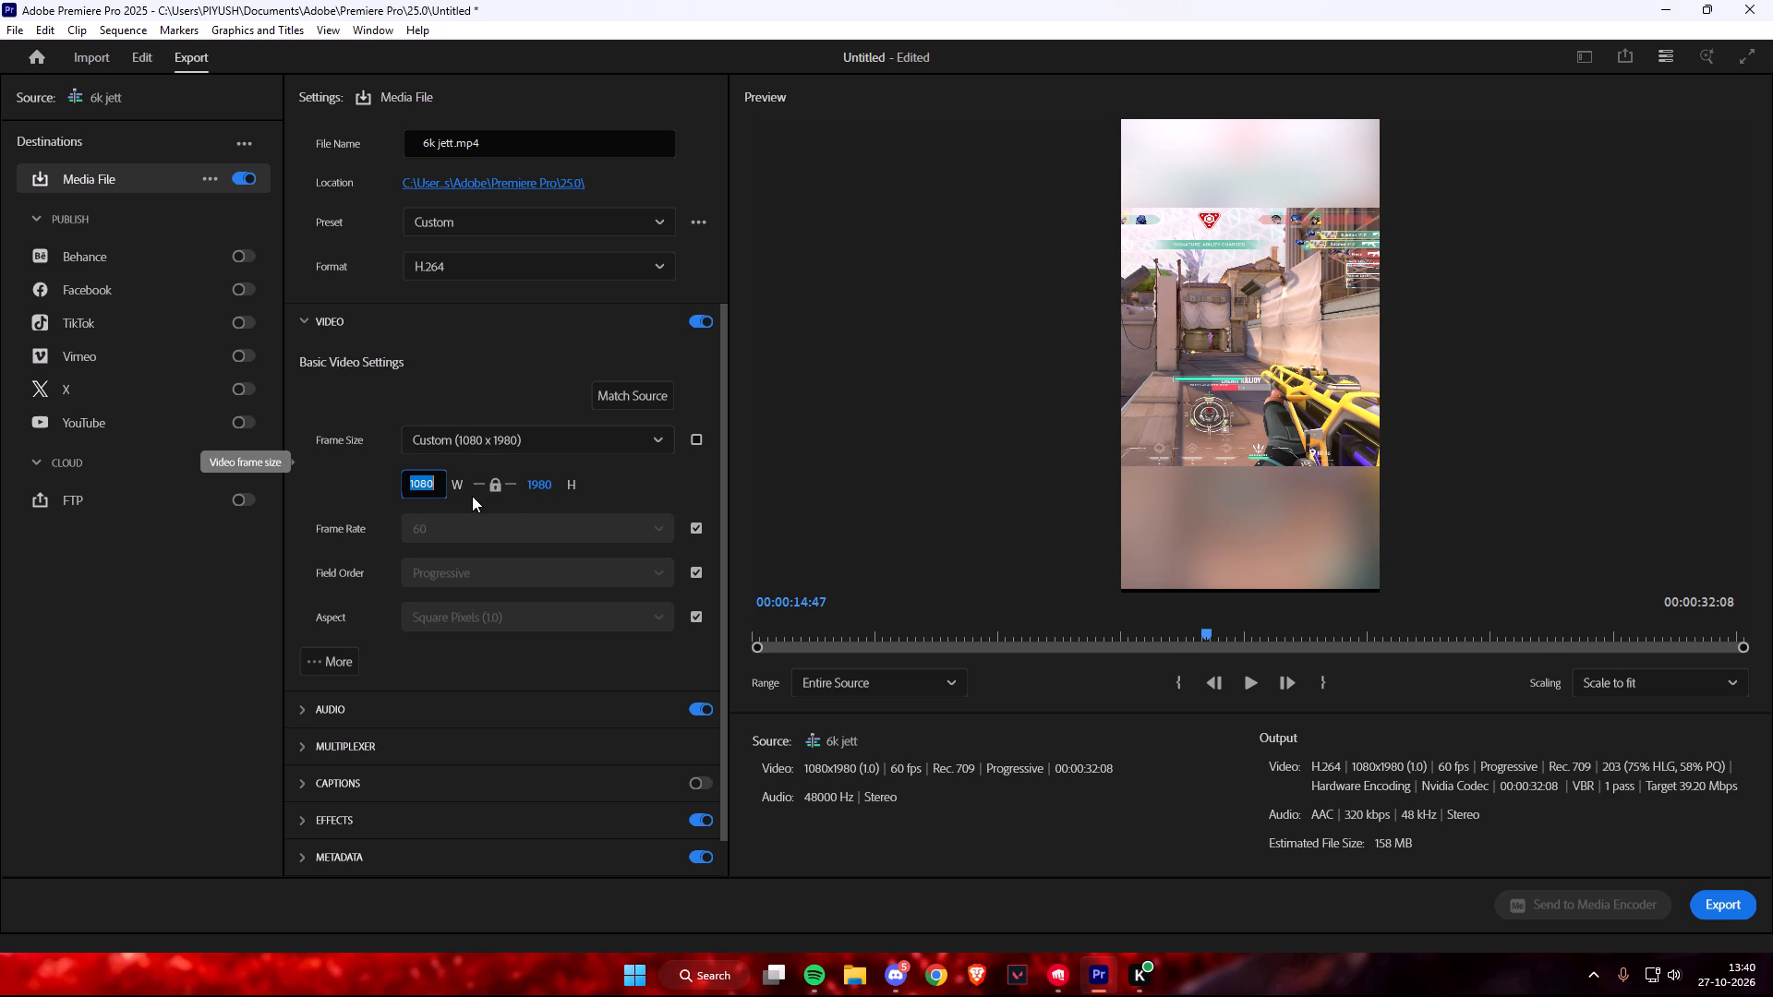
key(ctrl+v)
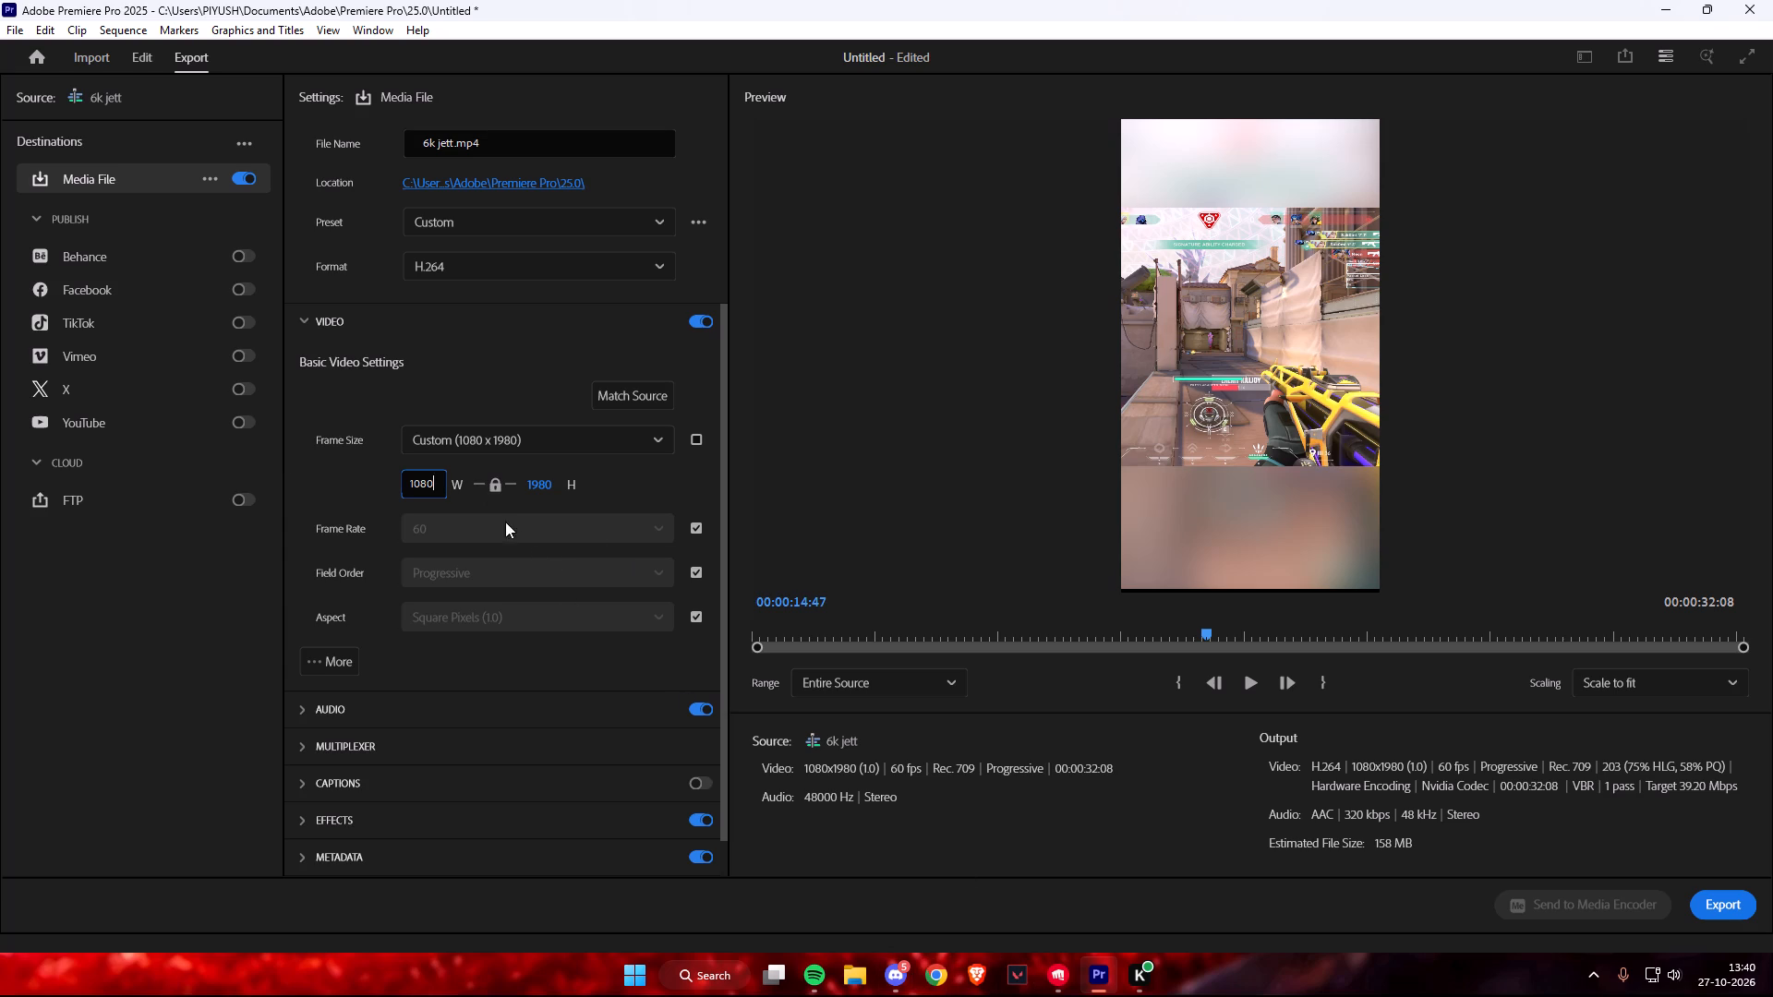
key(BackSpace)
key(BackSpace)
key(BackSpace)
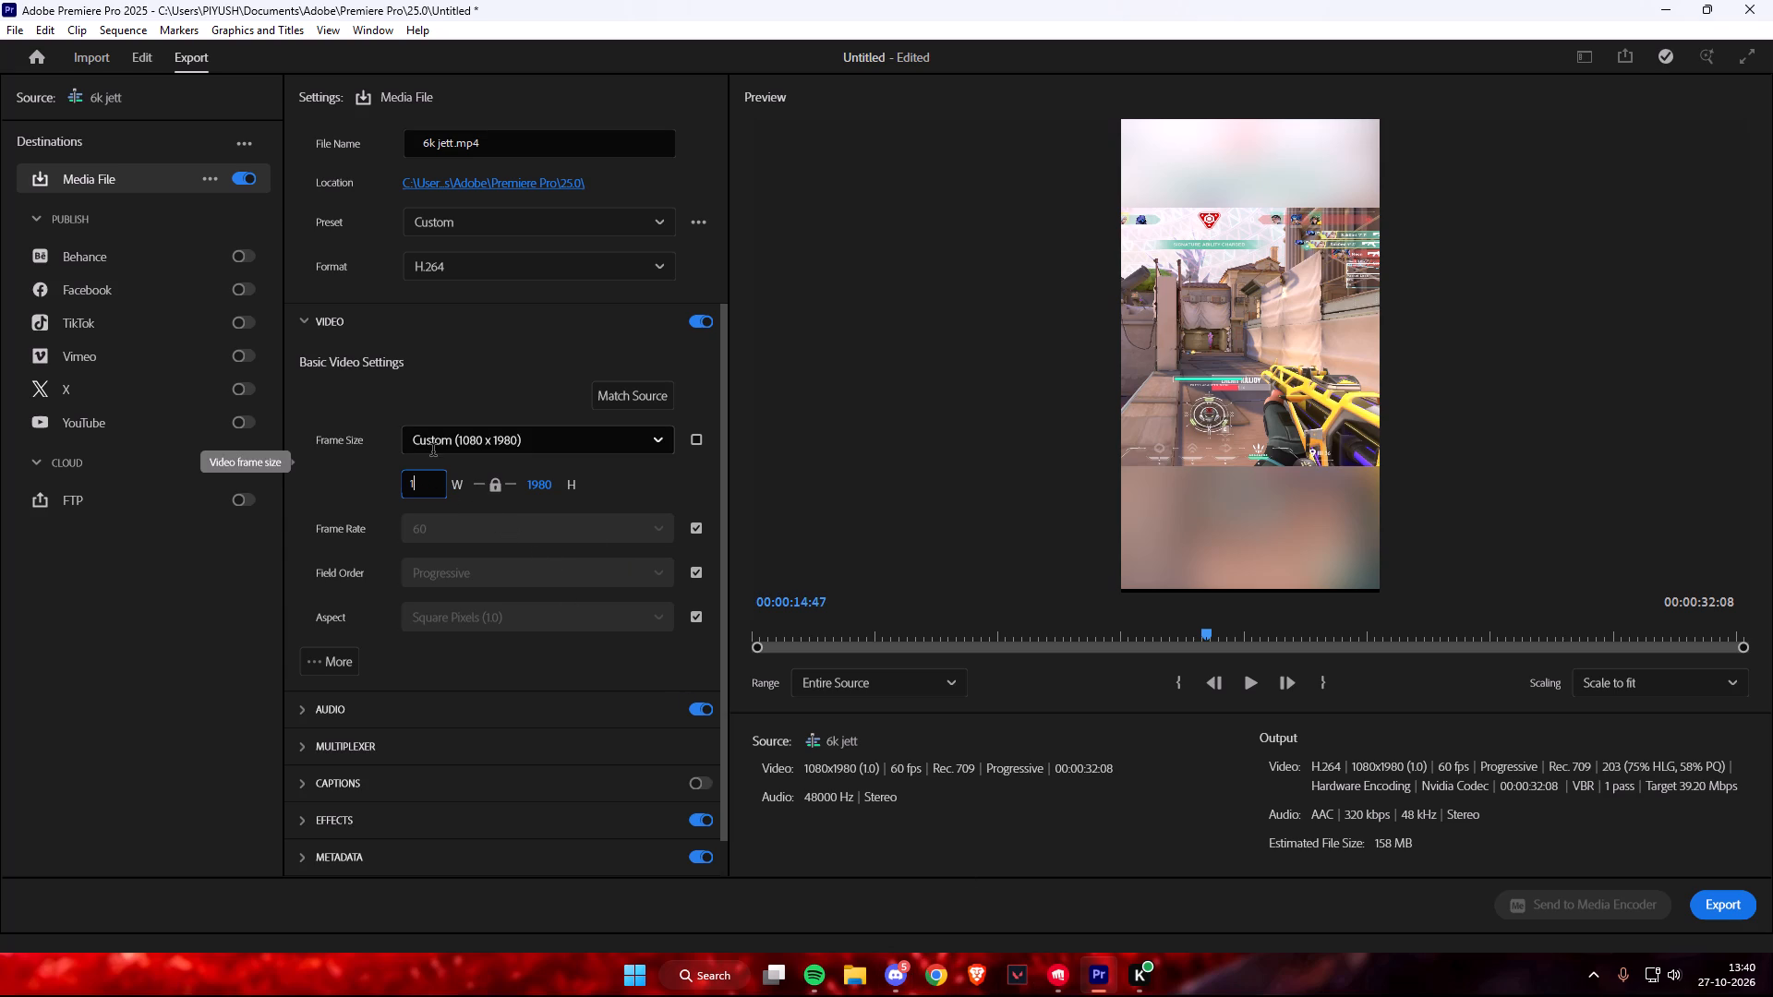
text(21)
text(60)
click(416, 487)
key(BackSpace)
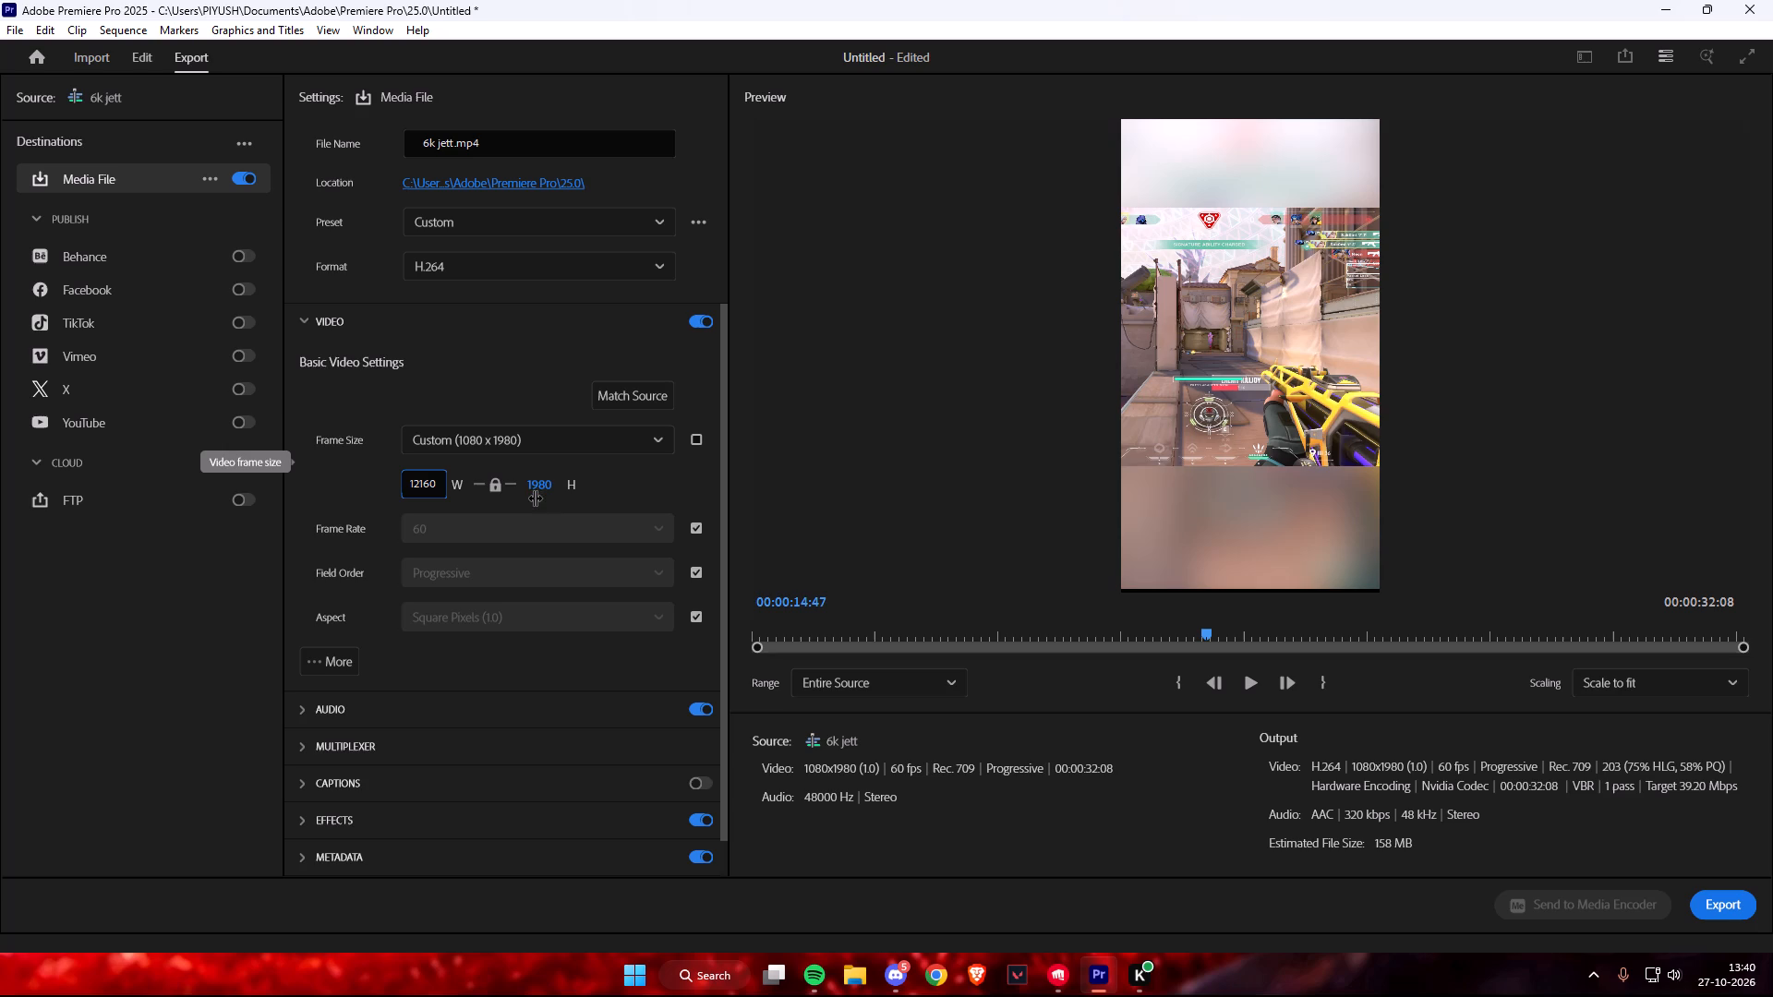
Clear the value of the export frame height.
double_click(541, 486)
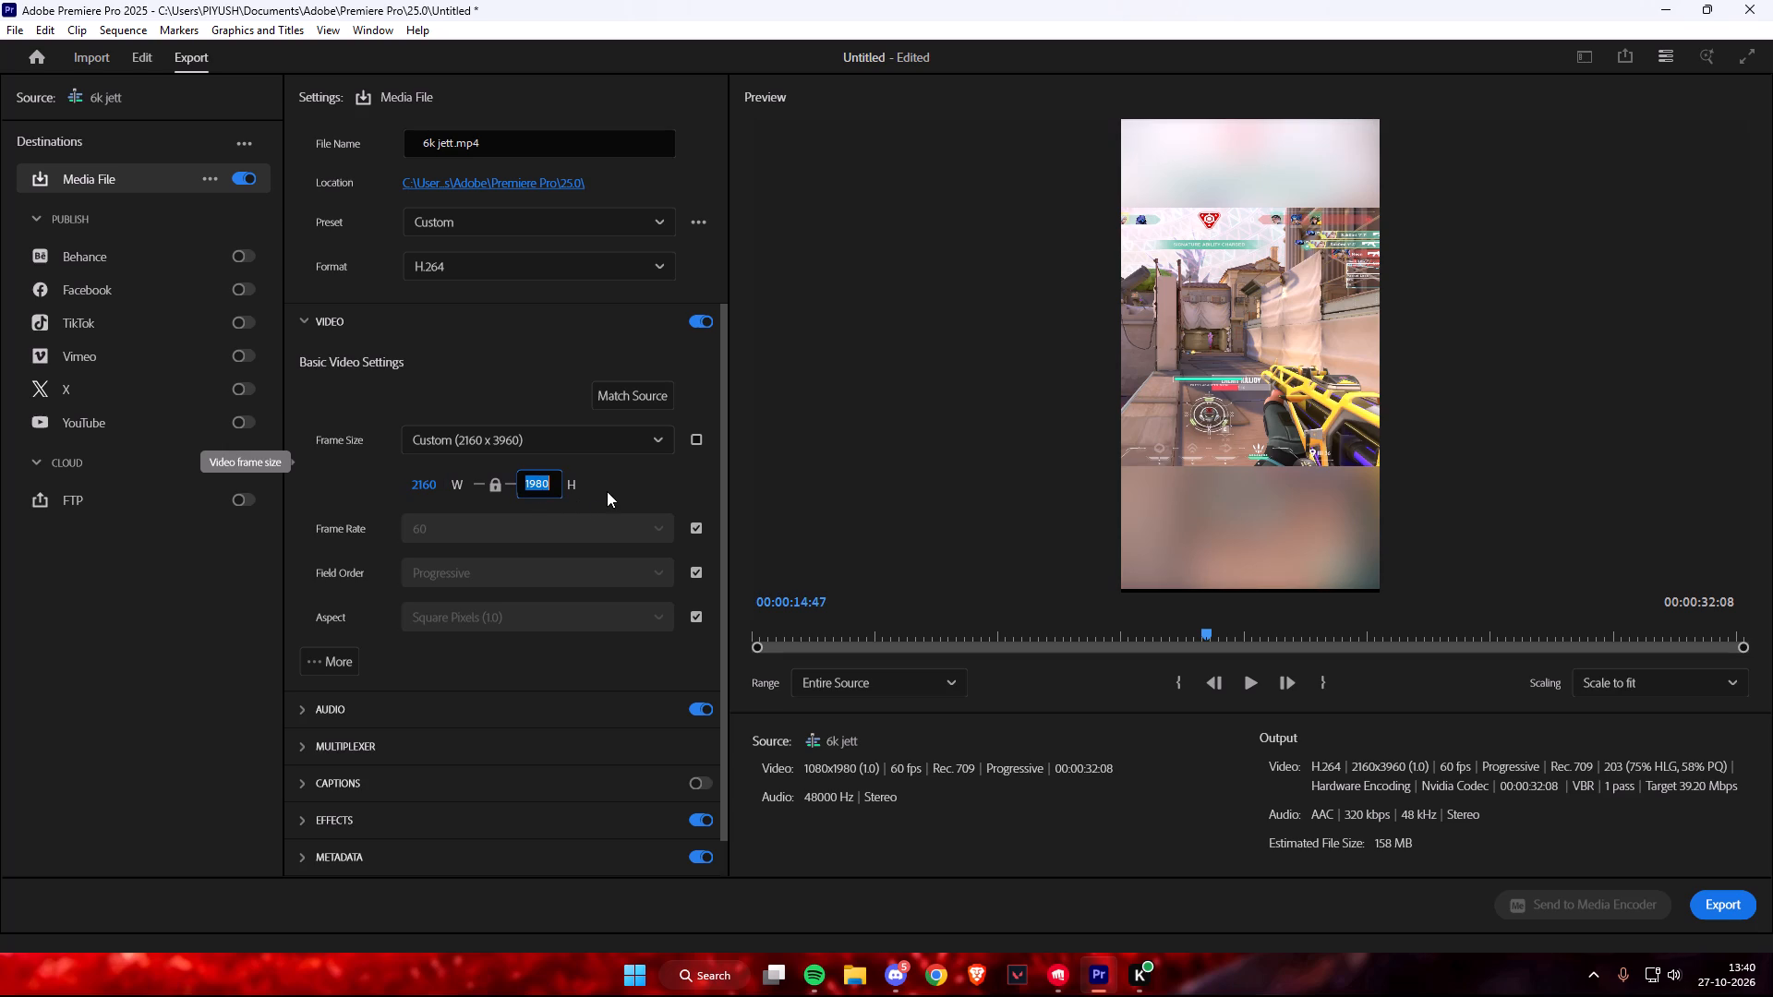
key(BackSpace)
key(BackSpace)
key(BackSpace)
key(BackSpace)
key(BackSpace)
key(BackSpace)
key(BackSpace)
key(BackSpace)
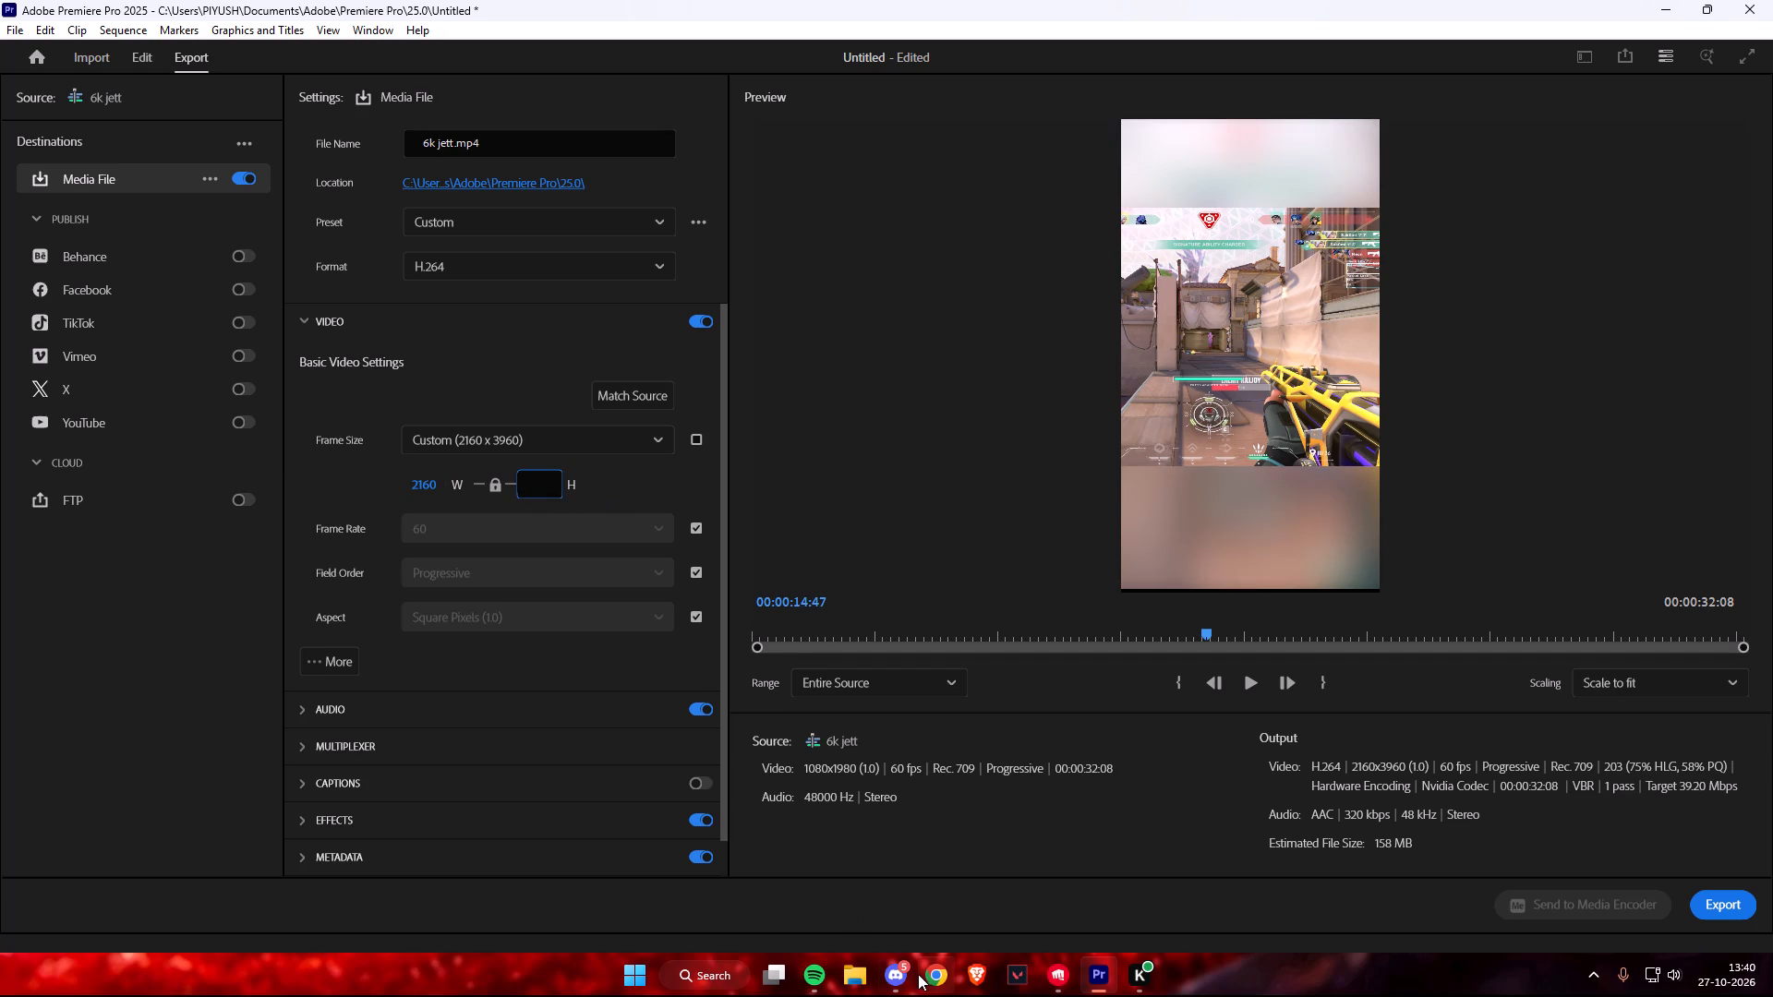
Switch to Chrome, restore the closed resolution search, copy the height value 3840 and close the browser windows.
click(920, 974)
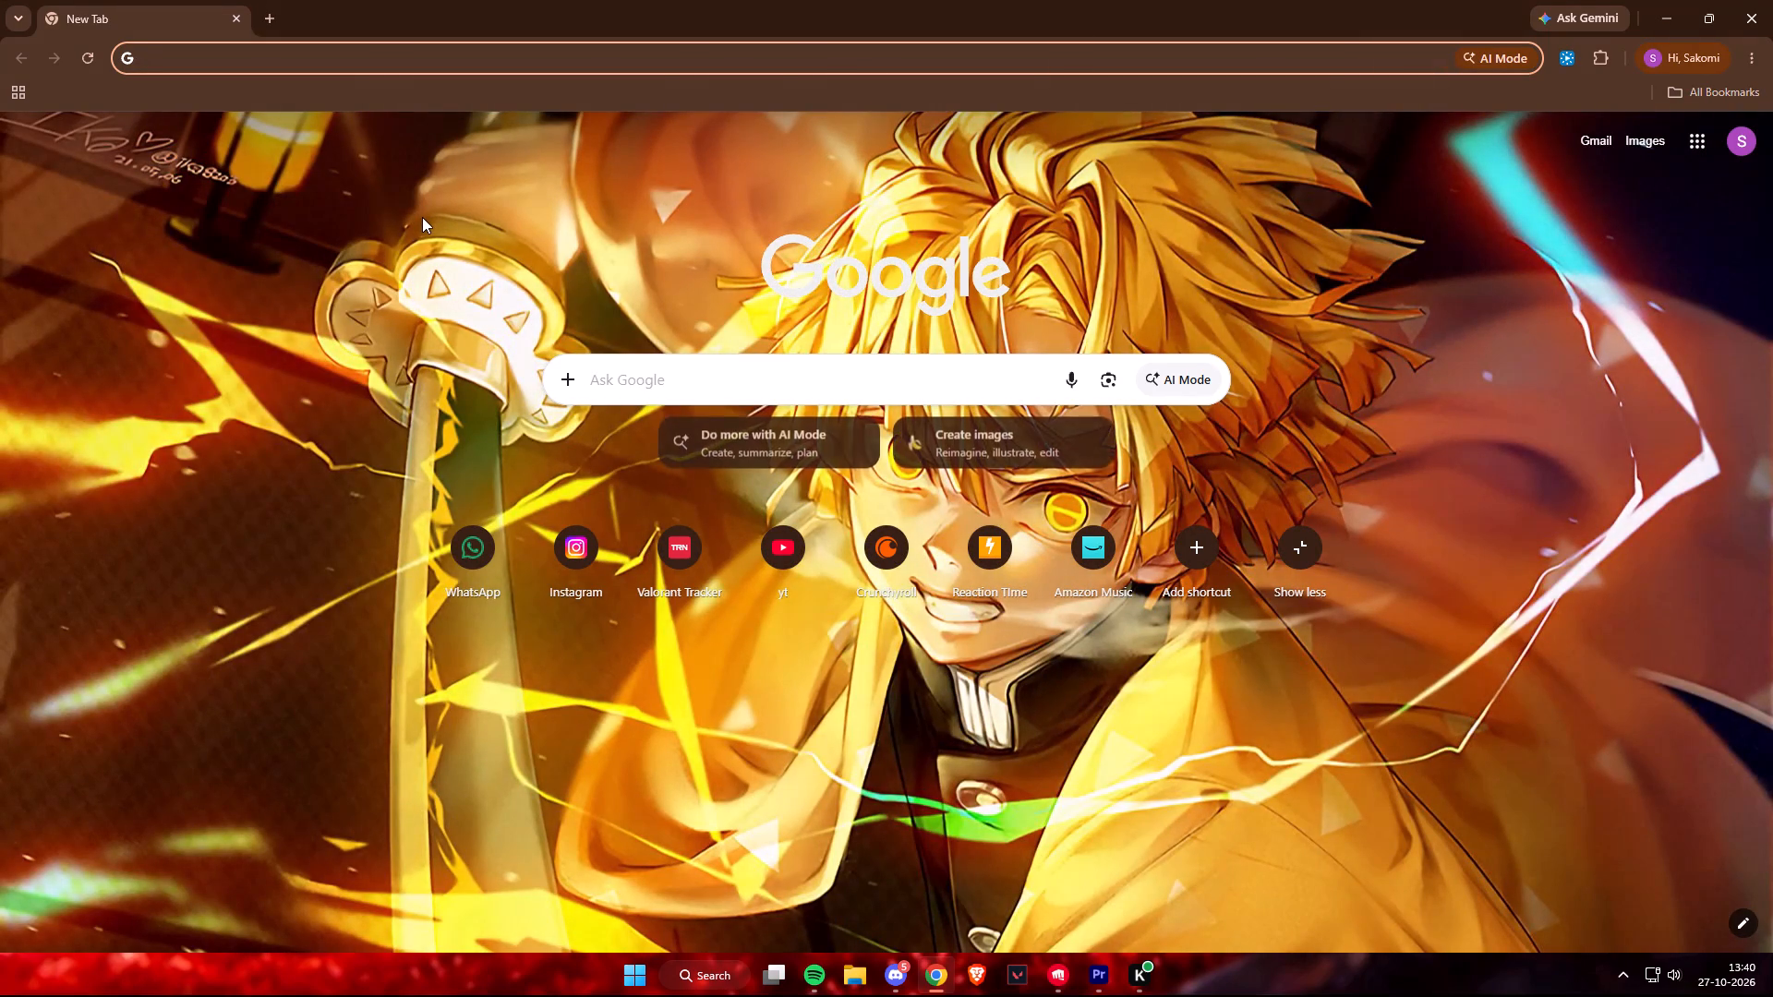
key(ctrl+shift+t)
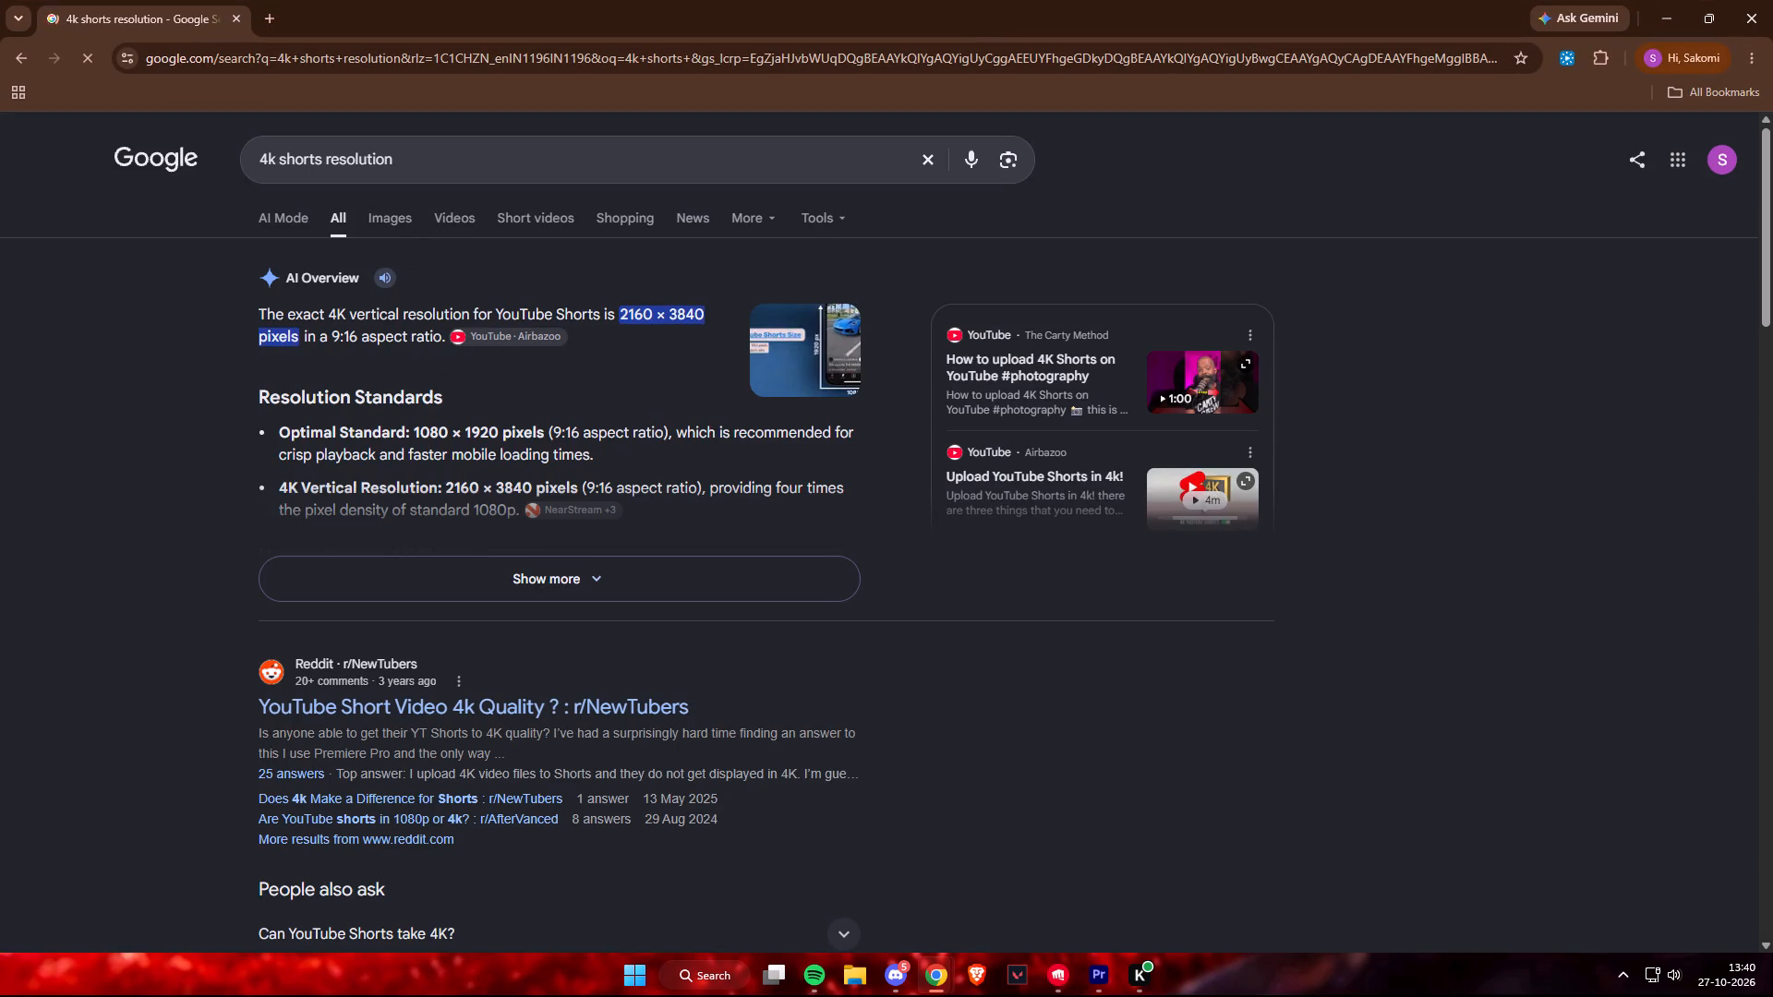
drag(672, 310, 712, 313)
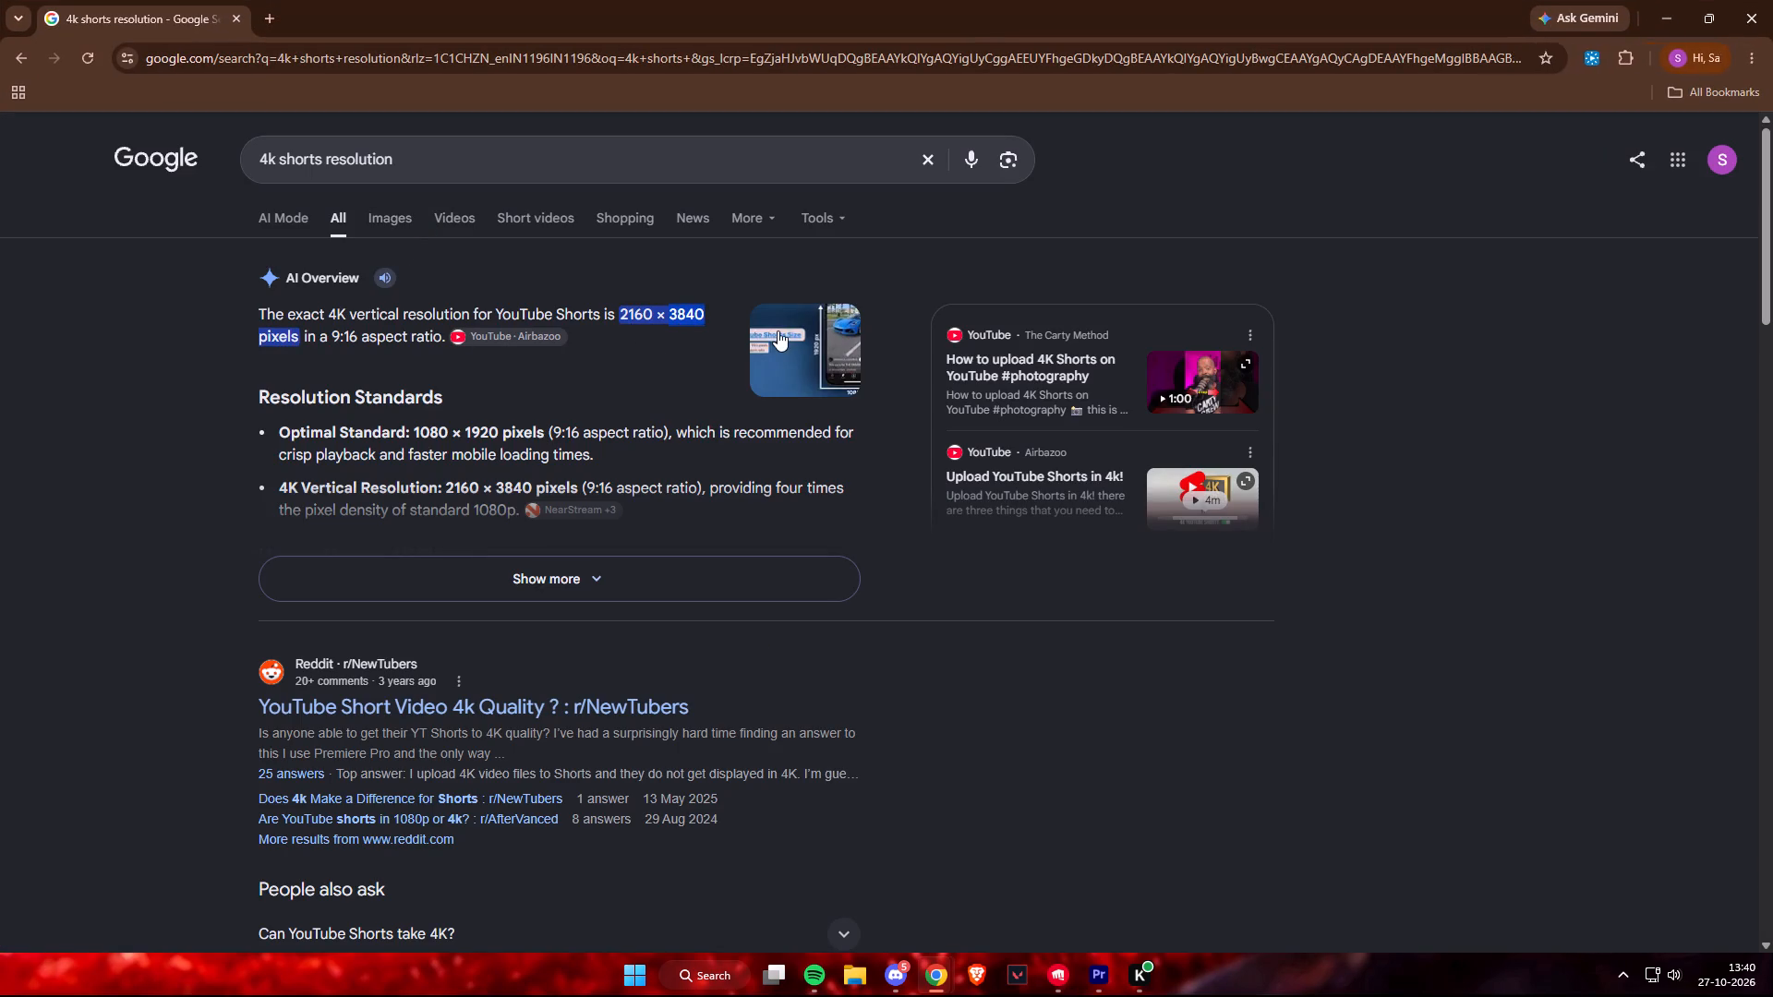
key(ctrl+c)
click(1772, 0)
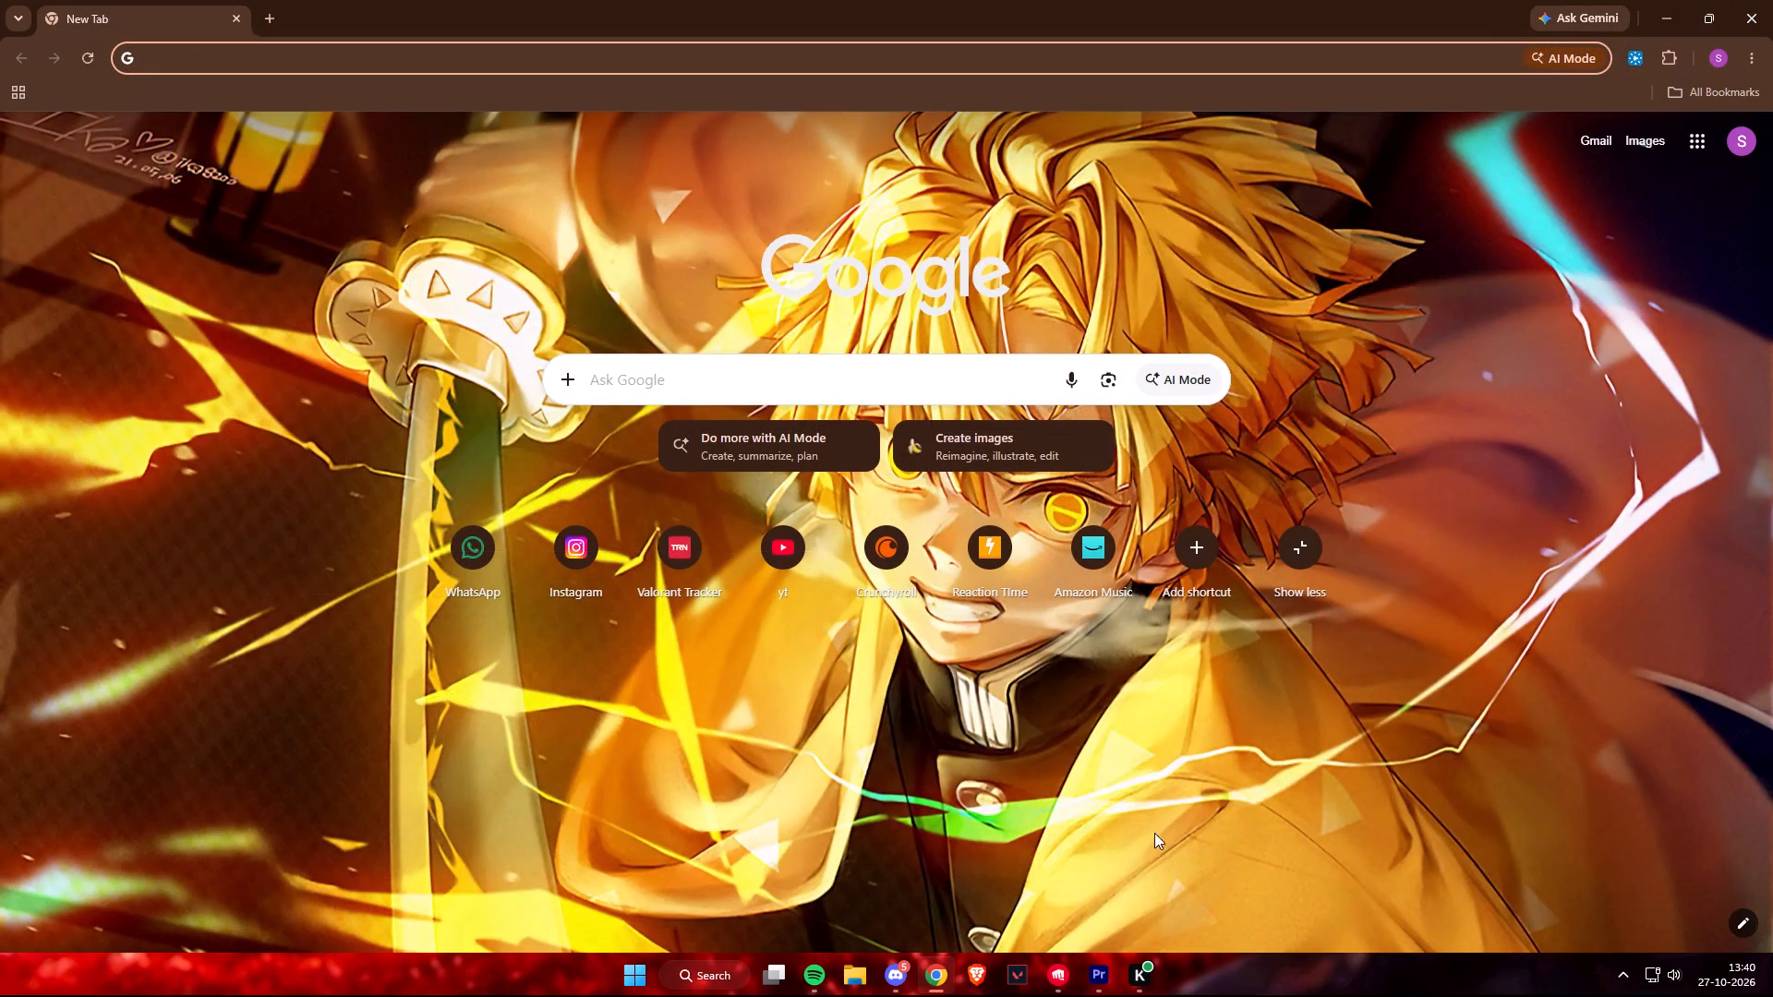
click(1772, 0)
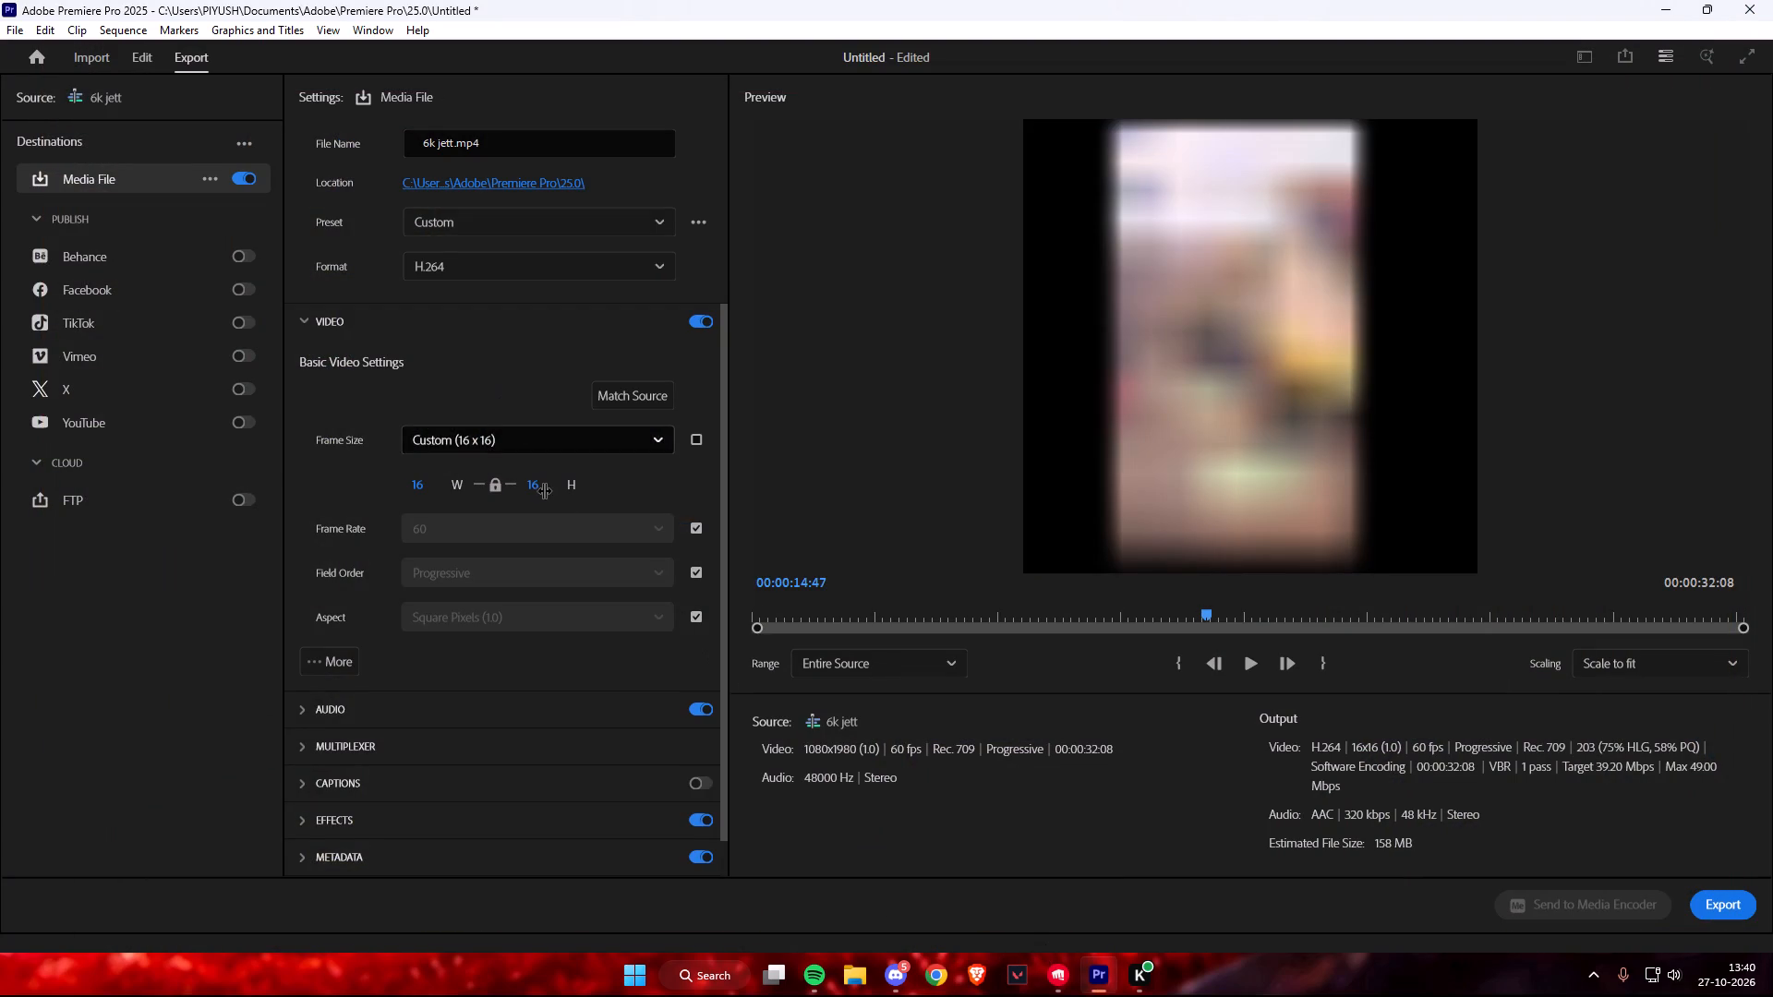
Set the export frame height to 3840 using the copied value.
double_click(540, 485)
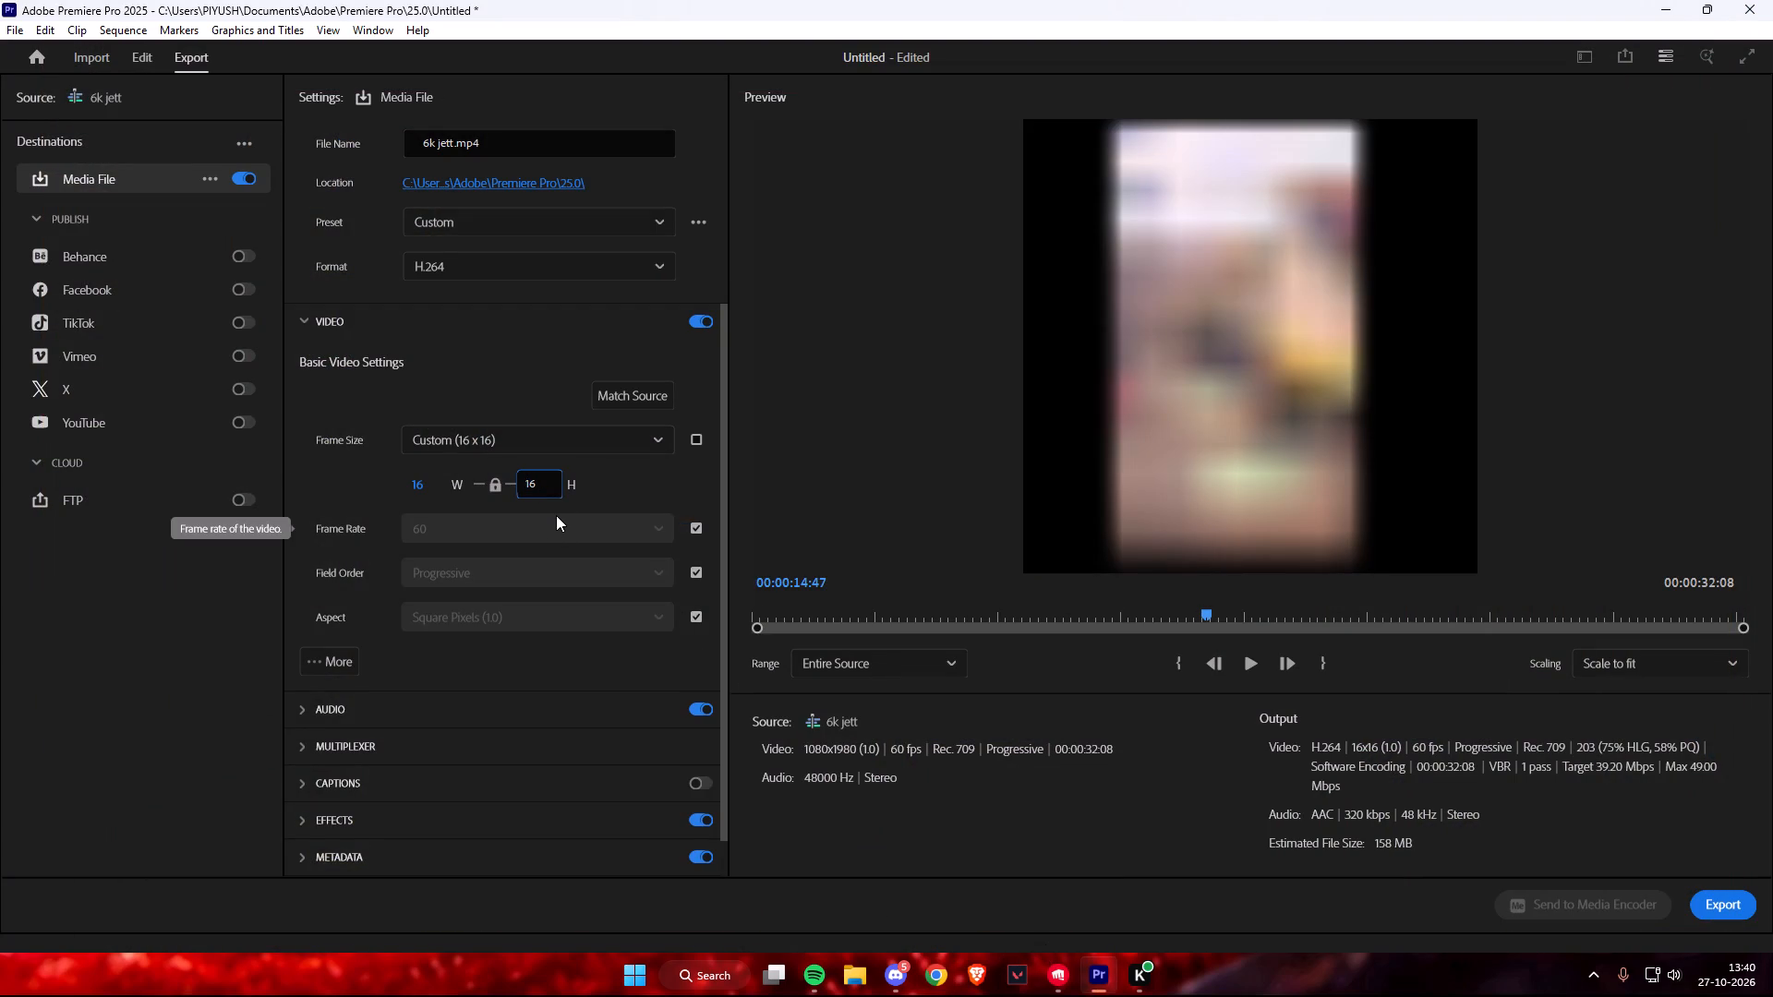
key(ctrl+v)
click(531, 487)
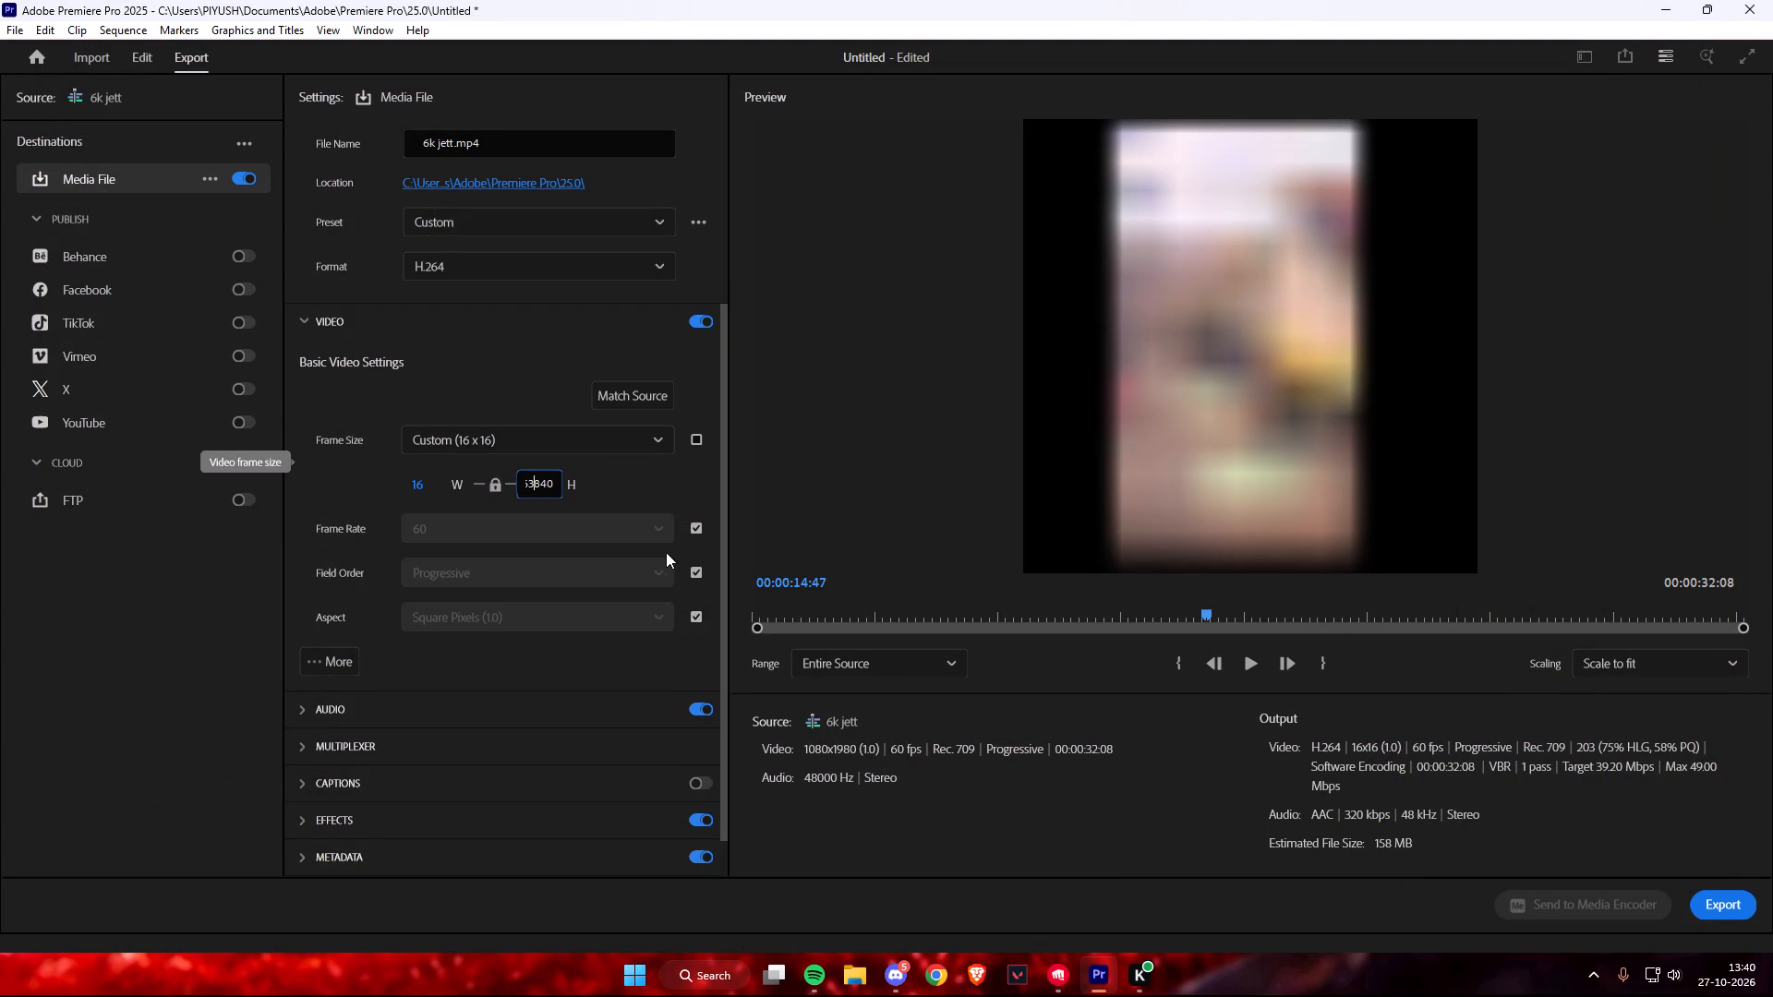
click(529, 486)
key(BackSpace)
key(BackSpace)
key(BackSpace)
Set the export frame width to 2160 with the width and height still linked.
double_click(426, 486)
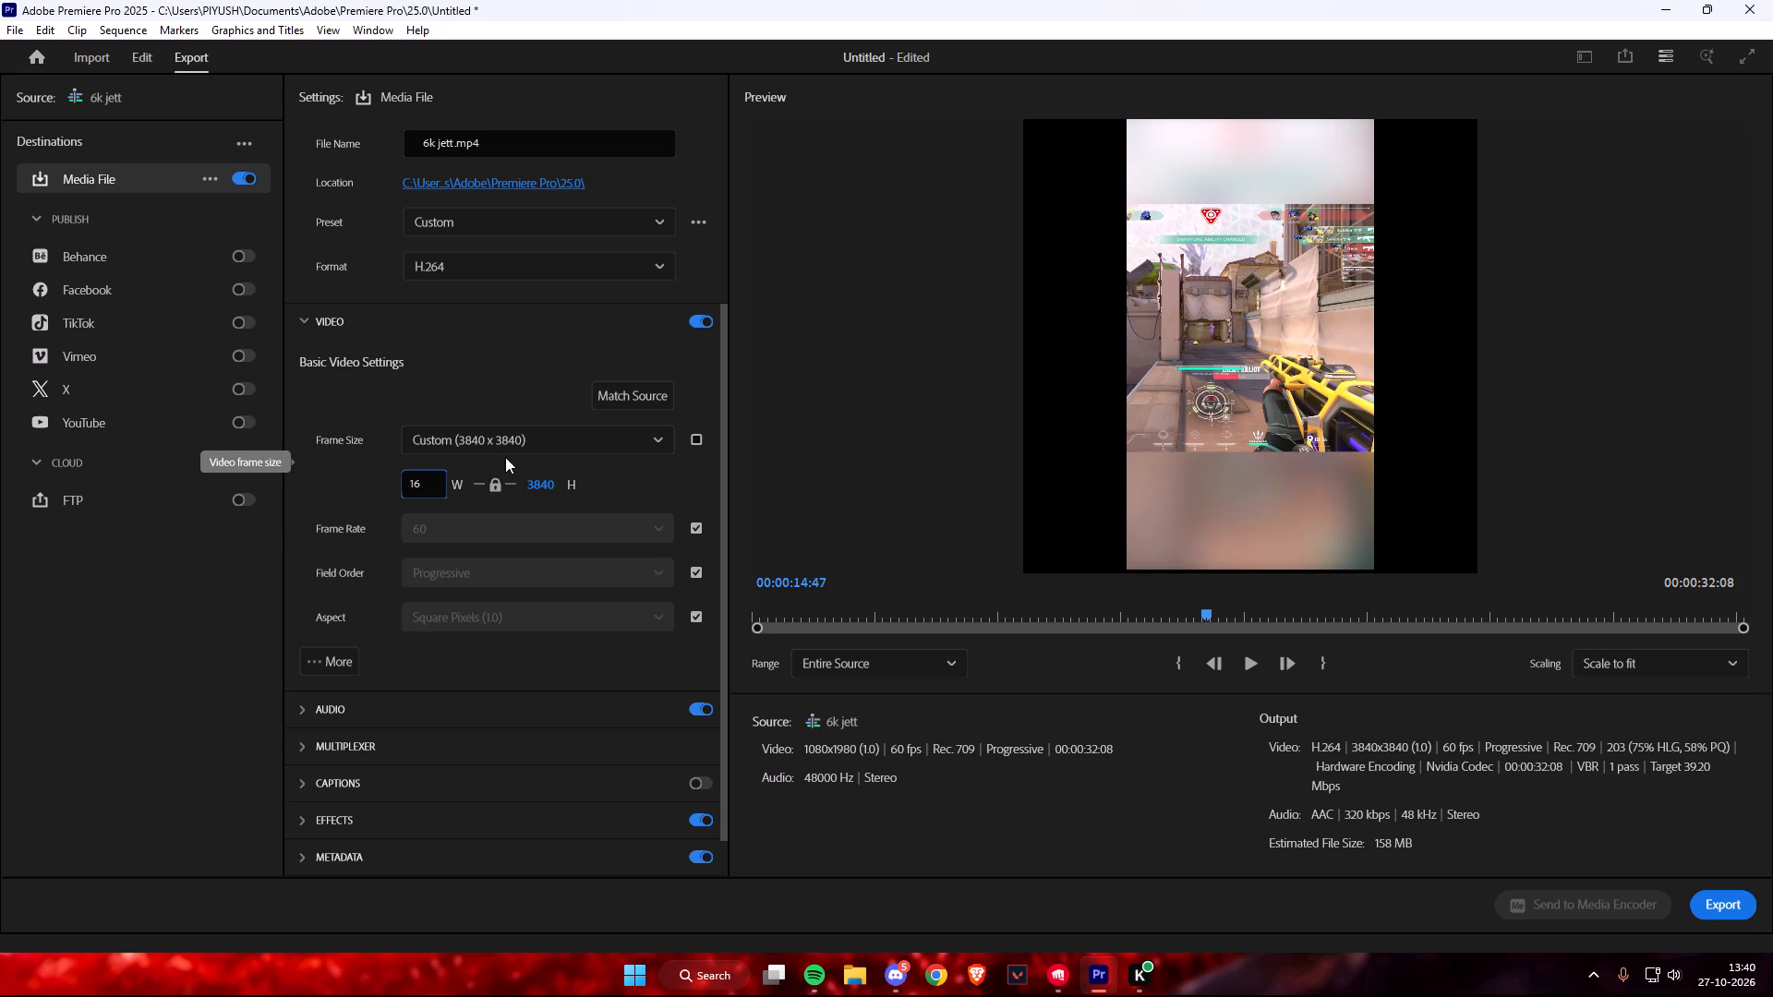
key(BackSpace)
key(BackSpace)
key(BackSpace)
text(2160)
click(644, 482)
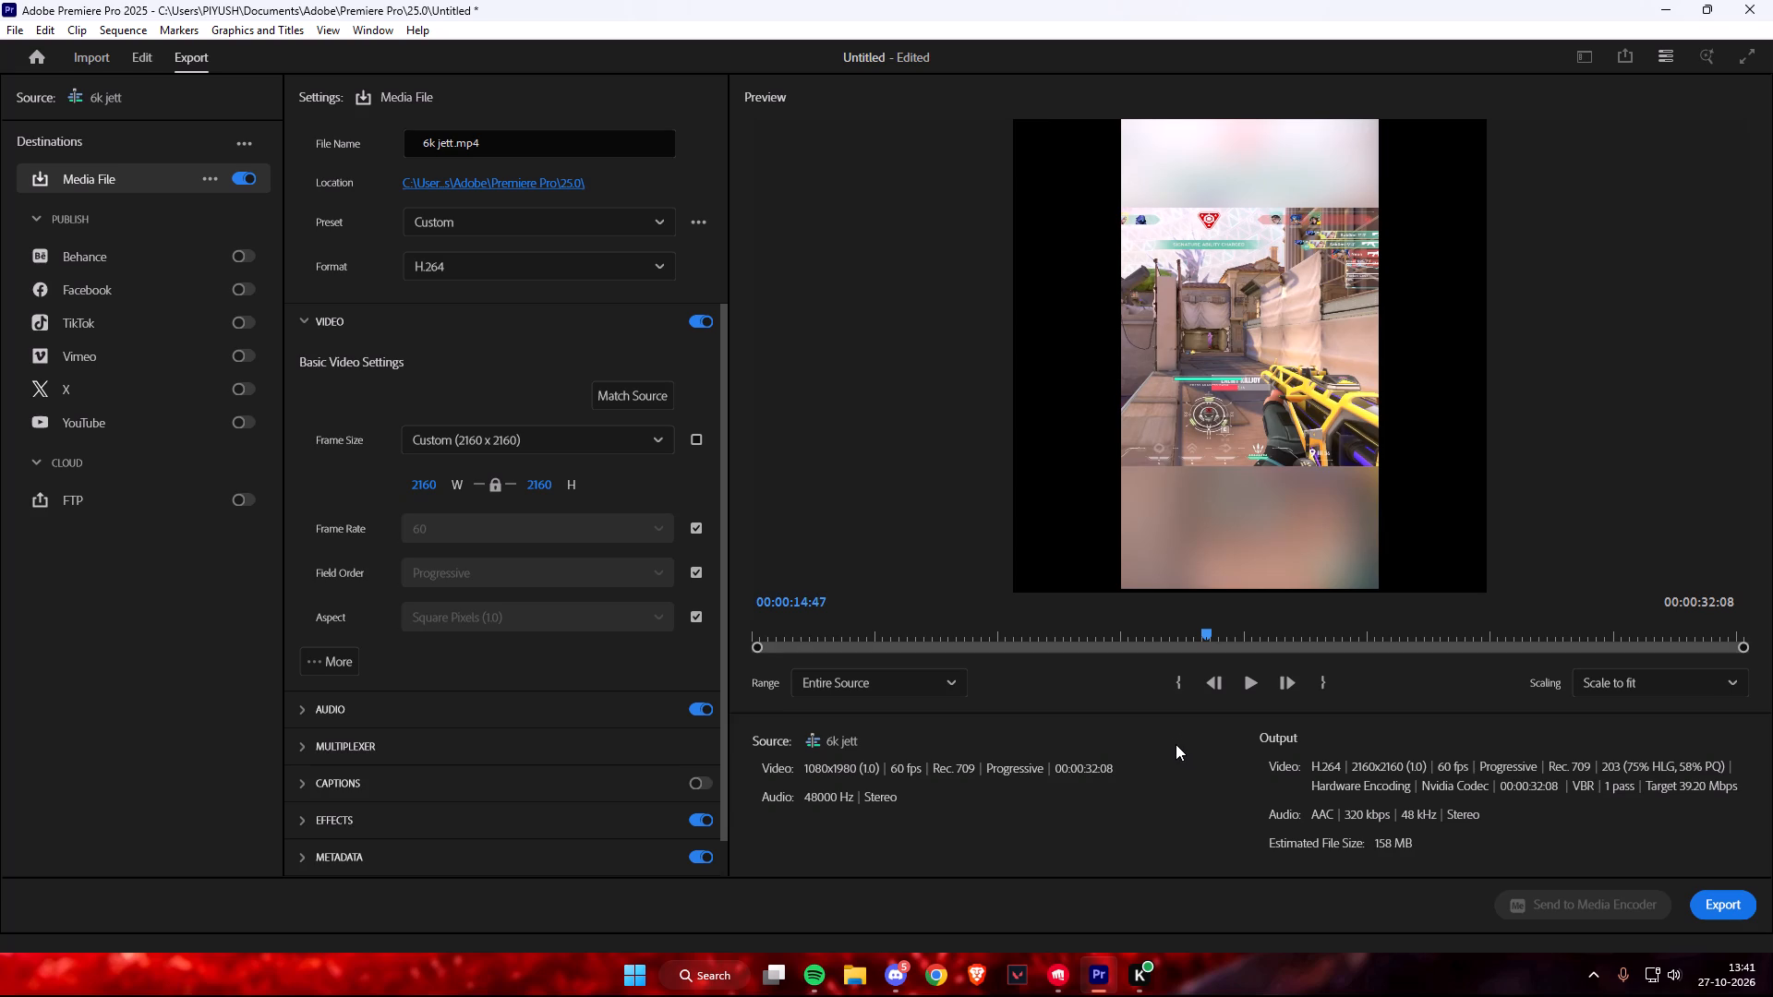
Play the output preview to check the new frame size.
key(space)
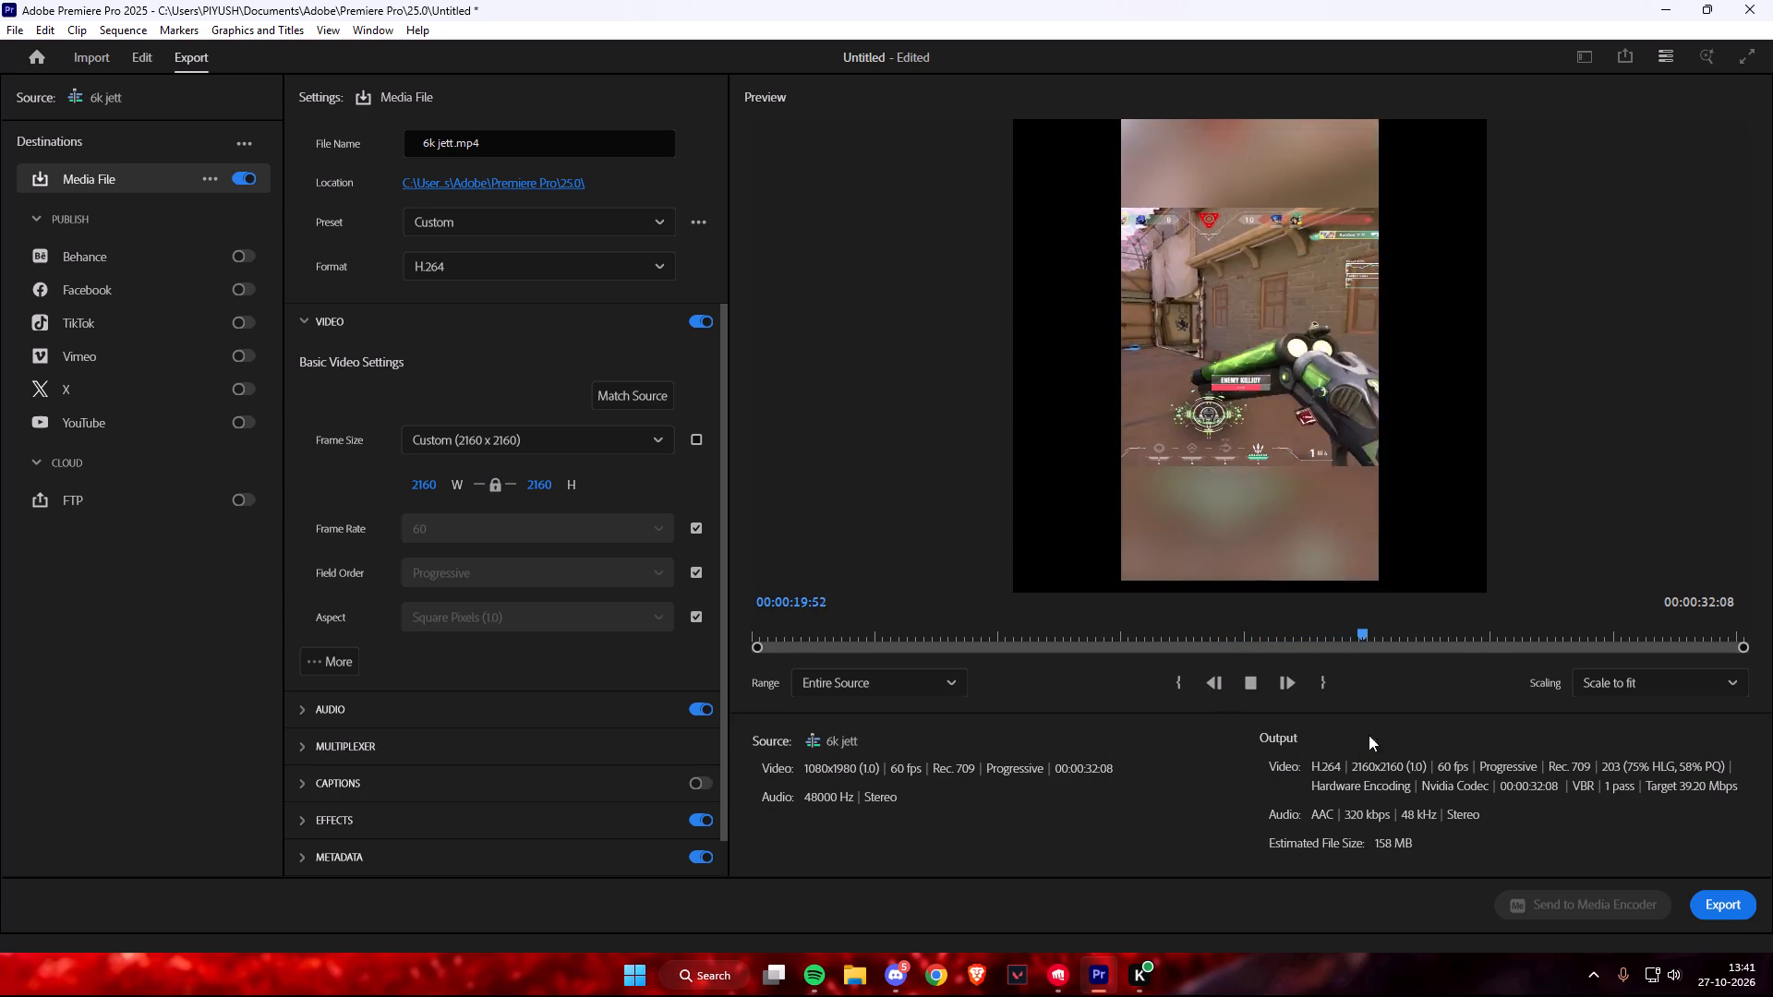
Stop the output preview playback.
click(1740, 48)
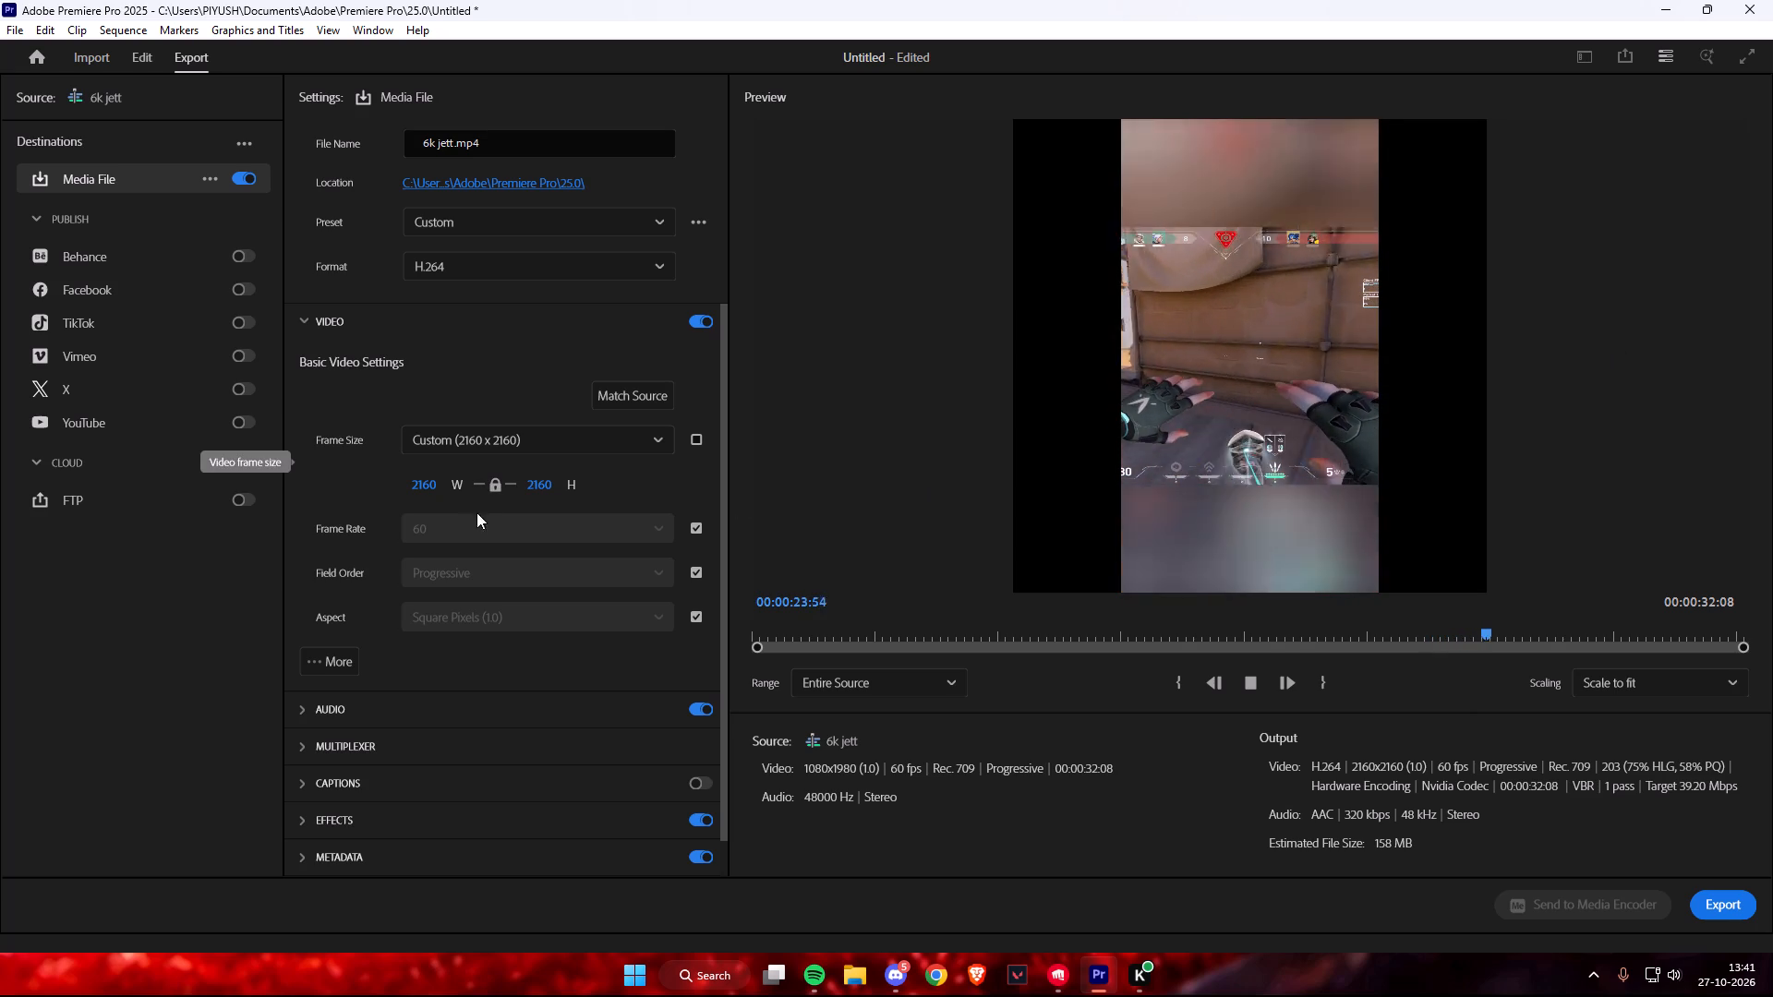
key(space)
Expand the additional video settings, unlink the encoding profile and level from the source, and set the profile to High.
scroll(479, 609, down, 3)
click(314, 622)
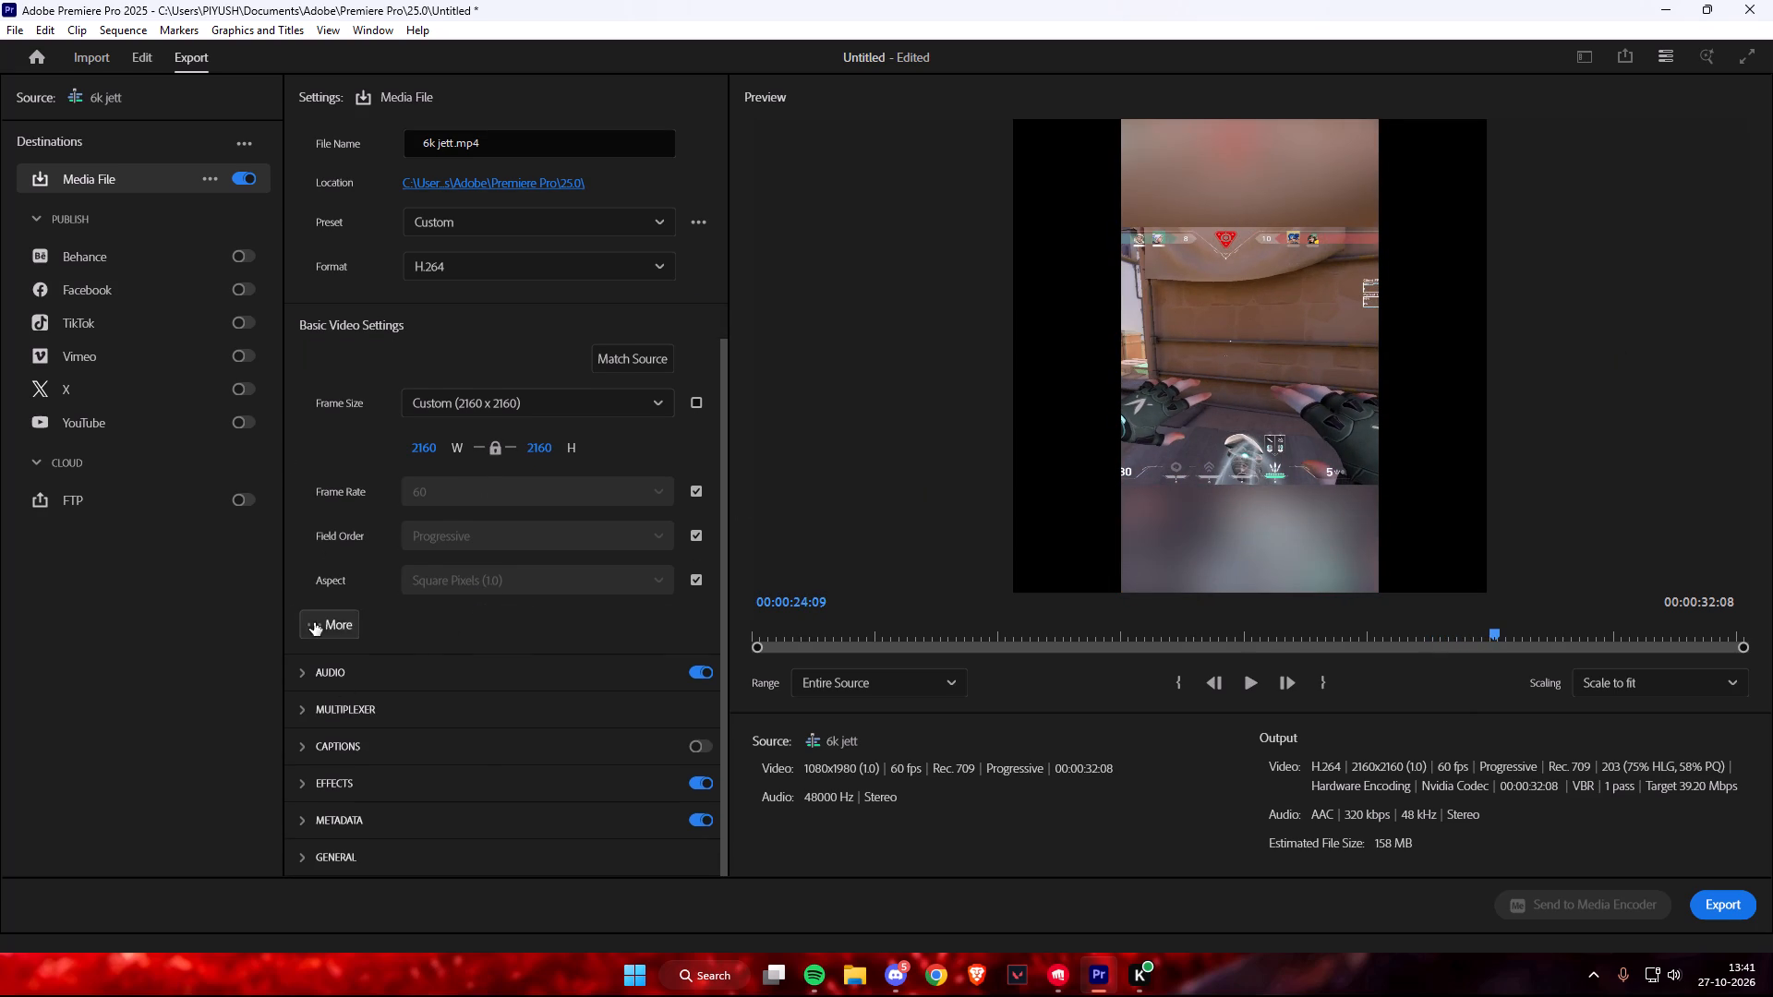
scroll(376, 669, down, 2)
click(315, 629)
click(326, 663)
scroll(397, 678, down, 3)
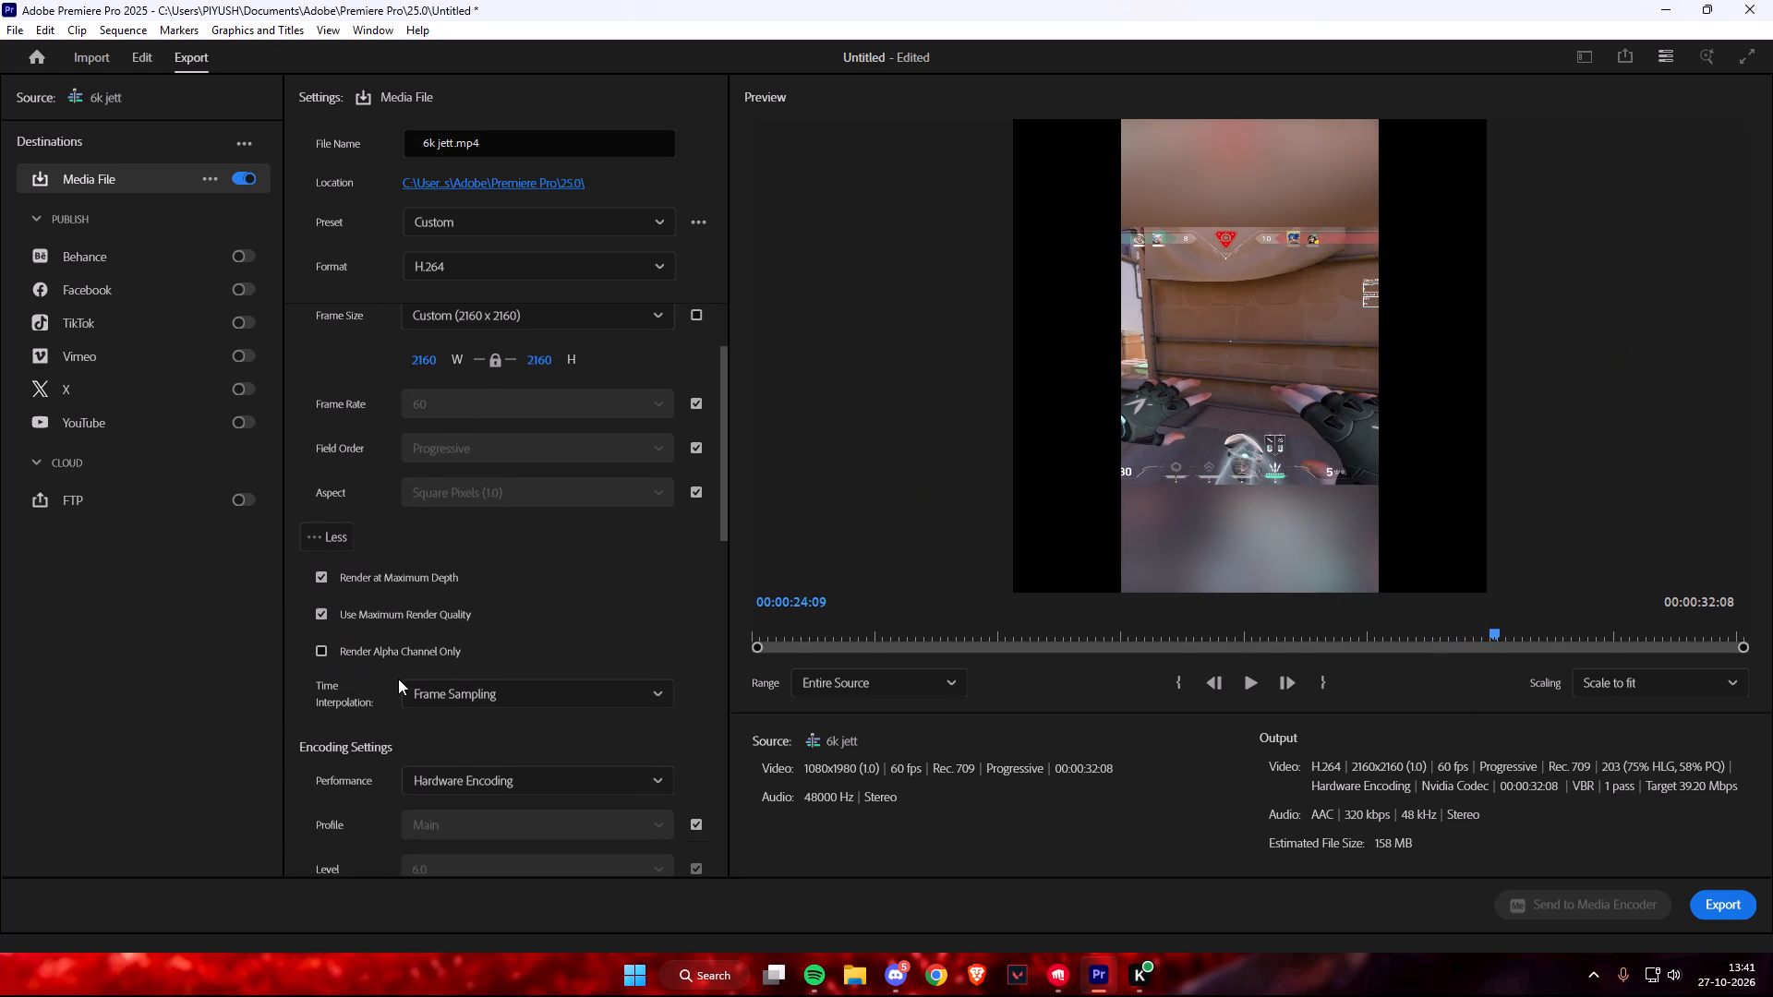
scroll(398, 682, down, 11)
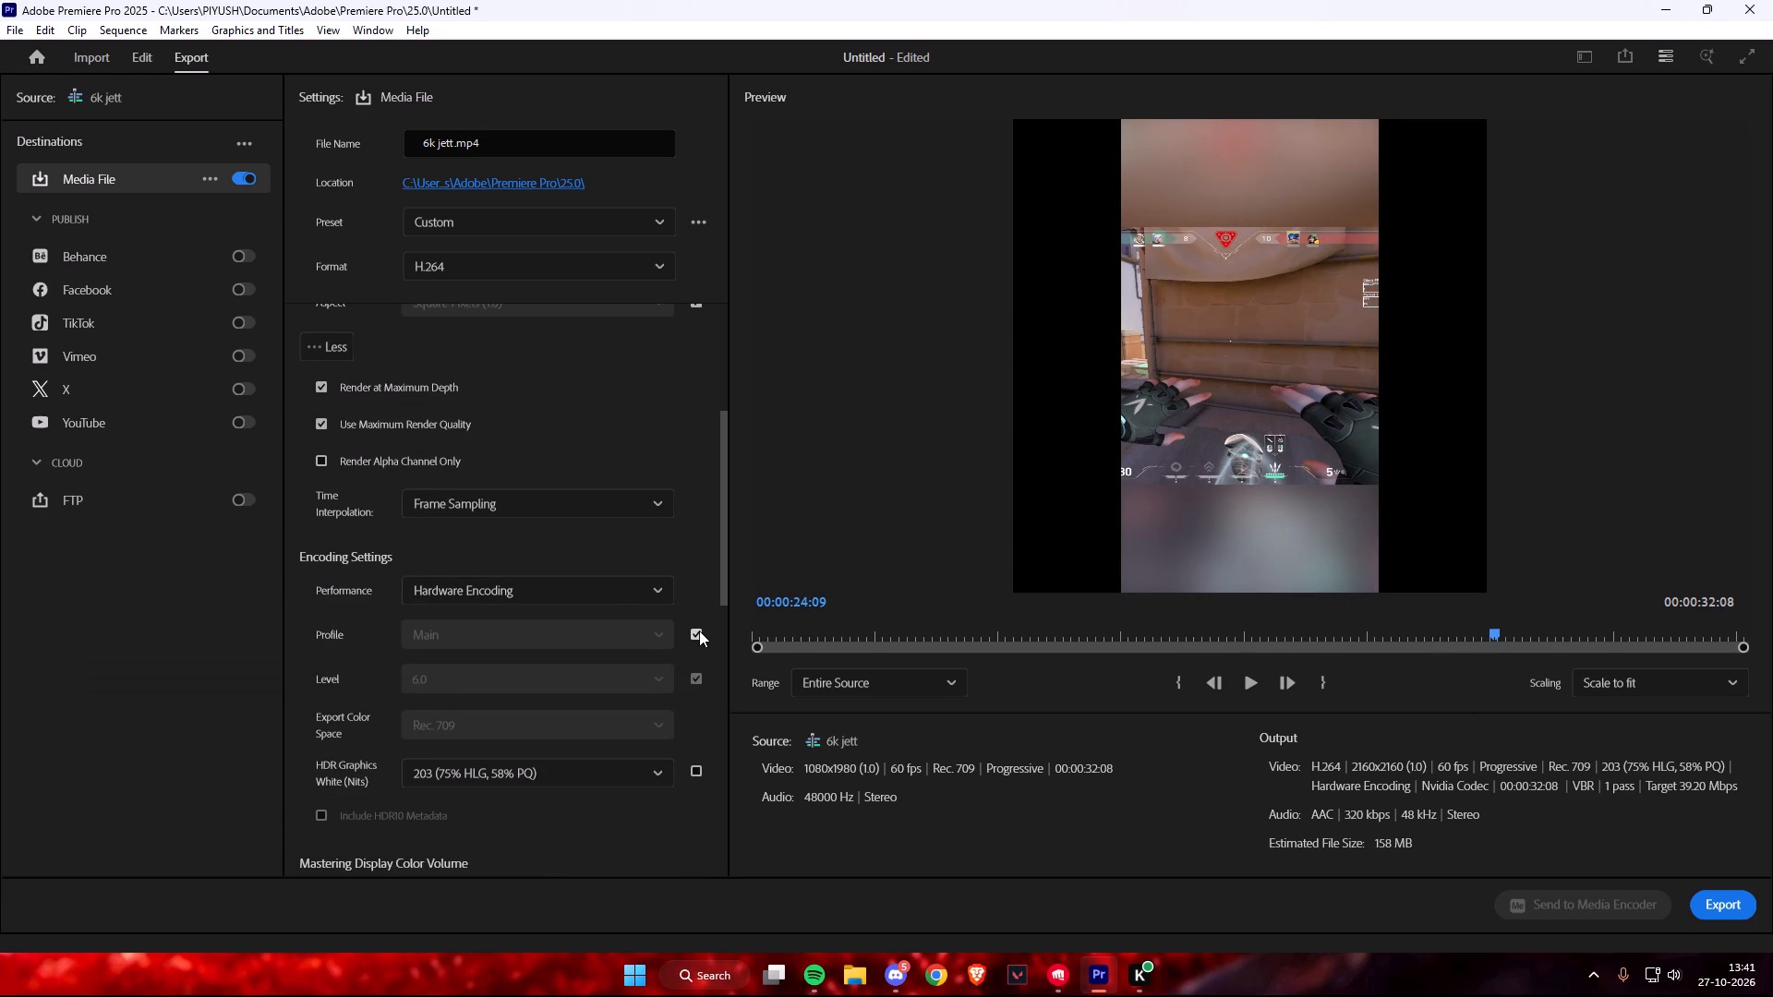
click(709, 632)
double_click(686, 631)
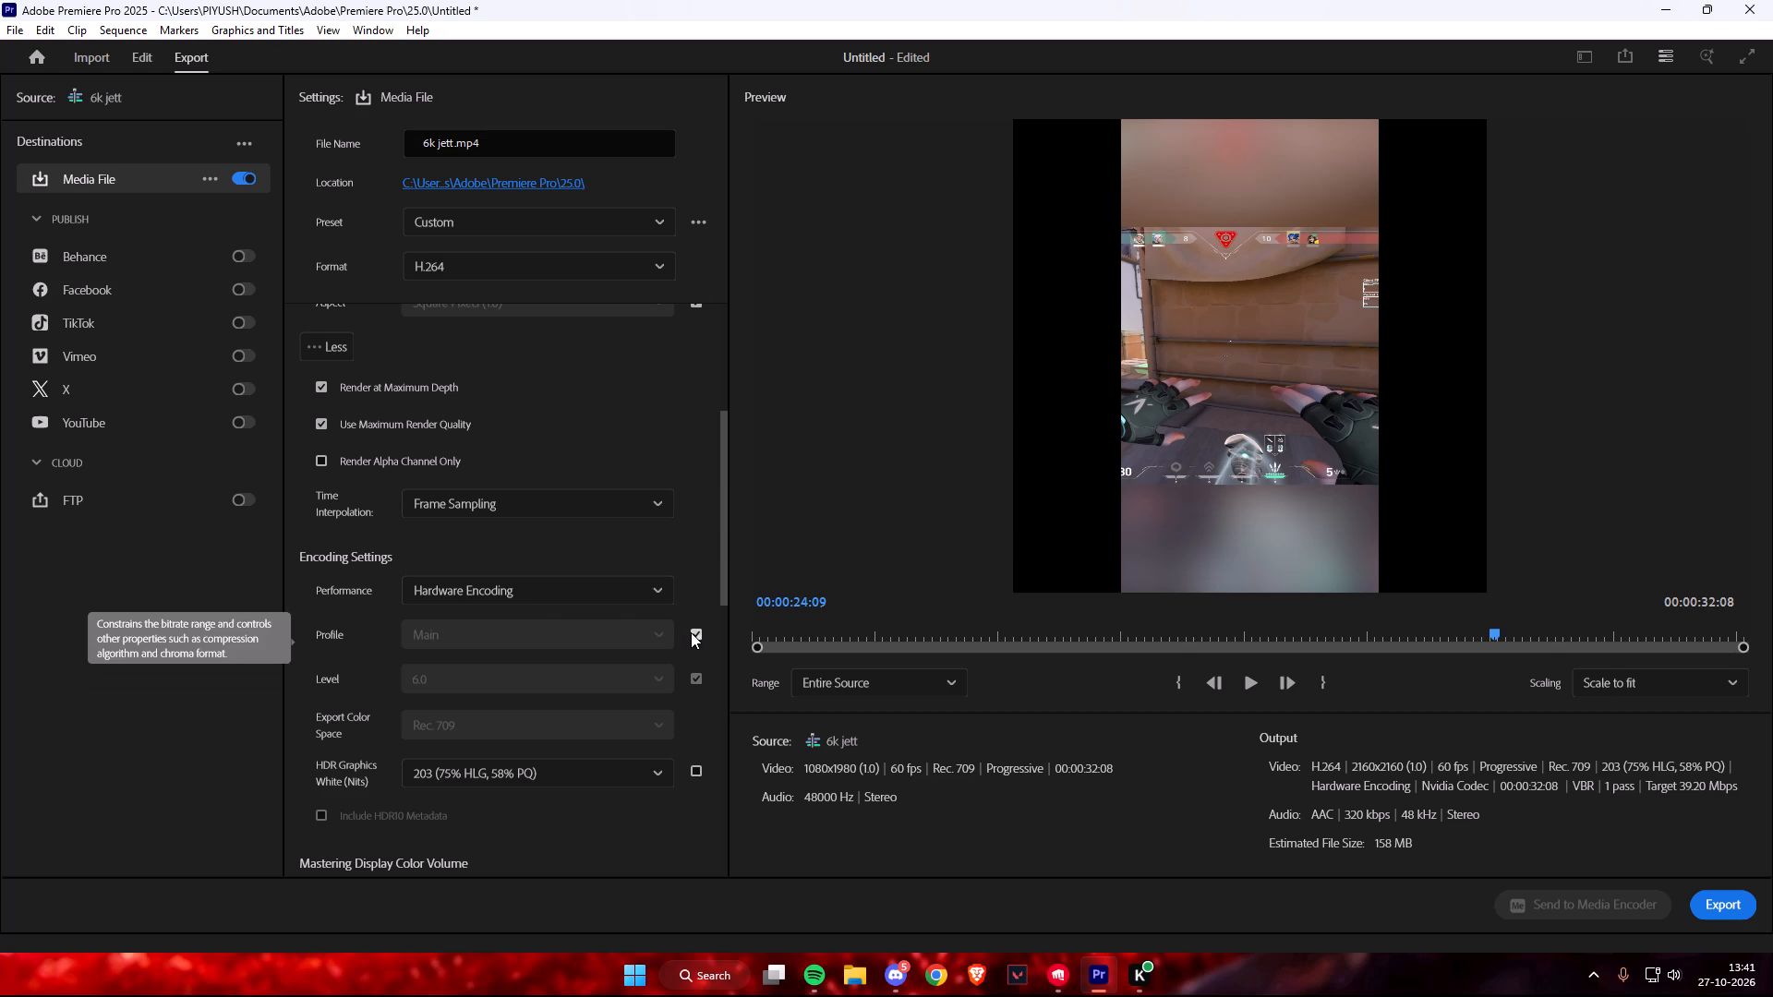
click(691, 632)
click(696, 679)
click(604, 679)
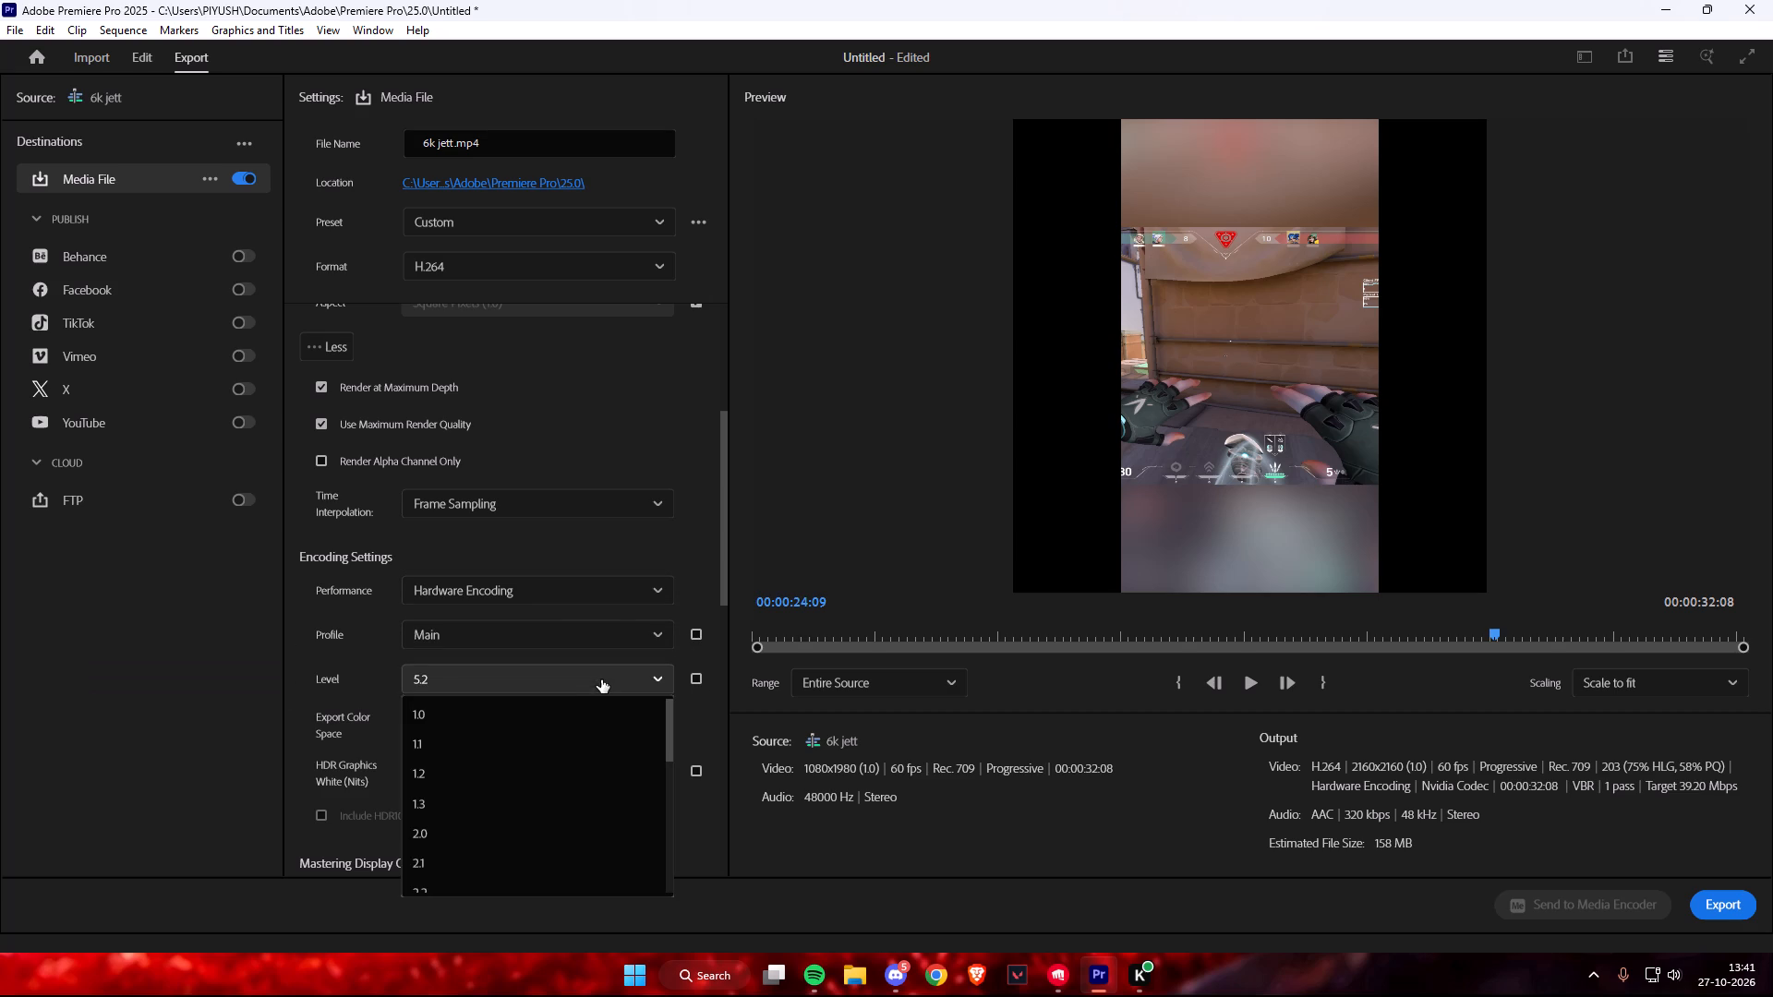
click(566, 645)
click(537, 725)
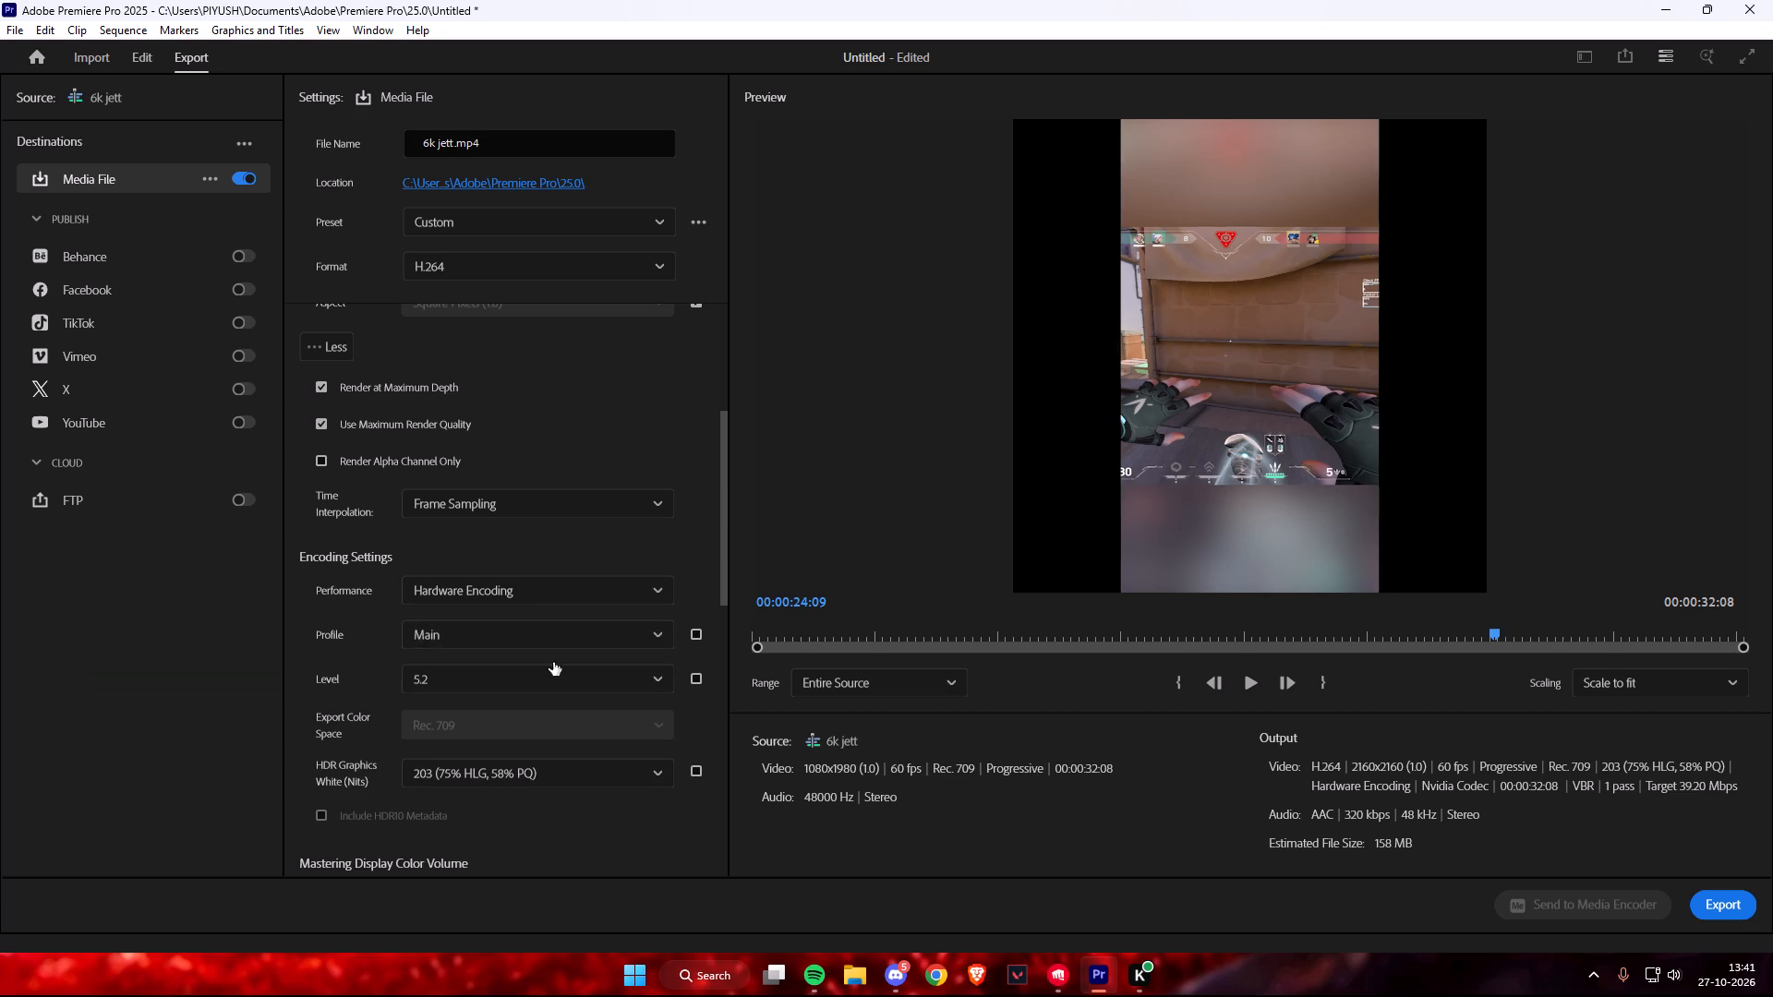
click(542, 694)
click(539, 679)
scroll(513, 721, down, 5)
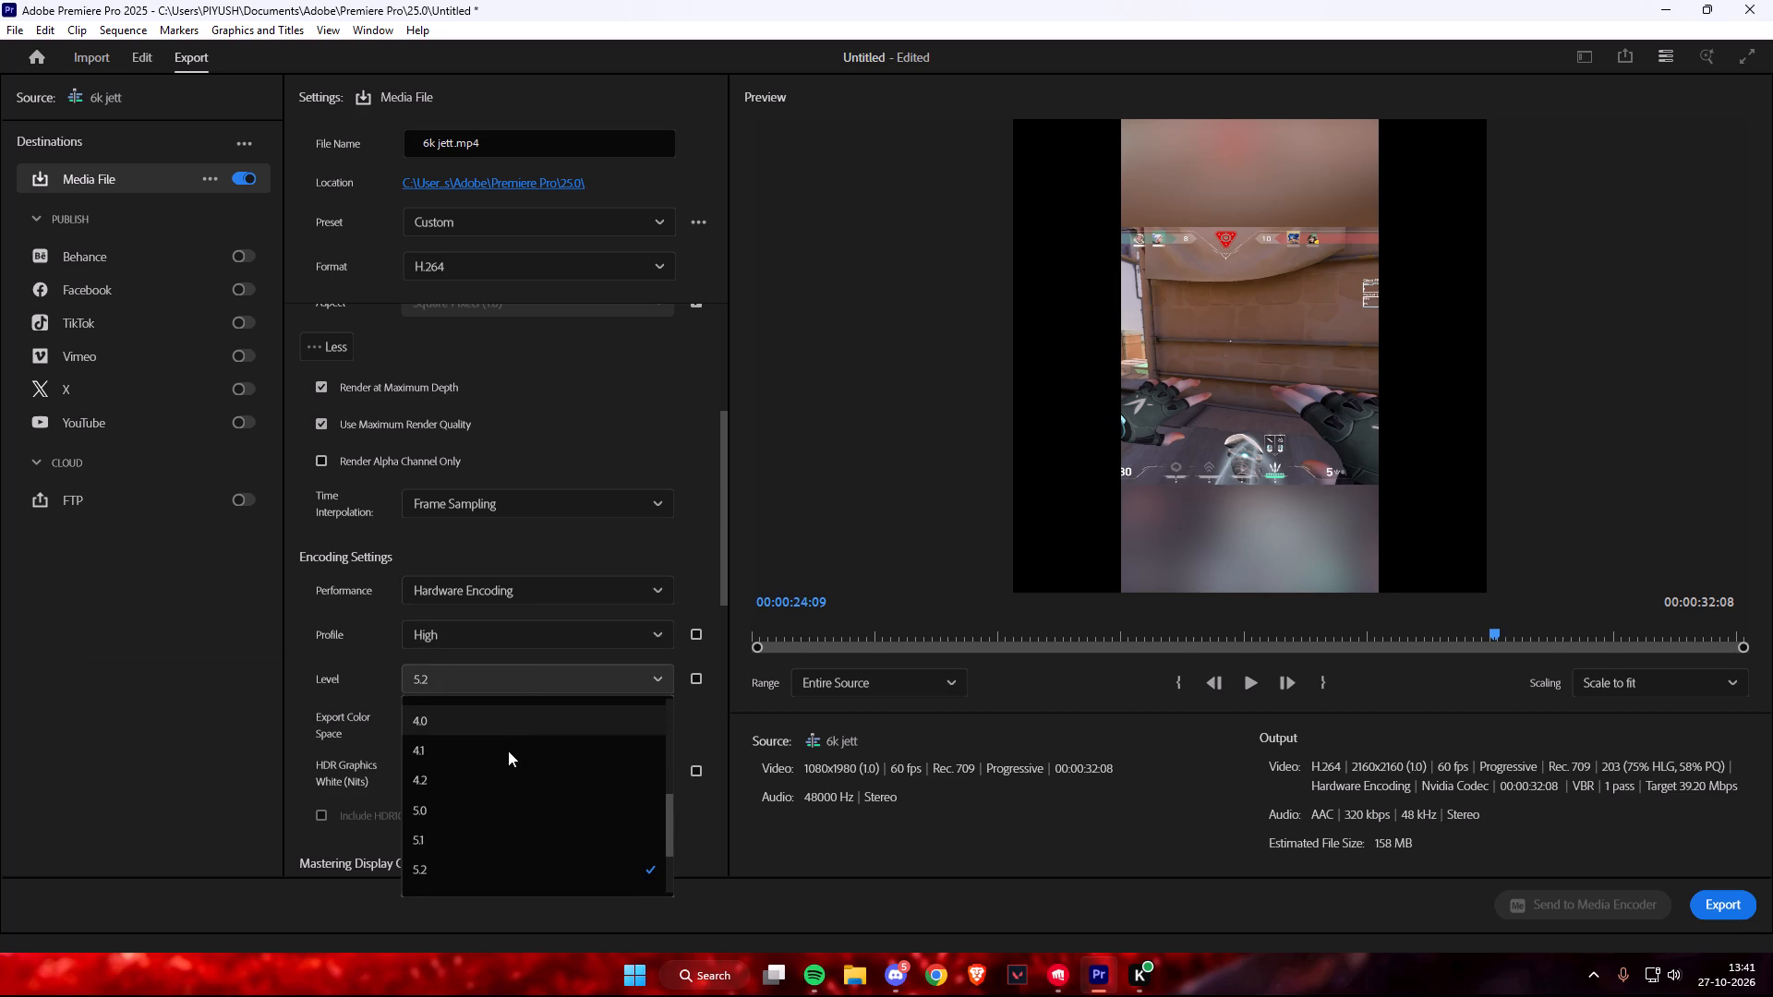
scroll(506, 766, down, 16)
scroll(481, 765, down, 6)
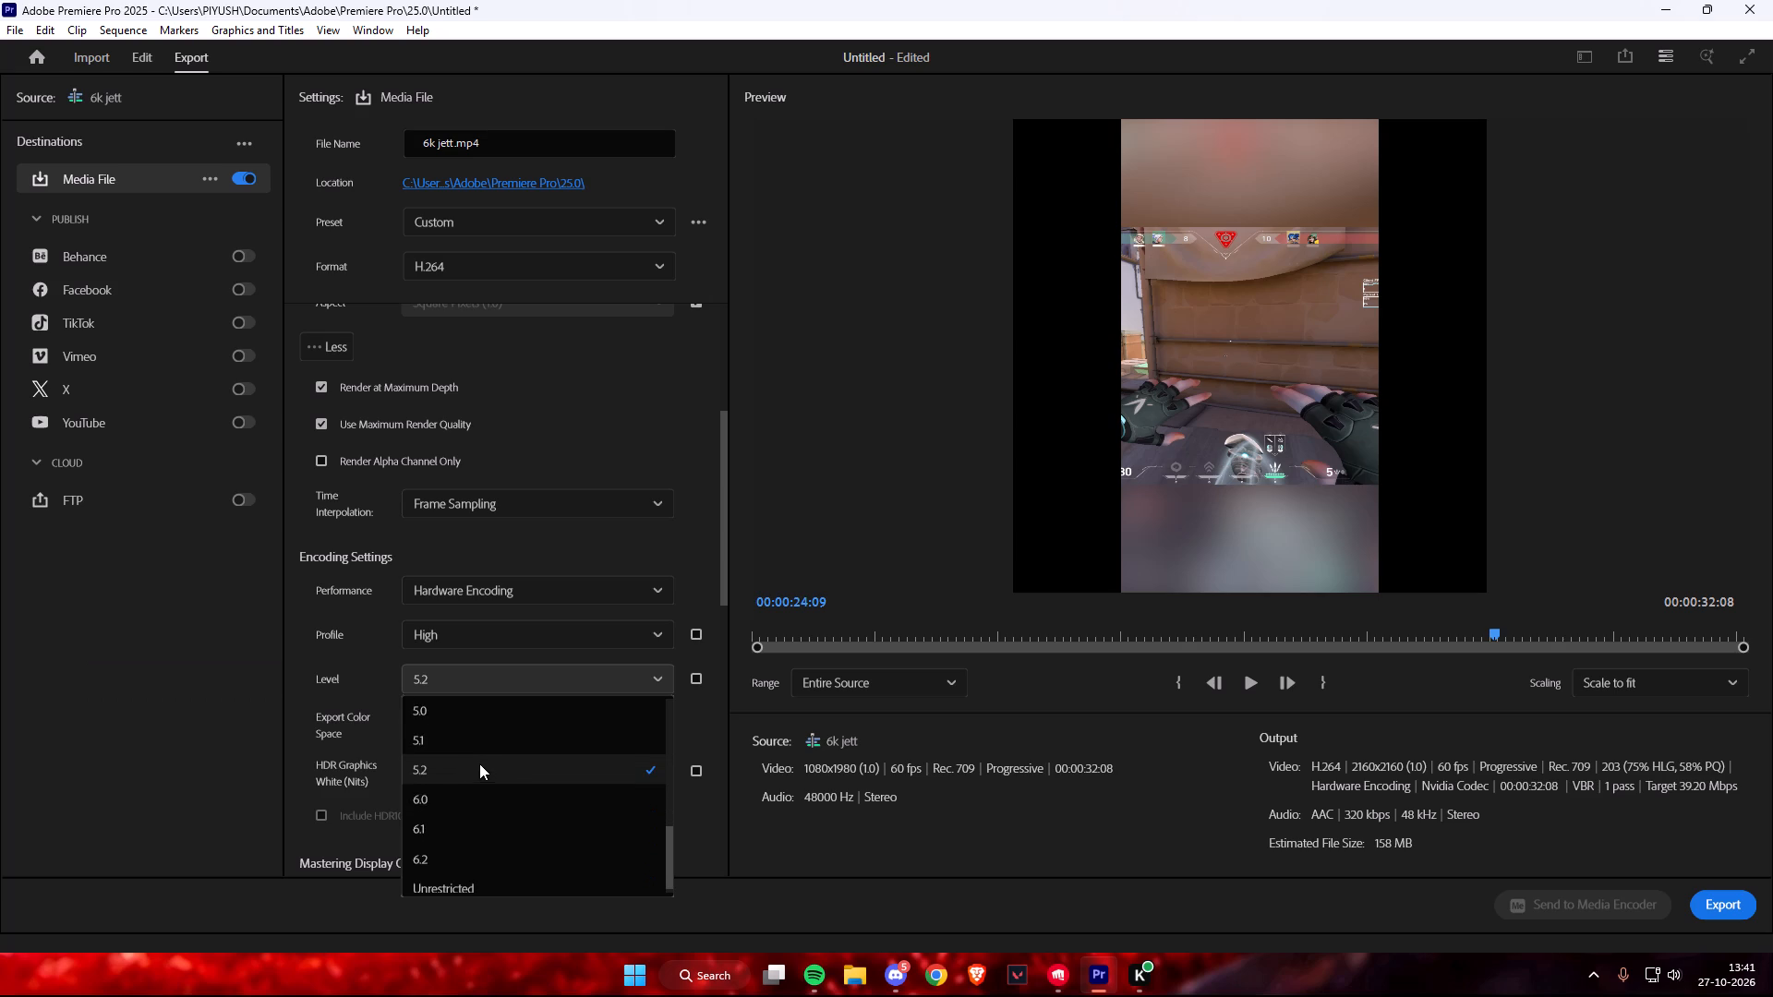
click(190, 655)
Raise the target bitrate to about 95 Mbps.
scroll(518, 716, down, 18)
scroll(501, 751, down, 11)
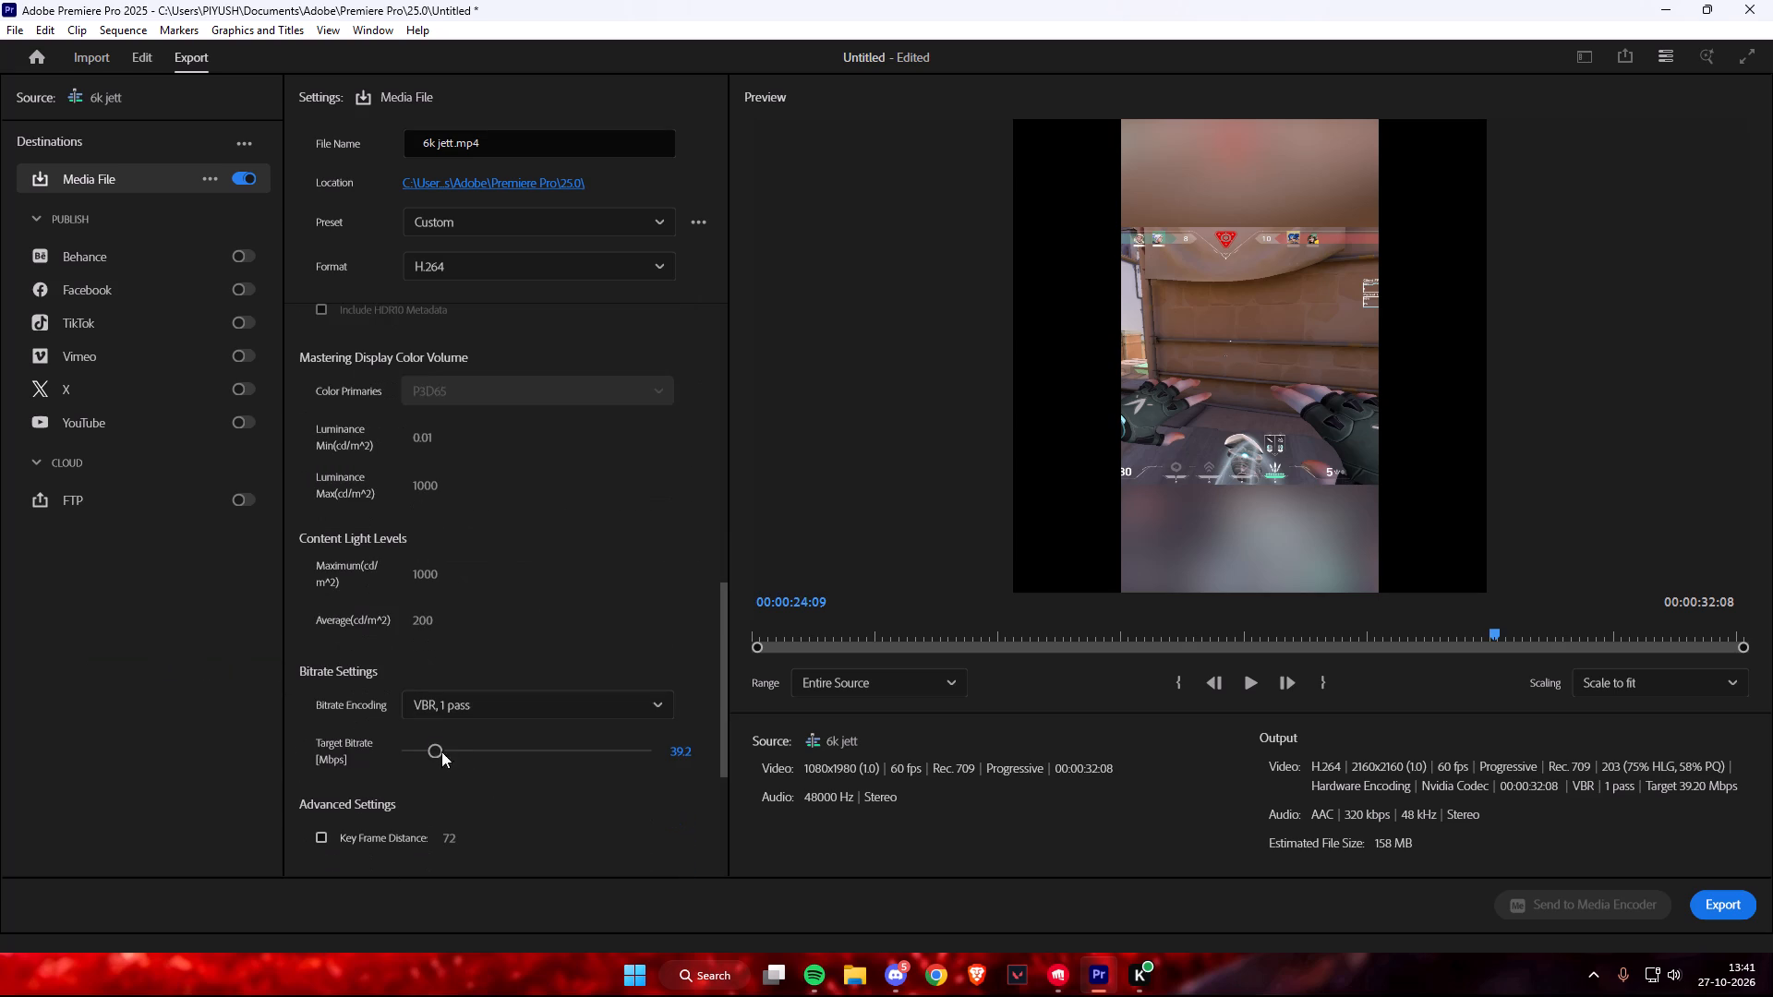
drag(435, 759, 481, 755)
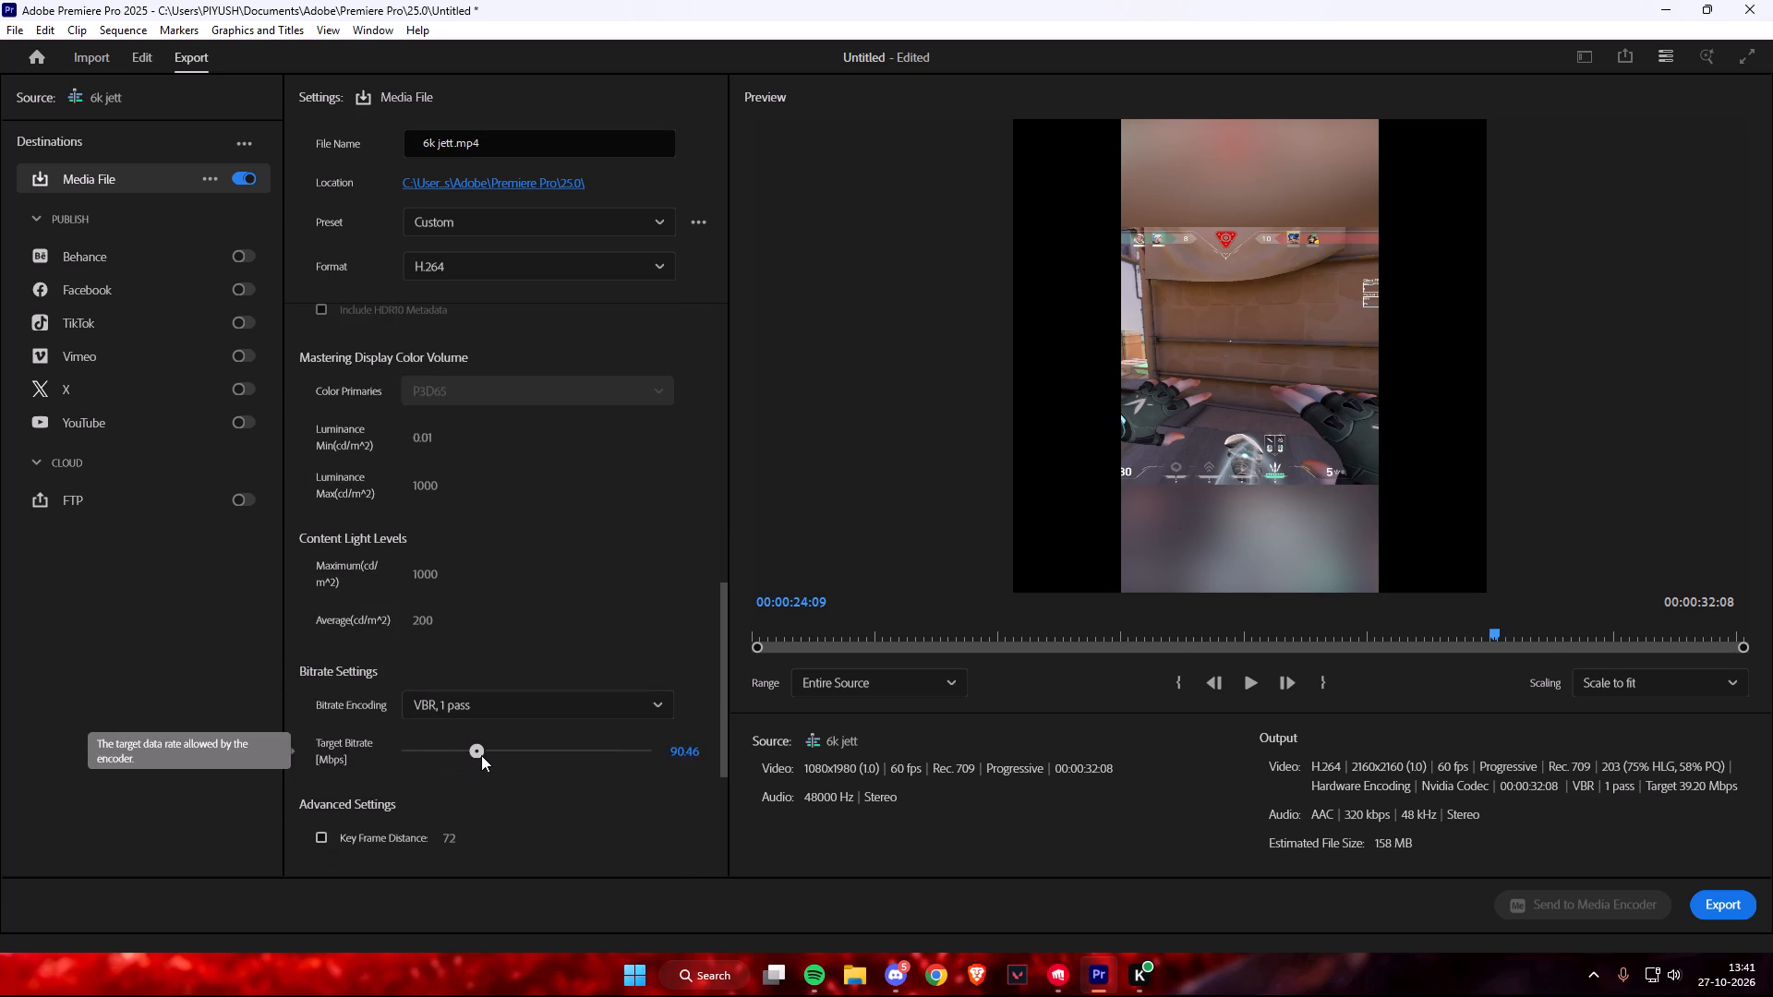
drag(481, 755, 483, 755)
Set the bitrate encoding to CBR.
click(495, 699)
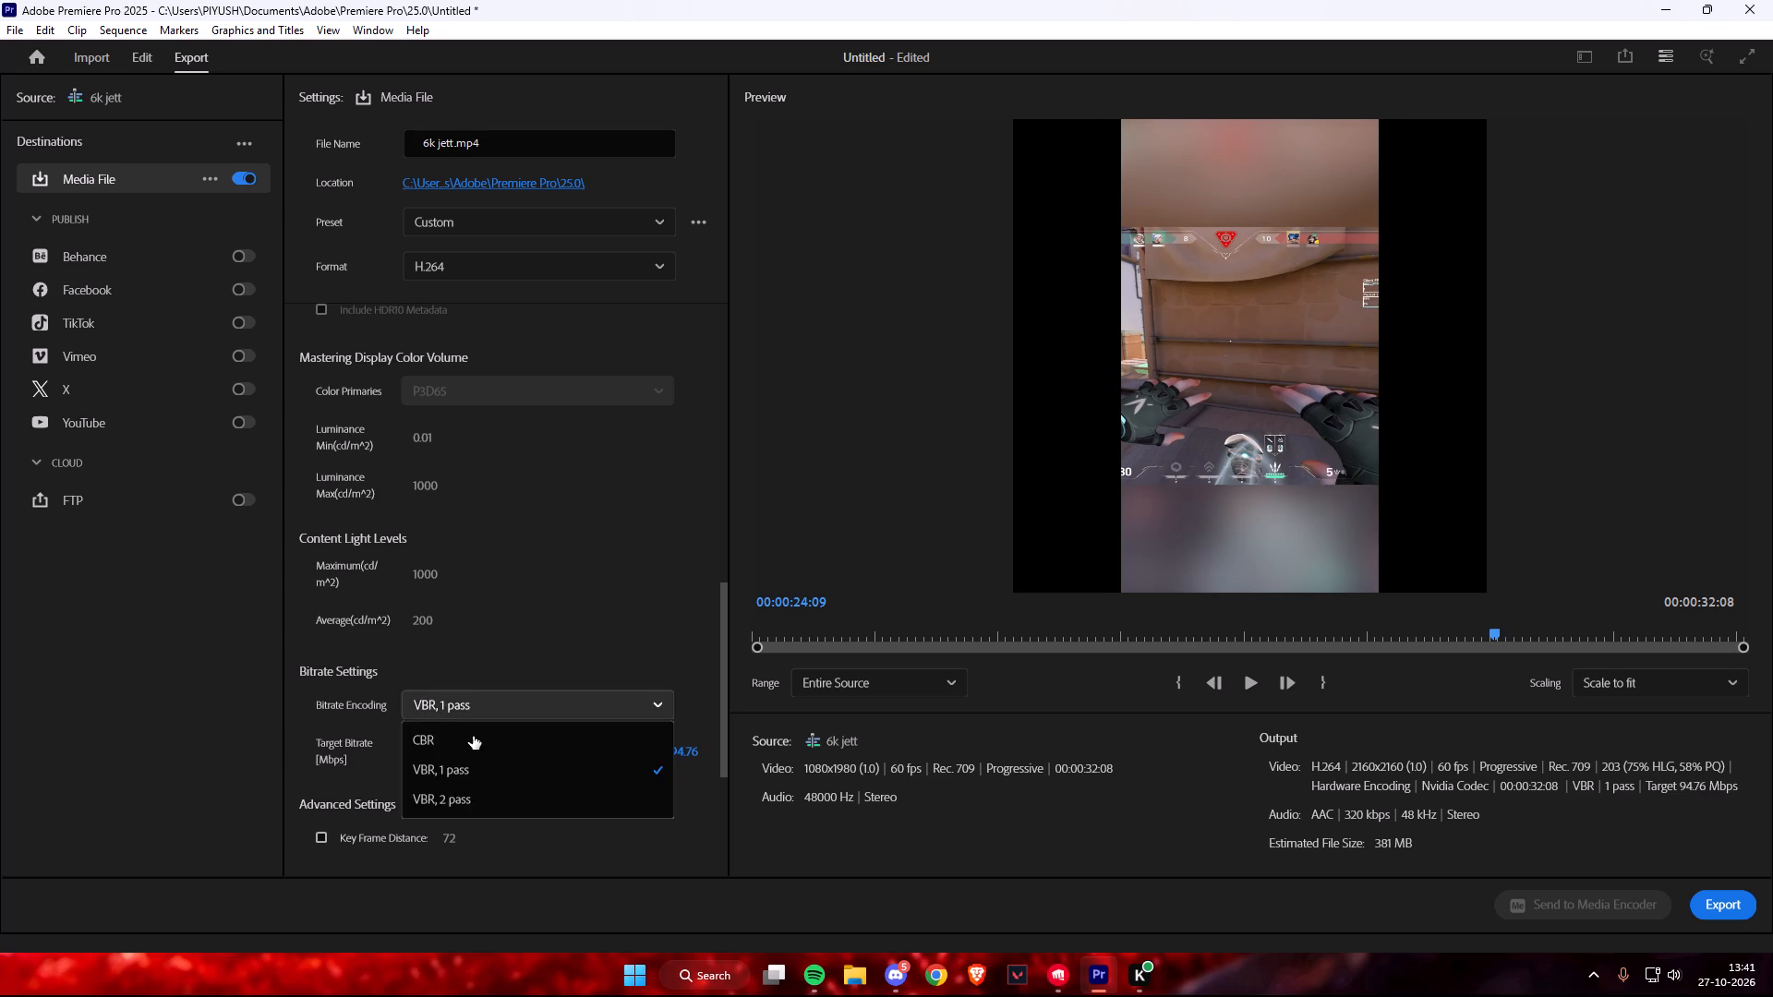
click(472, 738)
Set the target bitrate to 100 Mbps.
click(482, 752)
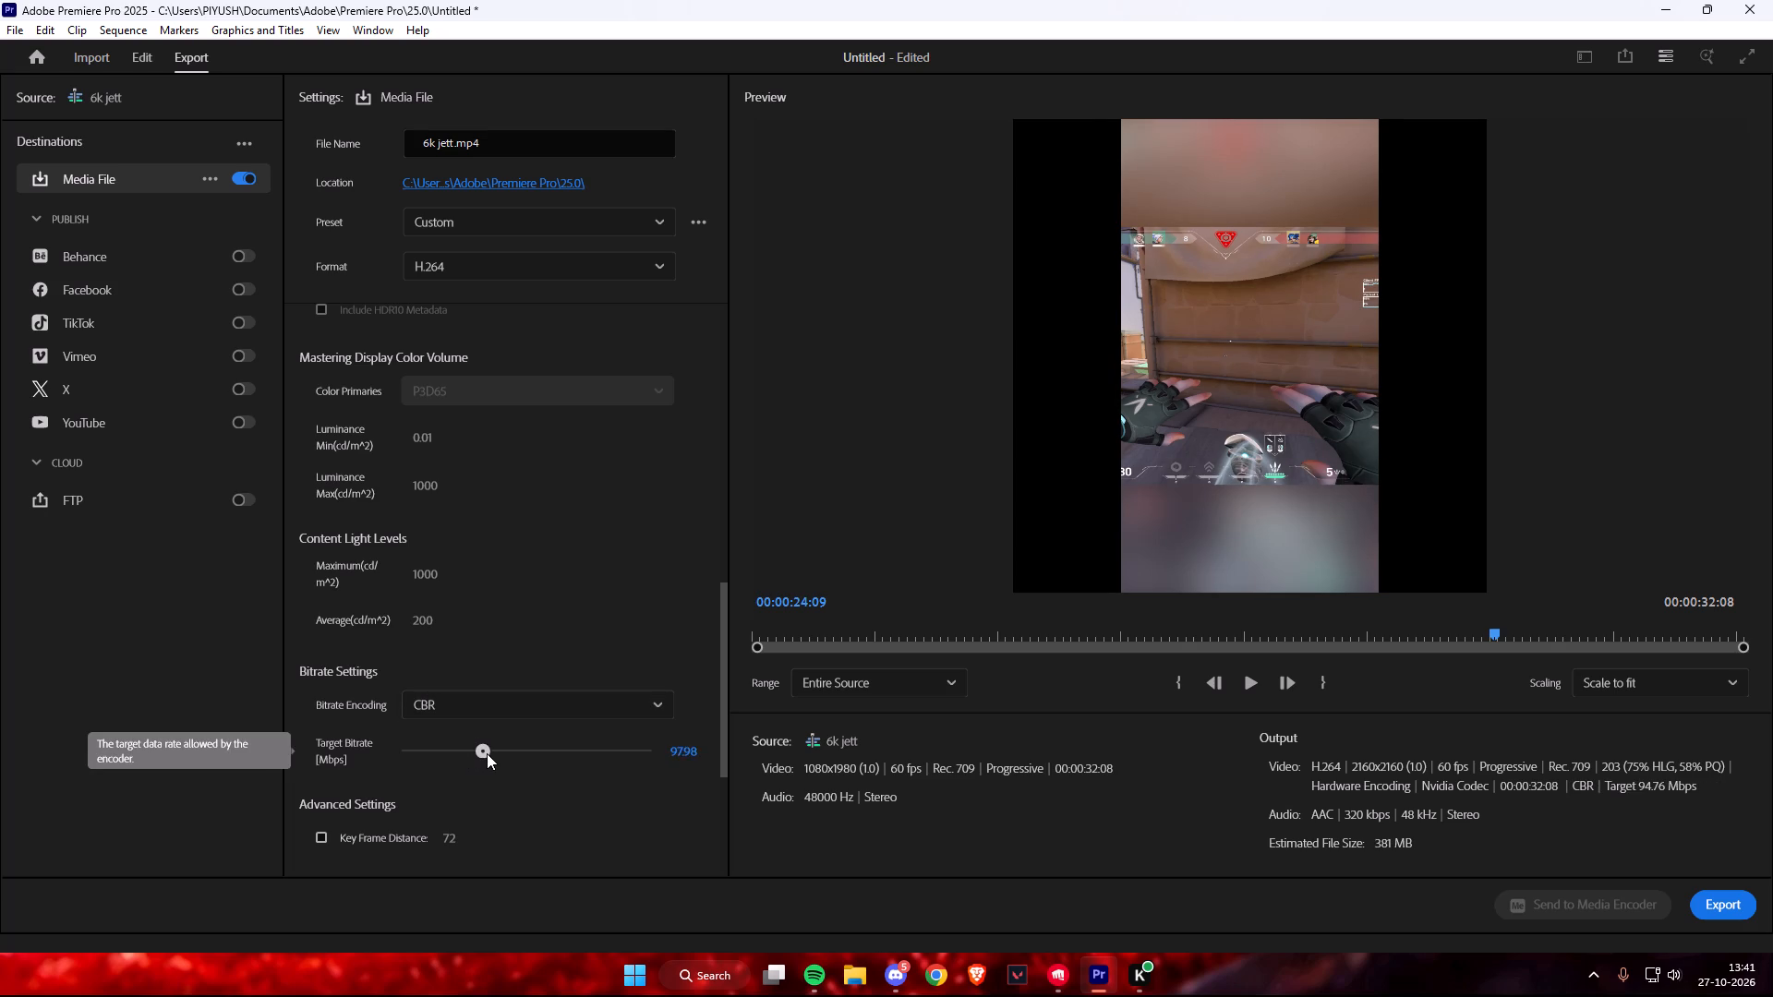
double_click(689, 751)
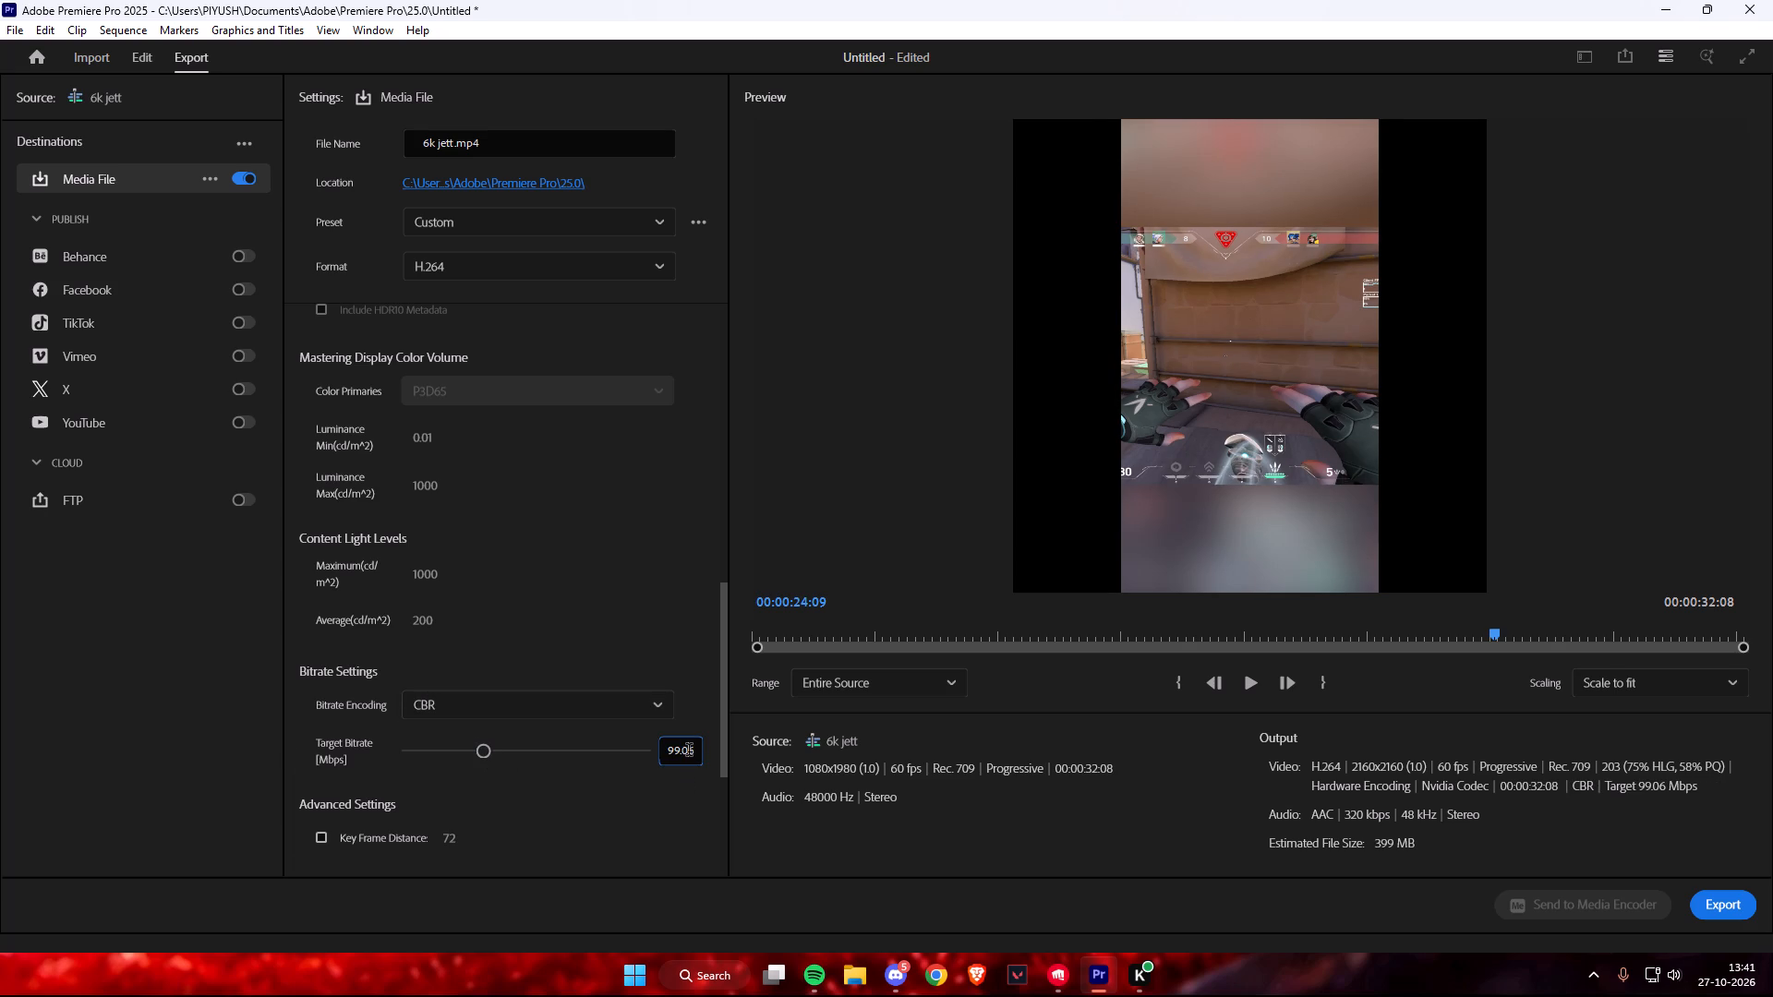
key(BackSpace)
key(BackSpace)
key(BackSpace)
key(BackSpace)
key(BackSpace)
text(100)
click(694, 758)
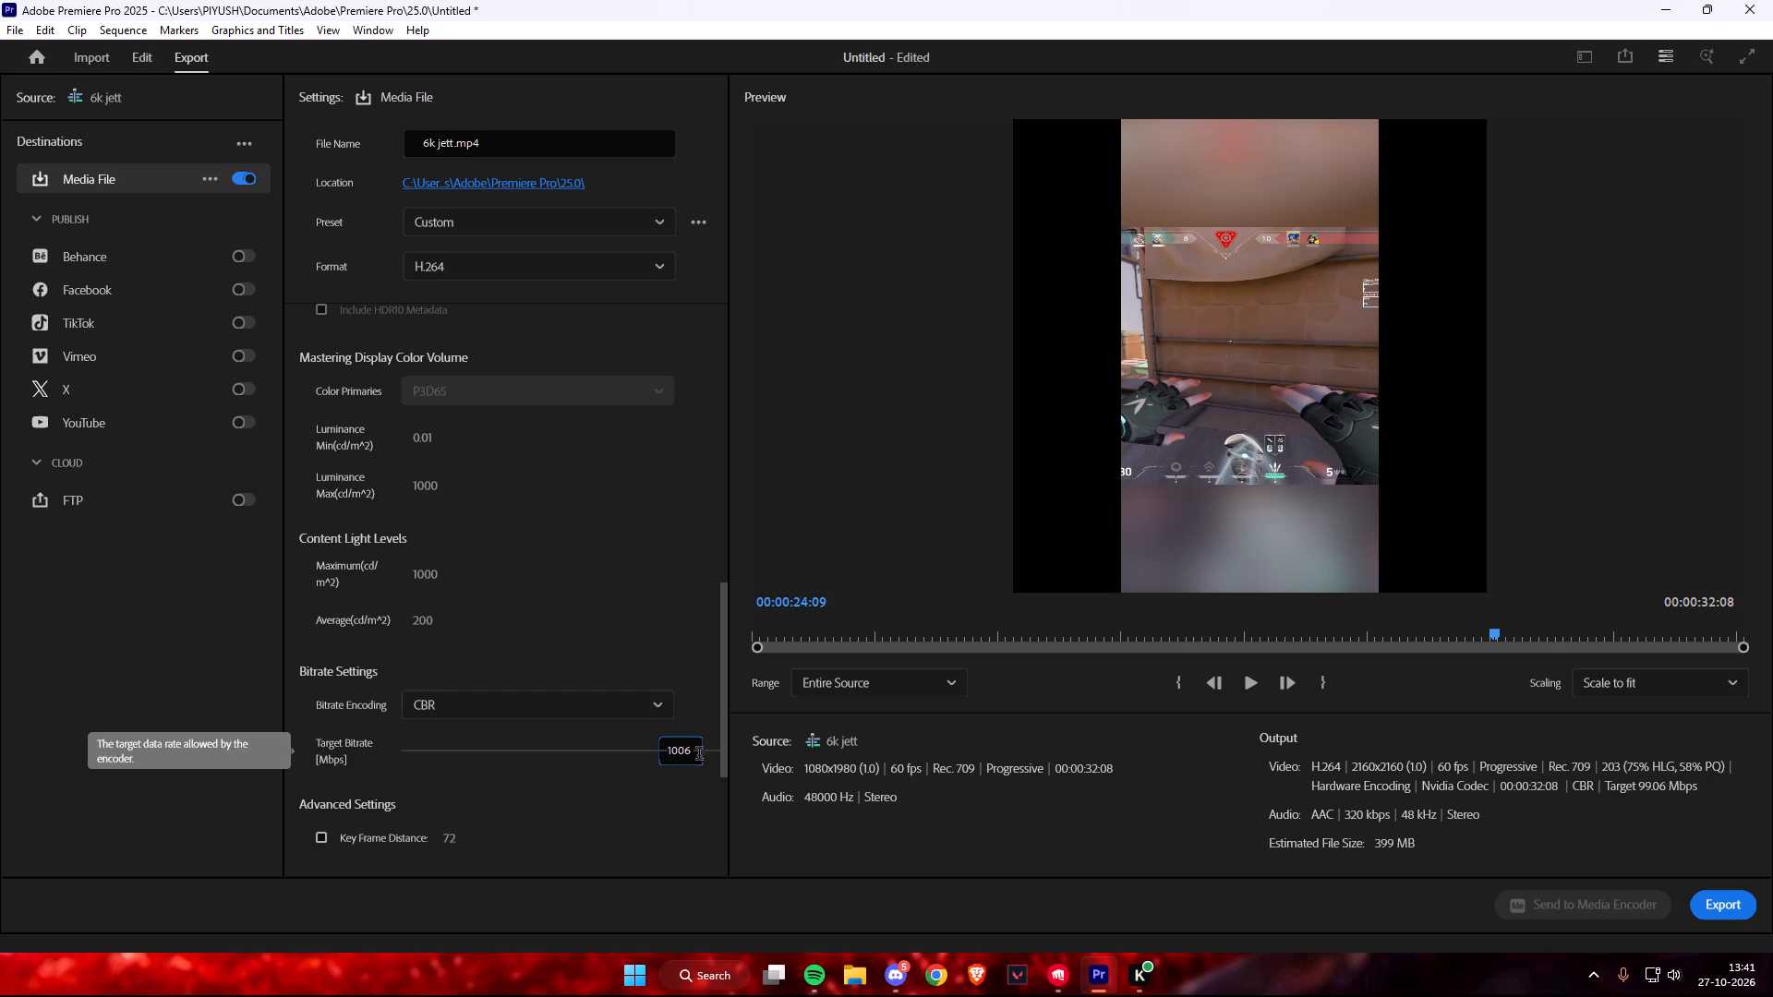
click(684, 746)
click(694, 752)
drag(690, 753, 706, 758)
key(BackSpace)
click(645, 795)
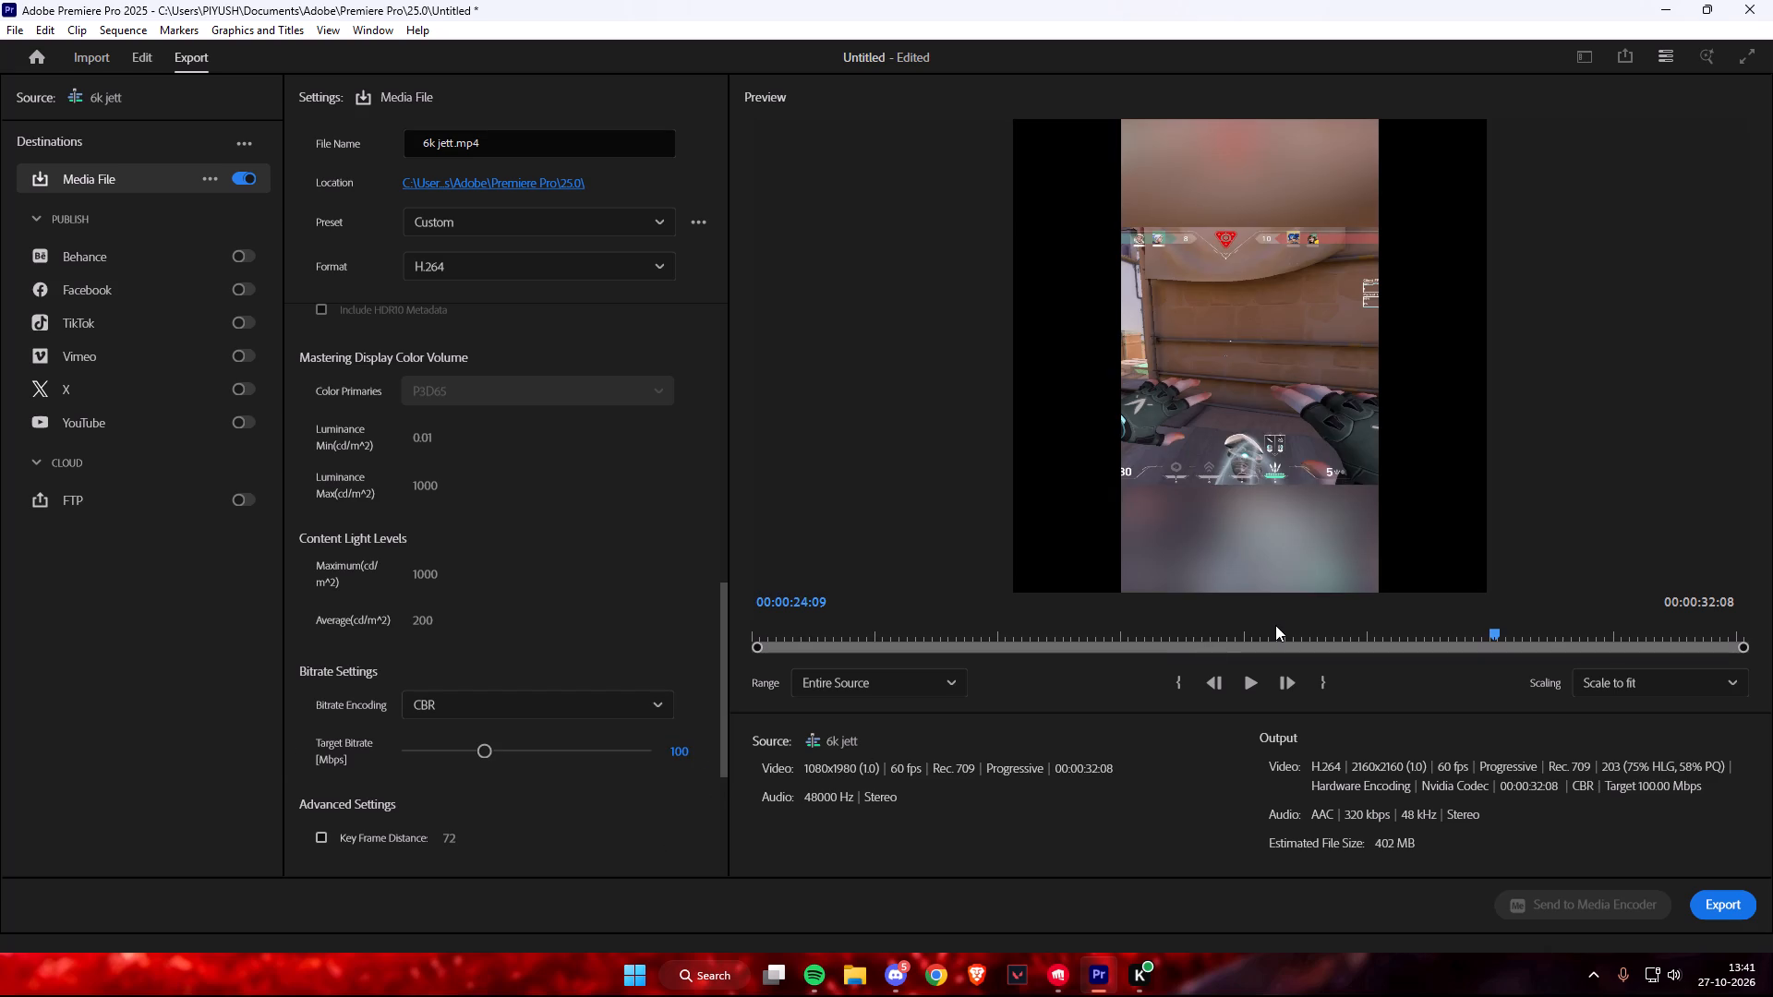
Play part of the output preview to check the picture.
key(space)
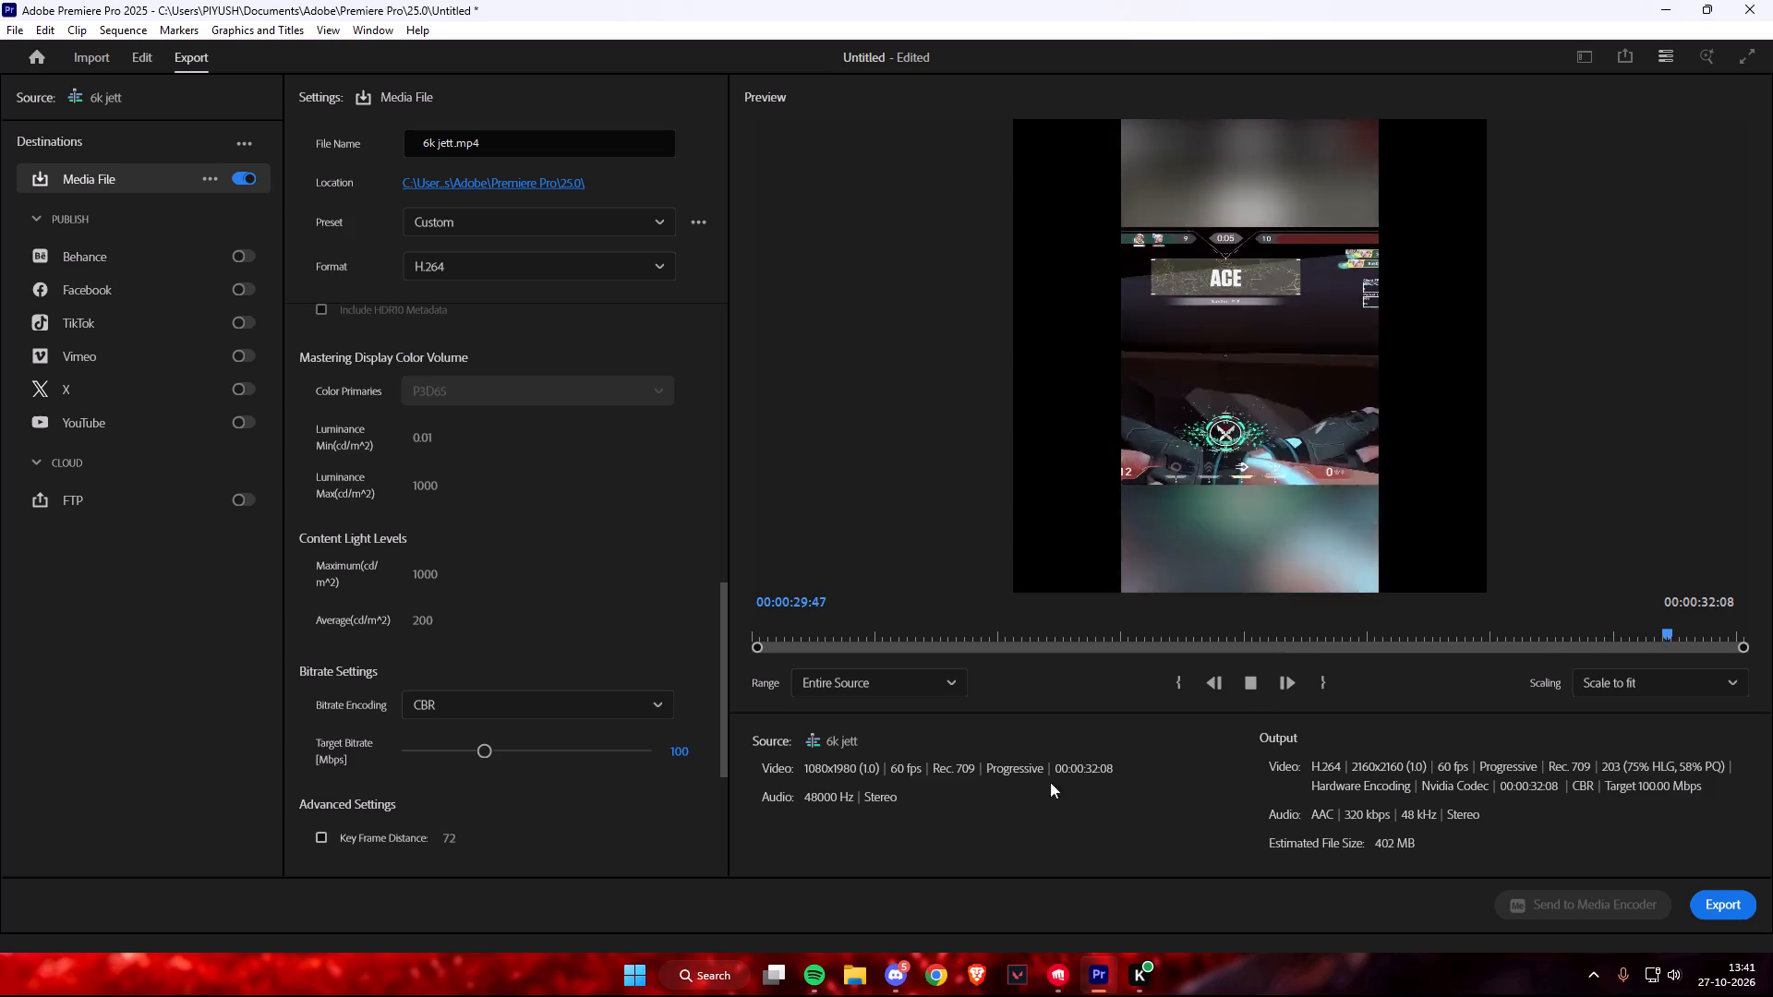
key(space)
Match the export's basic video settings to the source sequence.
scroll(557, 537, up, 10)
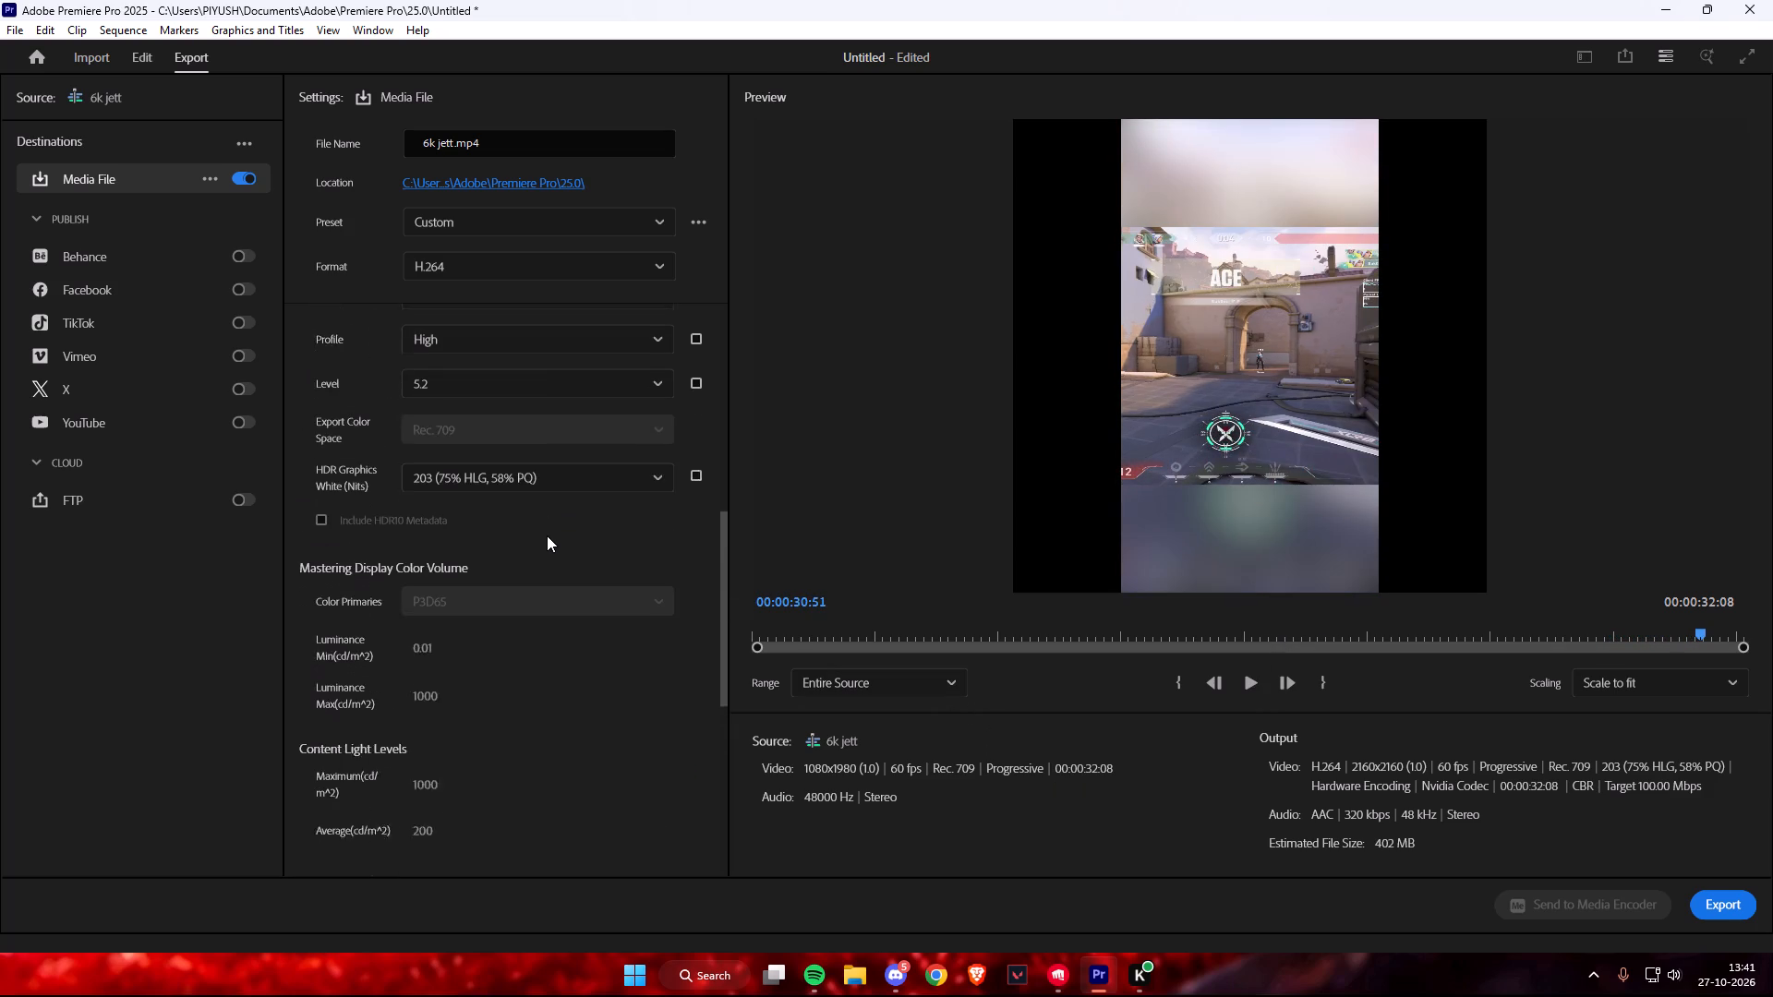
scroll(547, 535, up, 6)
scroll(464, 417, up, 16)
scroll(469, 418, up, 8)
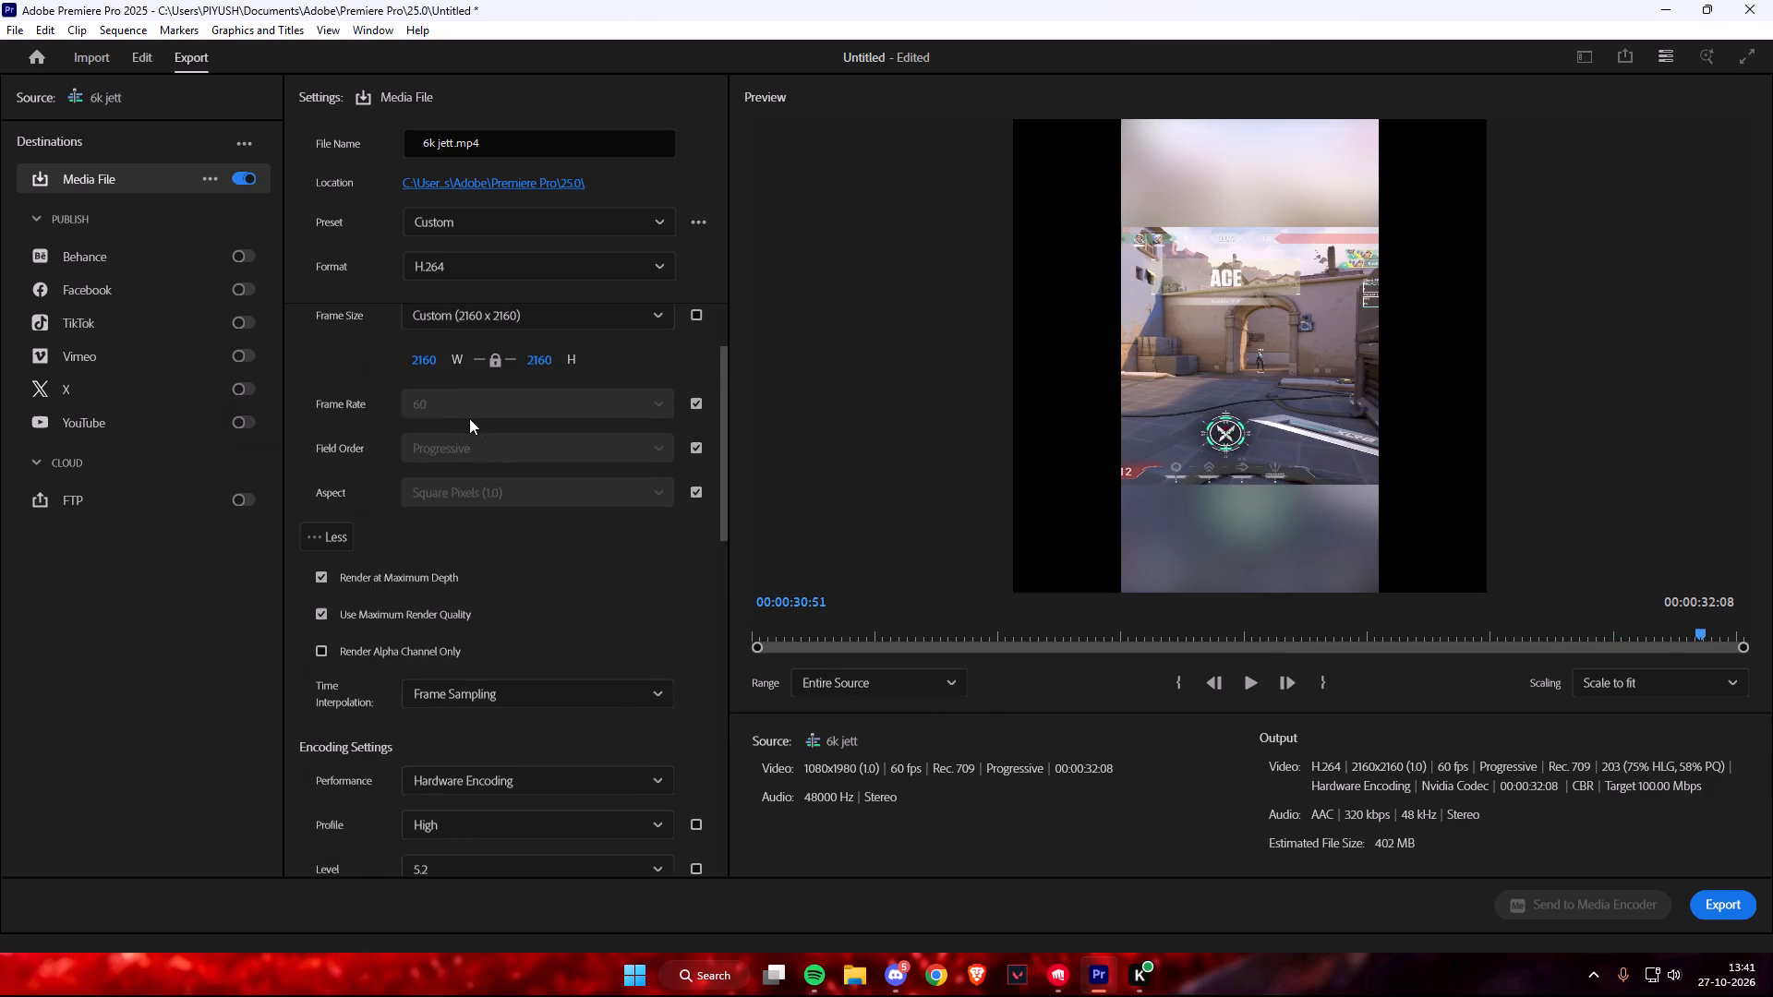
scroll(469, 418, up, 7)
scroll(634, 474, up, 5)
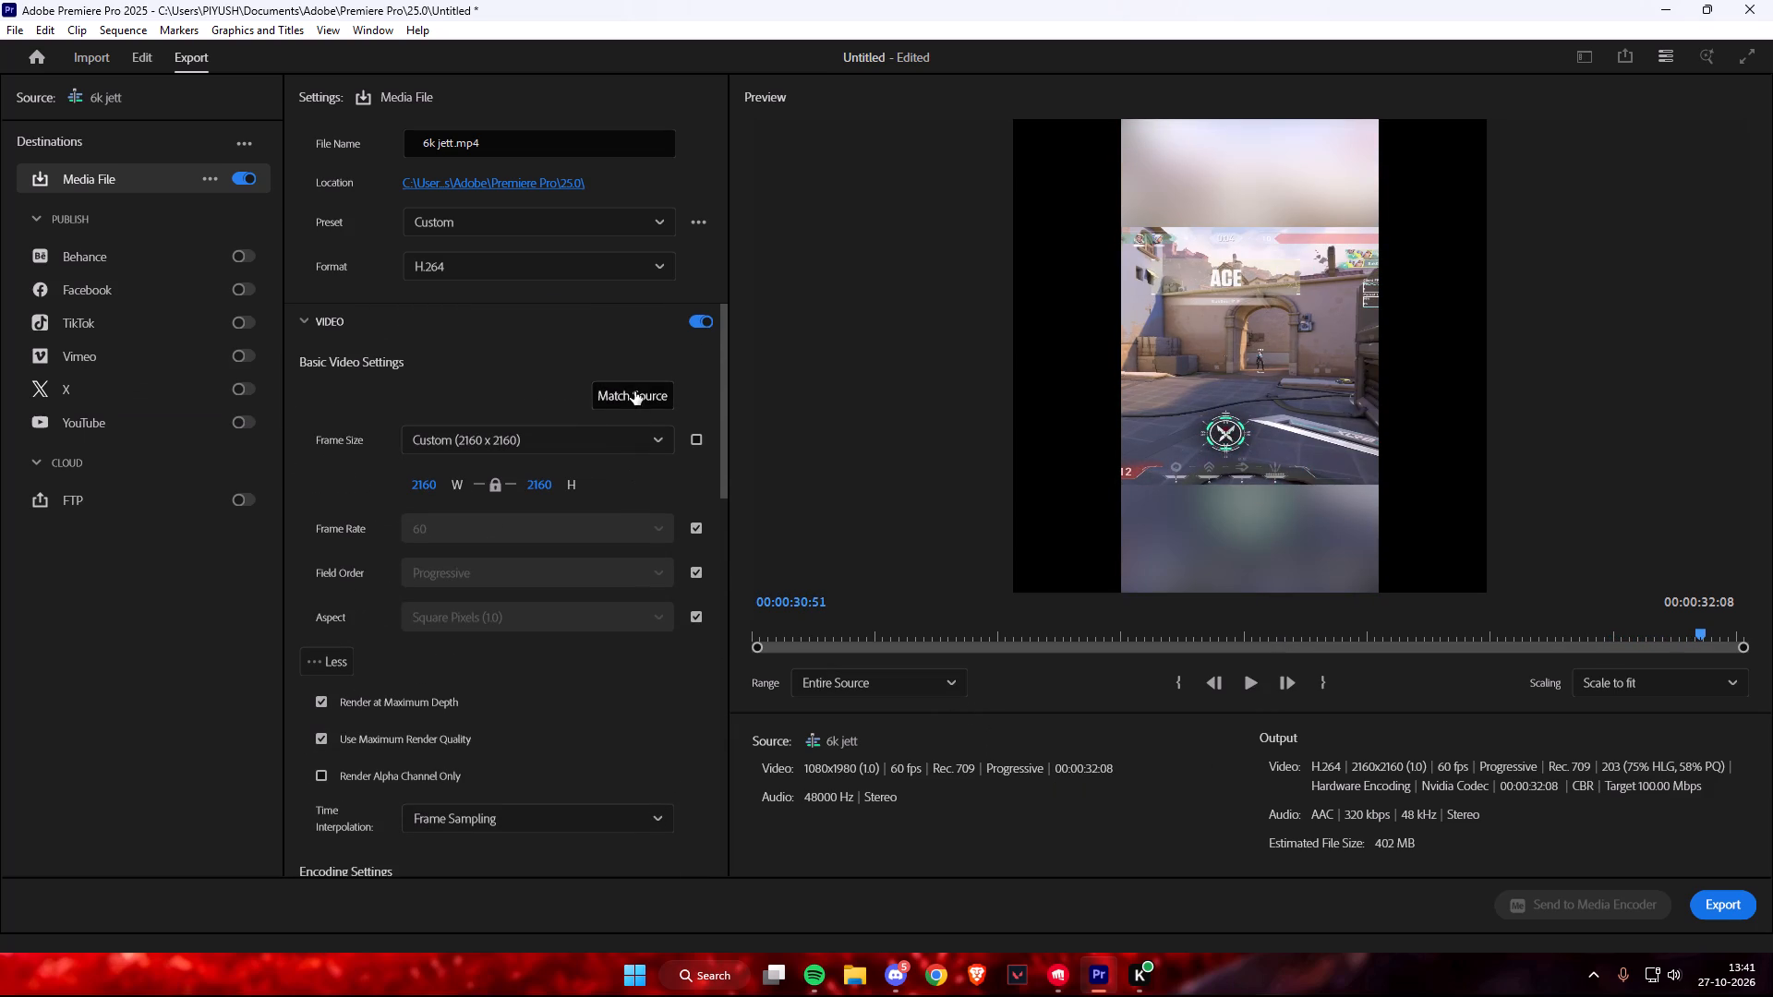
click(634, 391)
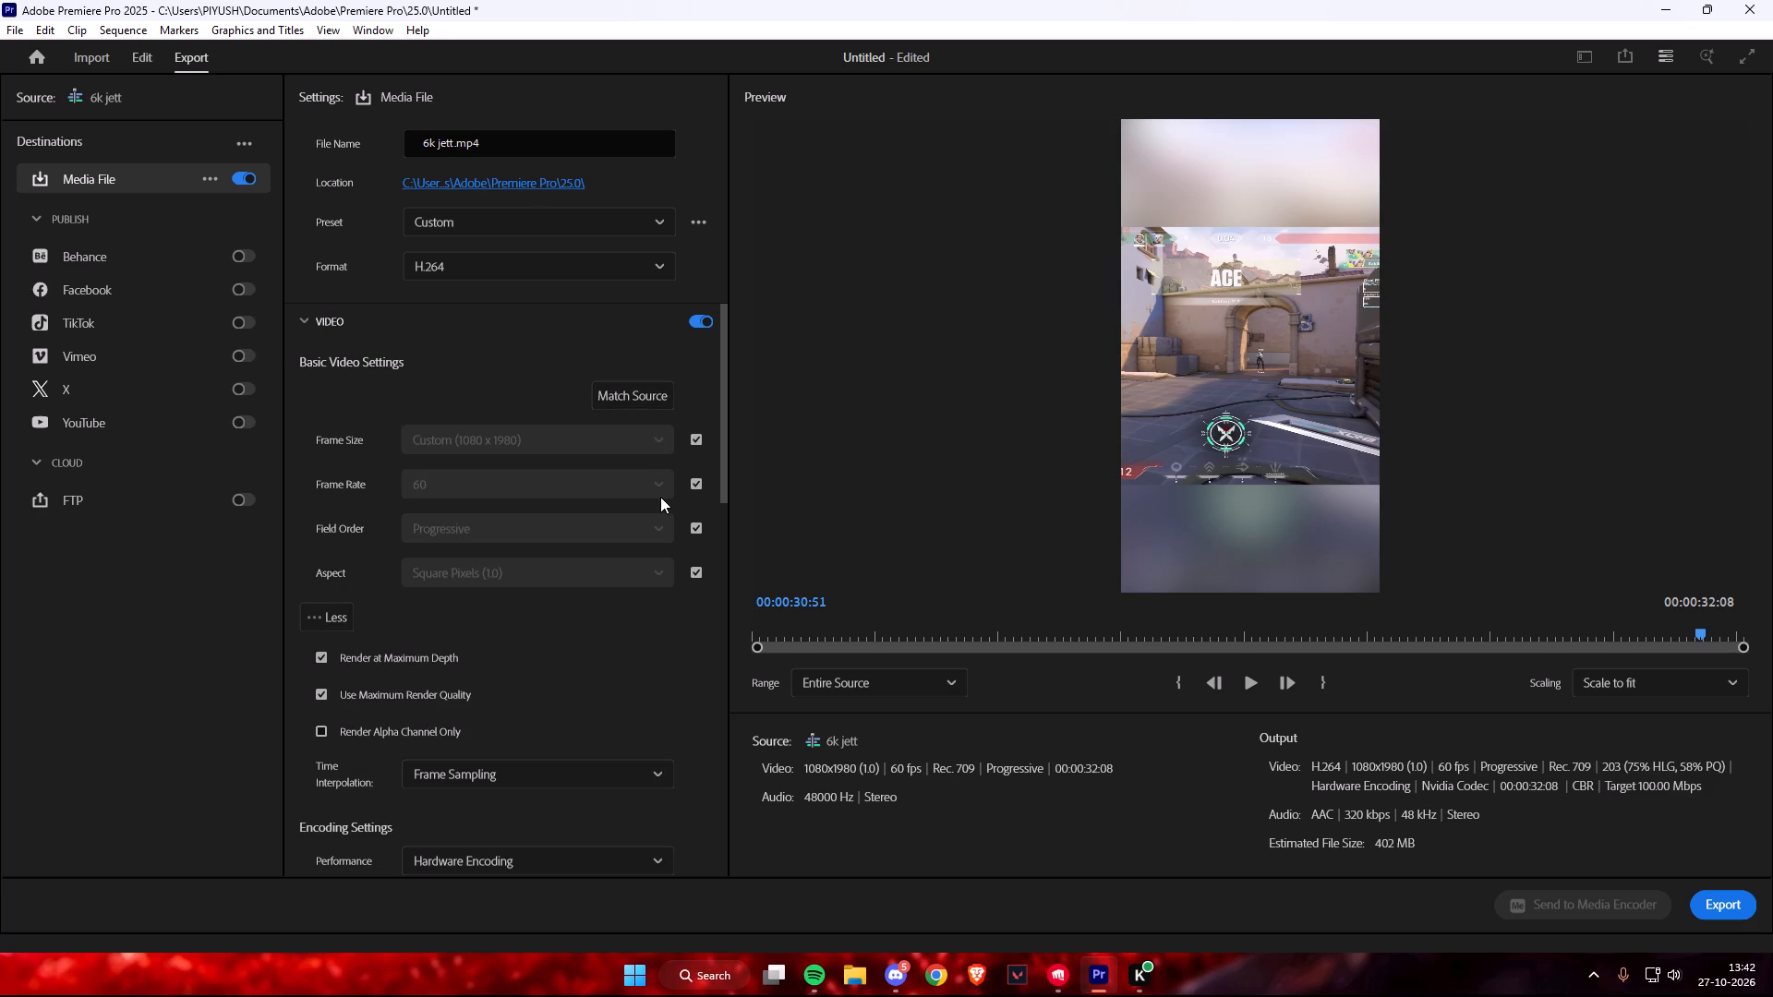
Play the preview briefly to check the source-matched frame.
key(space)
key(space)
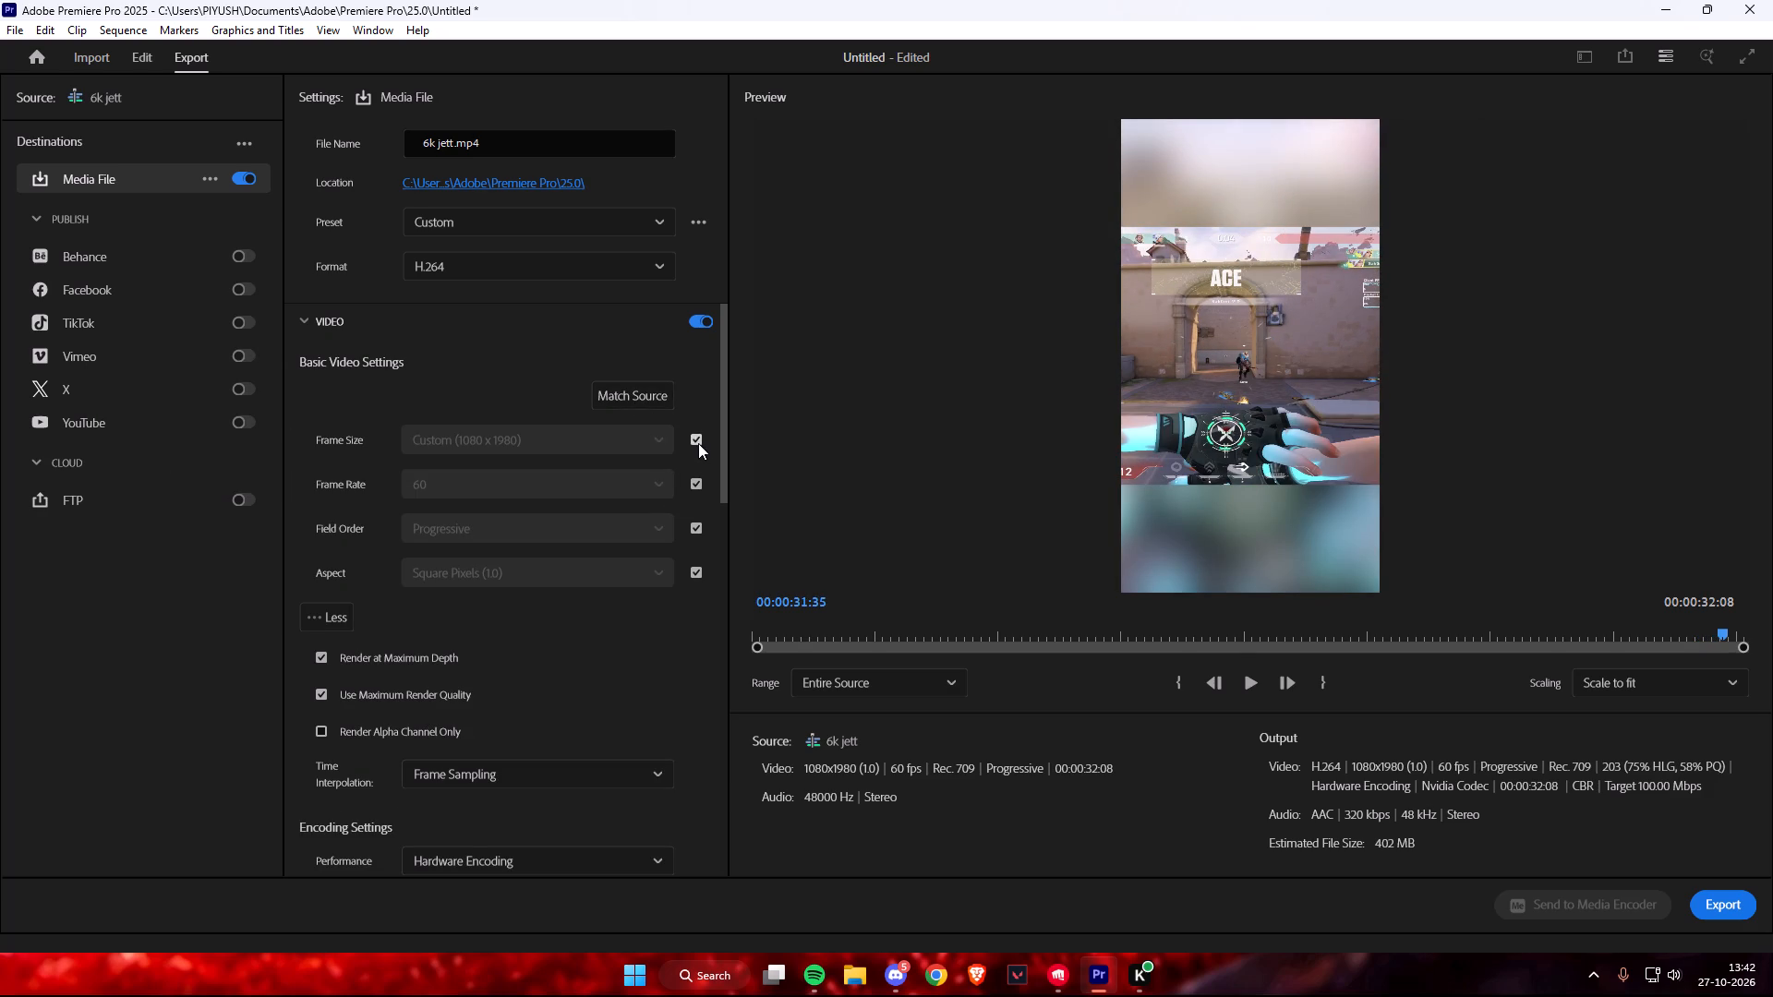
Unlink the frame size, frame rate and field order from the source settings.
click(698, 443)
click(694, 530)
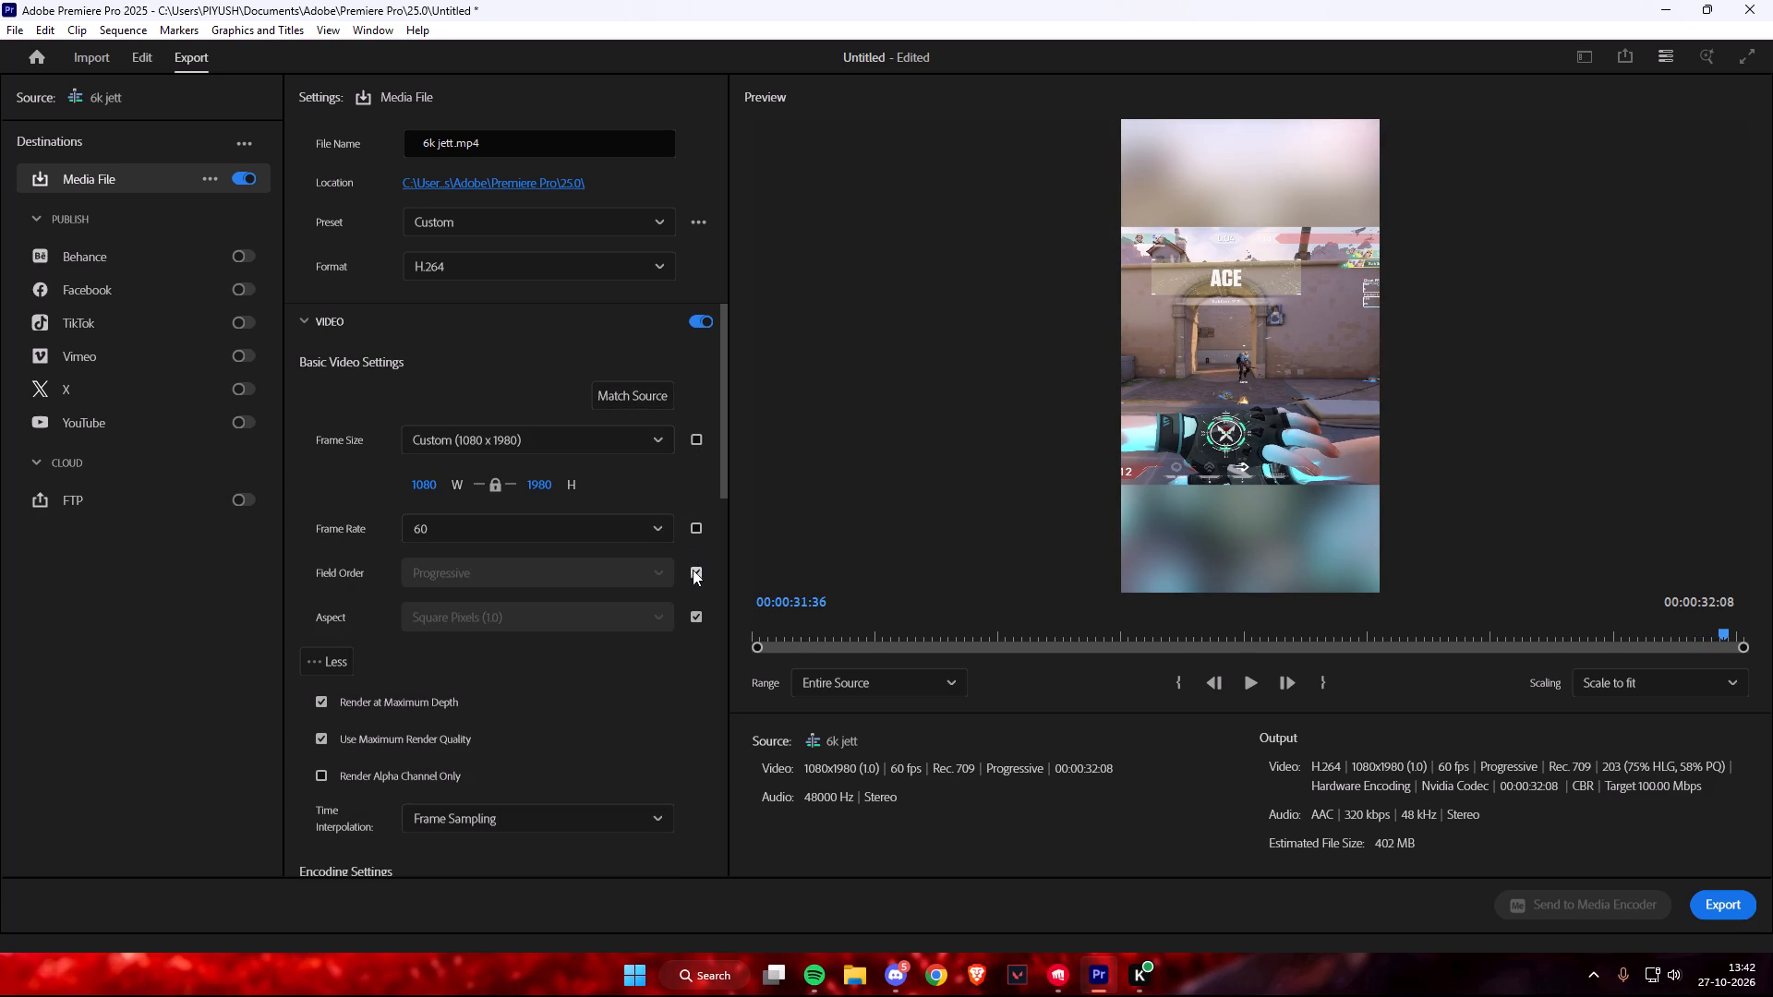
click(694, 571)
Review the encoding, colour and bitrate settings of the export.
scroll(558, 666, down, 14)
scroll(554, 664, down, 15)
scroll(554, 667, down, 9)
scroll(643, 625, down, 8)
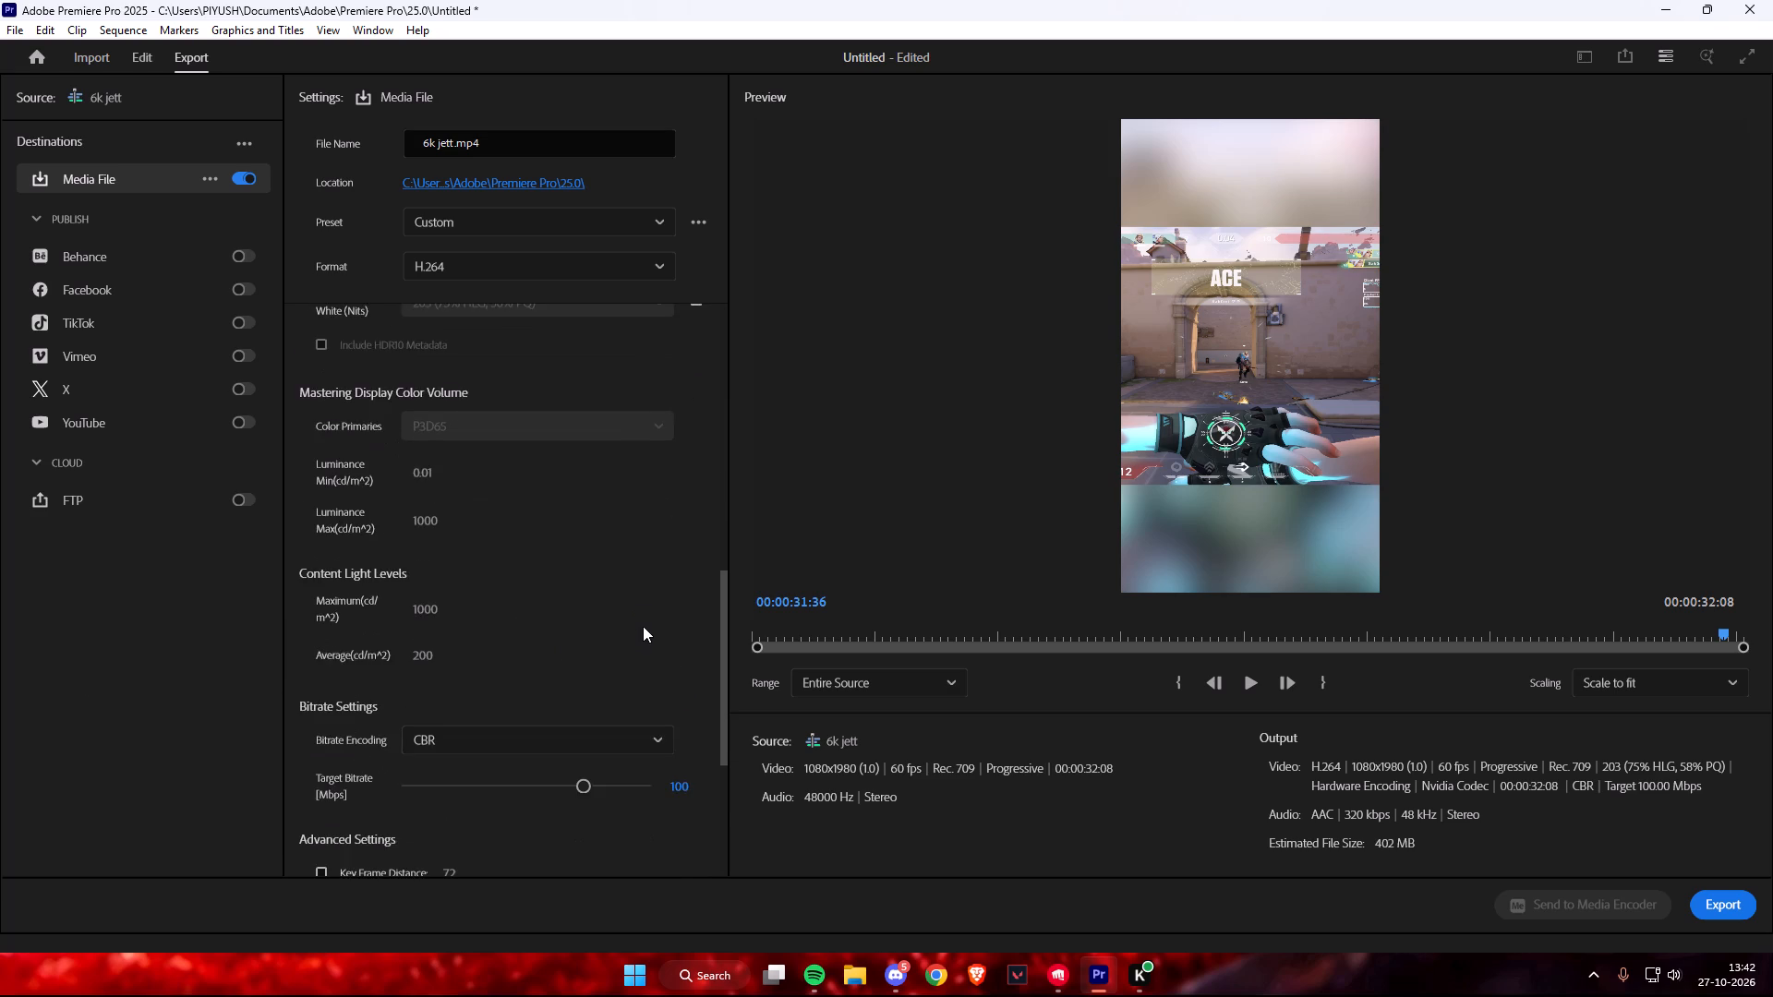
scroll(642, 632, down, 7)
scroll(746, 626, up, 19)
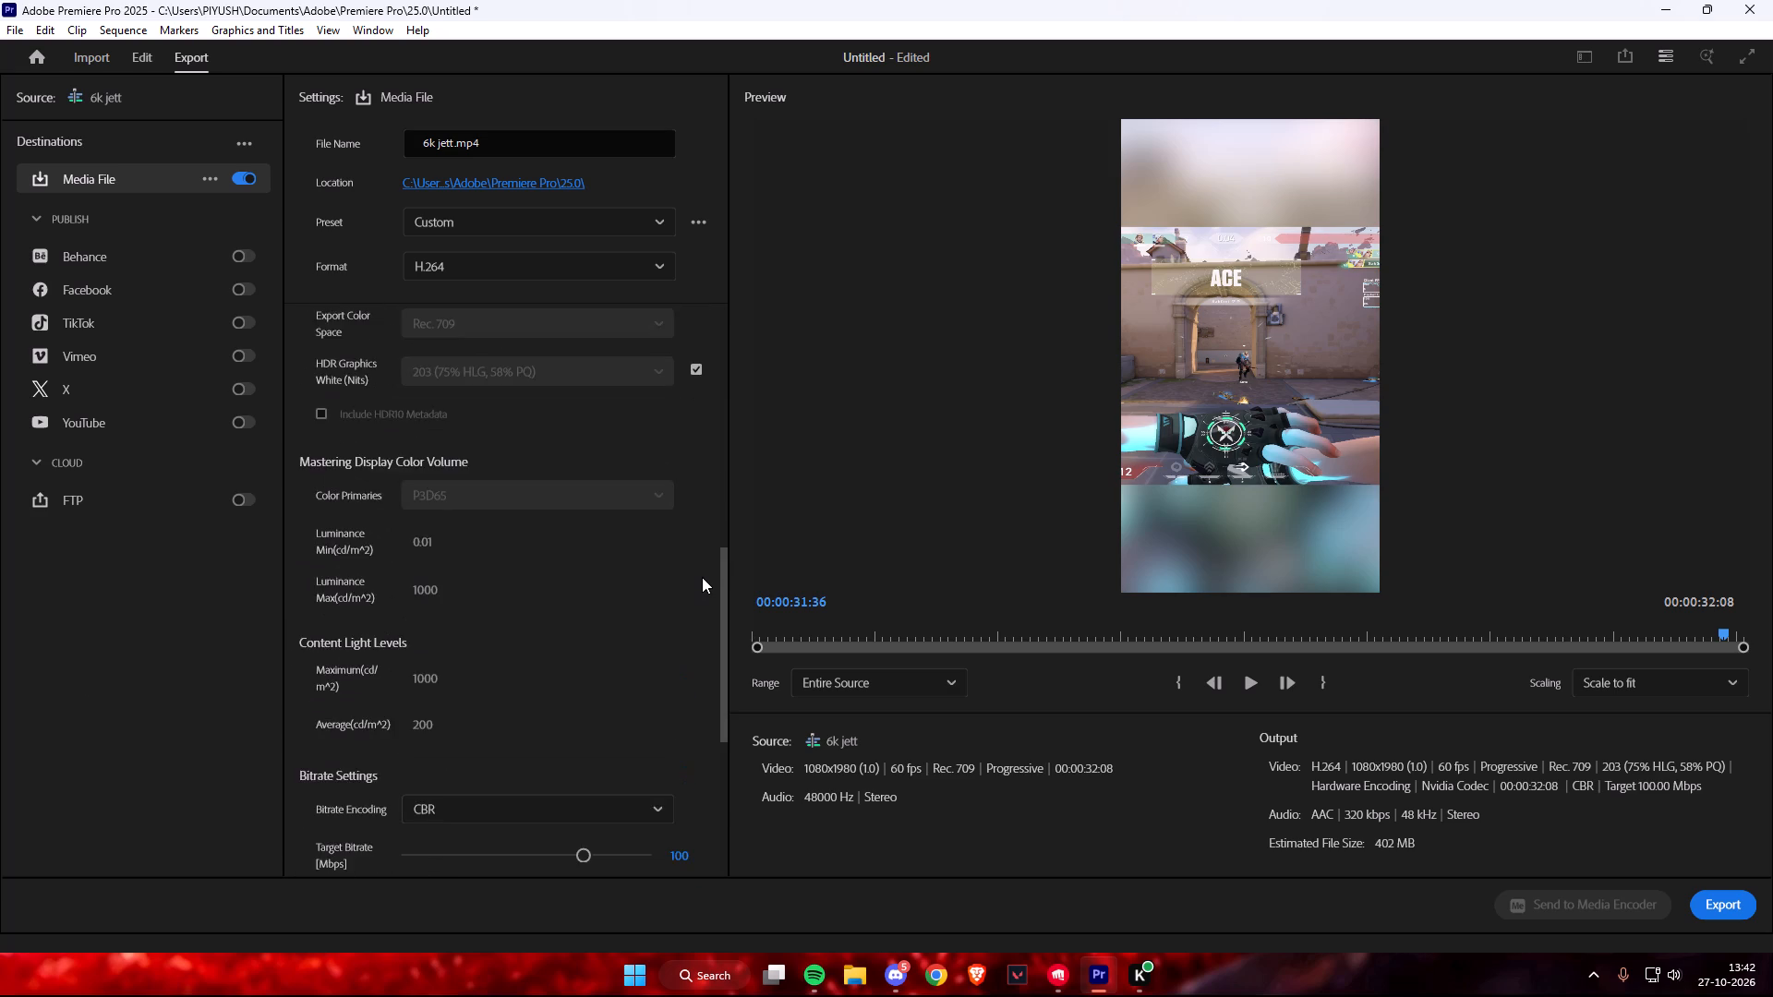
scroll(702, 577, up, 16)
scroll(695, 567, up, 14)
scroll(711, 527, up, 8)
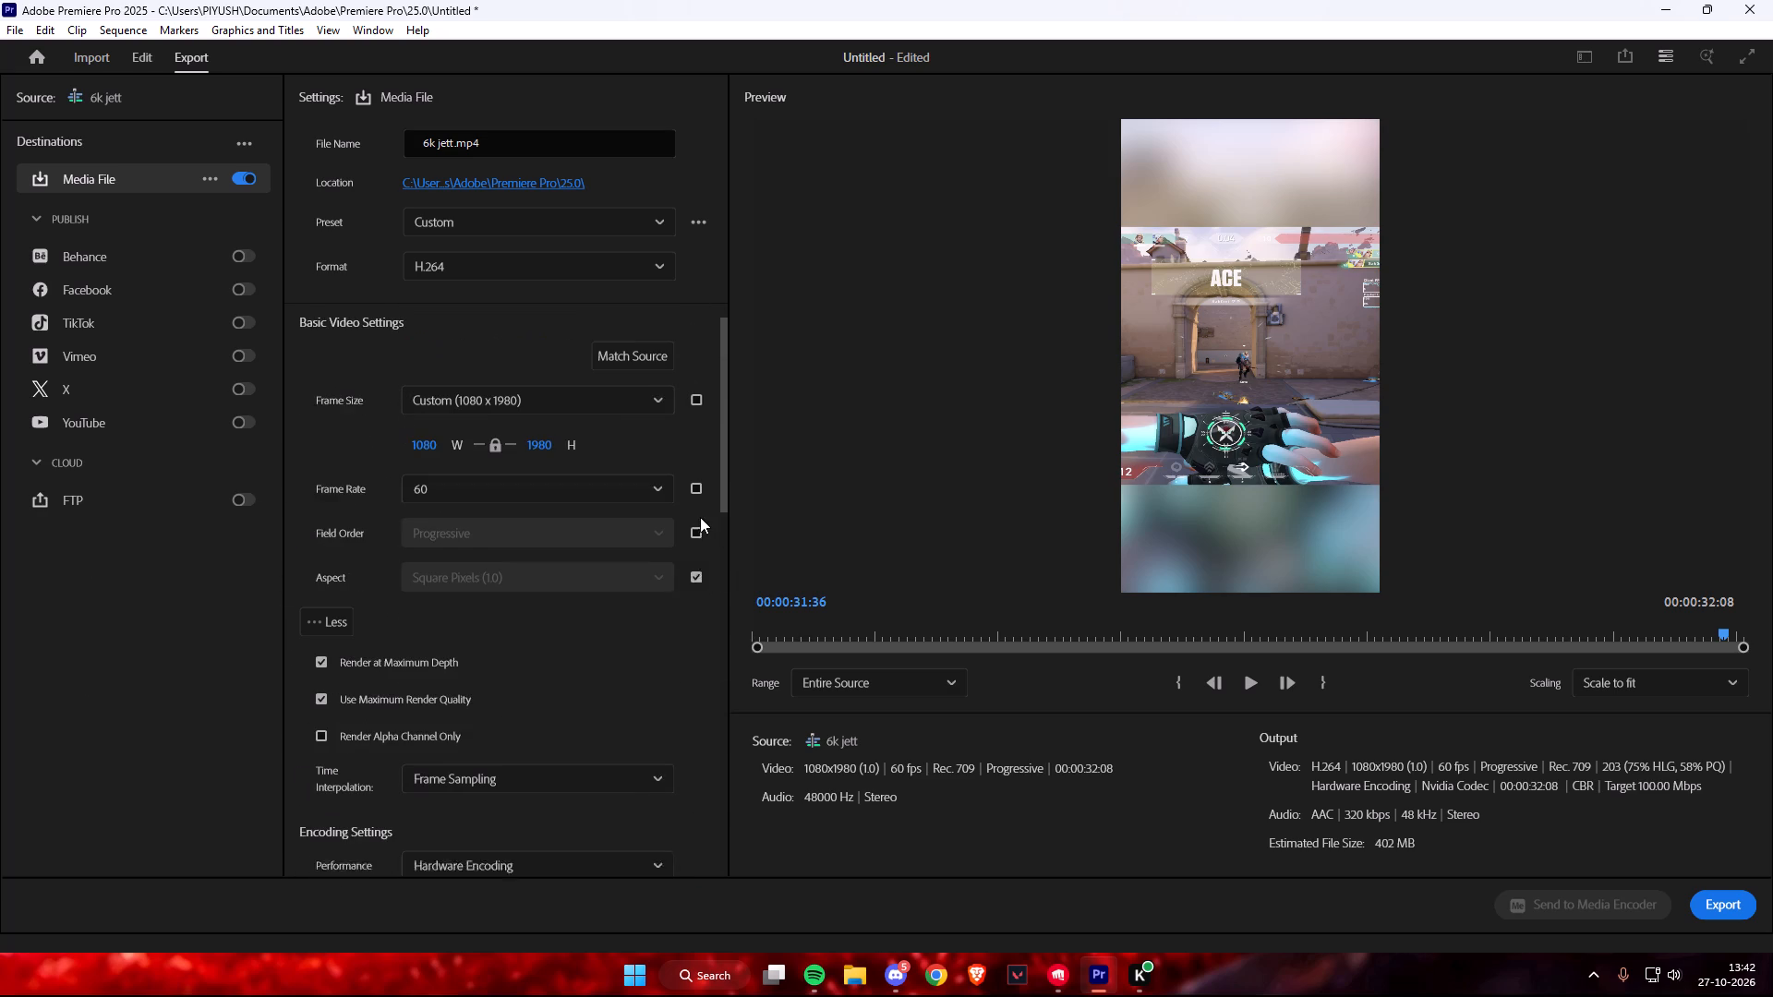
Play the last moments of the output preview to check the ending.
key(space)
key(space)
key(space)
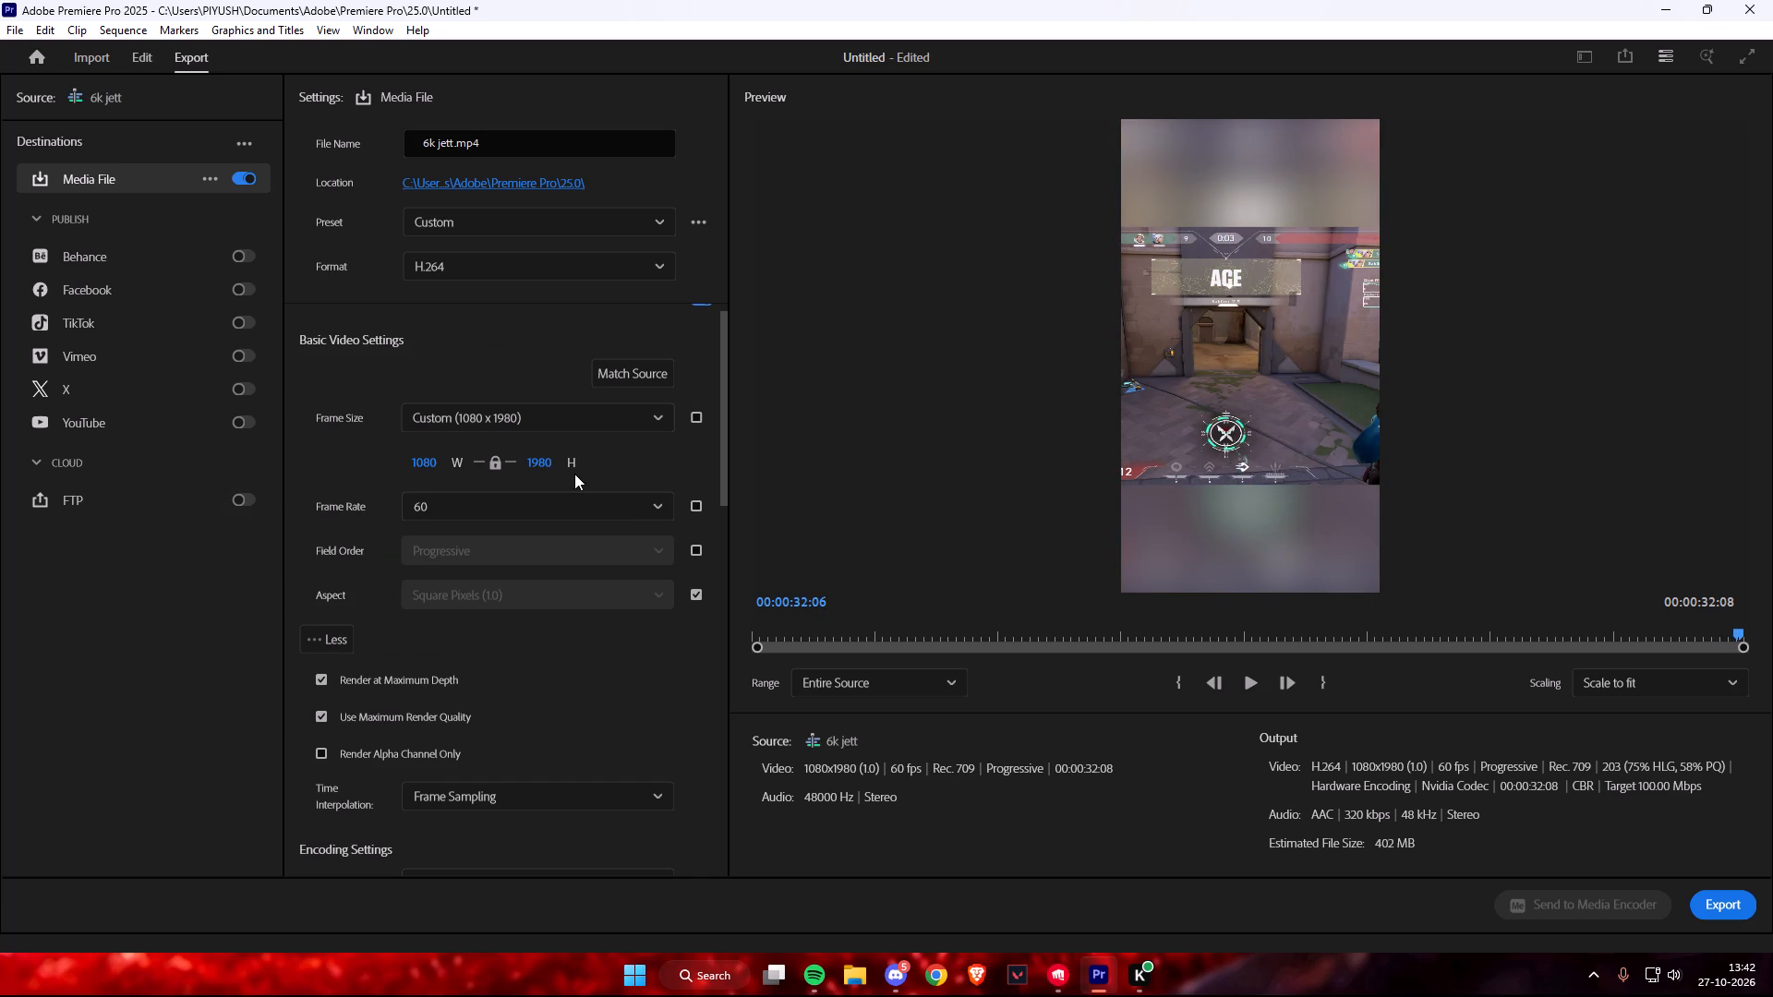
key(space)
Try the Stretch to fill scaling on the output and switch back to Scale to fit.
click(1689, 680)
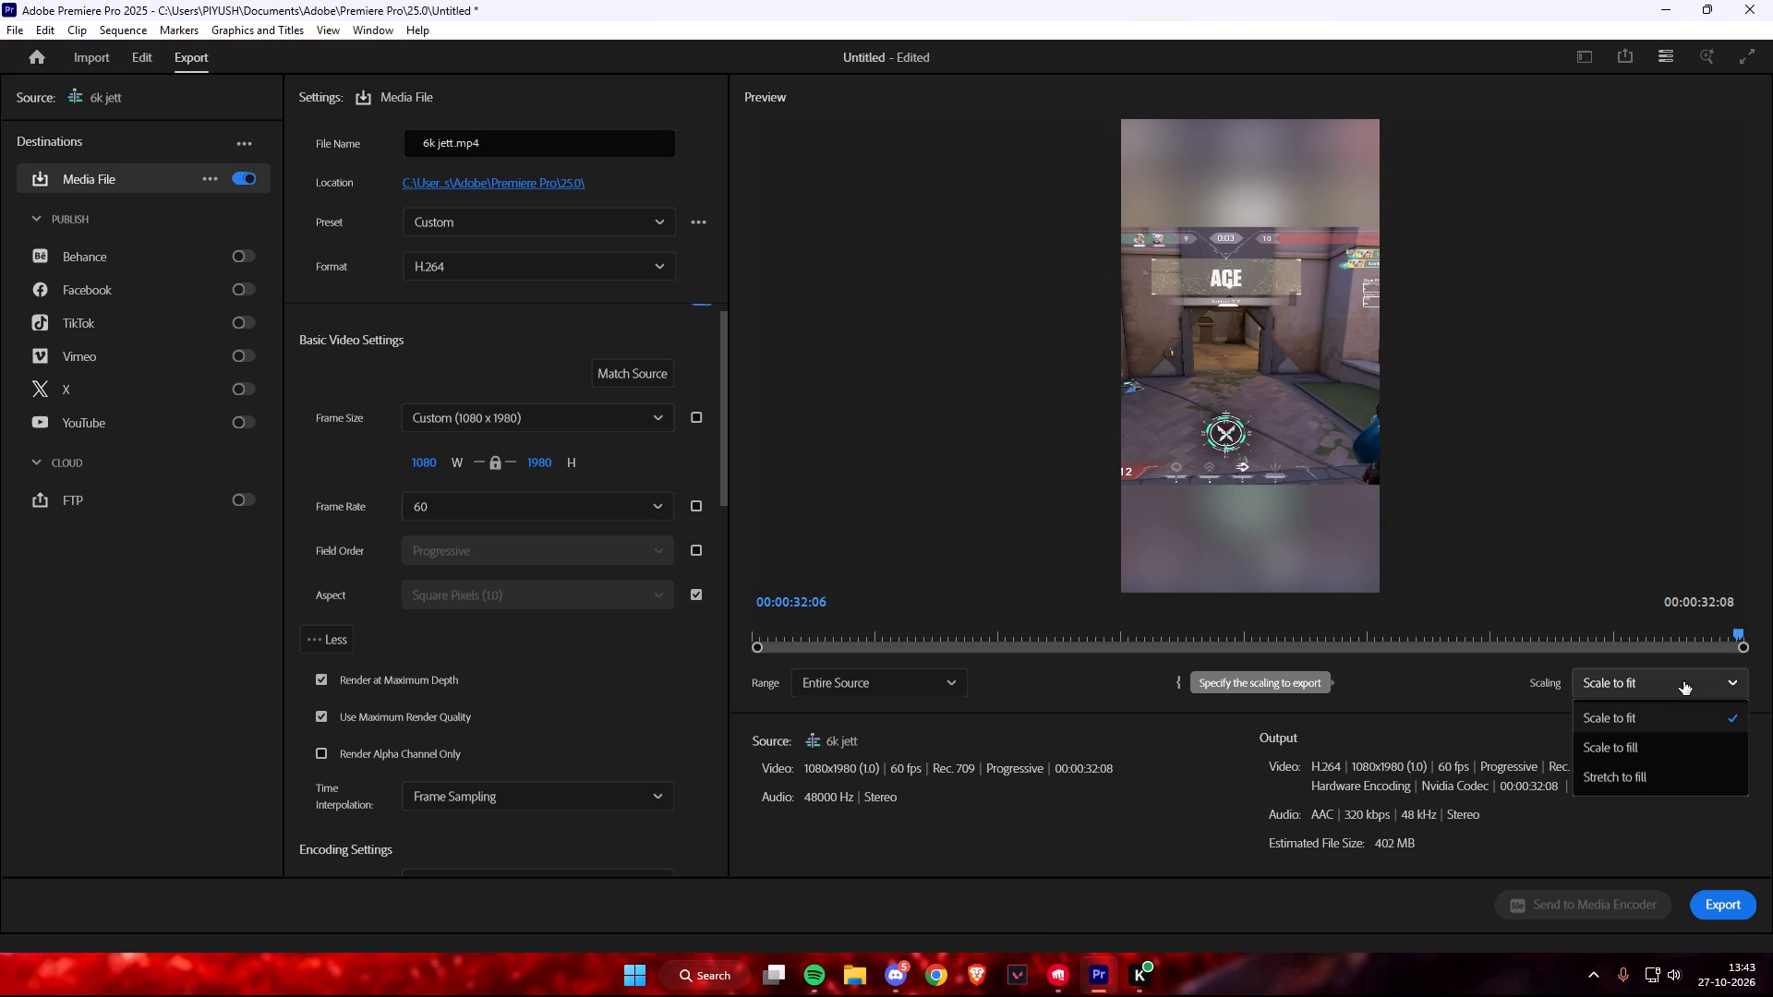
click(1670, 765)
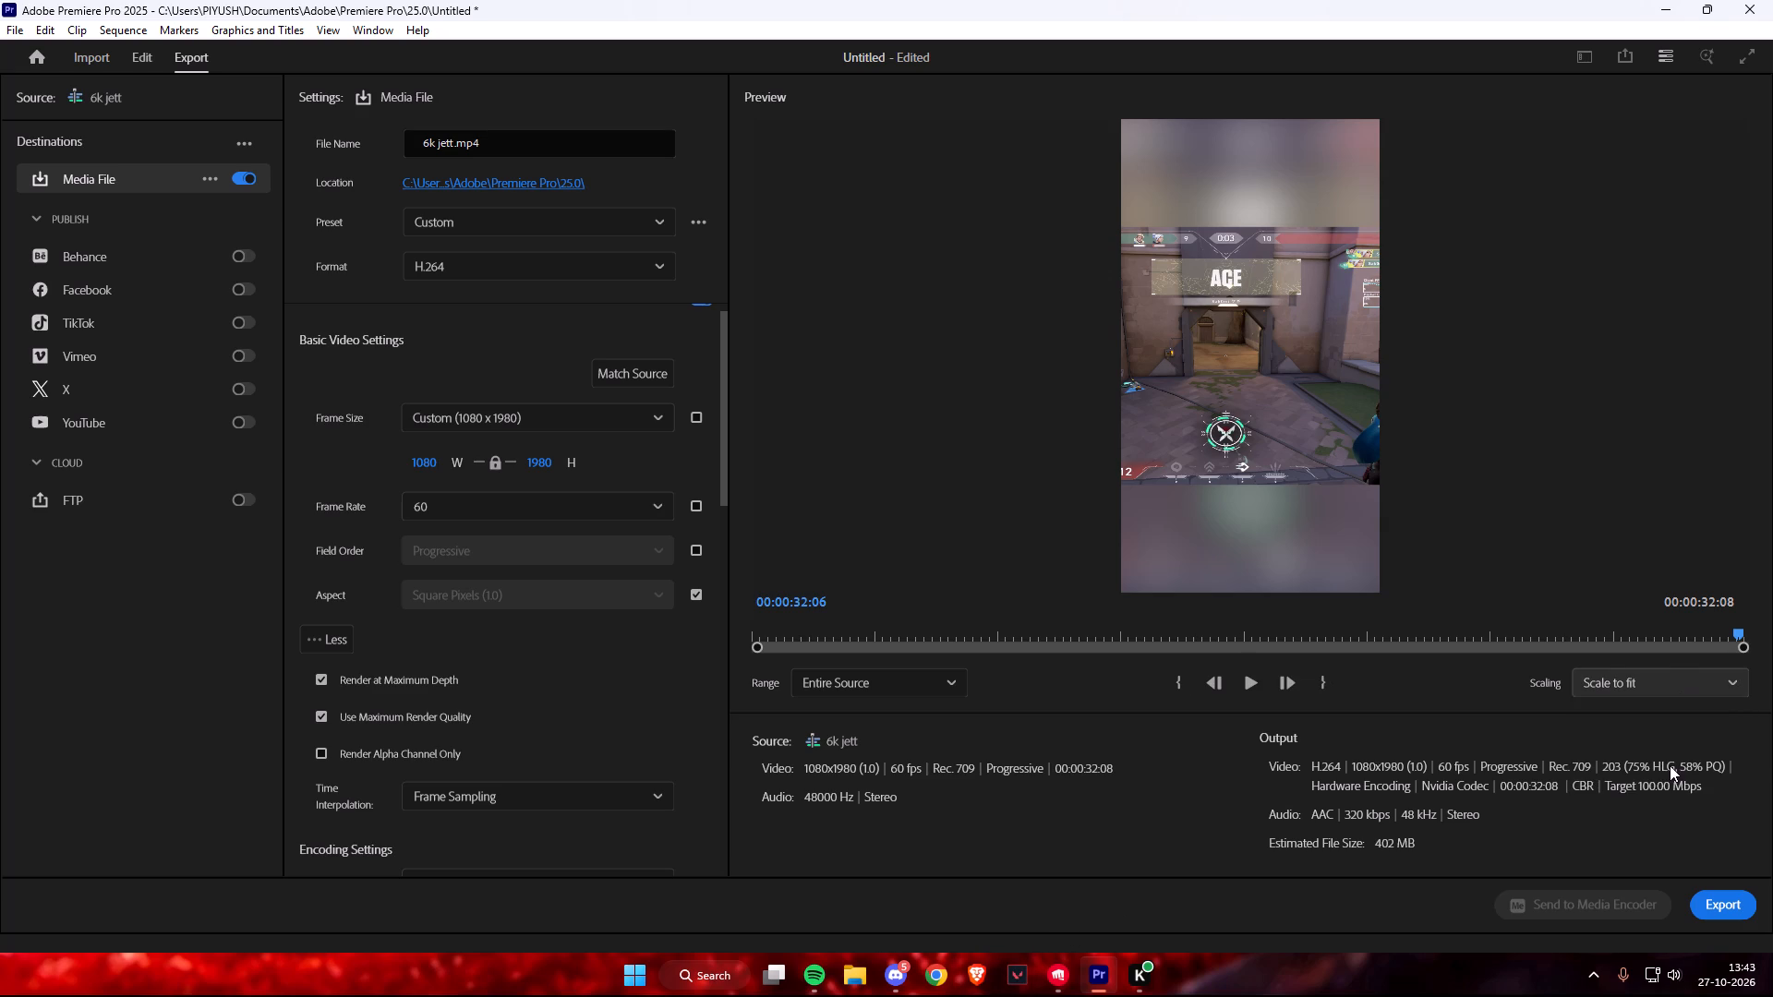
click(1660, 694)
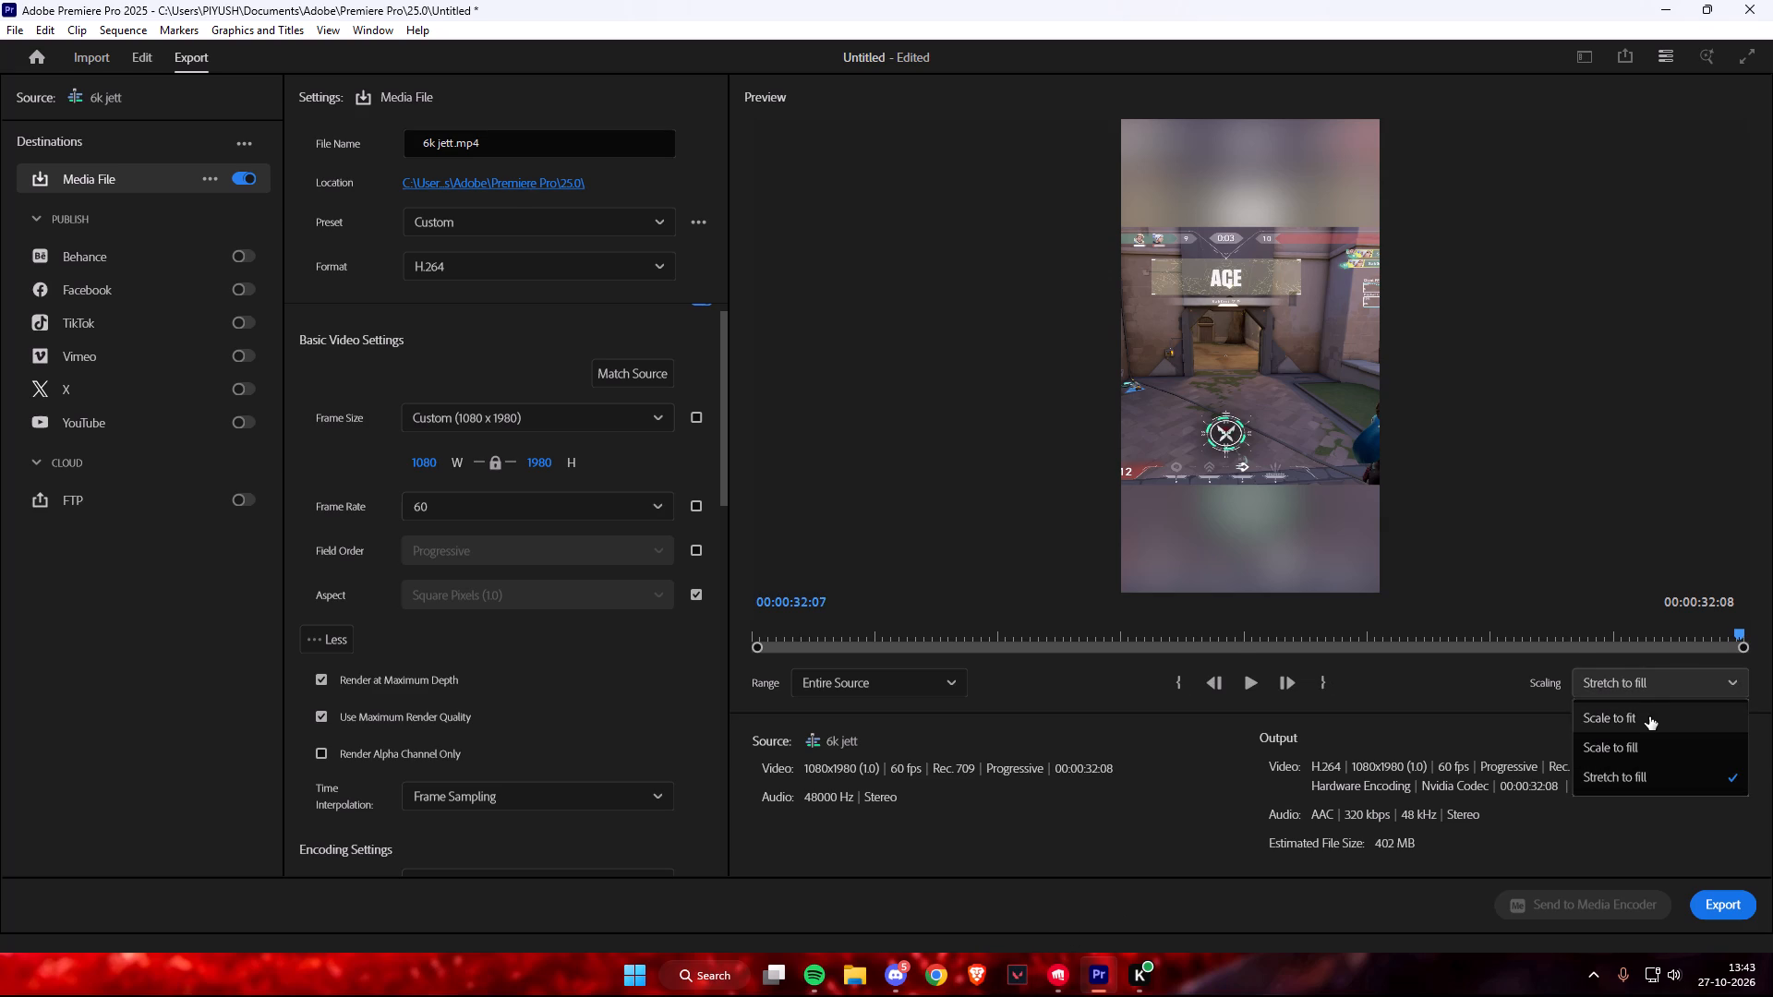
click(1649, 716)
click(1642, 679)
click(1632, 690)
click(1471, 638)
Scrub the output preview back to about 9 seconds to check the framing of earlier kills.
drag(1461, 640, 1446, 638)
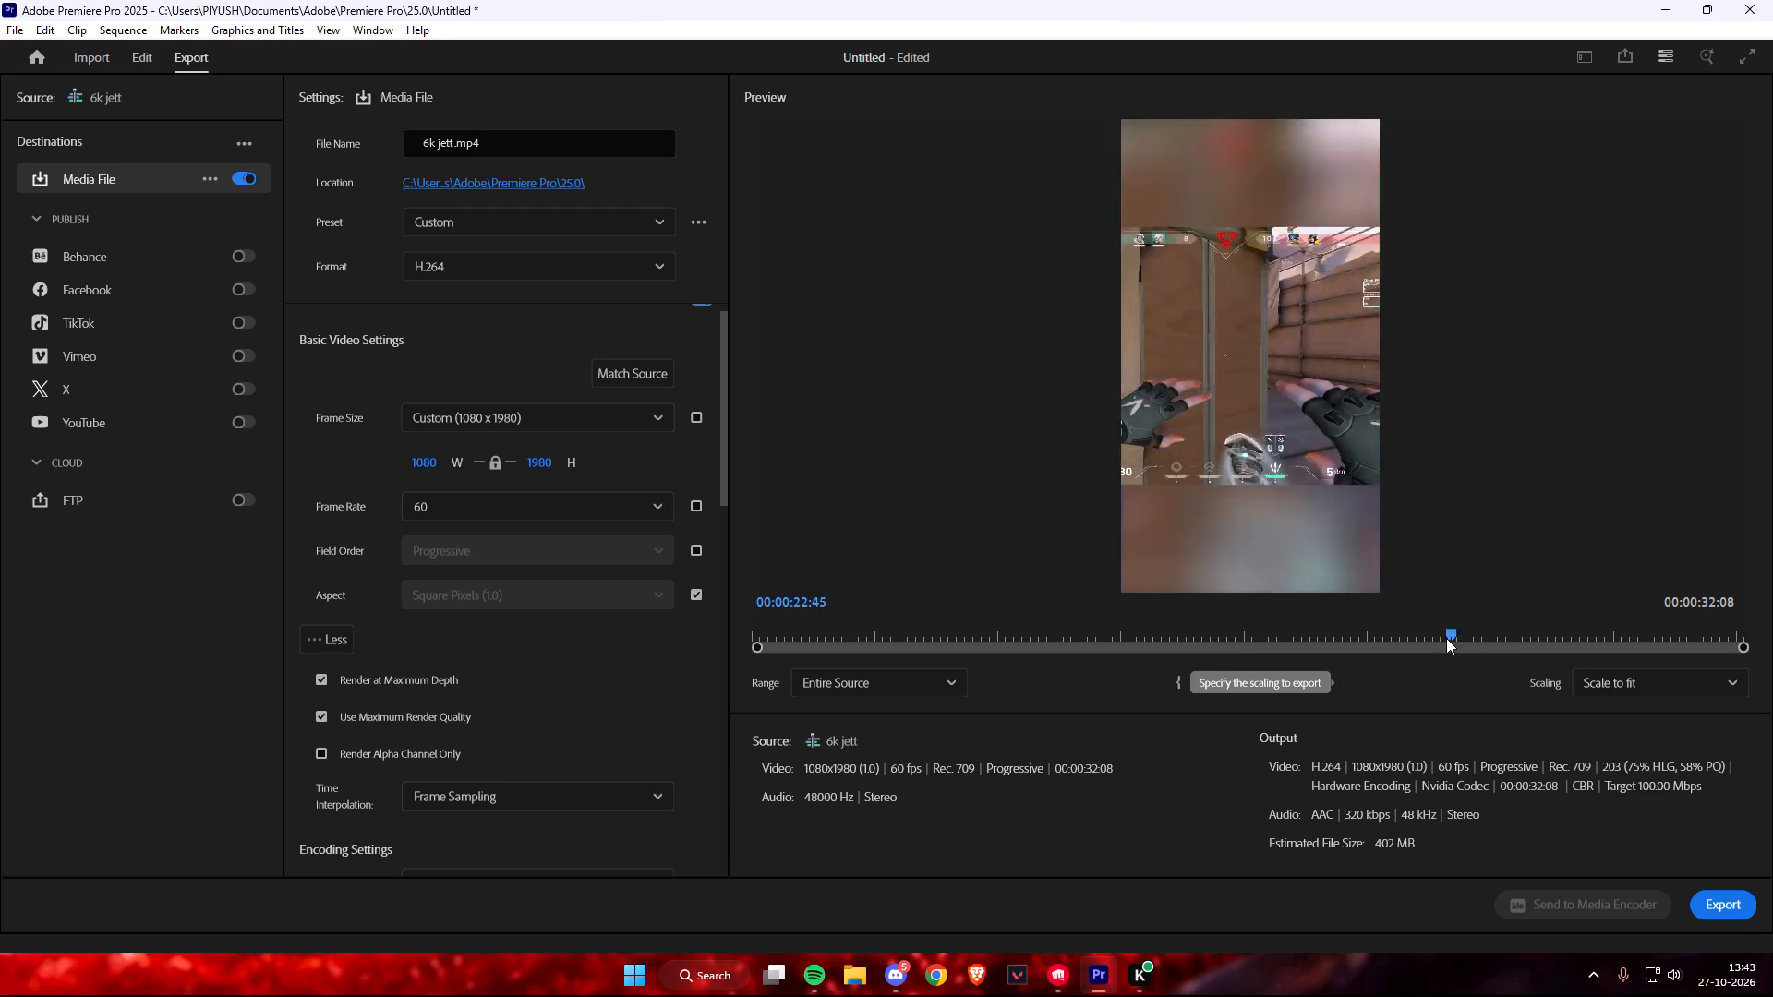
drag(1446, 638, 1040, 617)
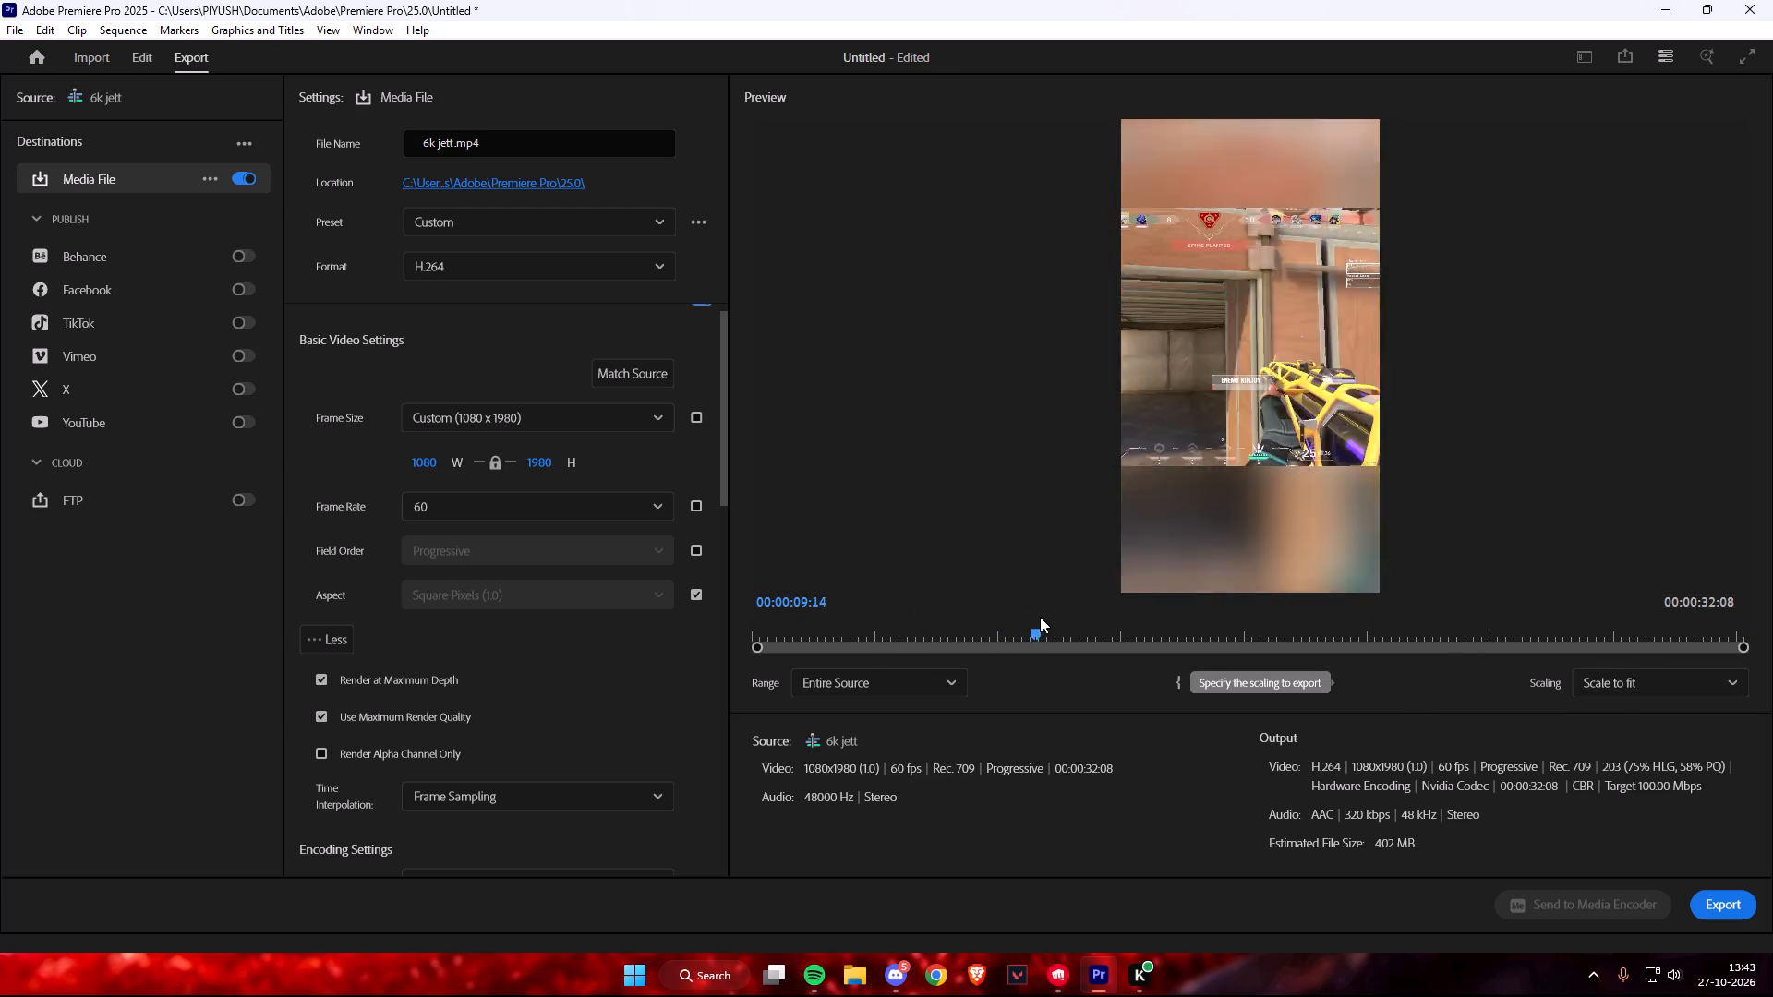
Scrub the output preview past the 9-second mark and export the 6k jett video.
drag(1040, 617, 1116, 618)
click(1738, 900)
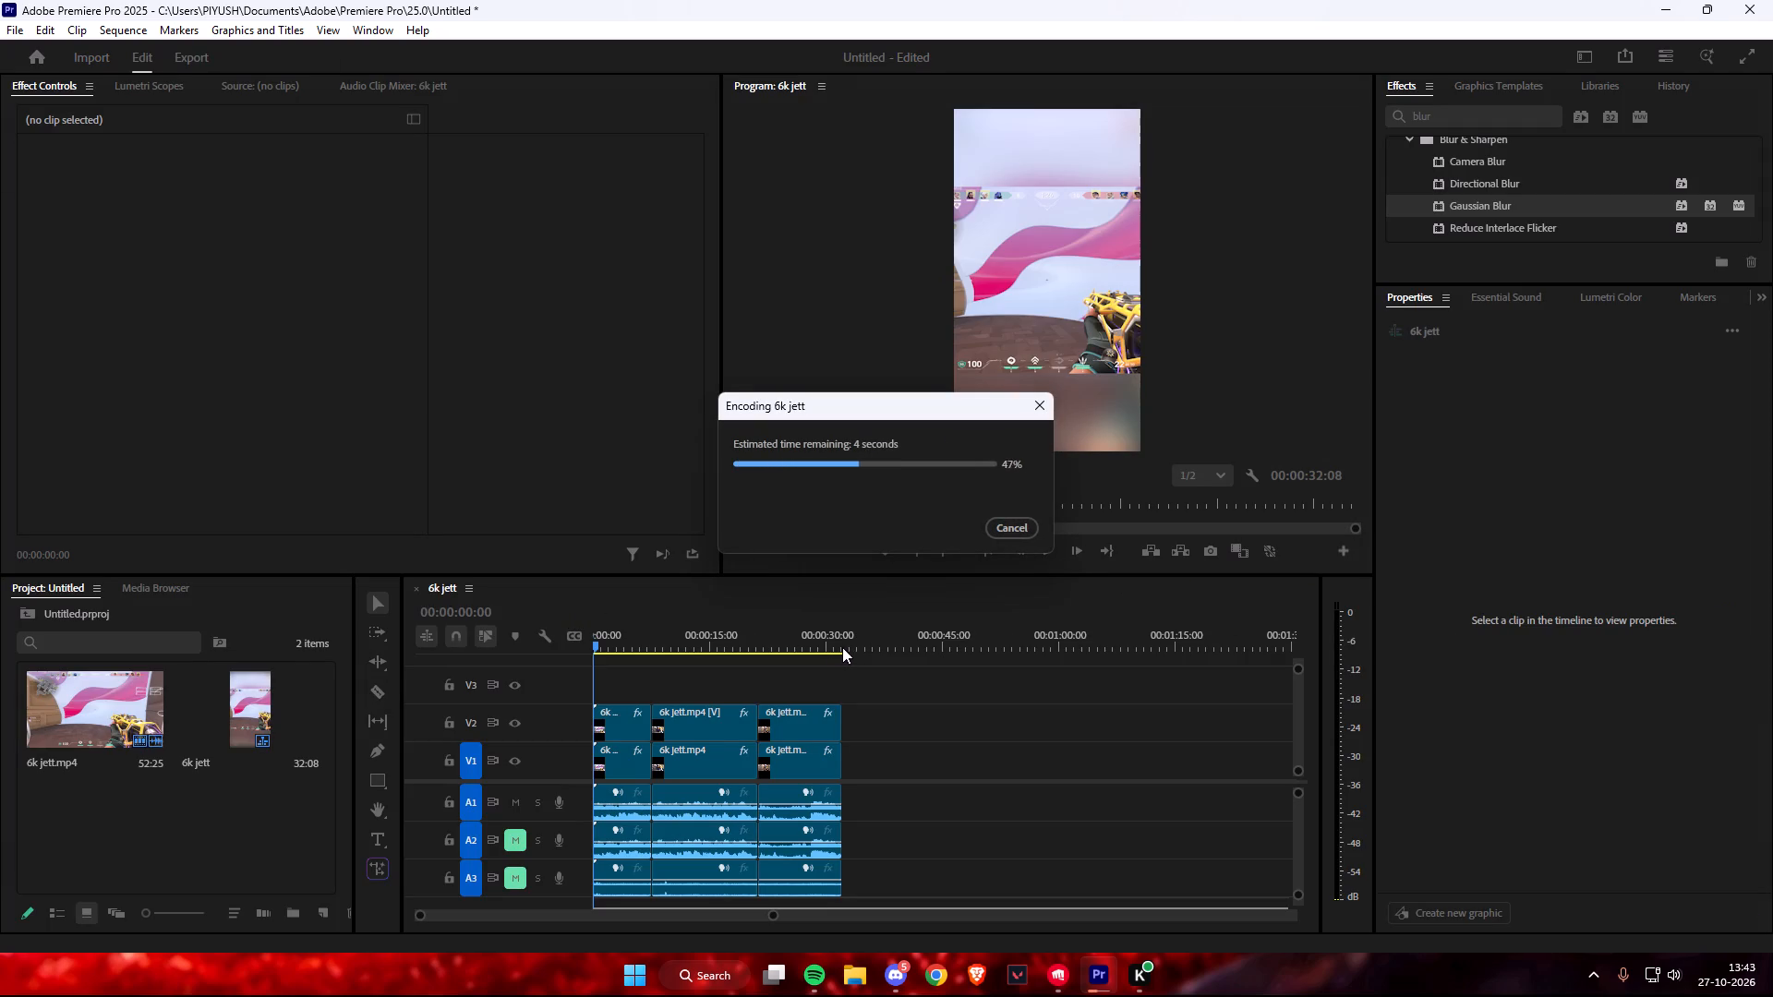
Reopen the export settings and enter a frame size of 2160 wide and 3840 high.
click(196, 49)
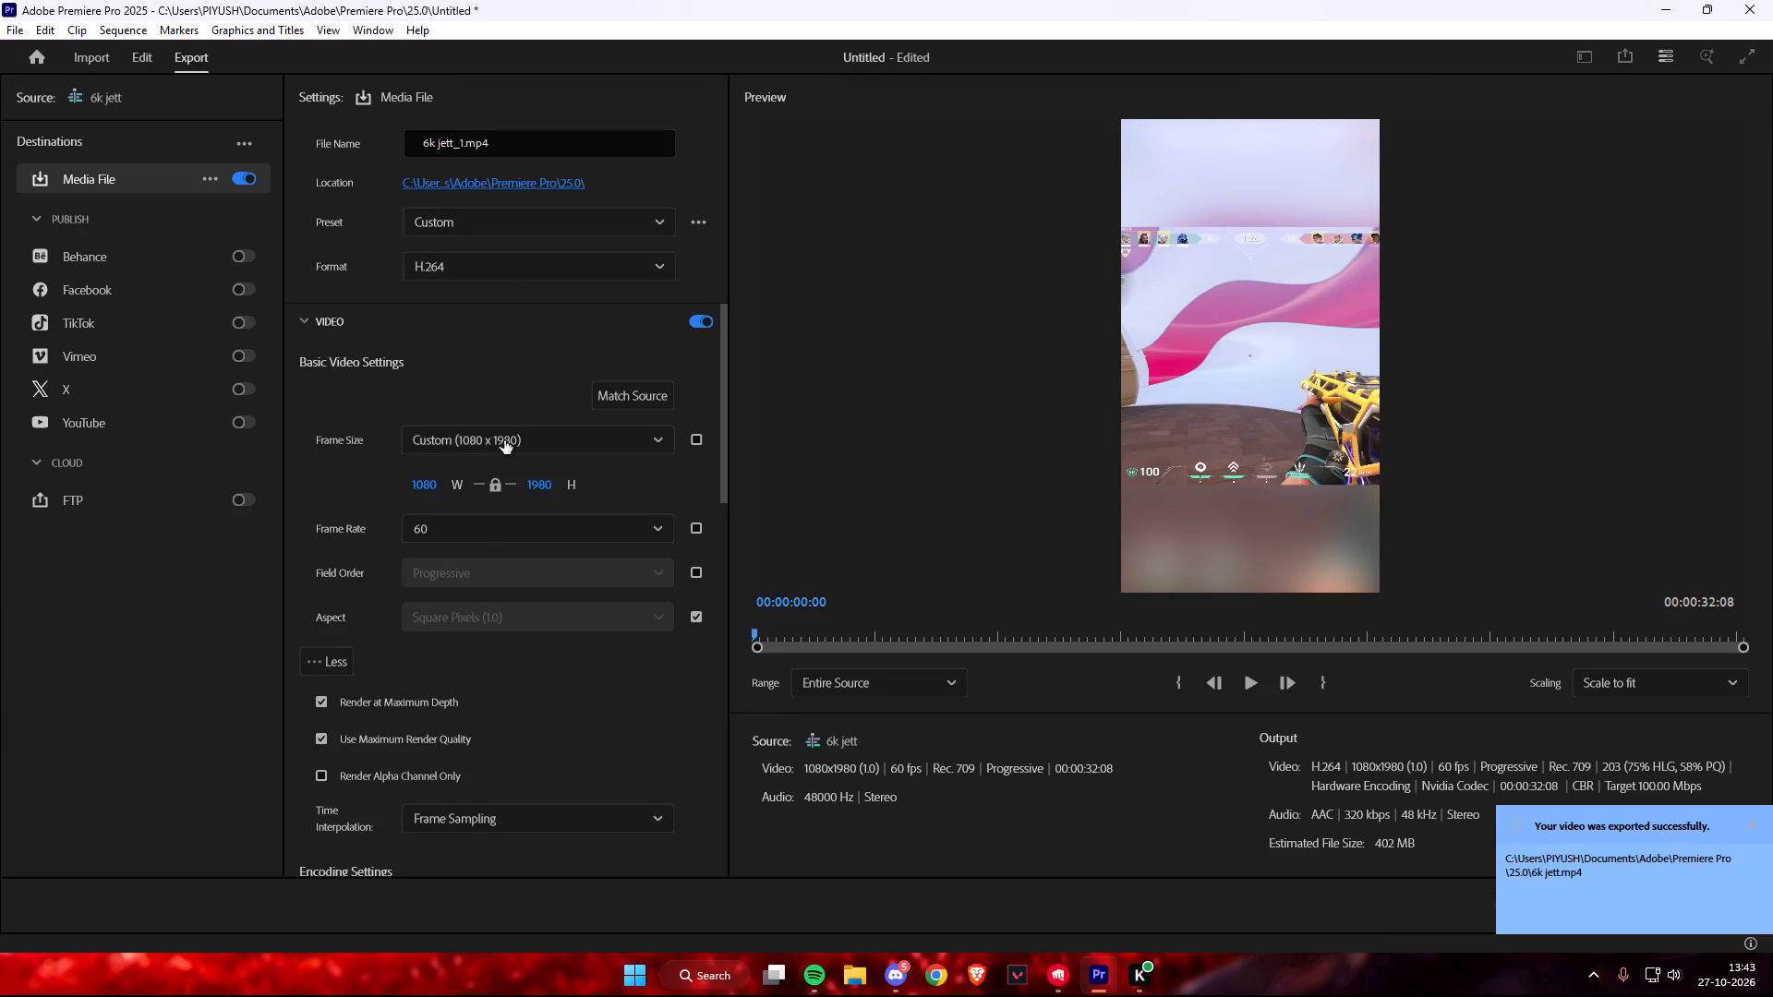
scroll(517, 541, down, 10)
scroll(515, 564, up, 5)
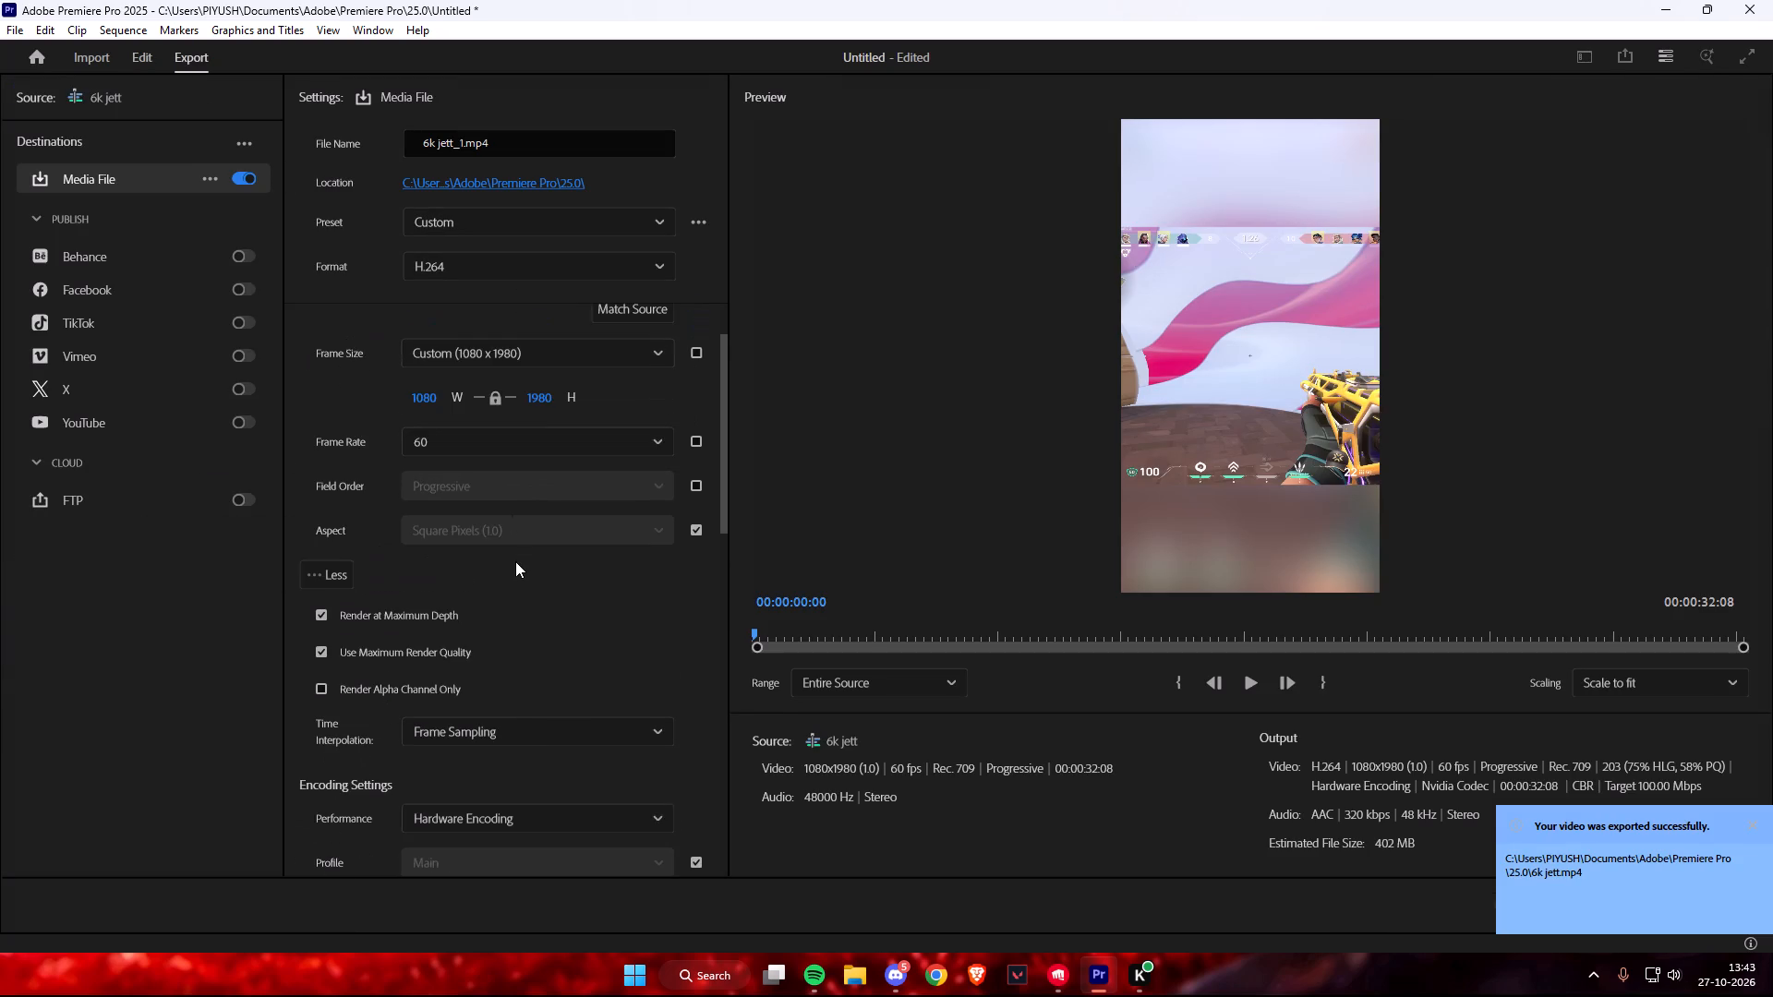
scroll(501, 489, up, 7)
click(708, 220)
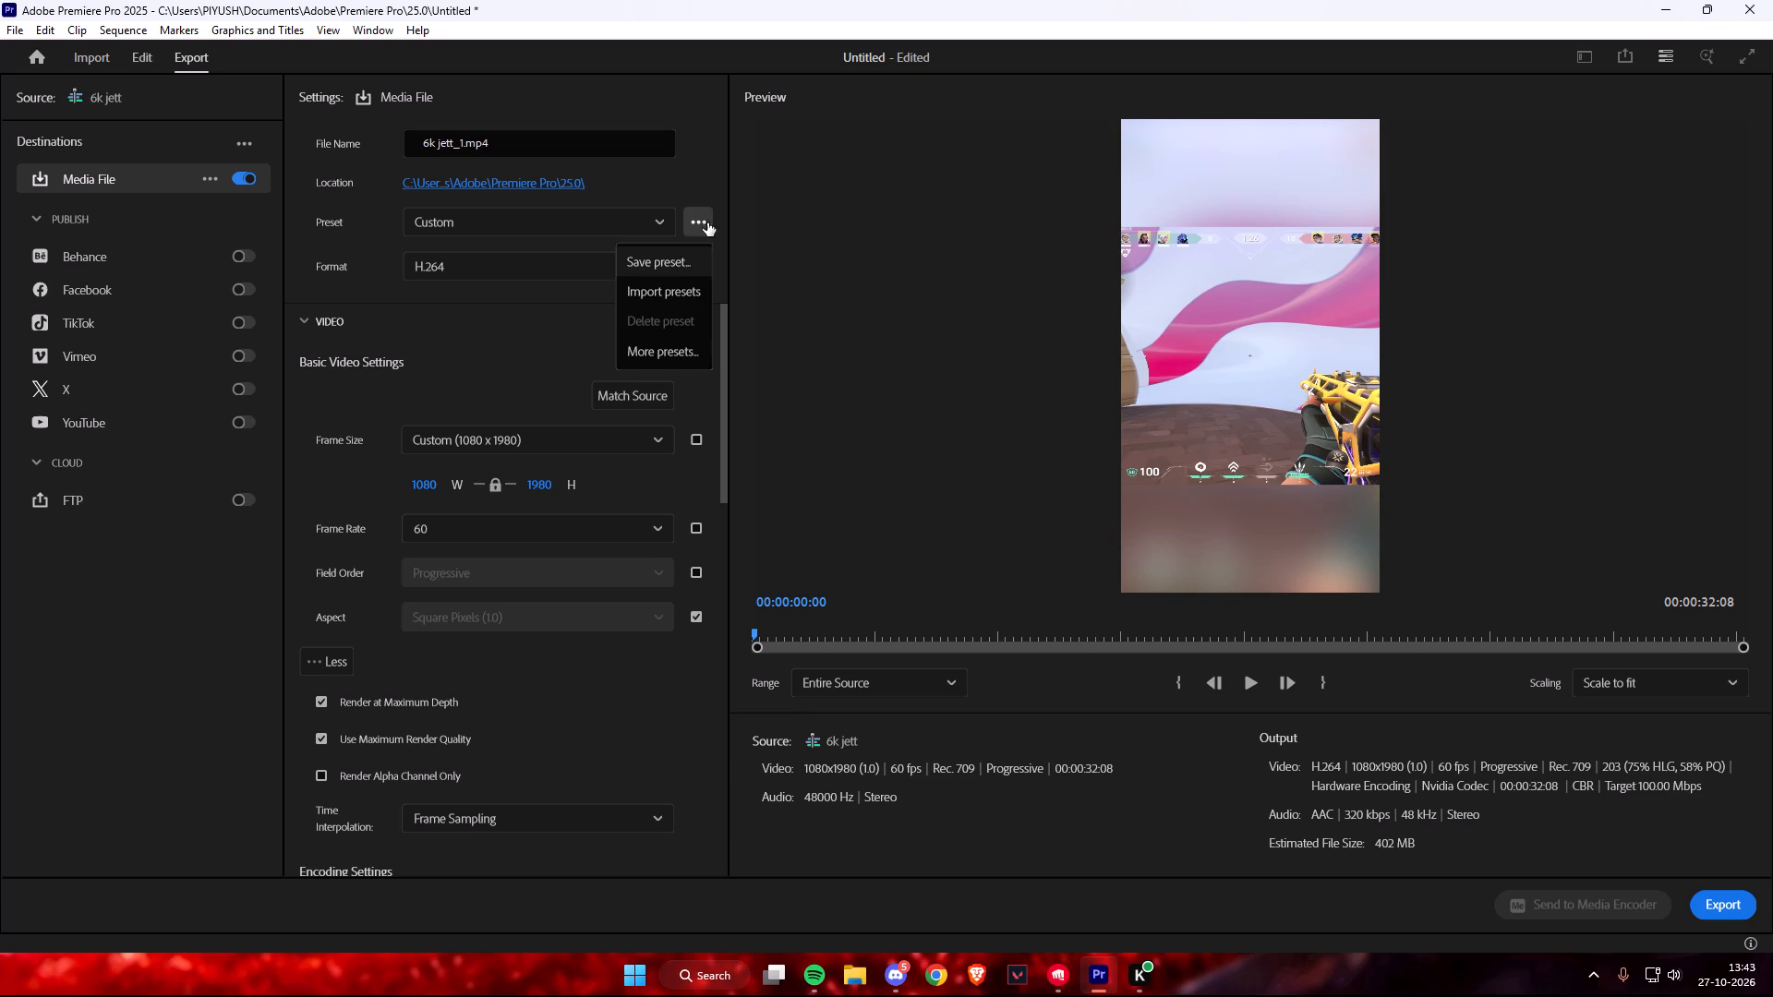
click(545, 438)
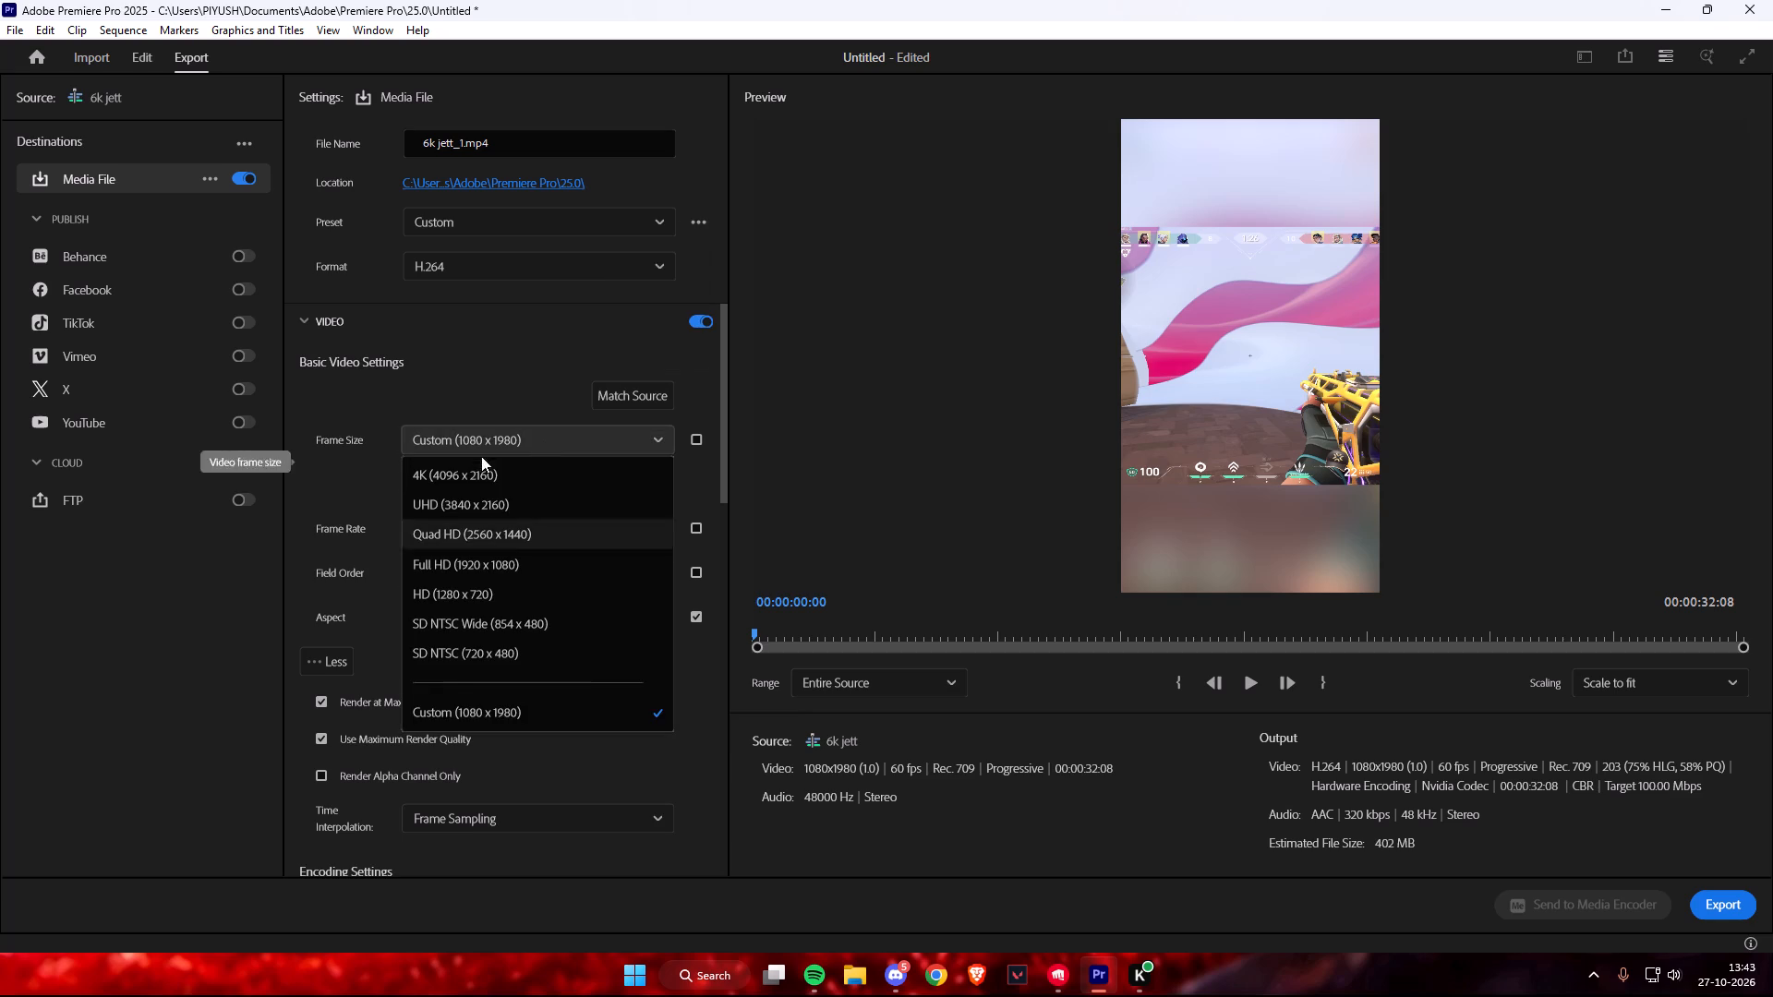
click(534, 437)
click(437, 477)
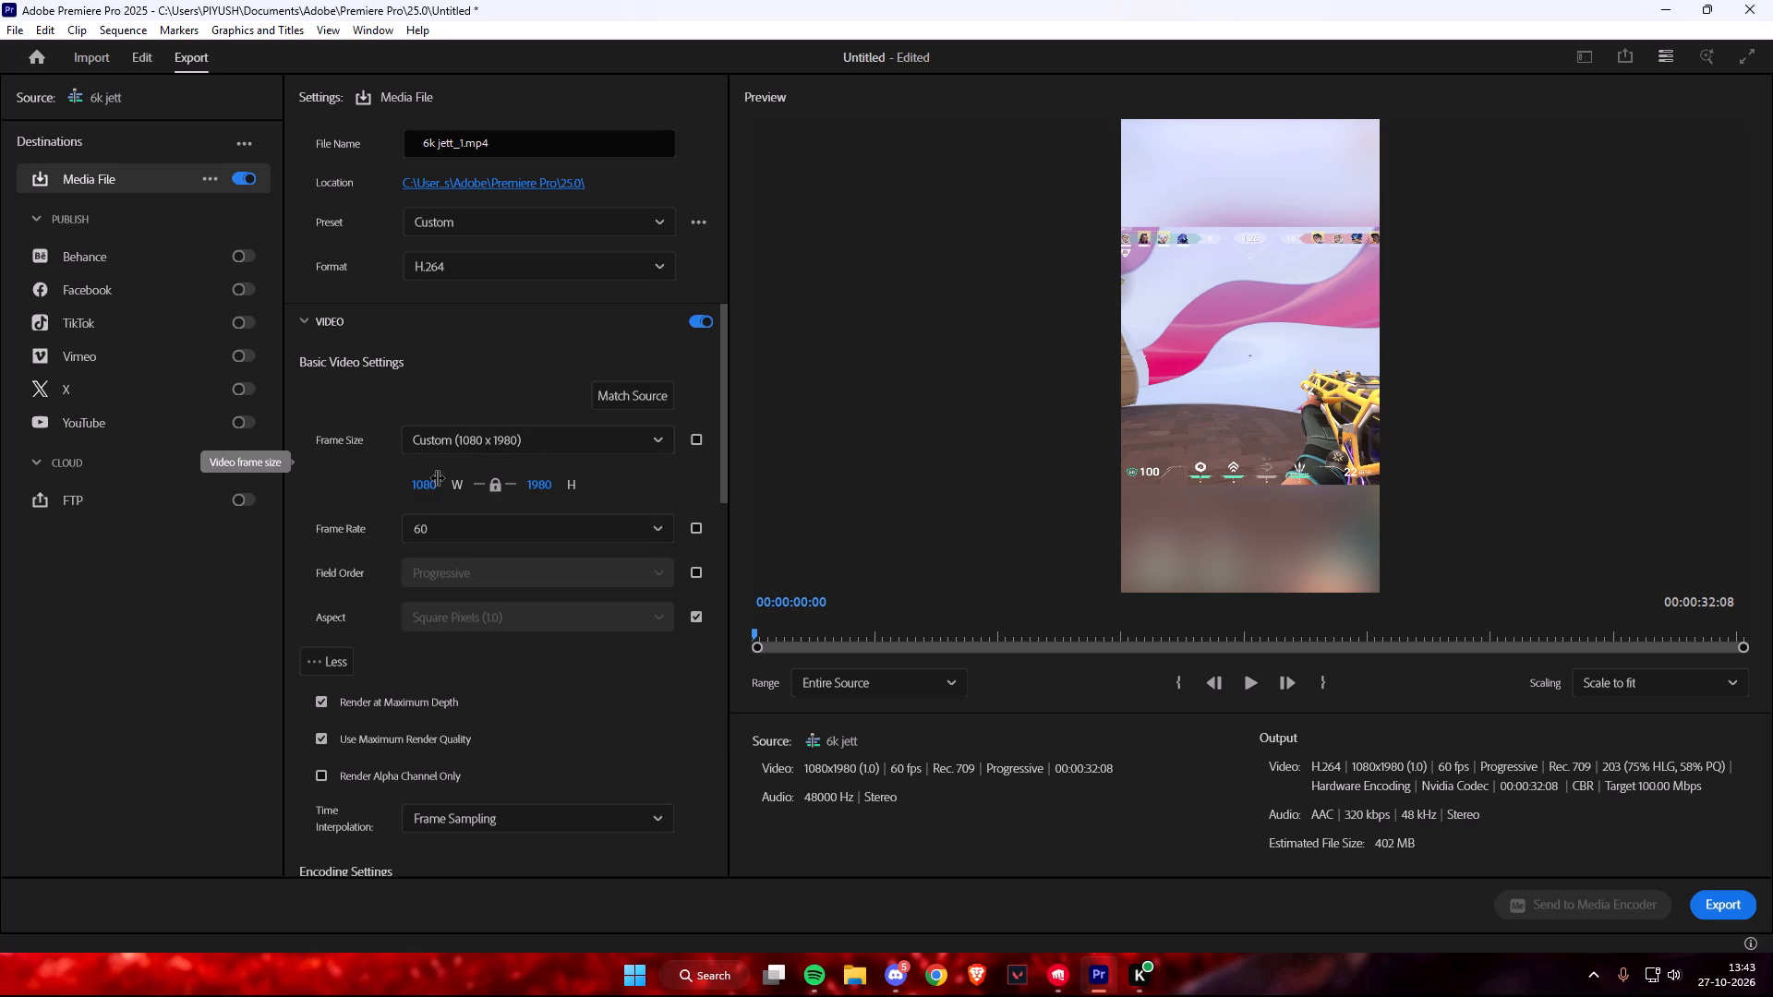
drag(435, 480, 434, 491)
click(433, 491)
key(BackSpace)
key(BackSpace)
key(BackSpace)
key(BackSpace)
key(BackSpace)
key(BackSpace)
key(BackSpace)
key(BackSpace)
key(BackSpace)
text(2160)
double_click(535, 488)
triple_click(546, 483)
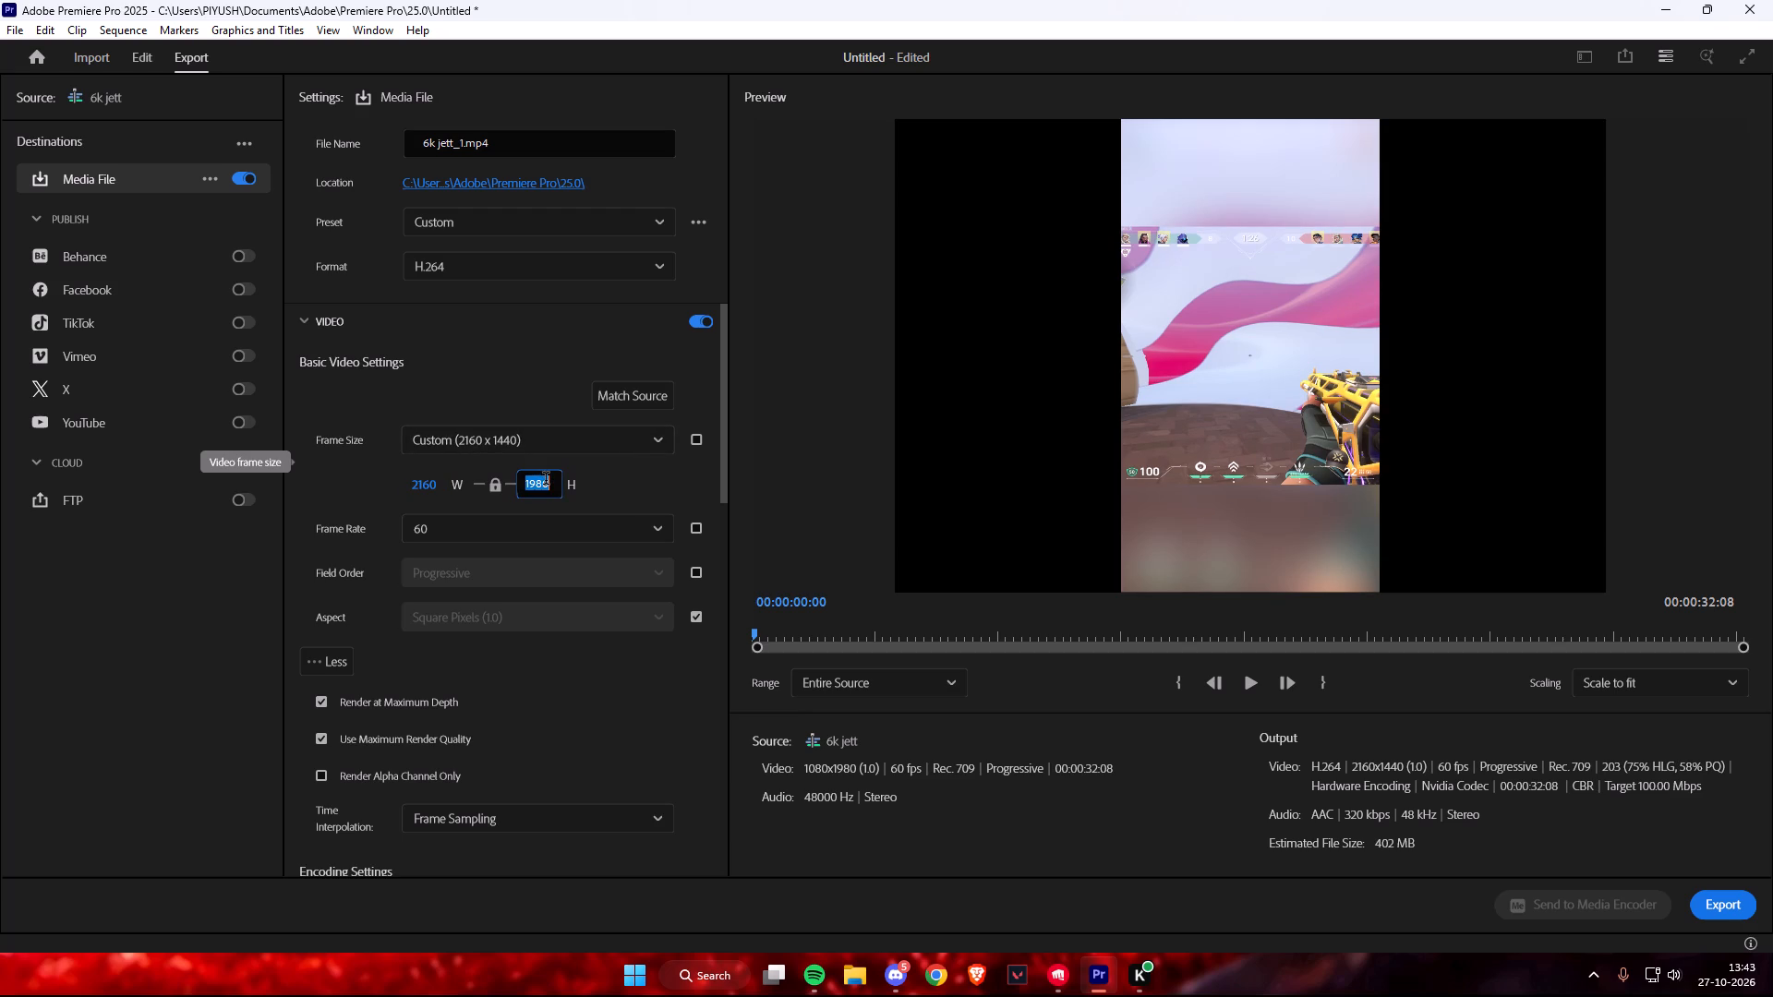
key(ctrl+v)
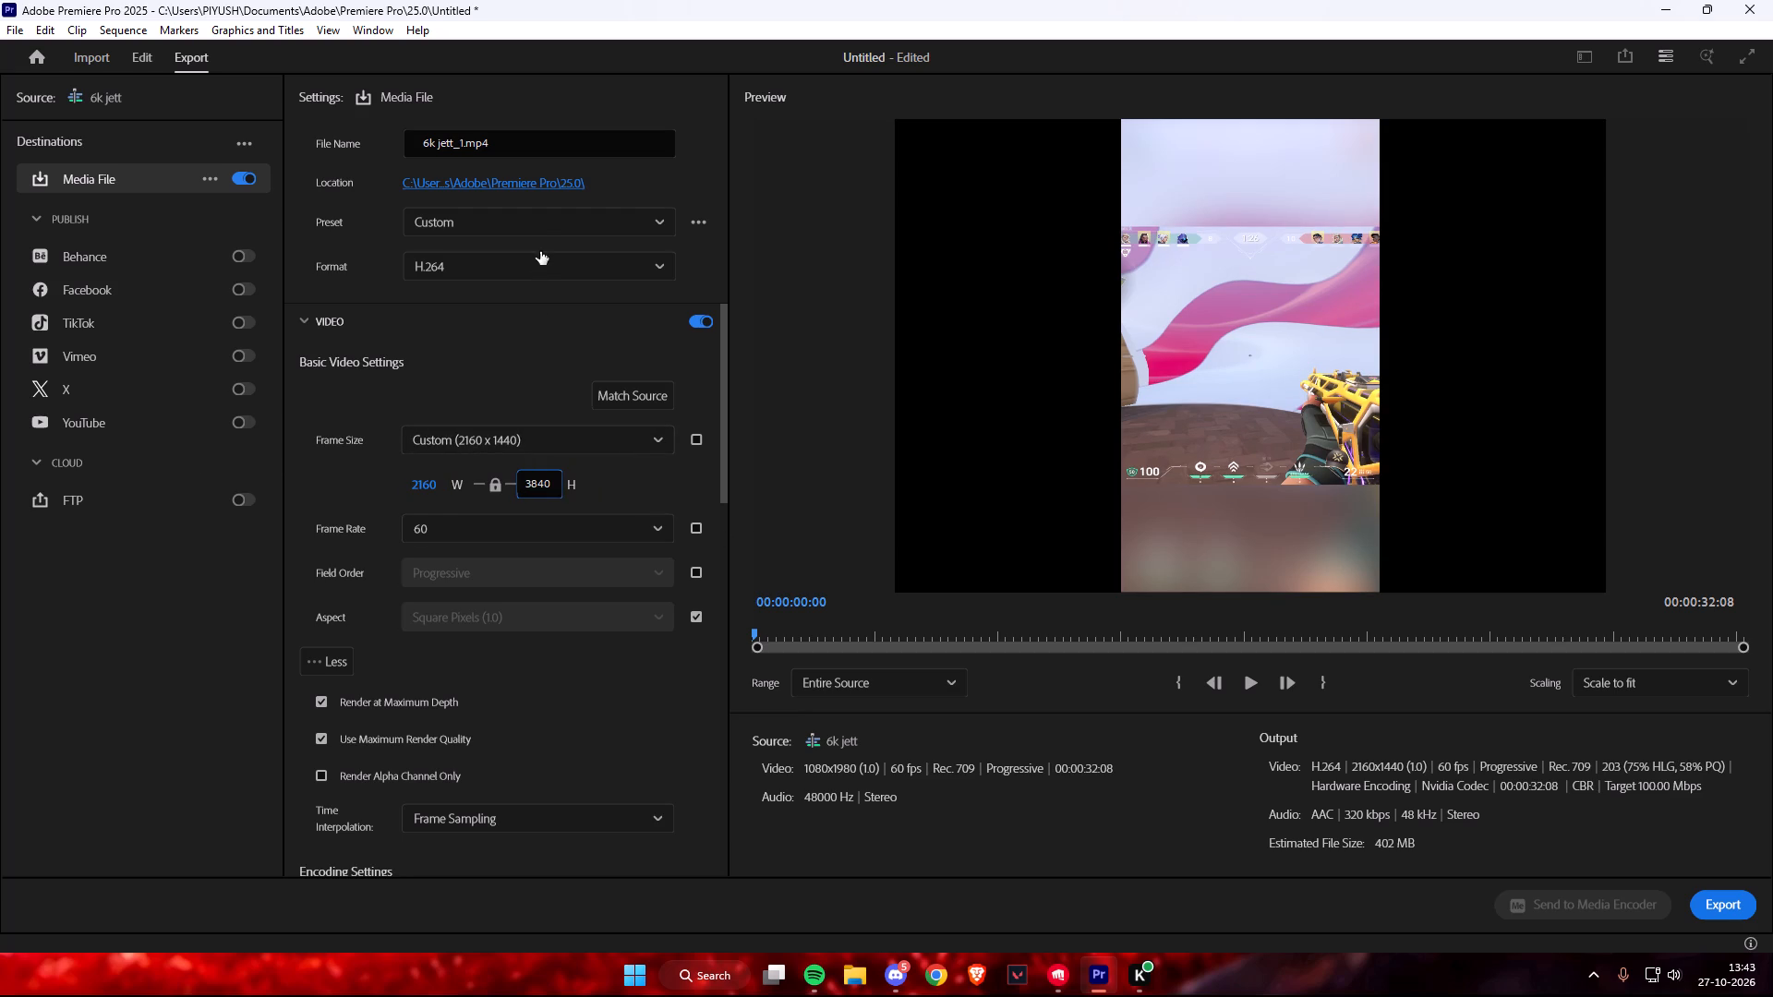
Save the current export settings as a preset named 4k shorts.
click(541, 235)
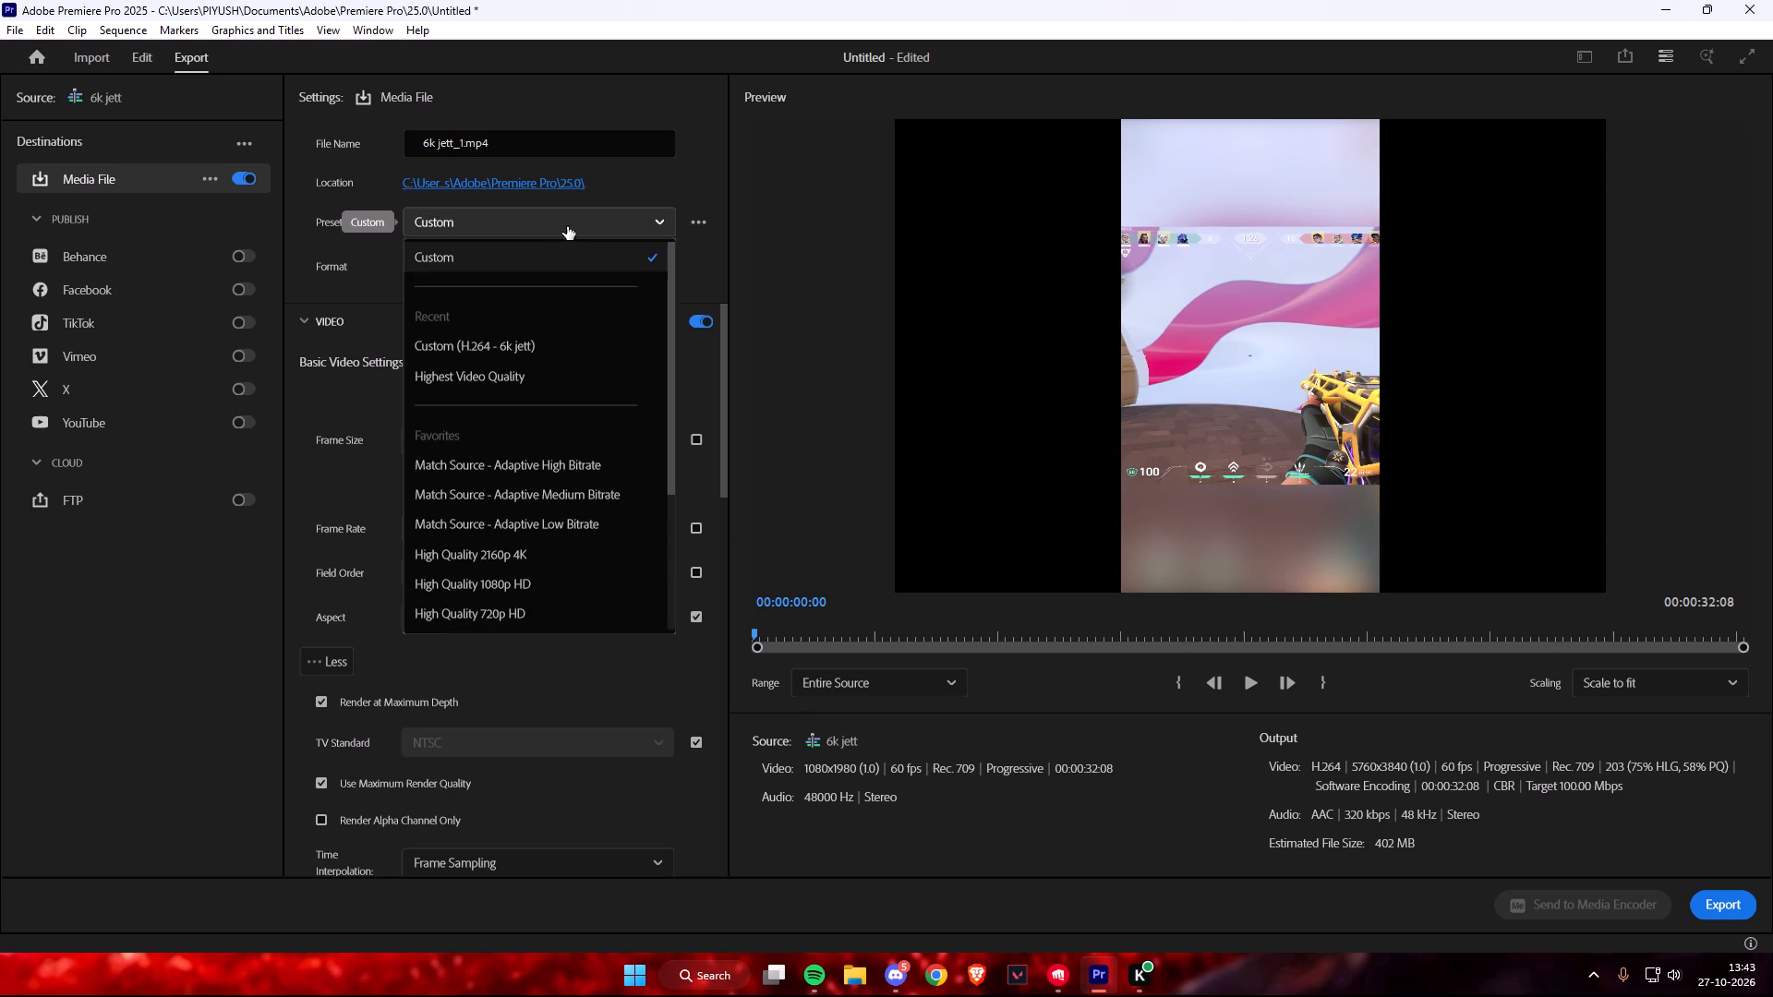
click(567, 226)
click(709, 219)
click(684, 259)
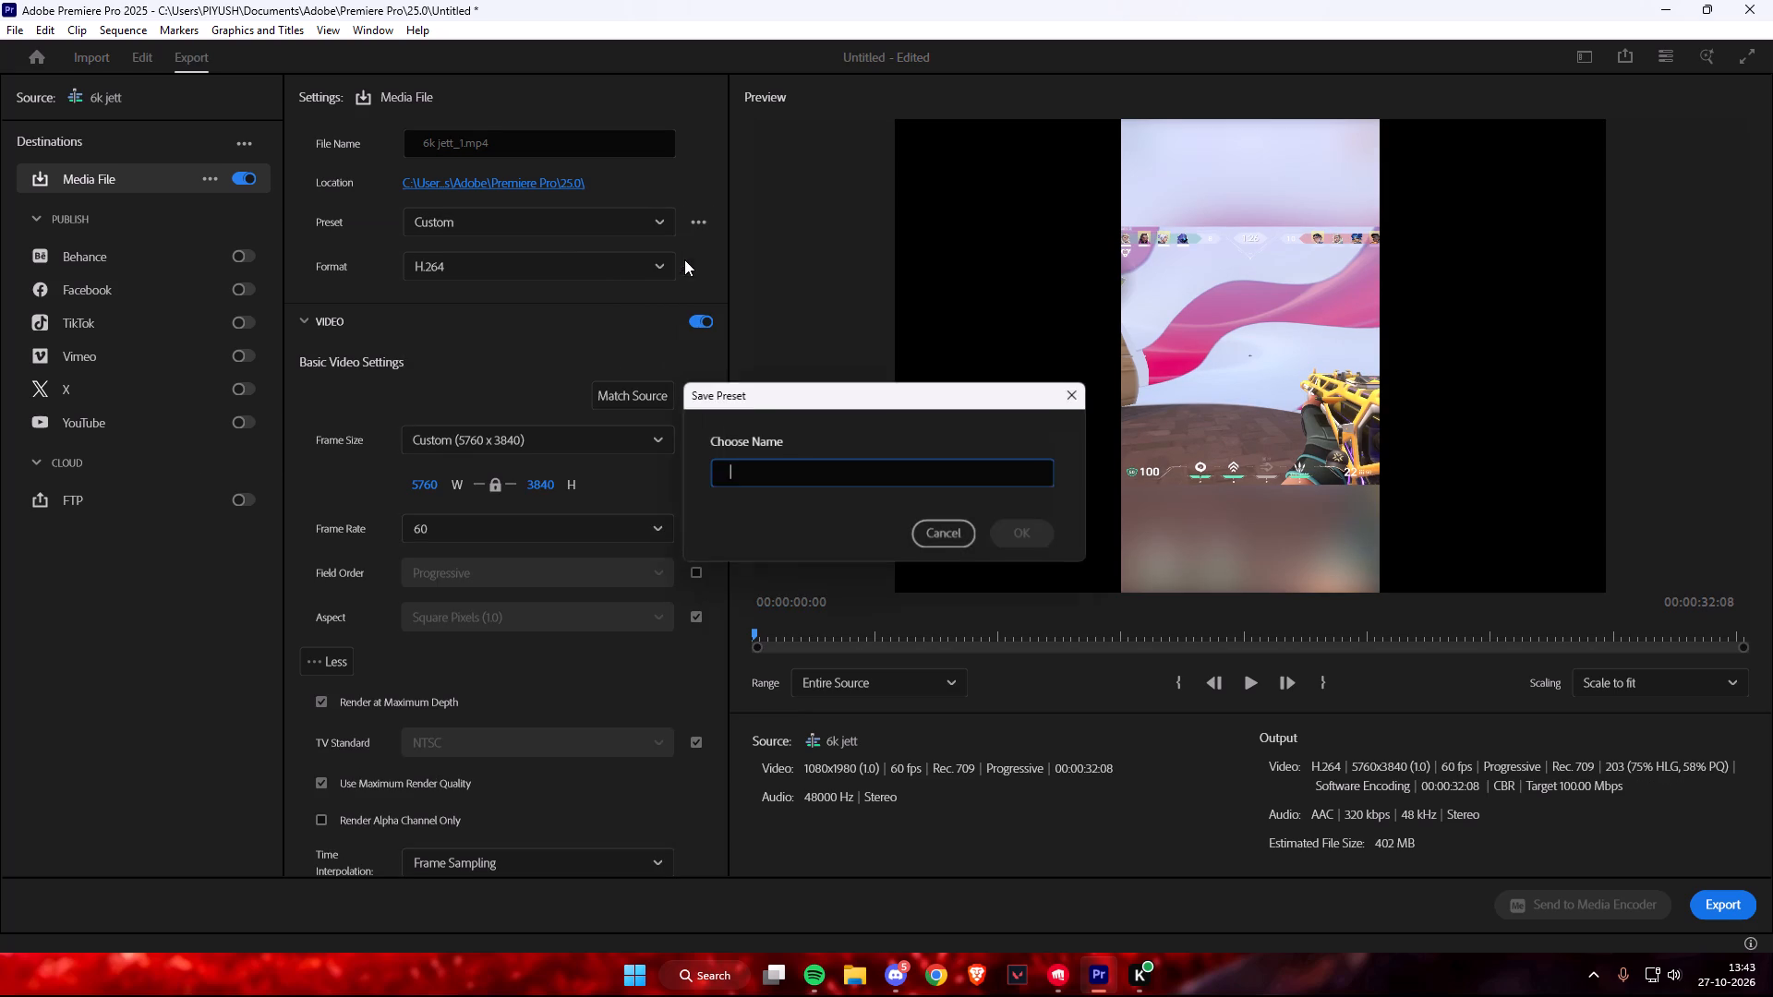
text(hi)
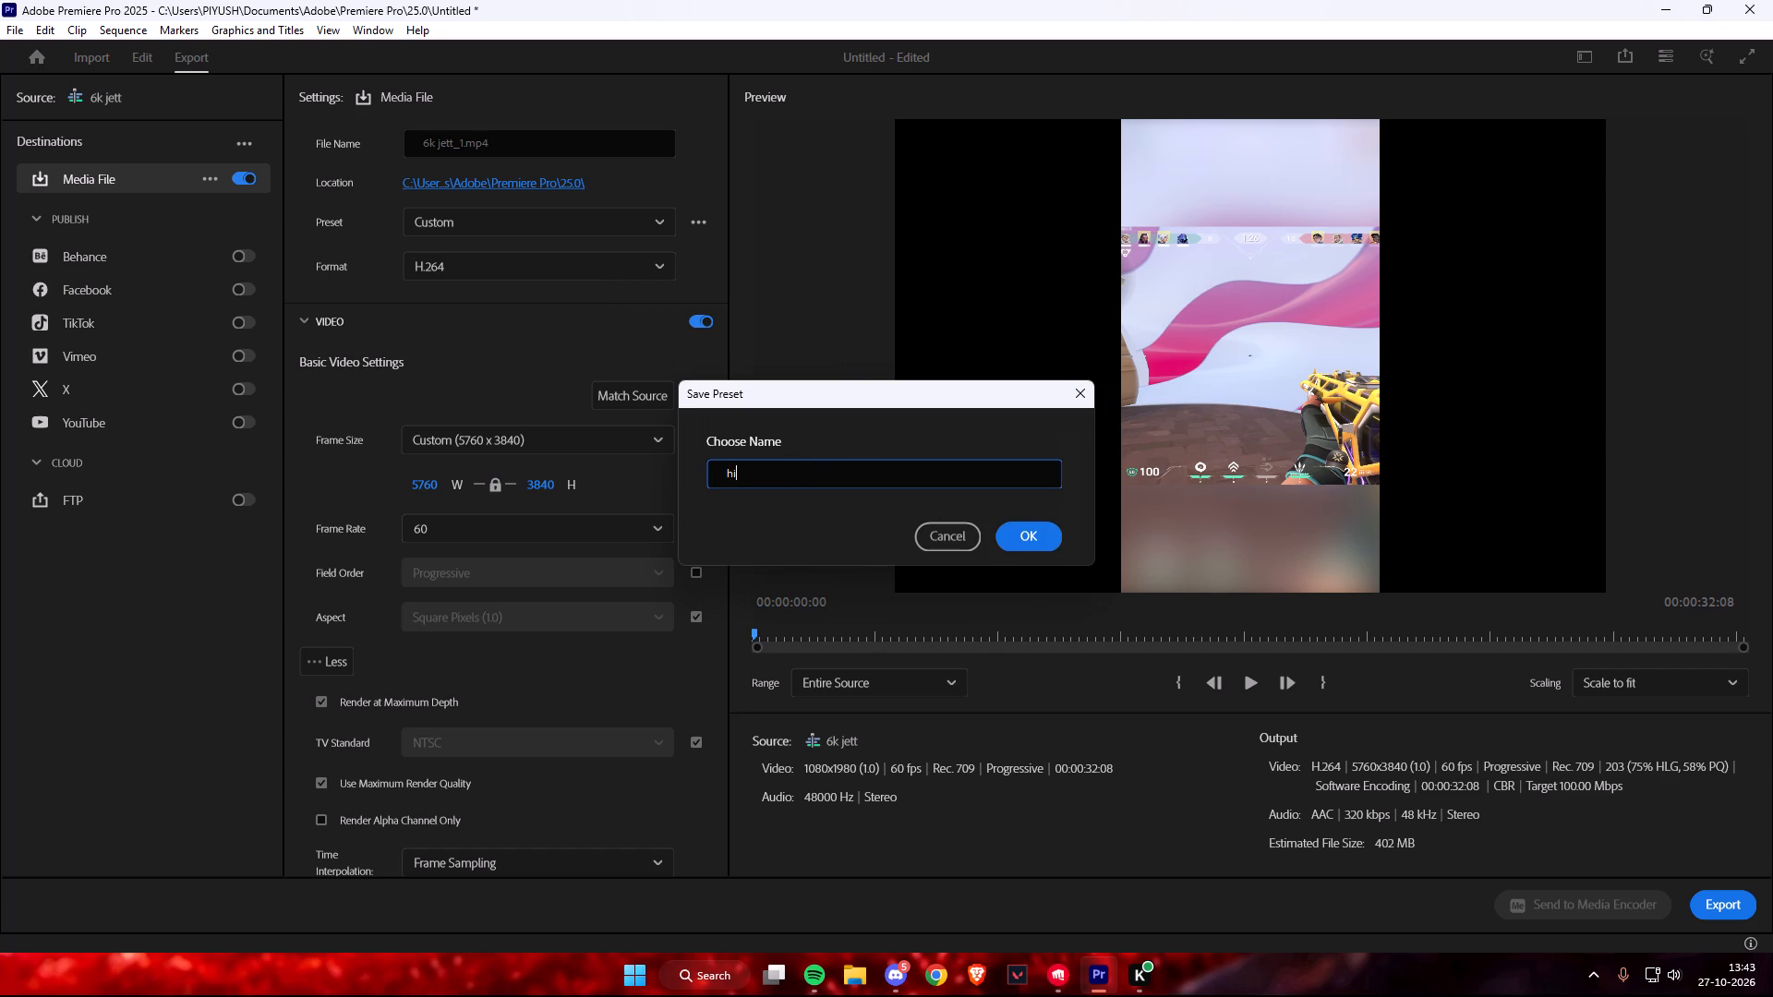
key(BackSpace)
key(BackSpace)
text(4k shorts)
key(Return)
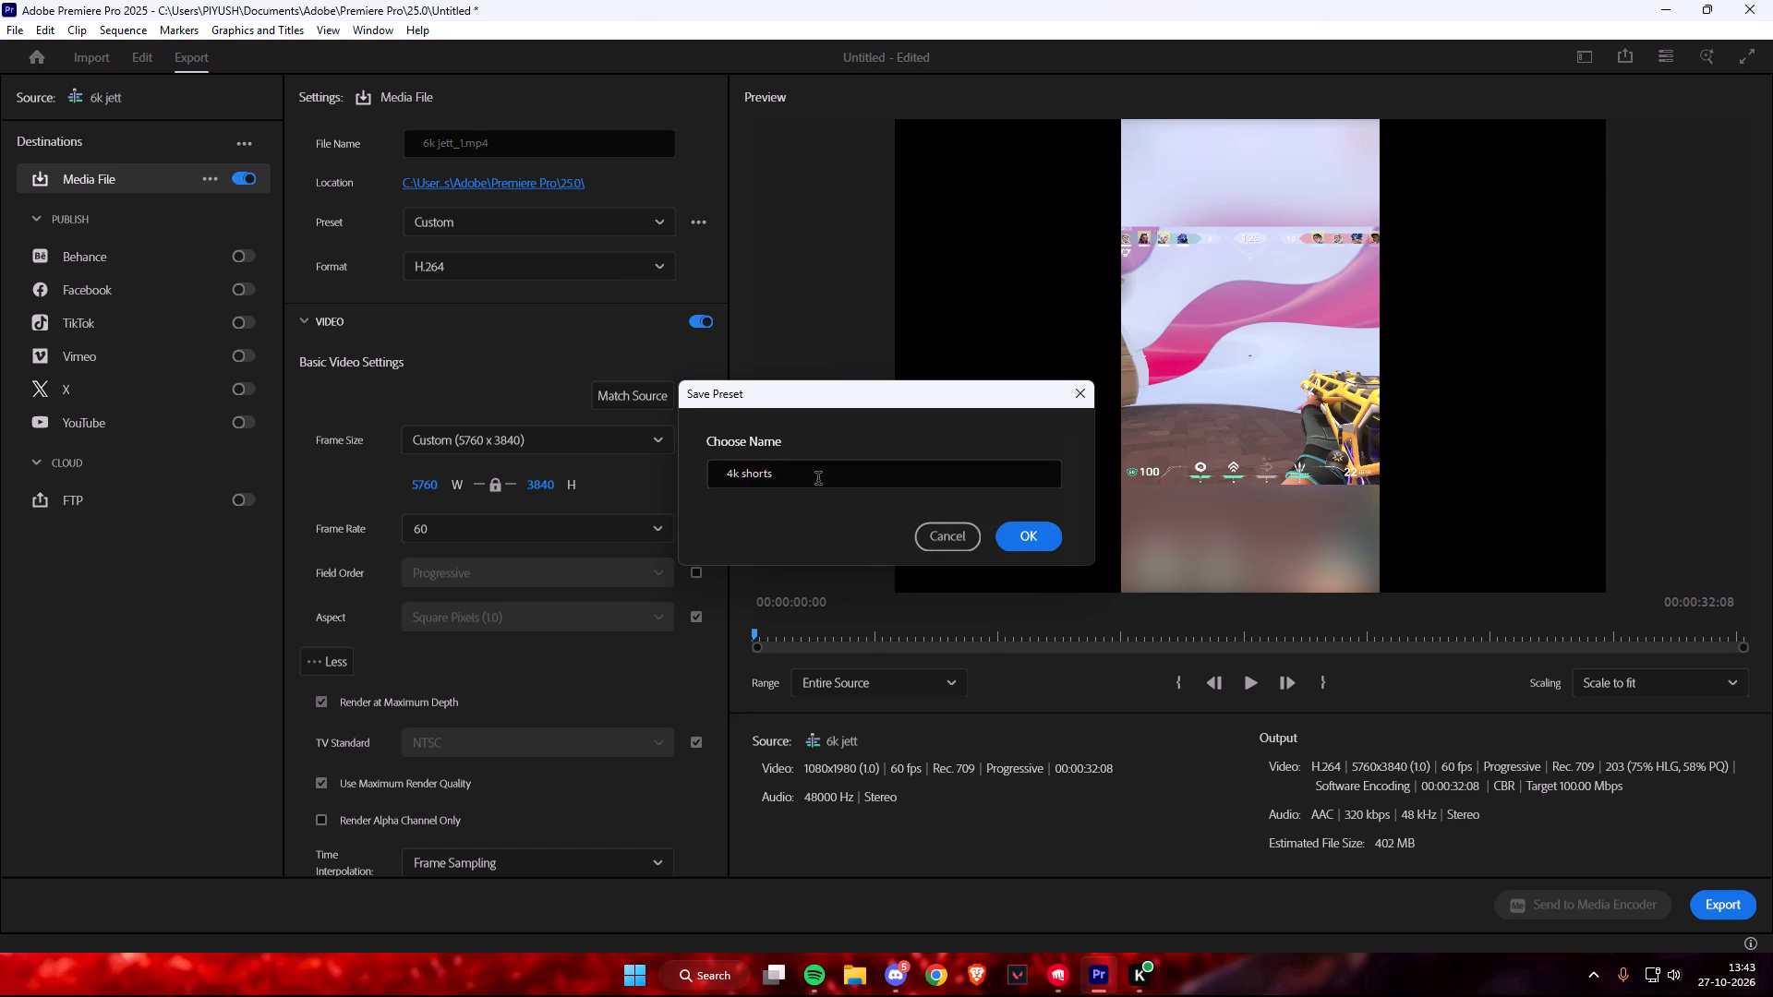
click(1022, 544)
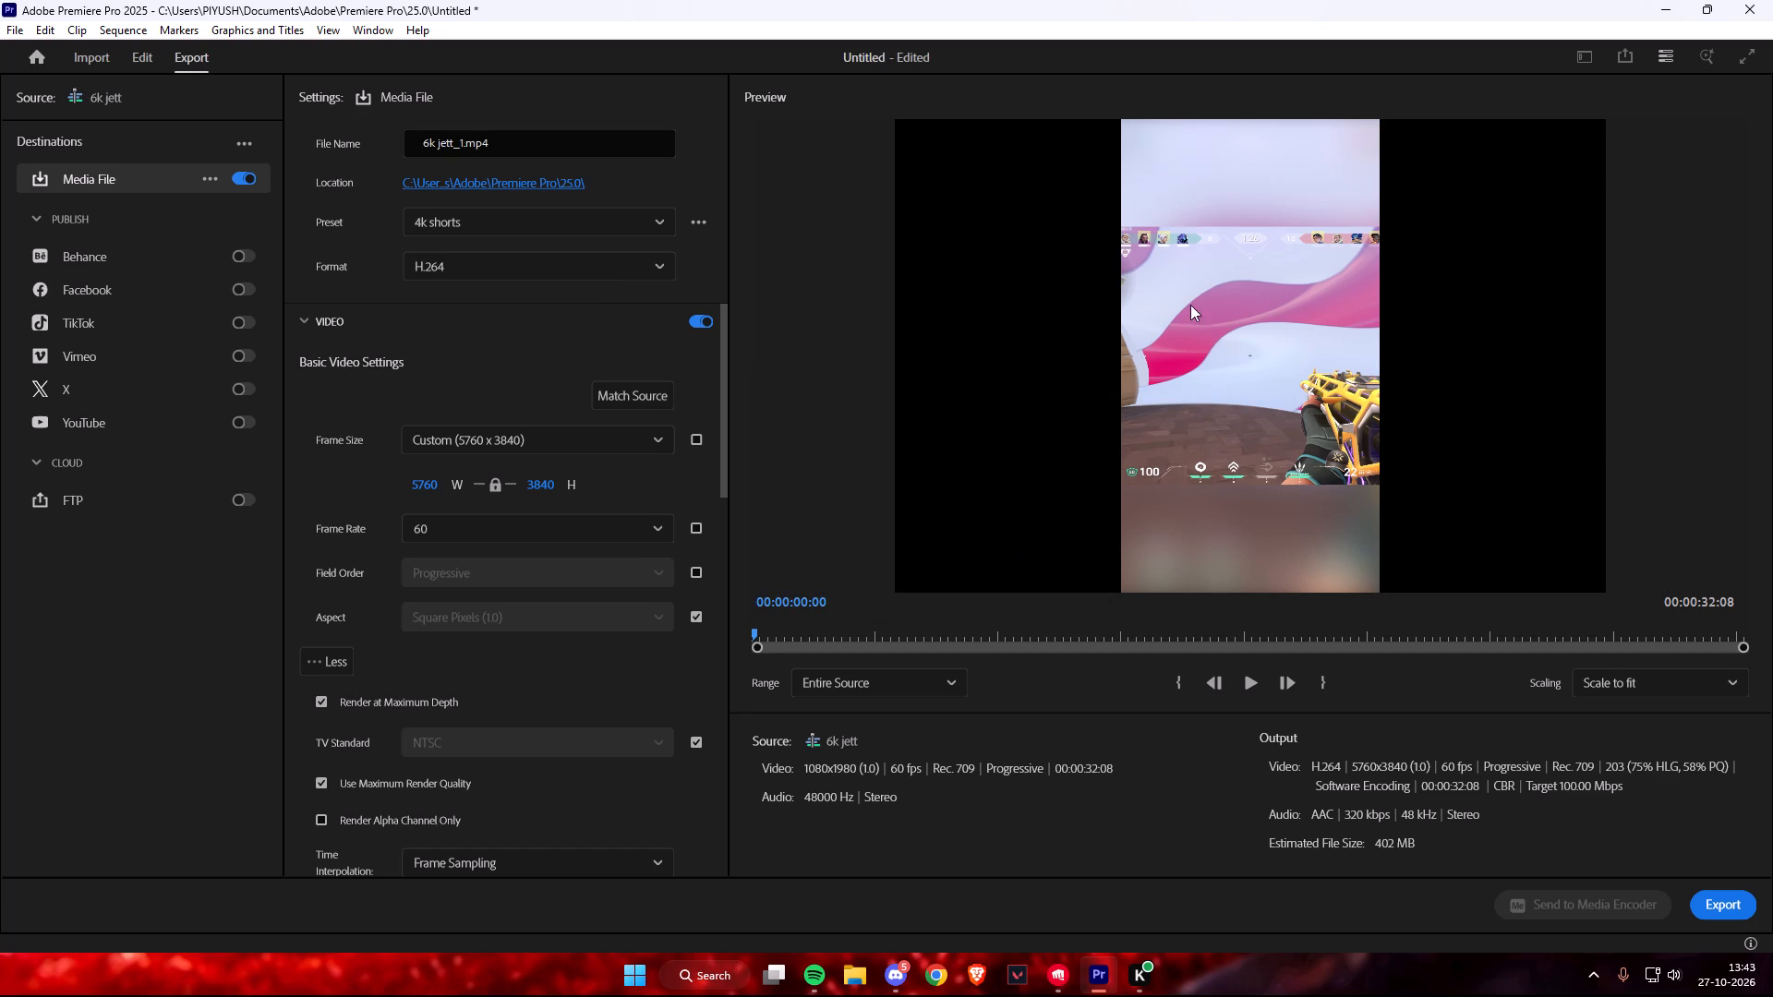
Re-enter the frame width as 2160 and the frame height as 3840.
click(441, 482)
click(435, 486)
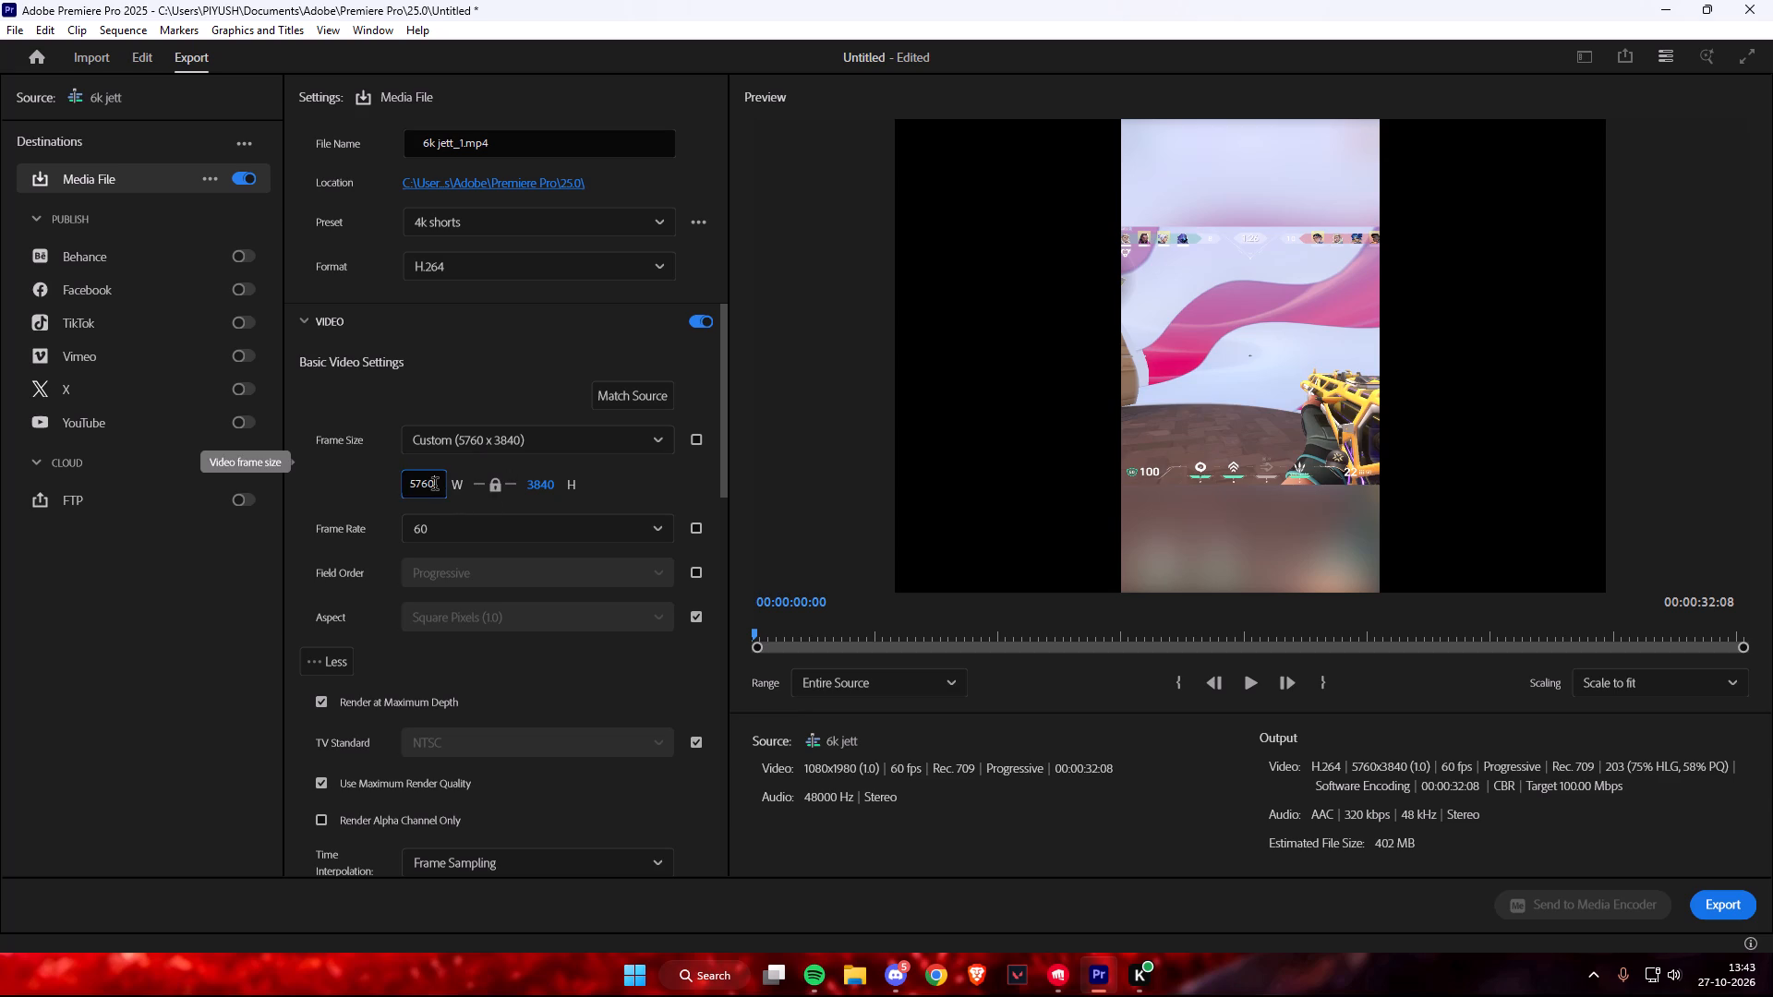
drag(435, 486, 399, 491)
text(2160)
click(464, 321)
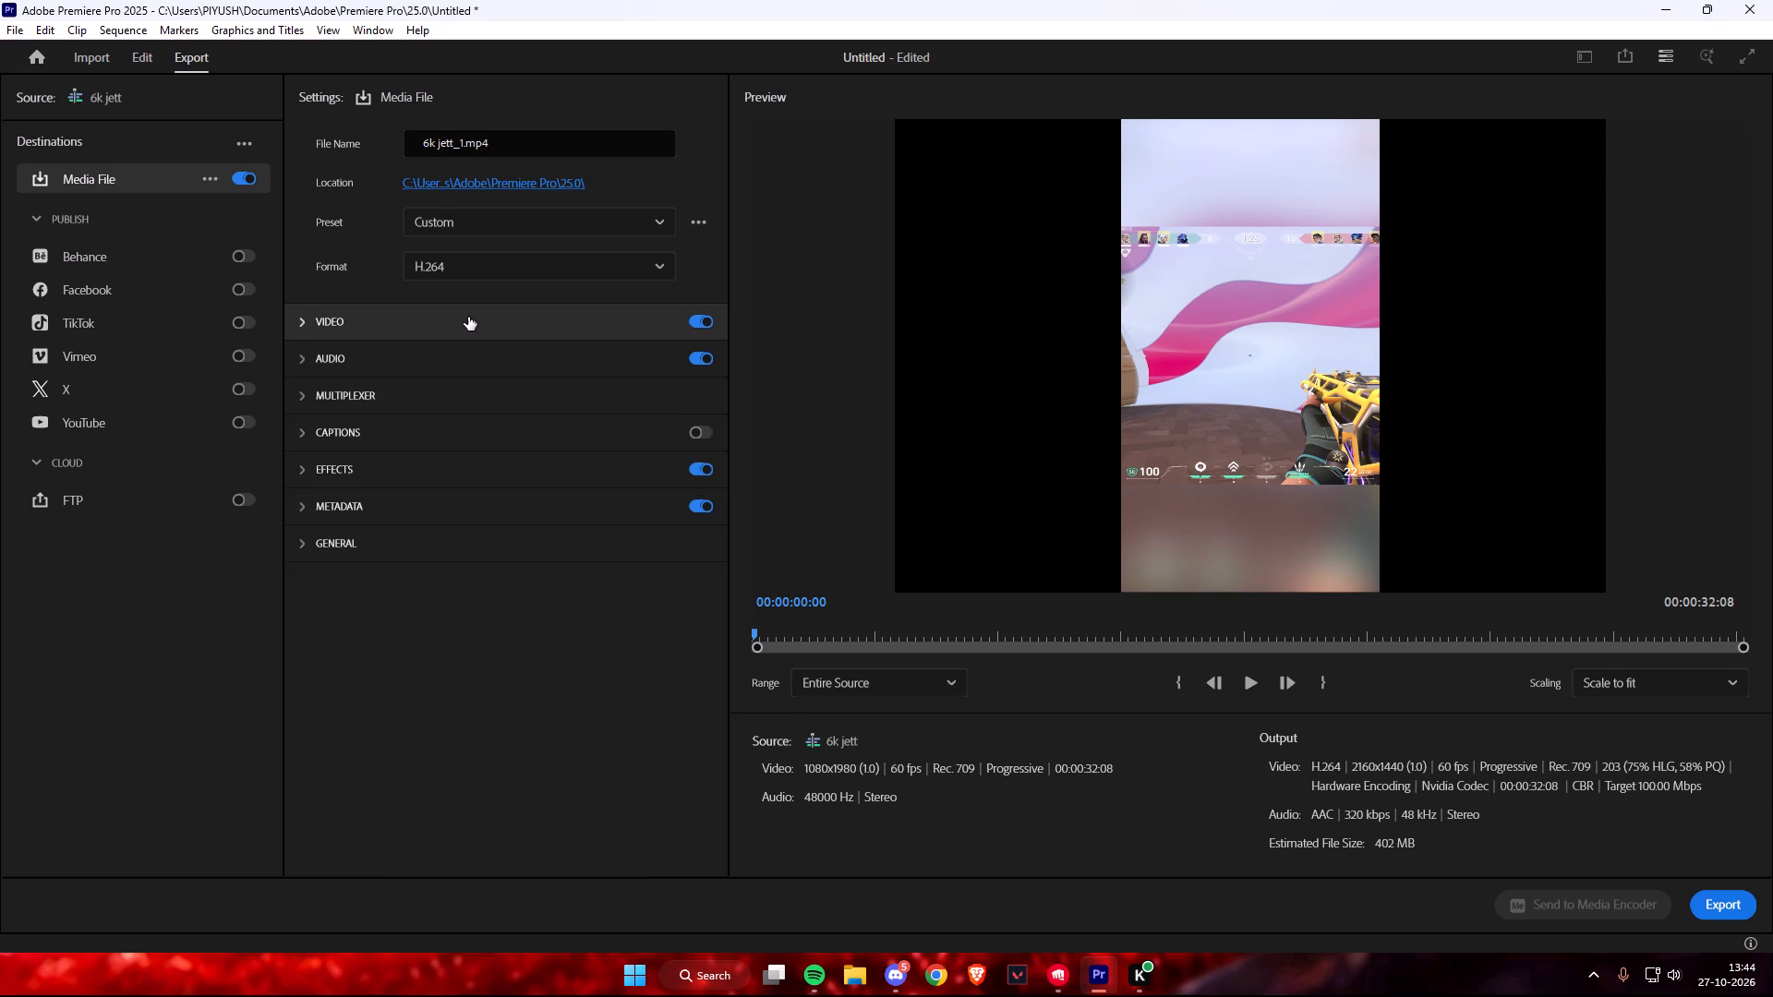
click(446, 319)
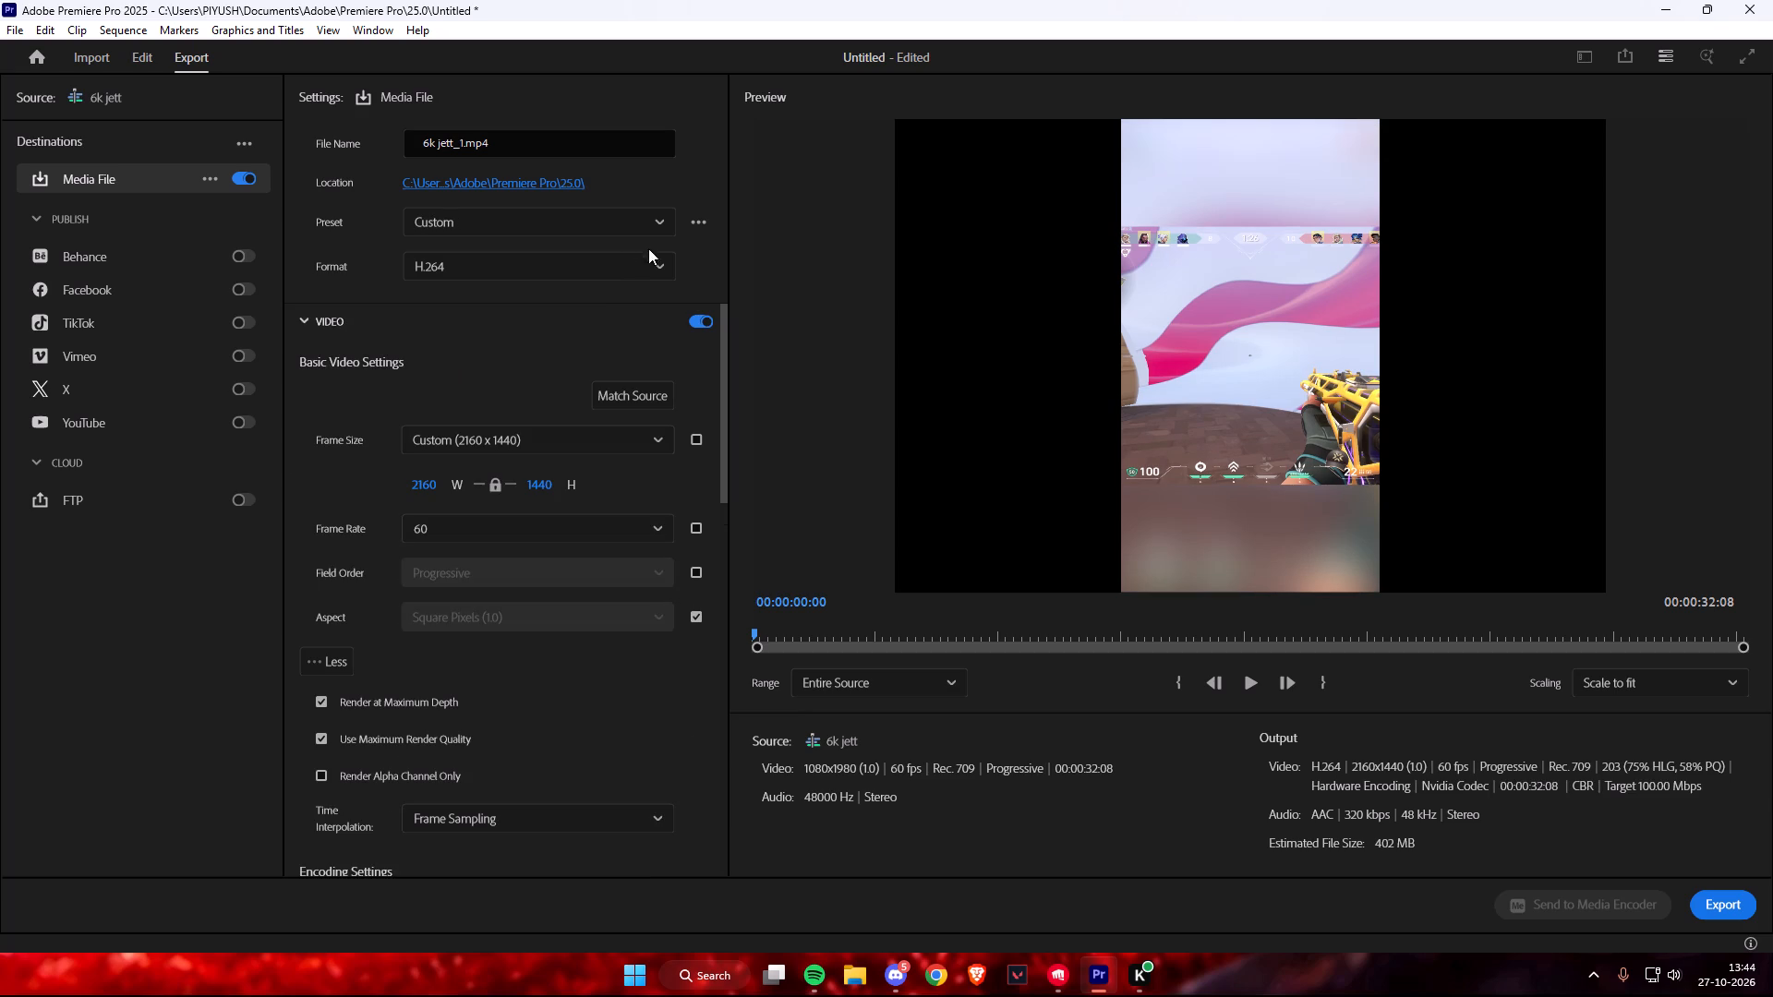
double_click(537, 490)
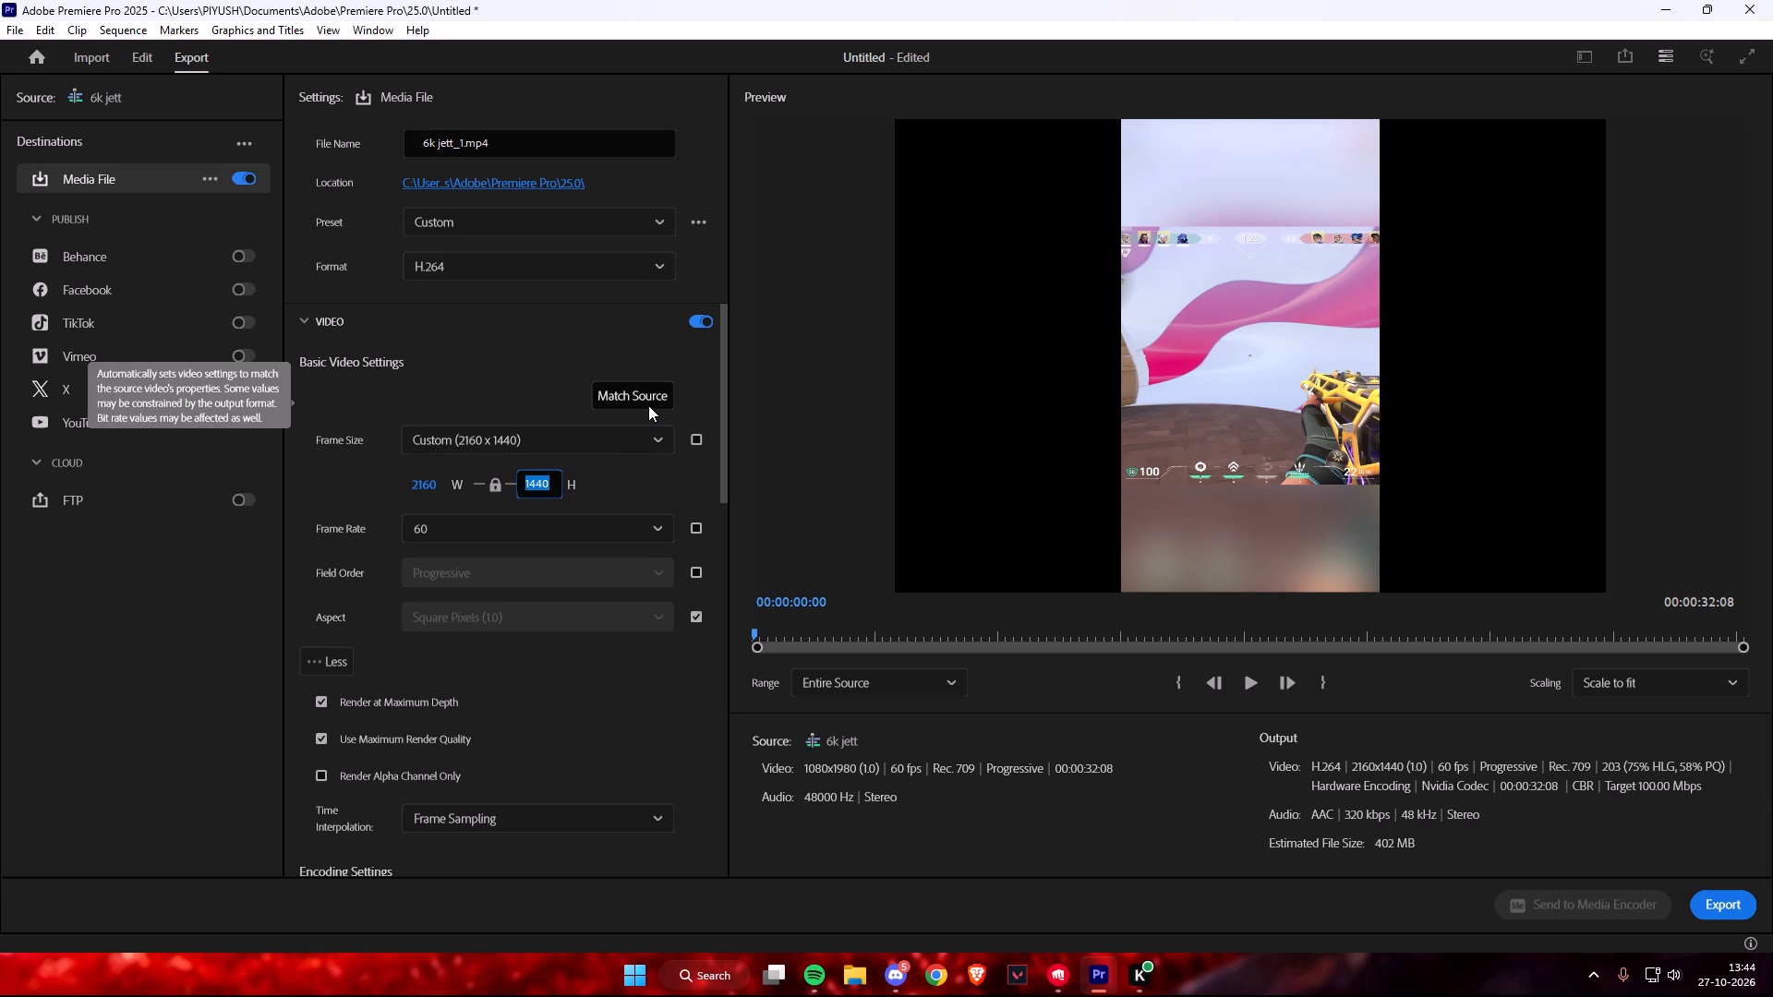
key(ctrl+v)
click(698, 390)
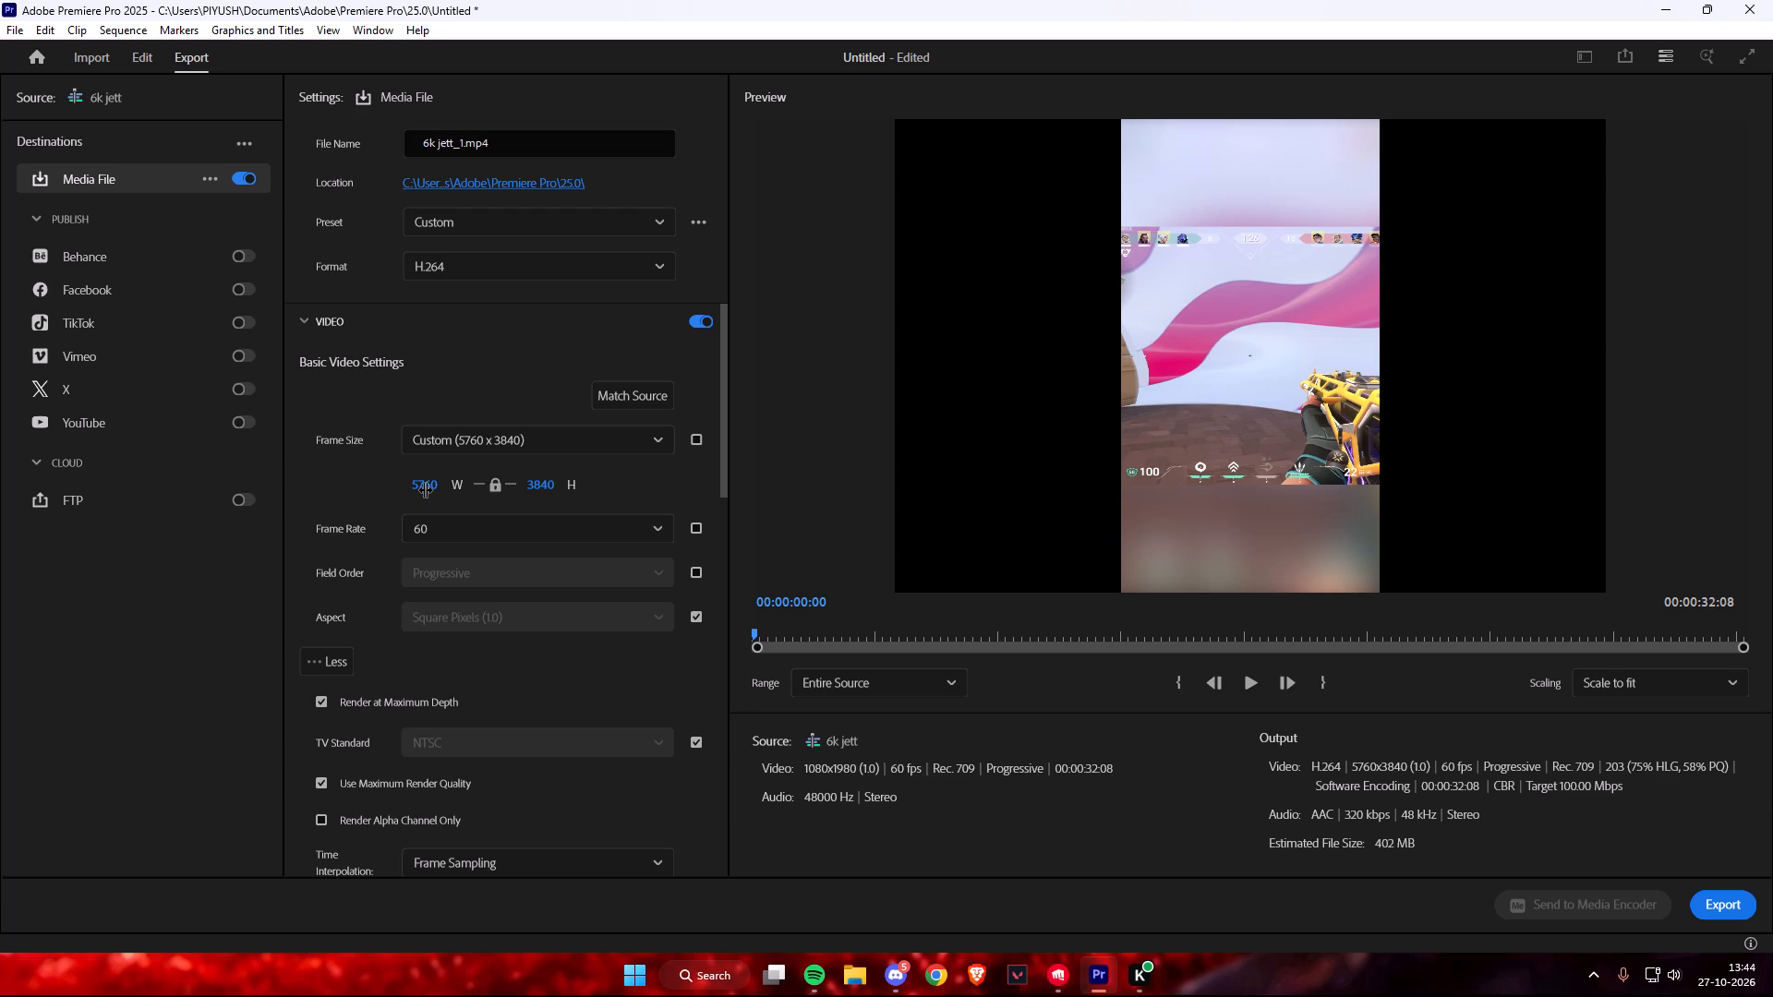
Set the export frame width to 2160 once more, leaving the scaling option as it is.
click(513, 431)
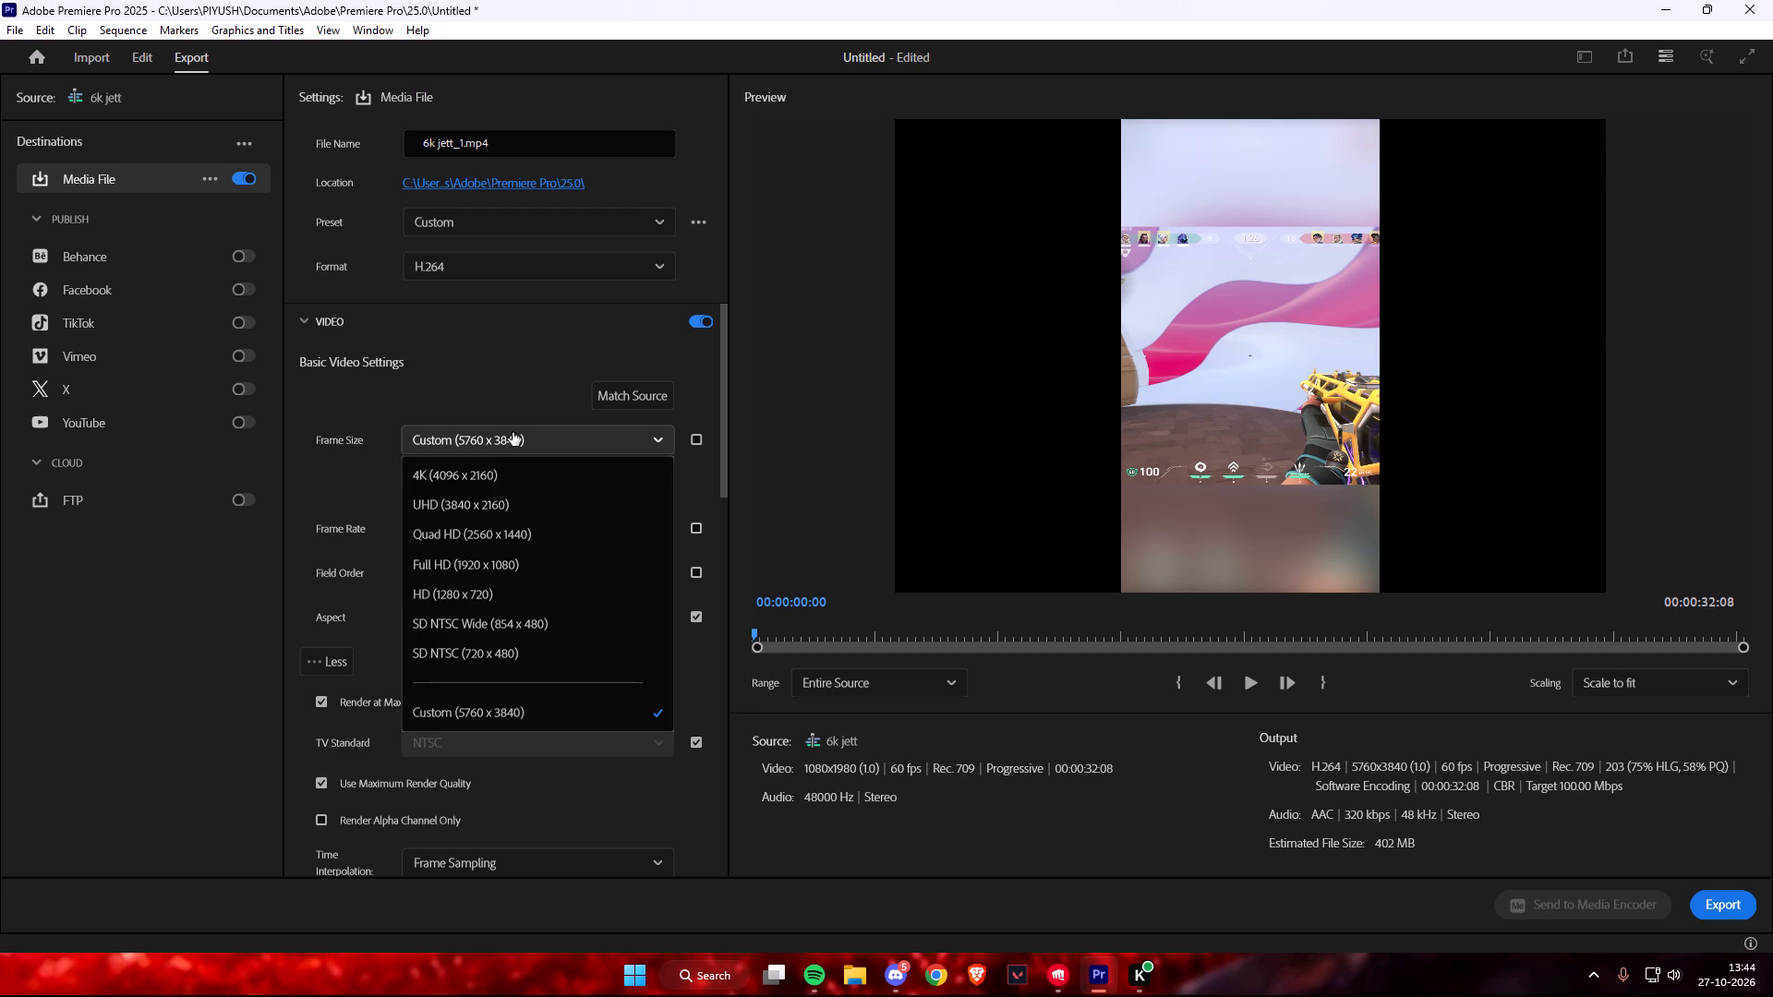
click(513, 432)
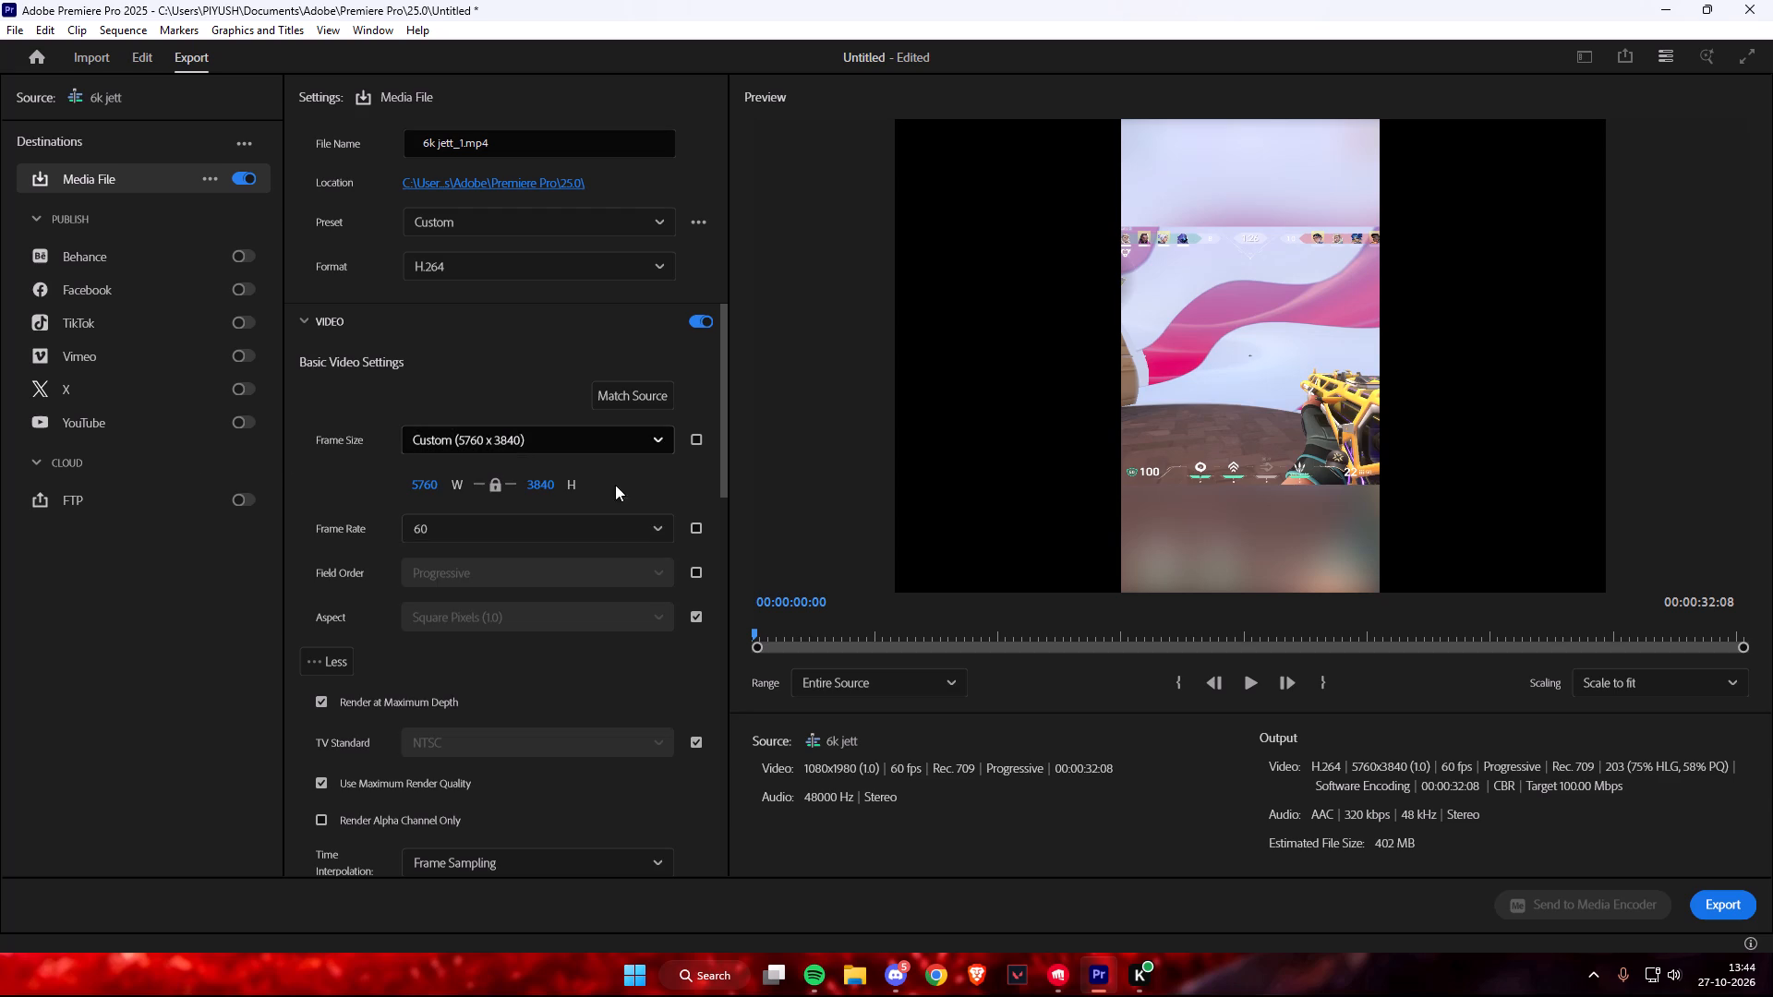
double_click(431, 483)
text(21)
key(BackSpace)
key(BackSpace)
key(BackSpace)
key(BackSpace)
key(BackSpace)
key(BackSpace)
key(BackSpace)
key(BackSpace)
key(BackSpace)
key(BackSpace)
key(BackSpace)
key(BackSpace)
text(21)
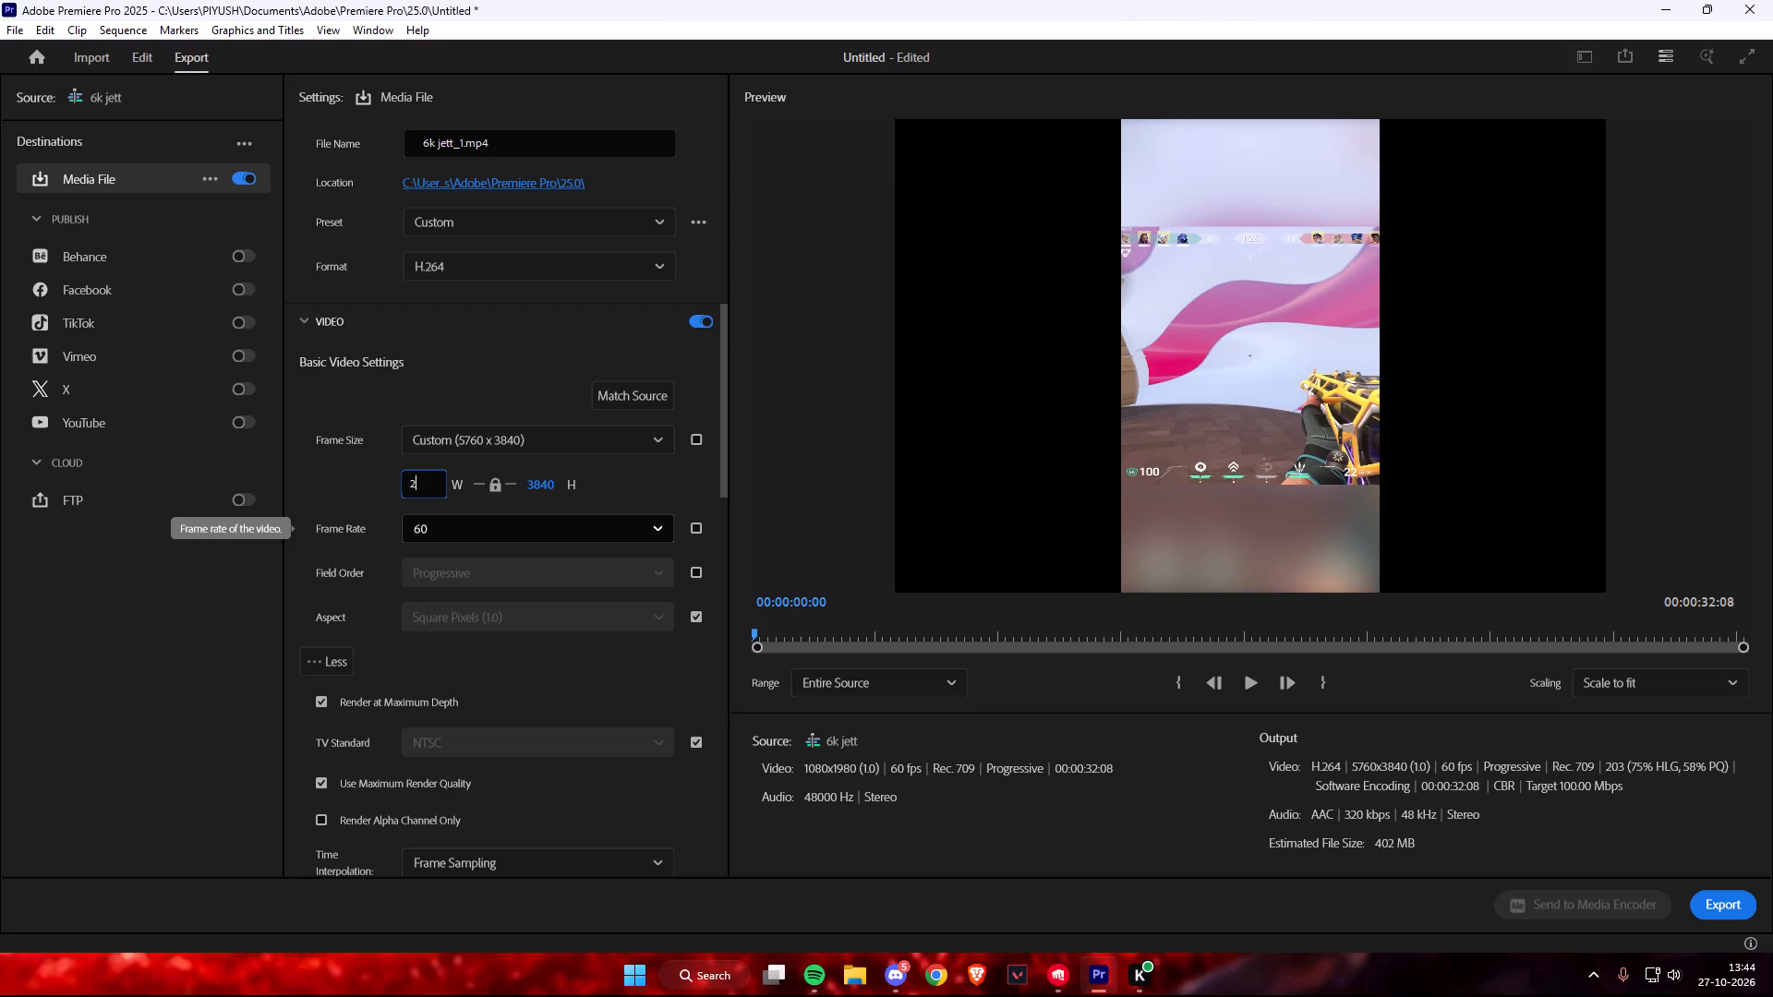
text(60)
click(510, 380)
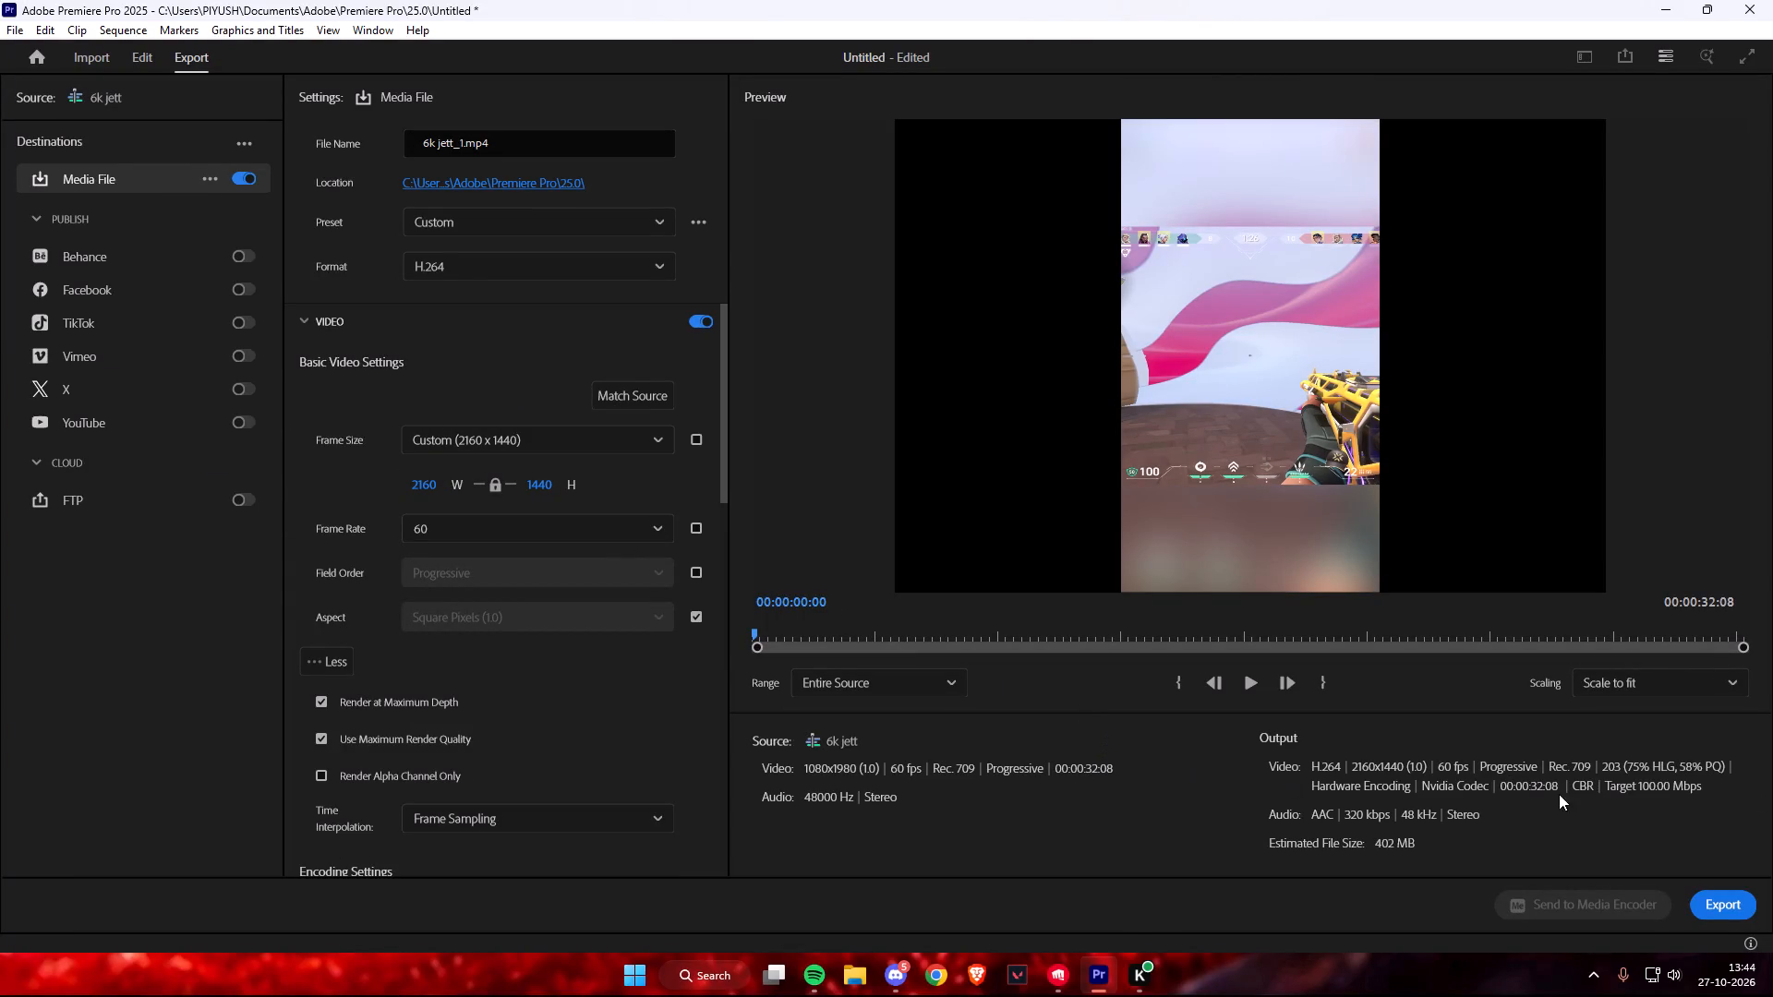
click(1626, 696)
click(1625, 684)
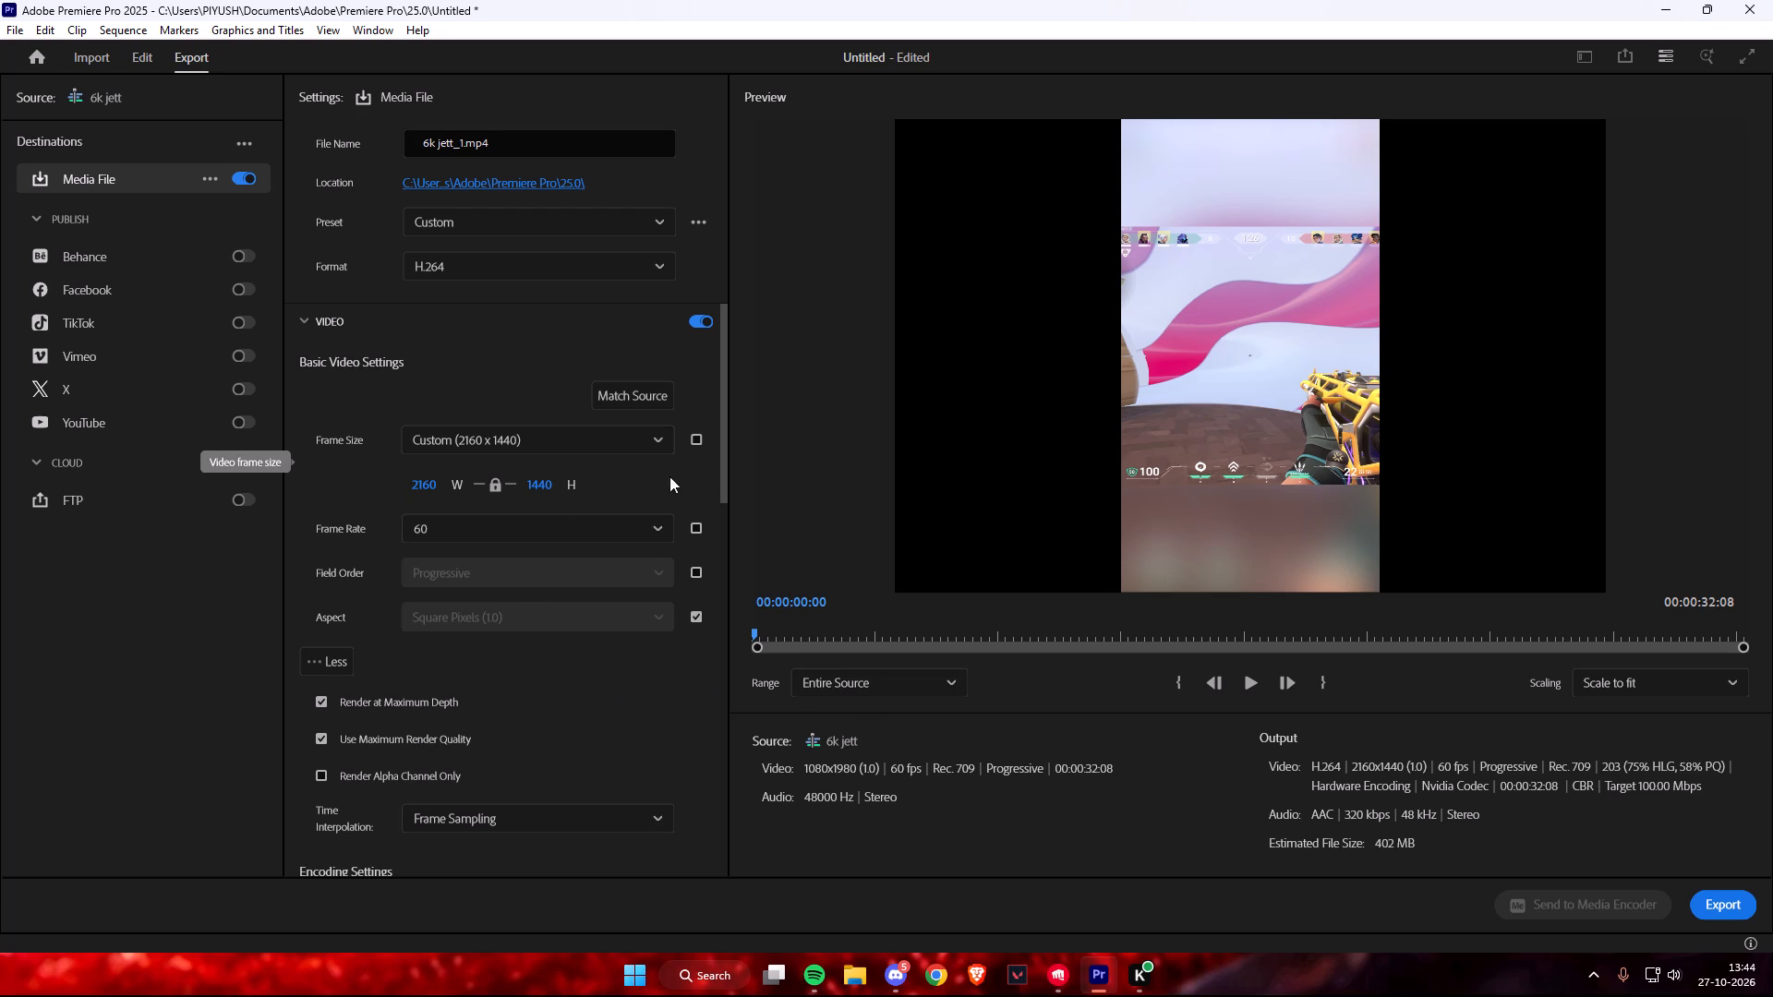
Match the video settings to the source, then make the frame size and frame rate editable.
click(635, 407)
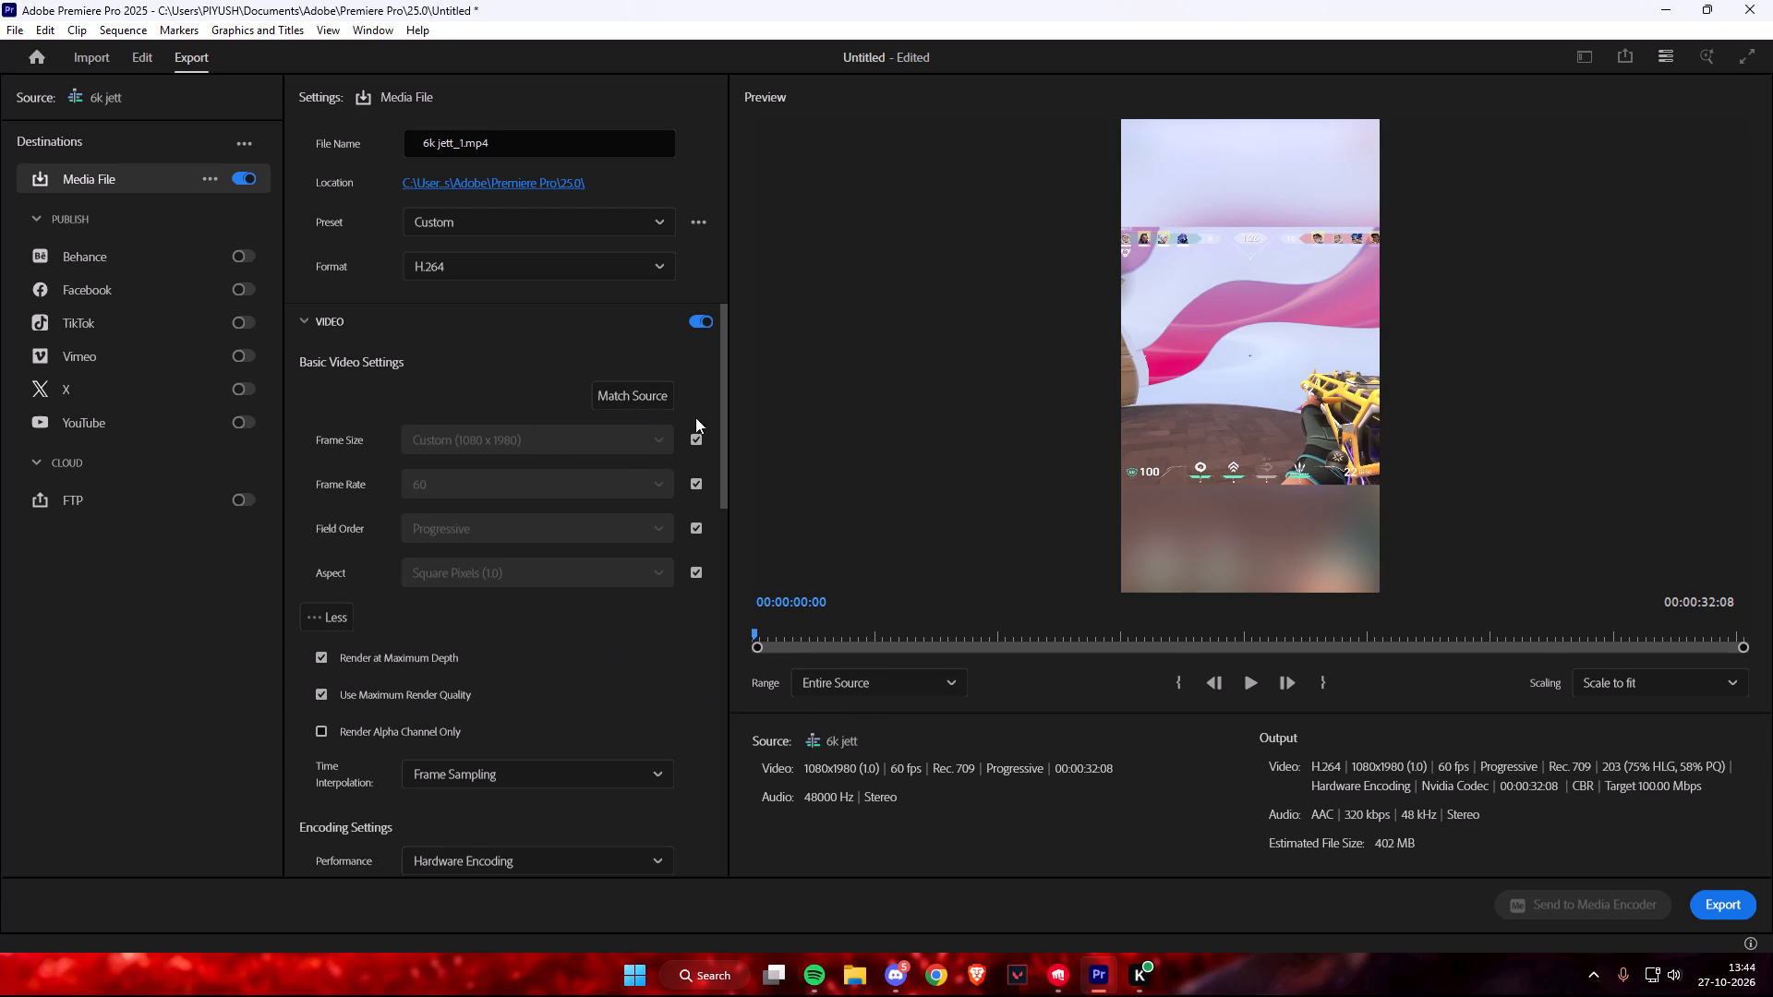
click(702, 438)
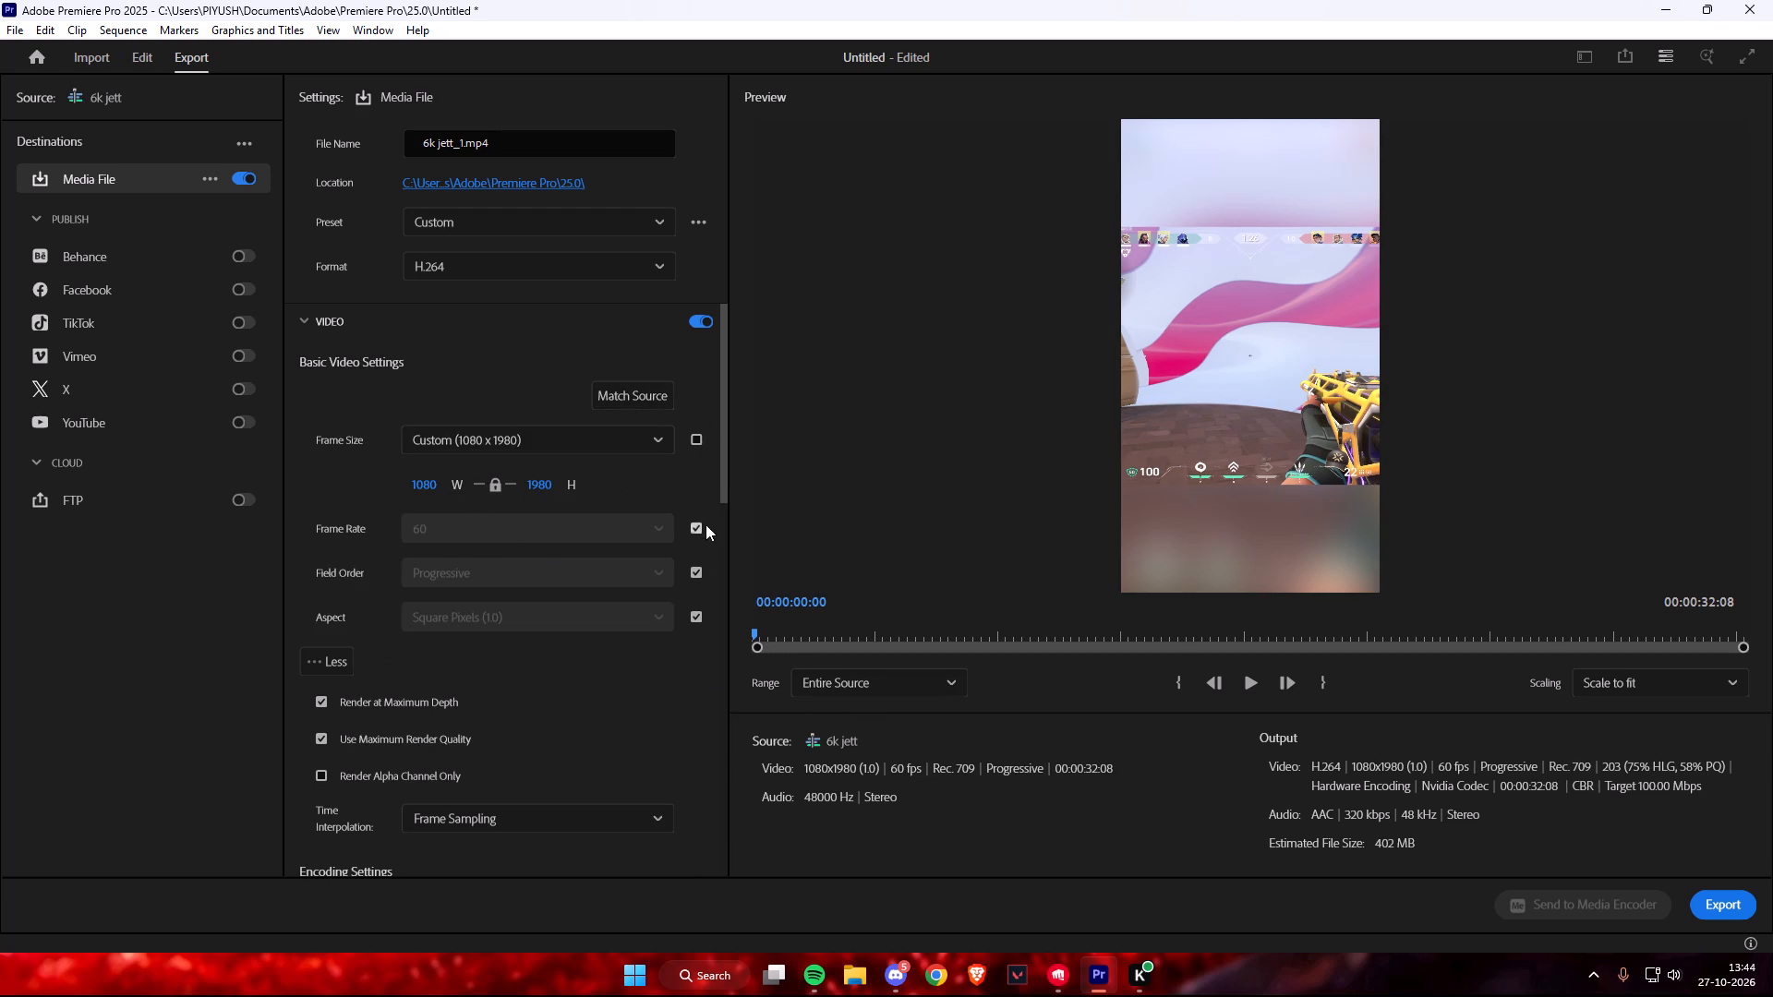
click(699, 523)
Make the encoding profile and level editable, and set the level to 5.2.
scroll(691, 601, down, 4)
scroll(541, 585, down, 10)
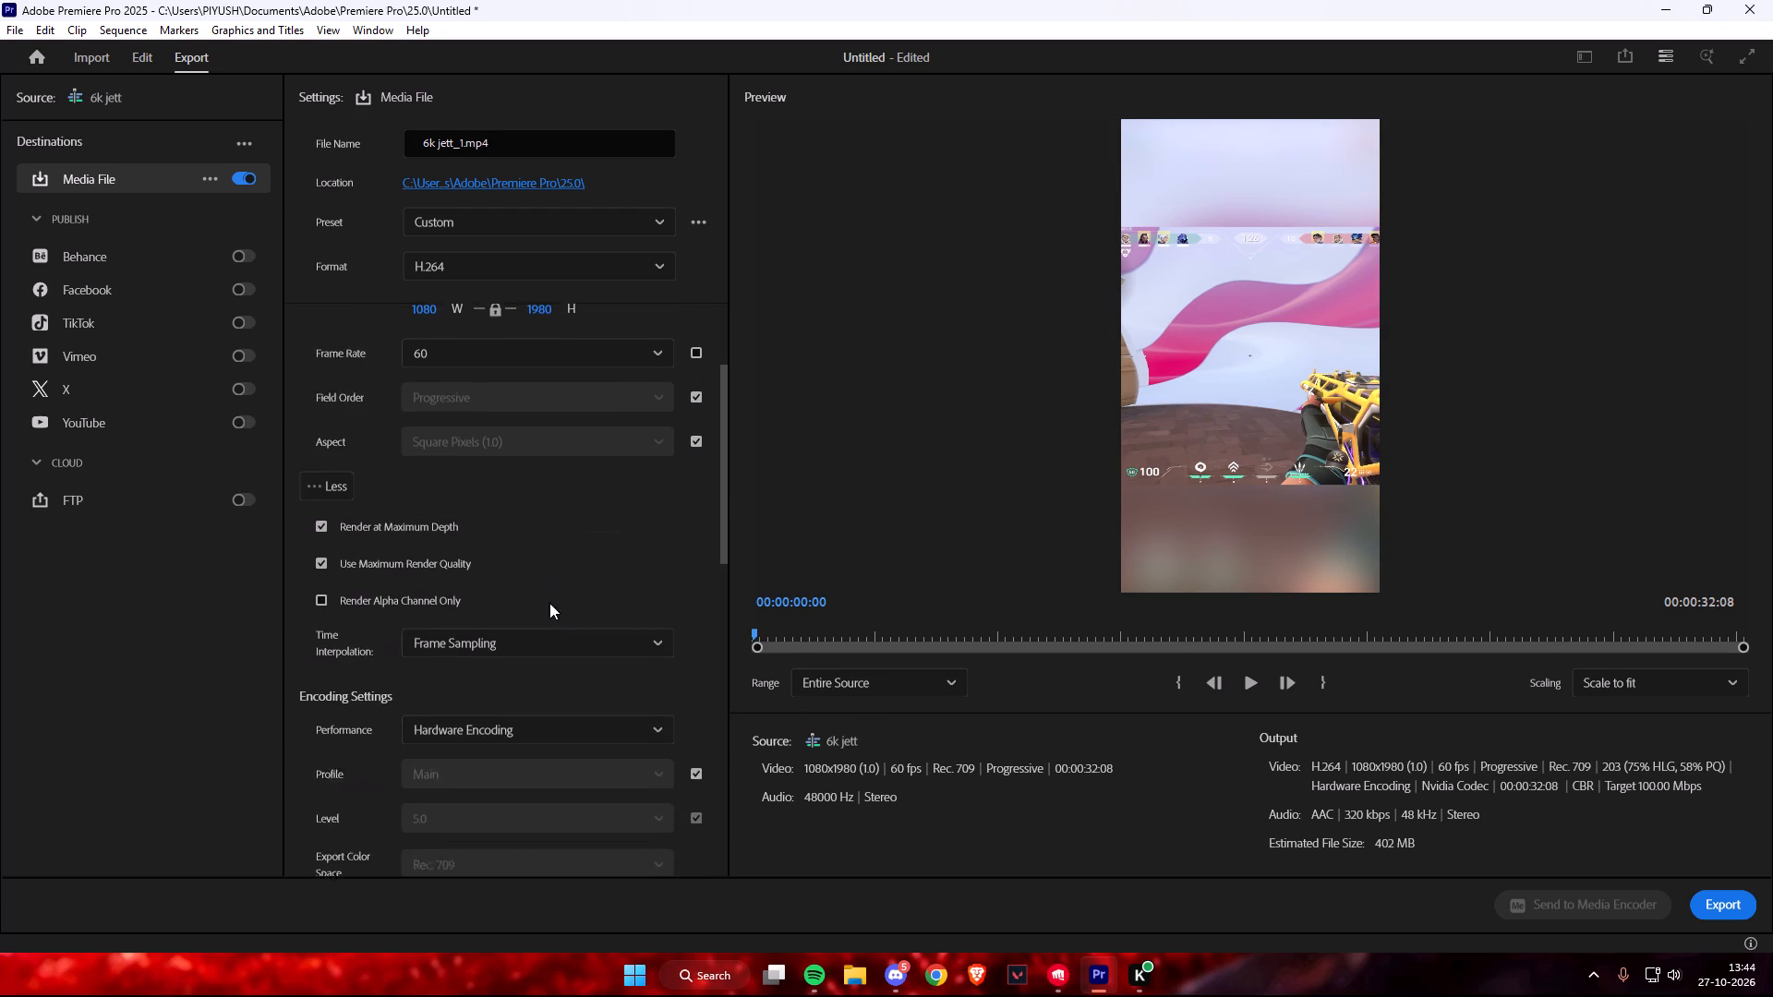
scroll(549, 603, down, 3)
scroll(626, 673, down, 4)
click(695, 575)
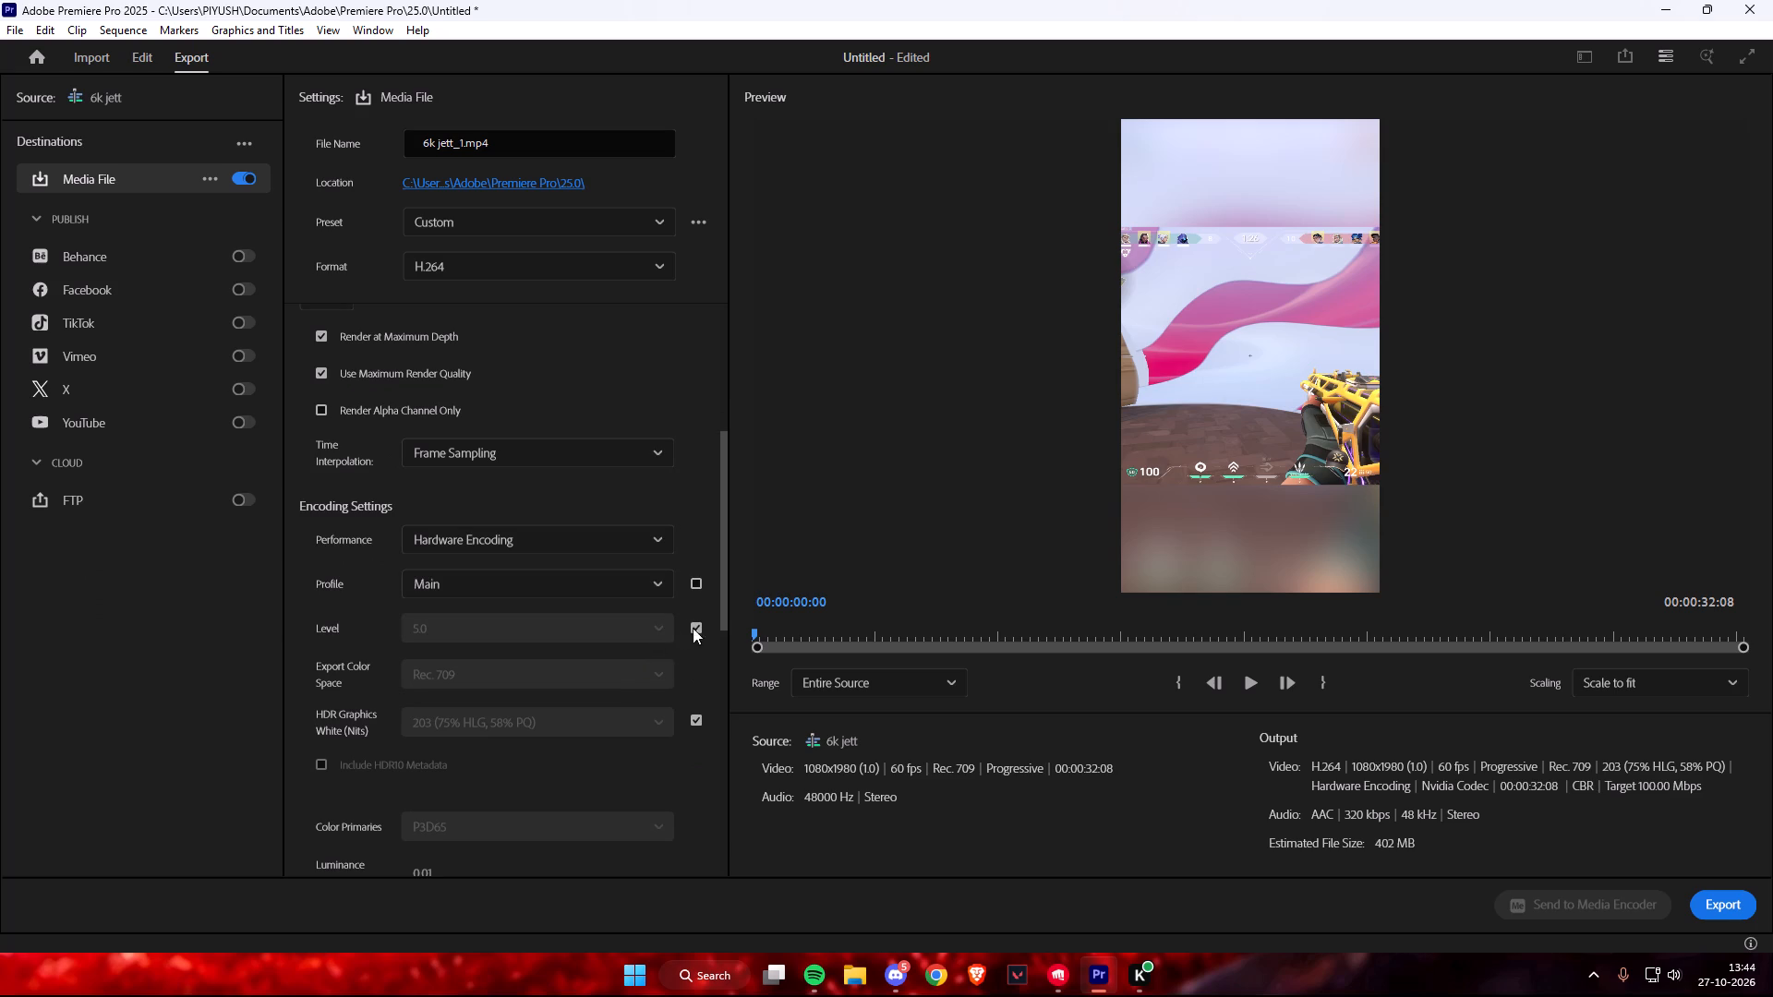
click(707, 625)
click(695, 631)
click(592, 628)
click(691, 630)
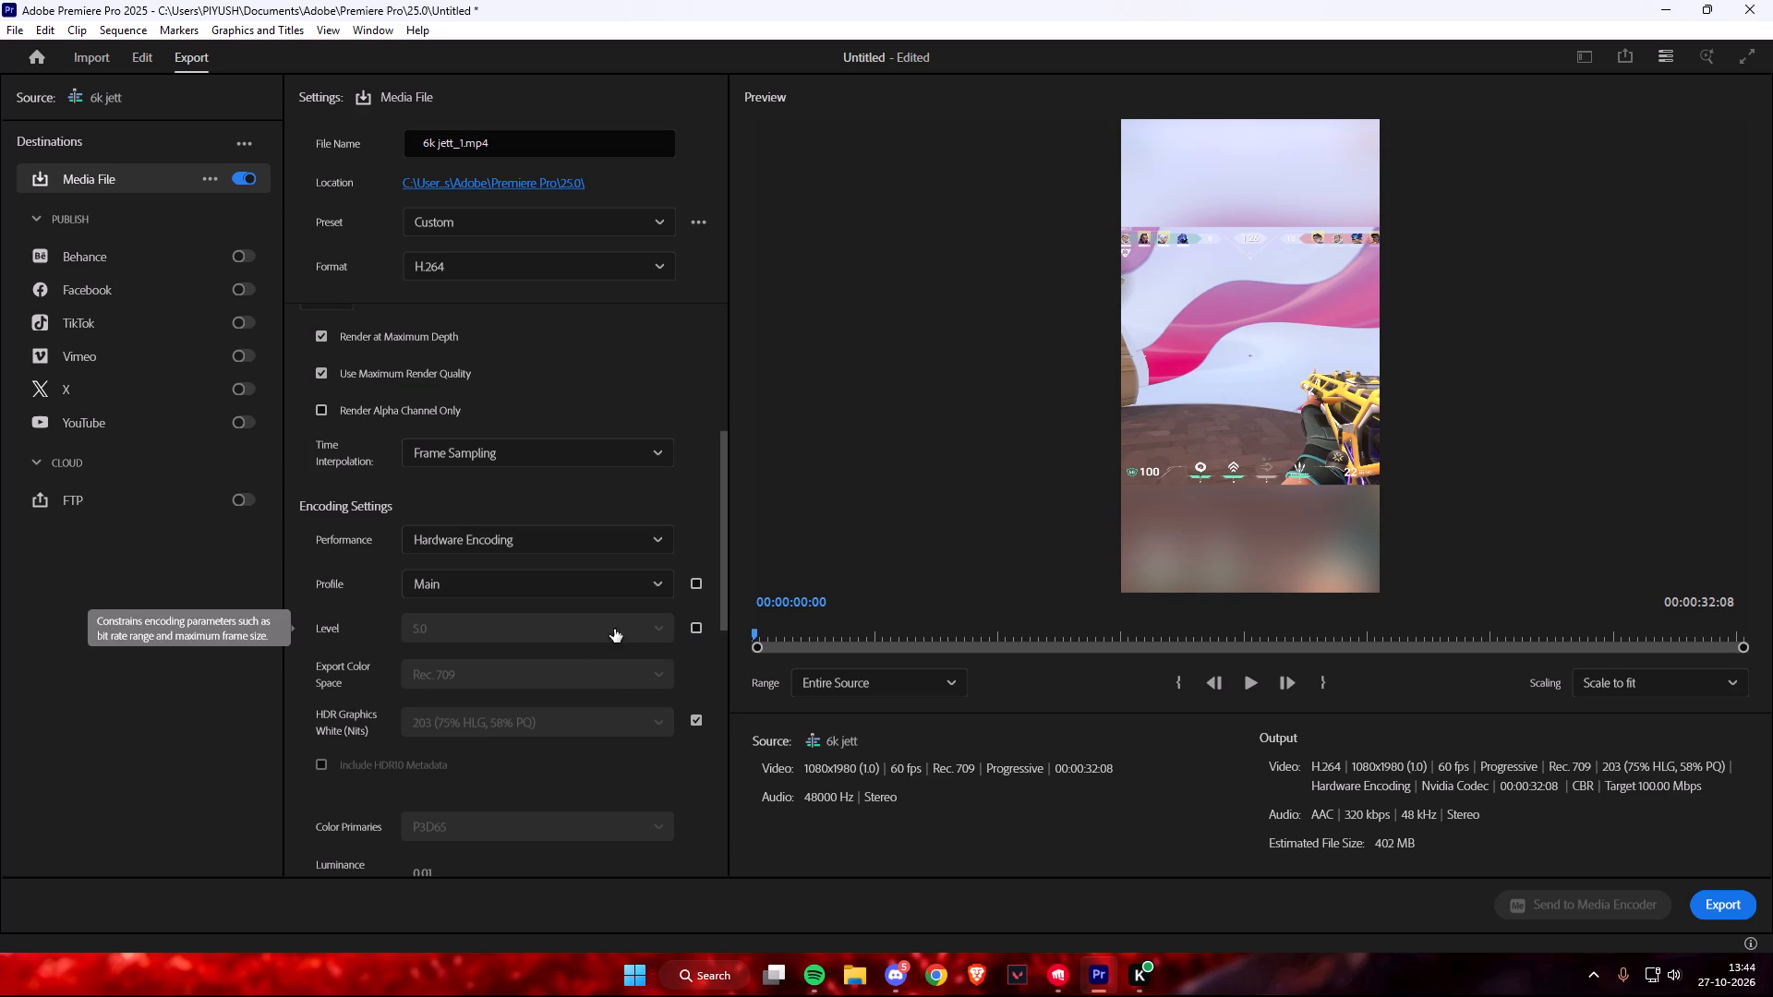
click(614, 629)
scroll(510, 836, down, 4)
click(497, 801)
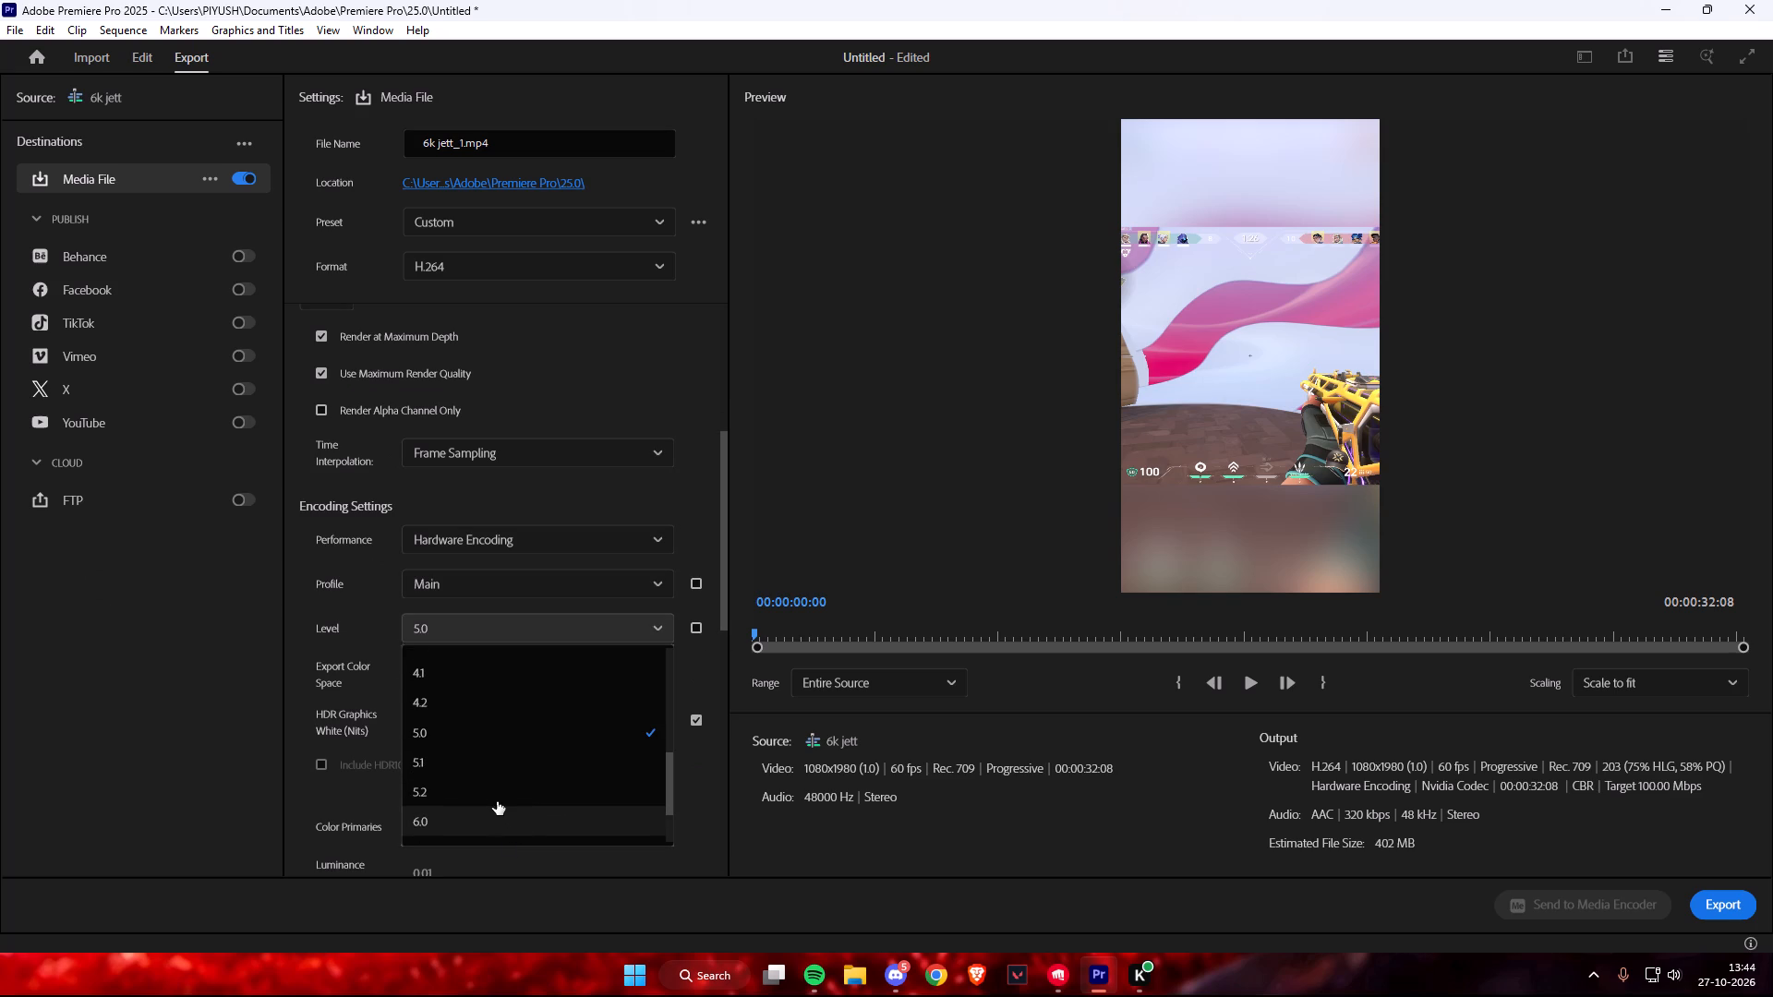
click(497, 801)
click(470, 794)
Set the encoding profile to High.
click(498, 504)
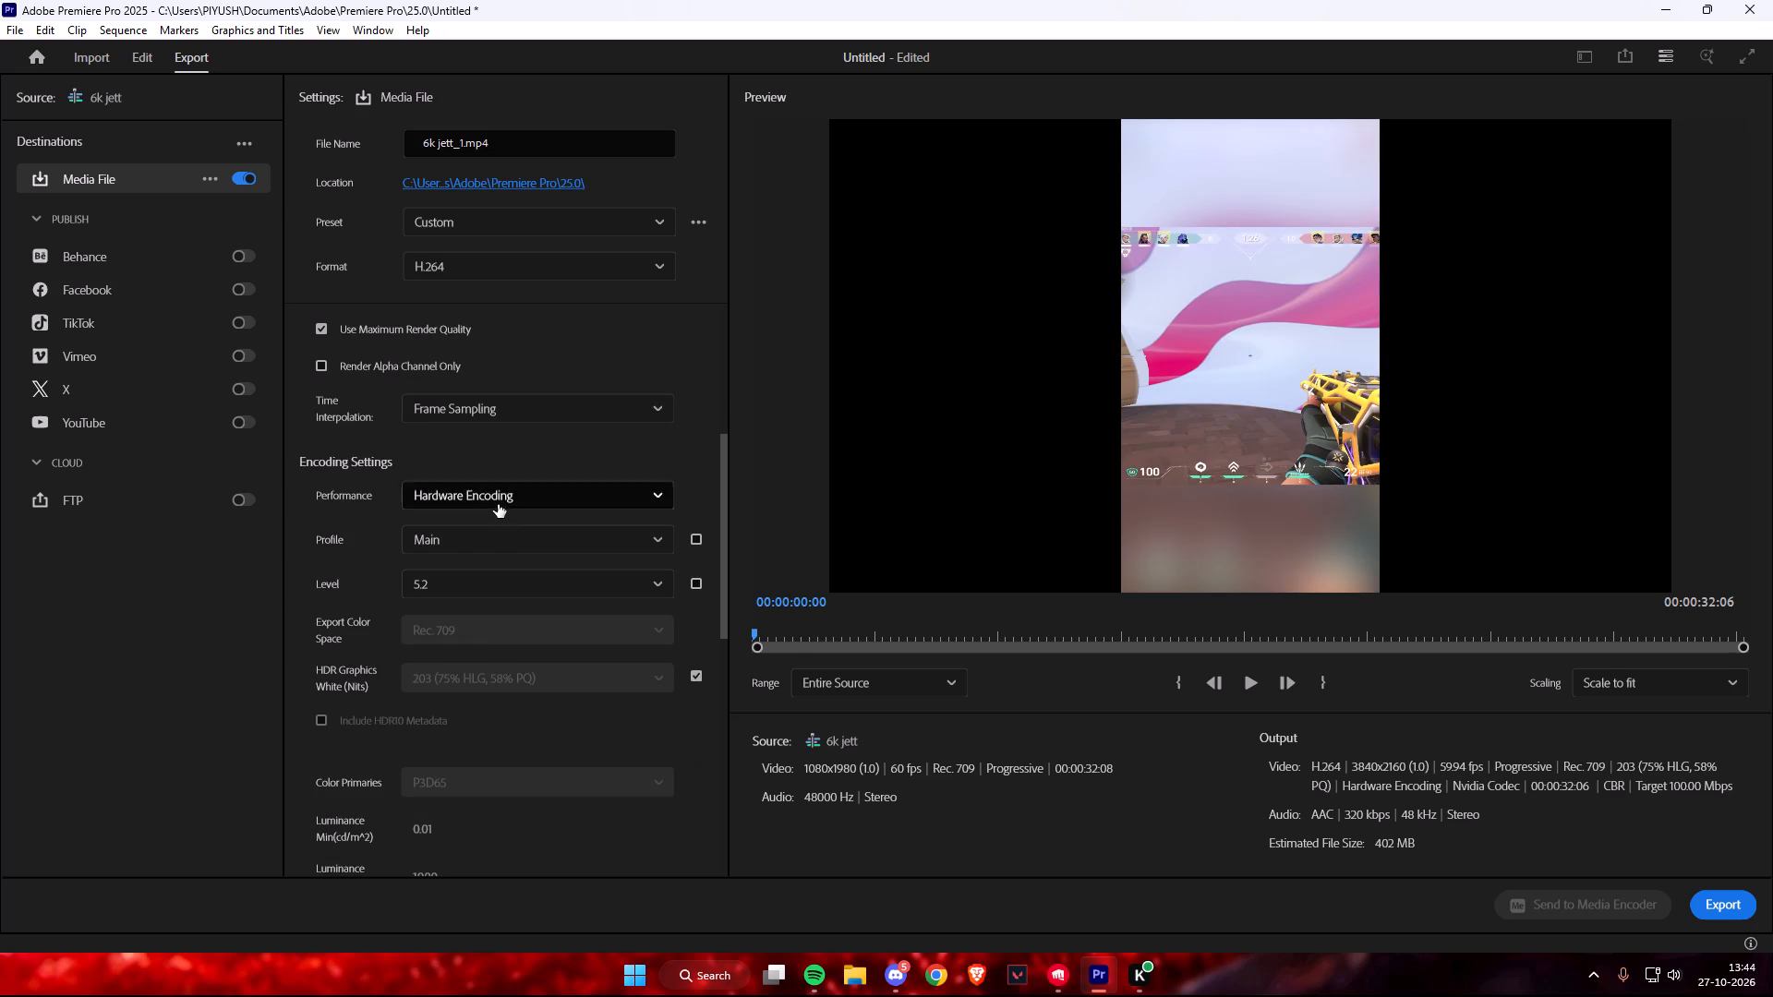
click(493, 496)
click(502, 541)
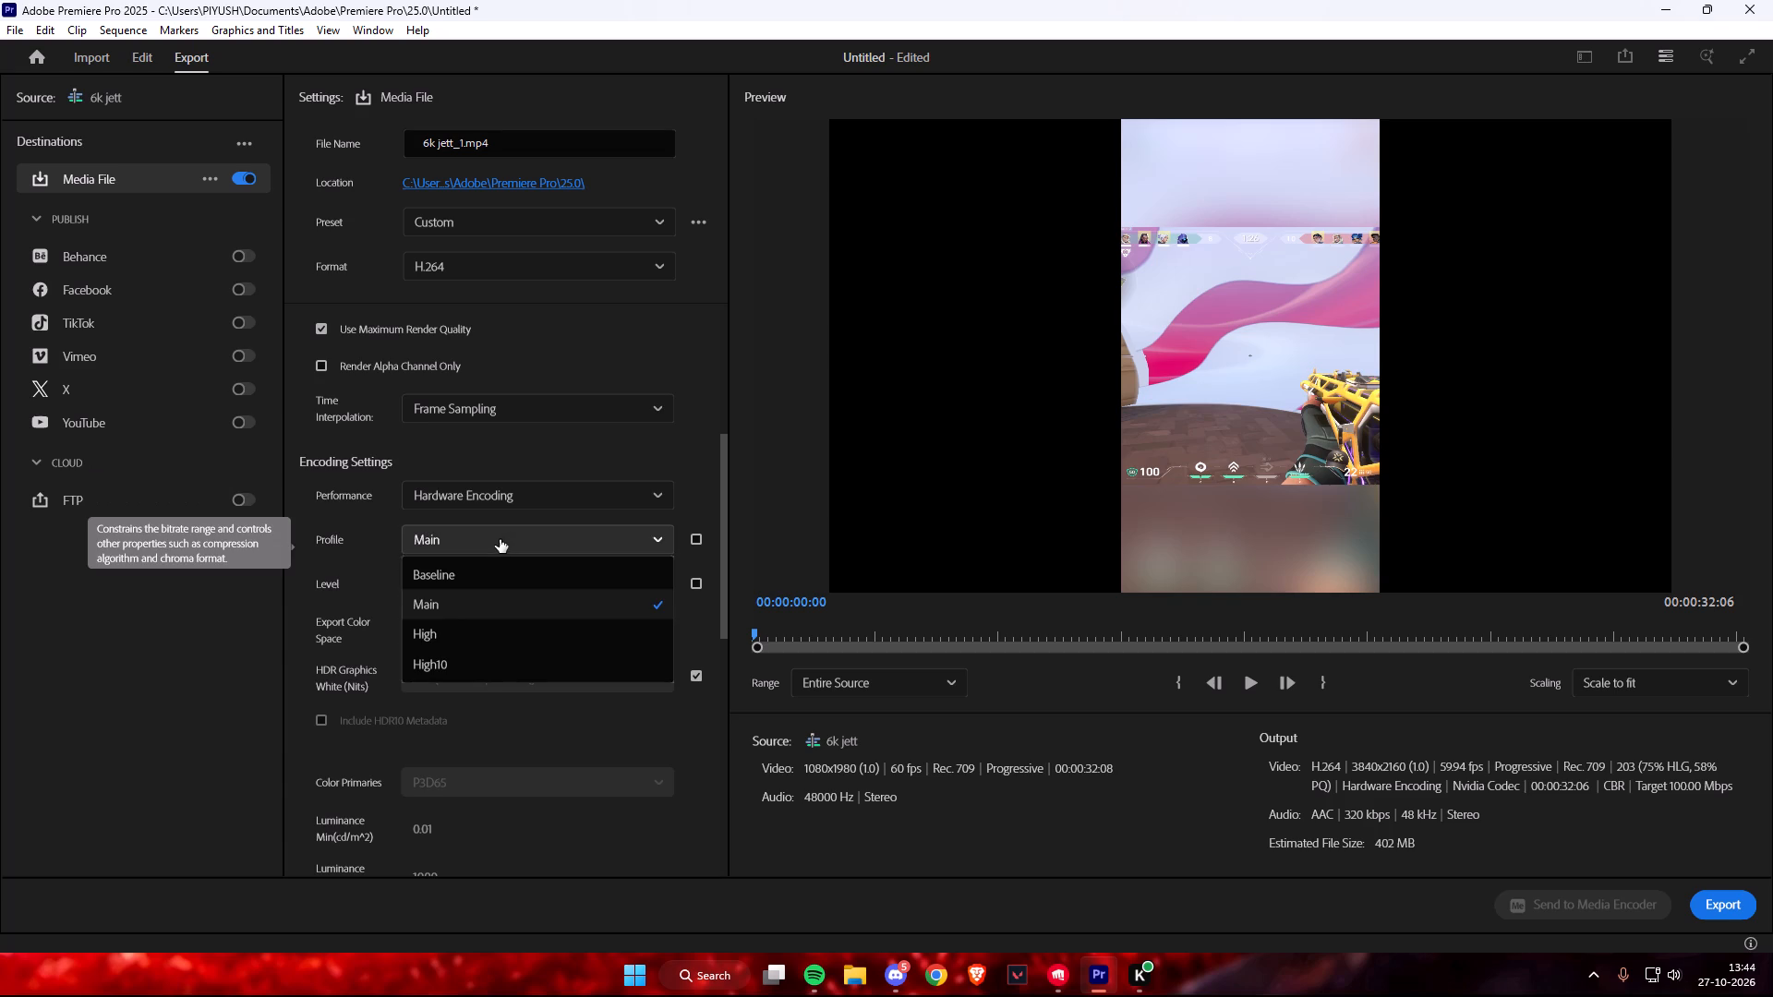
click(495, 634)
Set the export frame rate to 60 fps.
scroll(494, 638, down, 6)
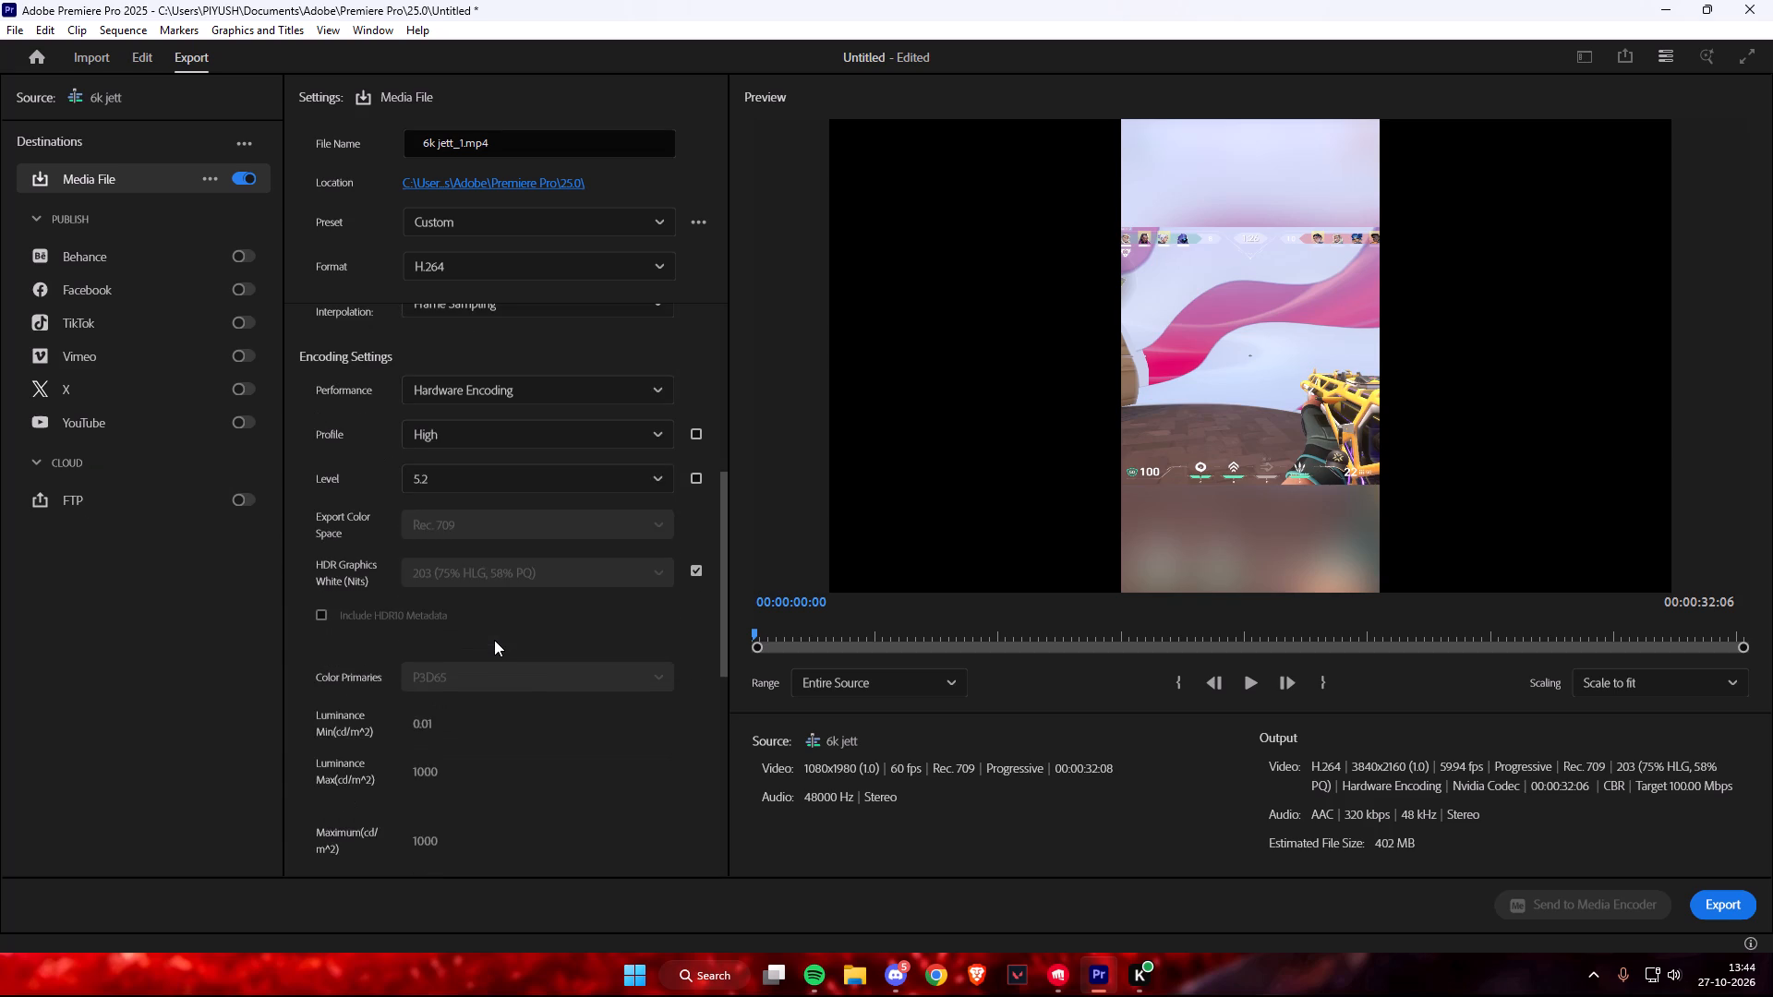
scroll(494, 641, down, 18)
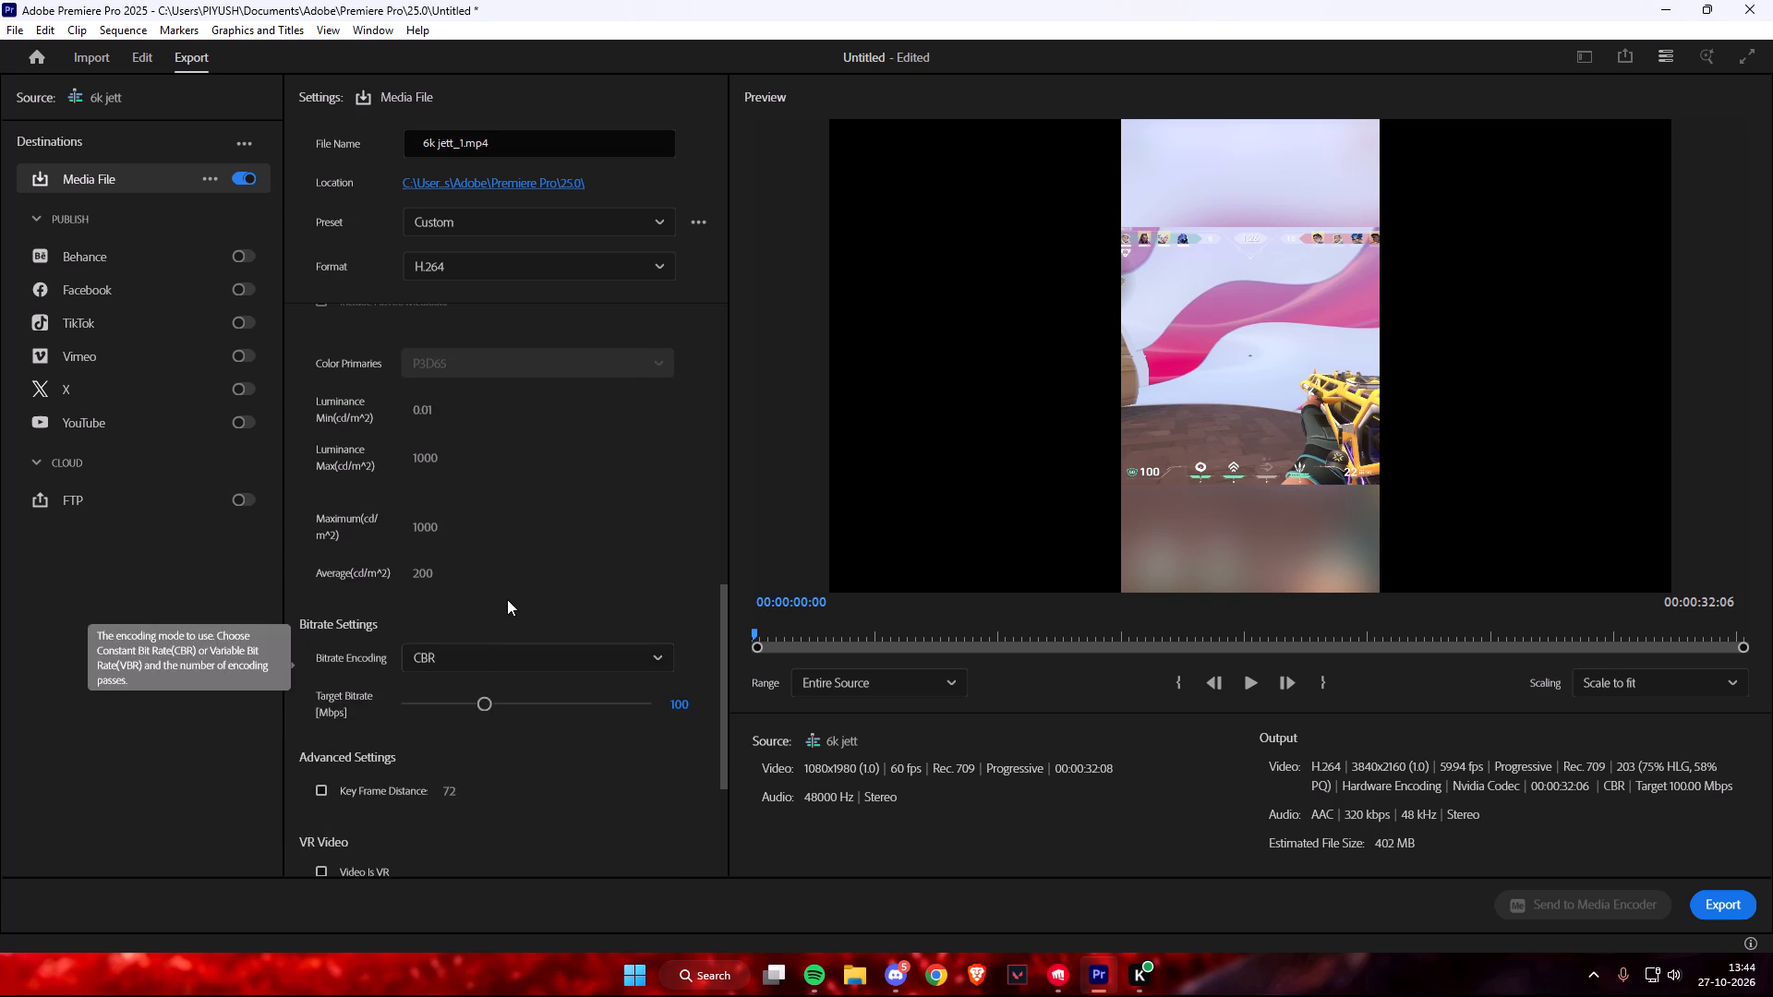
scroll(518, 599, up, 20)
scroll(518, 599, up, 20)
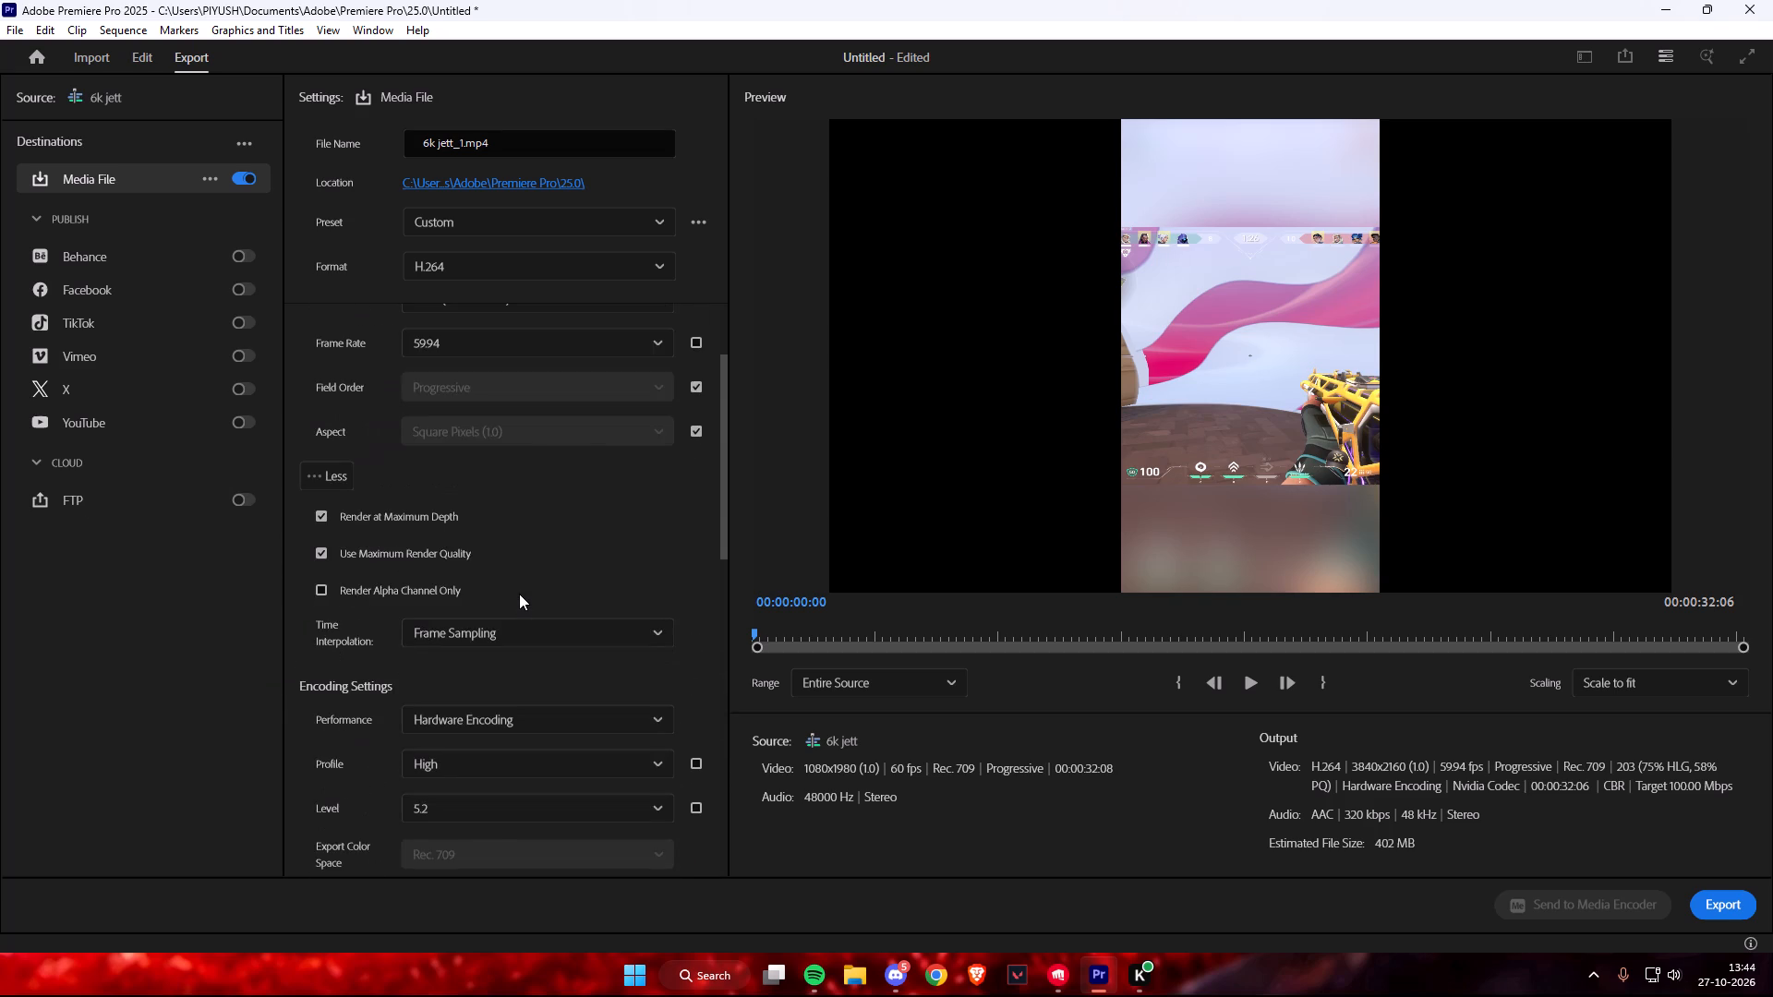
scroll(519, 594, up, 10)
click(481, 489)
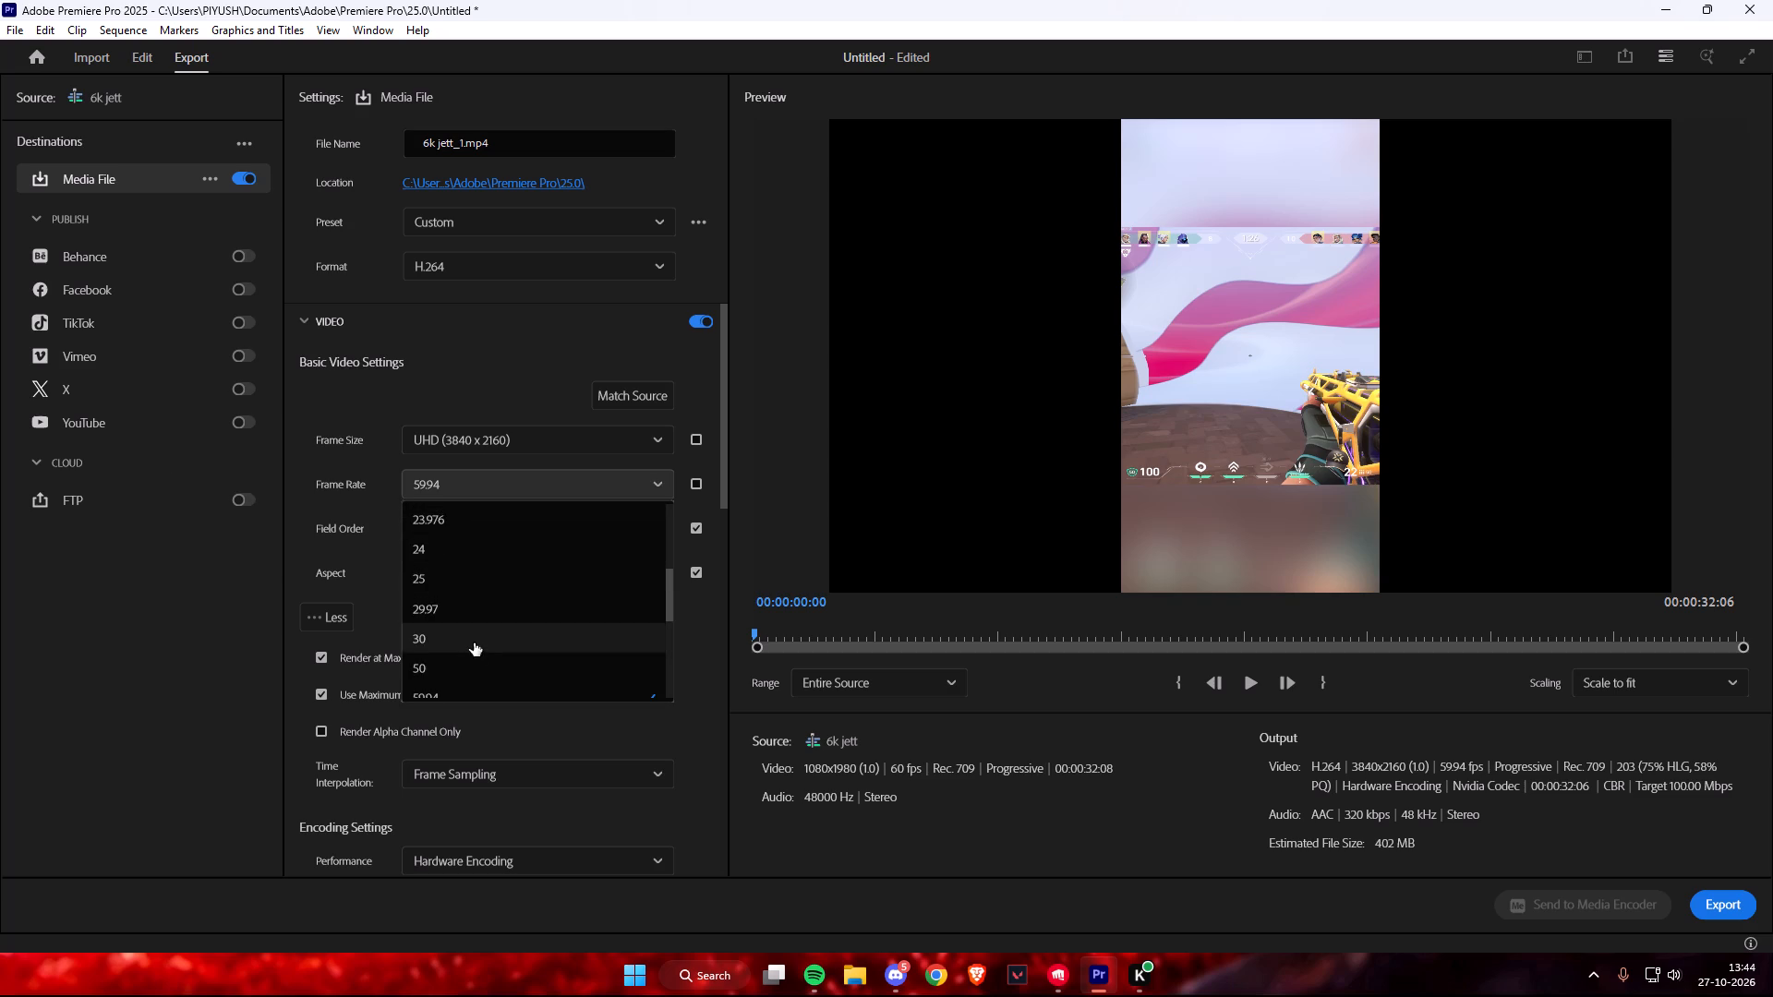
scroll(471, 656, down, 6)
click(452, 424)
scroll(427, 569, down, 4)
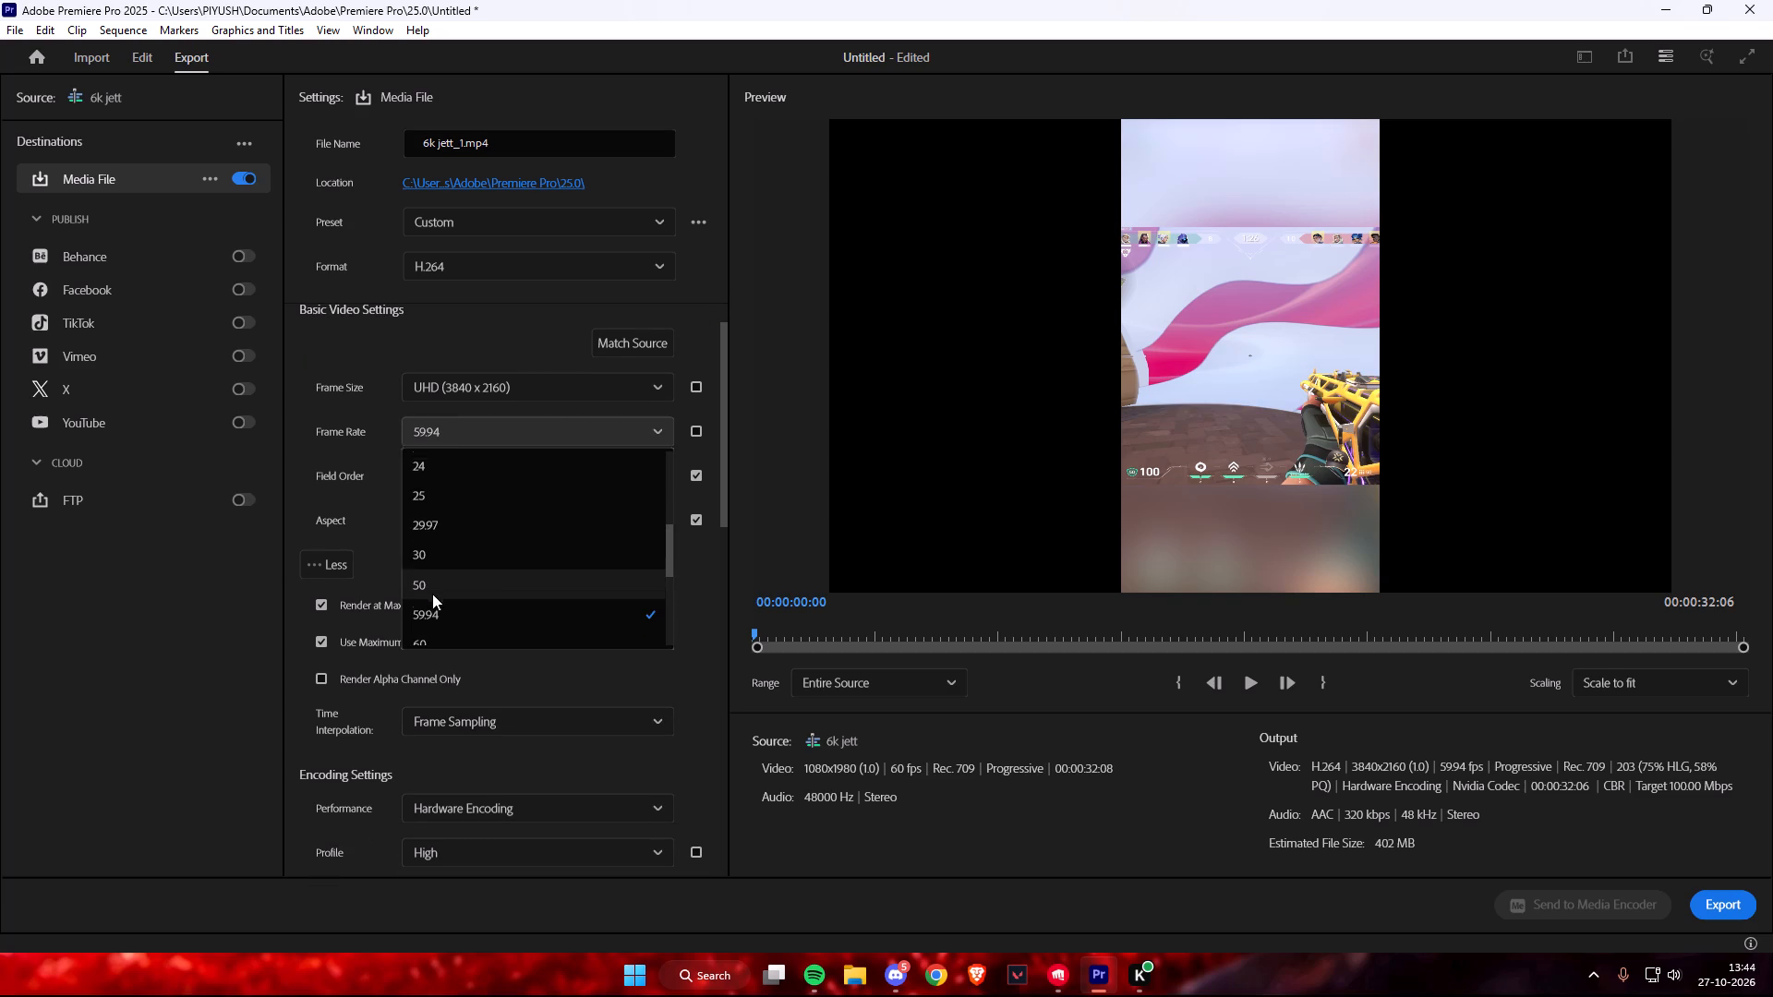
scroll(432, 594, down, 1)
click(451, 638)
Reset the export frame size to match the source, then make it editable again as a custom size.
click(477, 389)
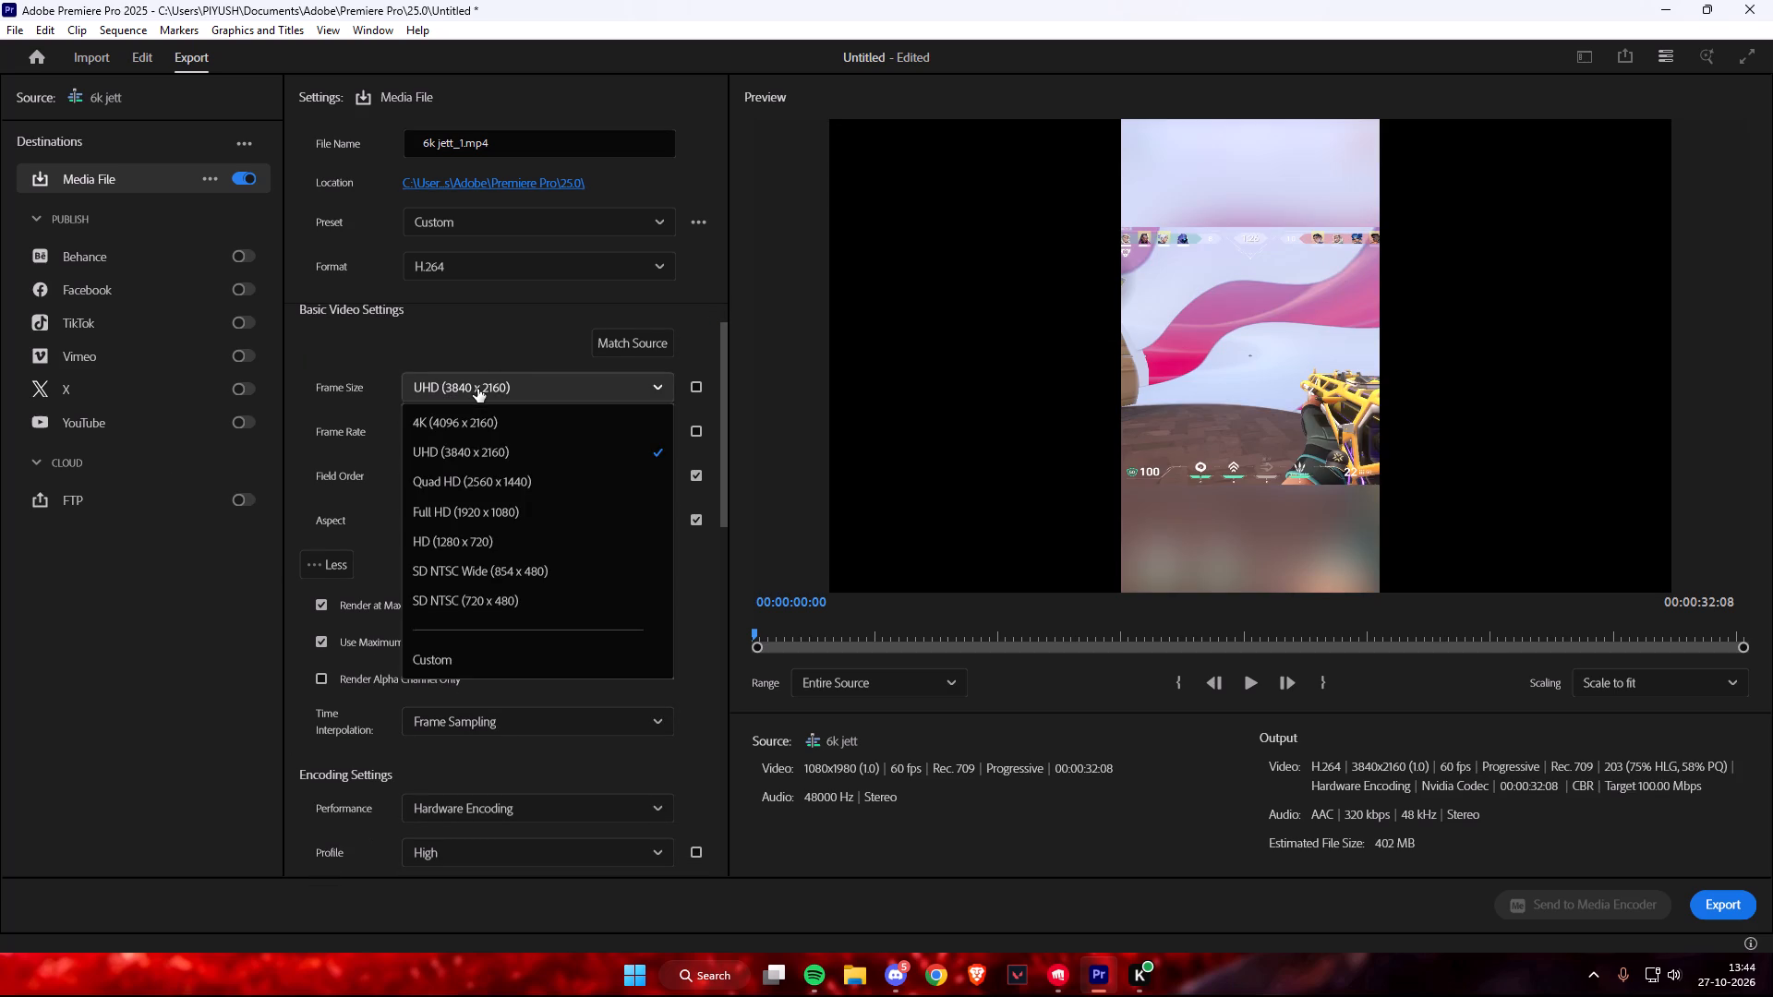
click(500, 380)
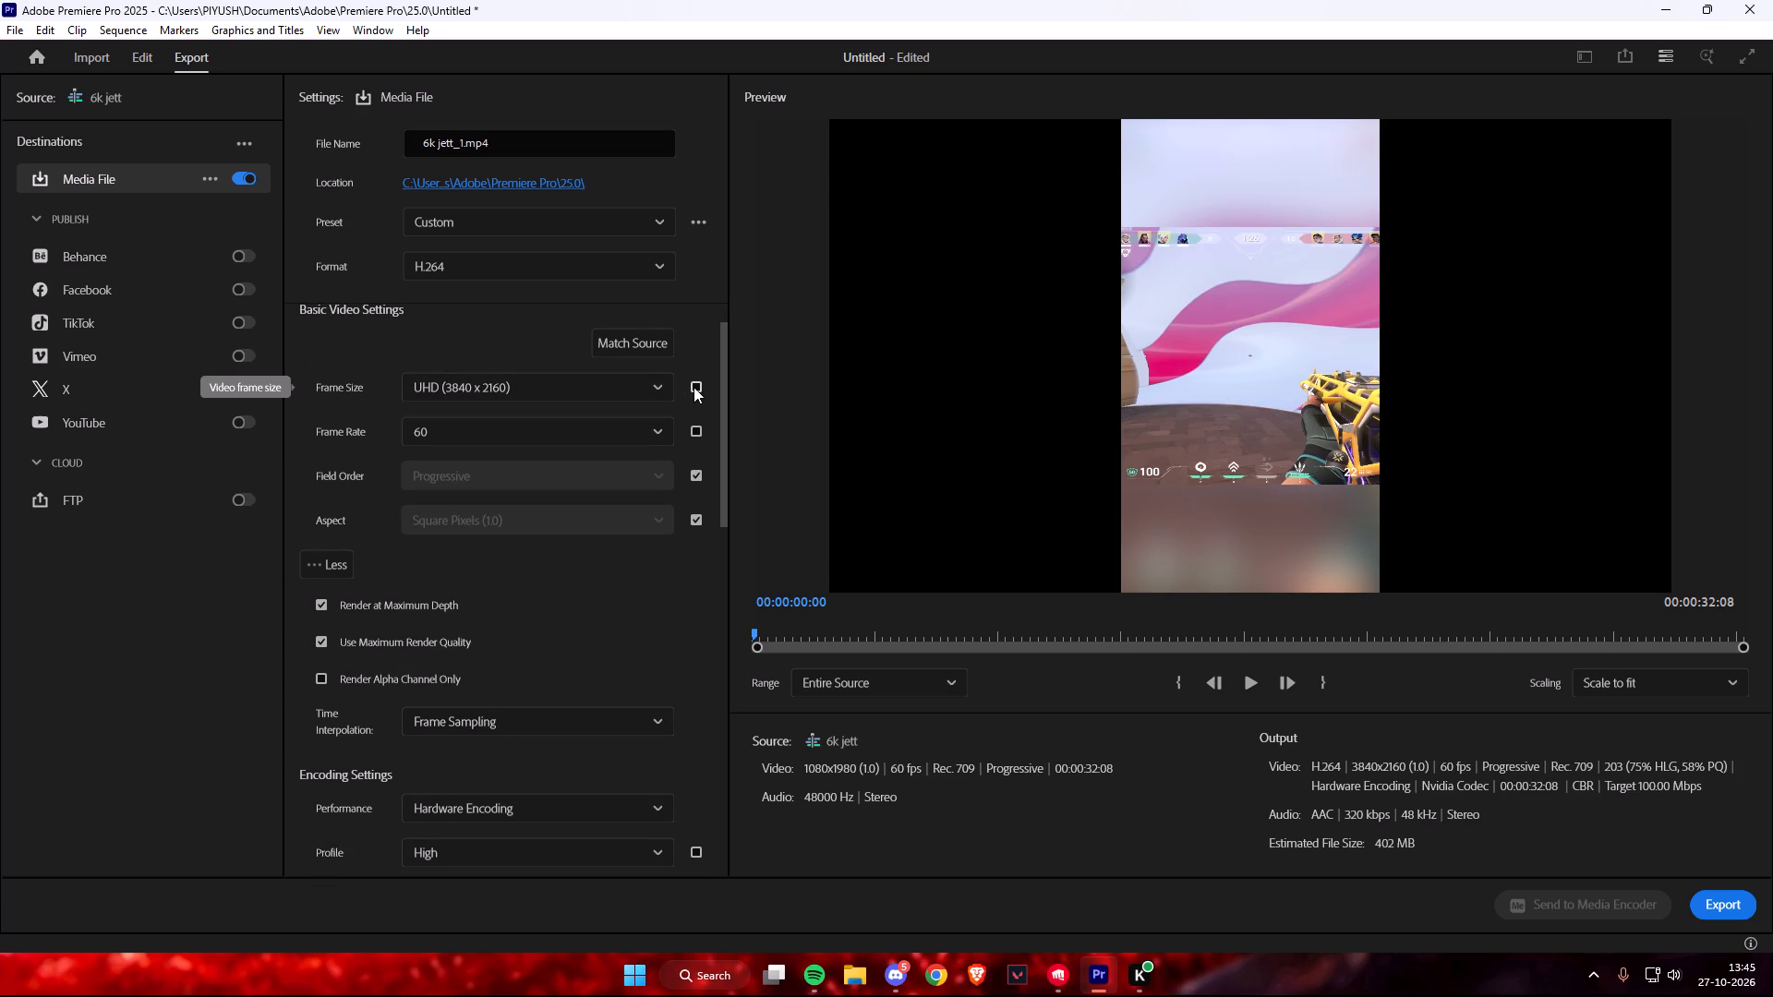
click(694, 387)
click(694, 384)
click(636, 383)
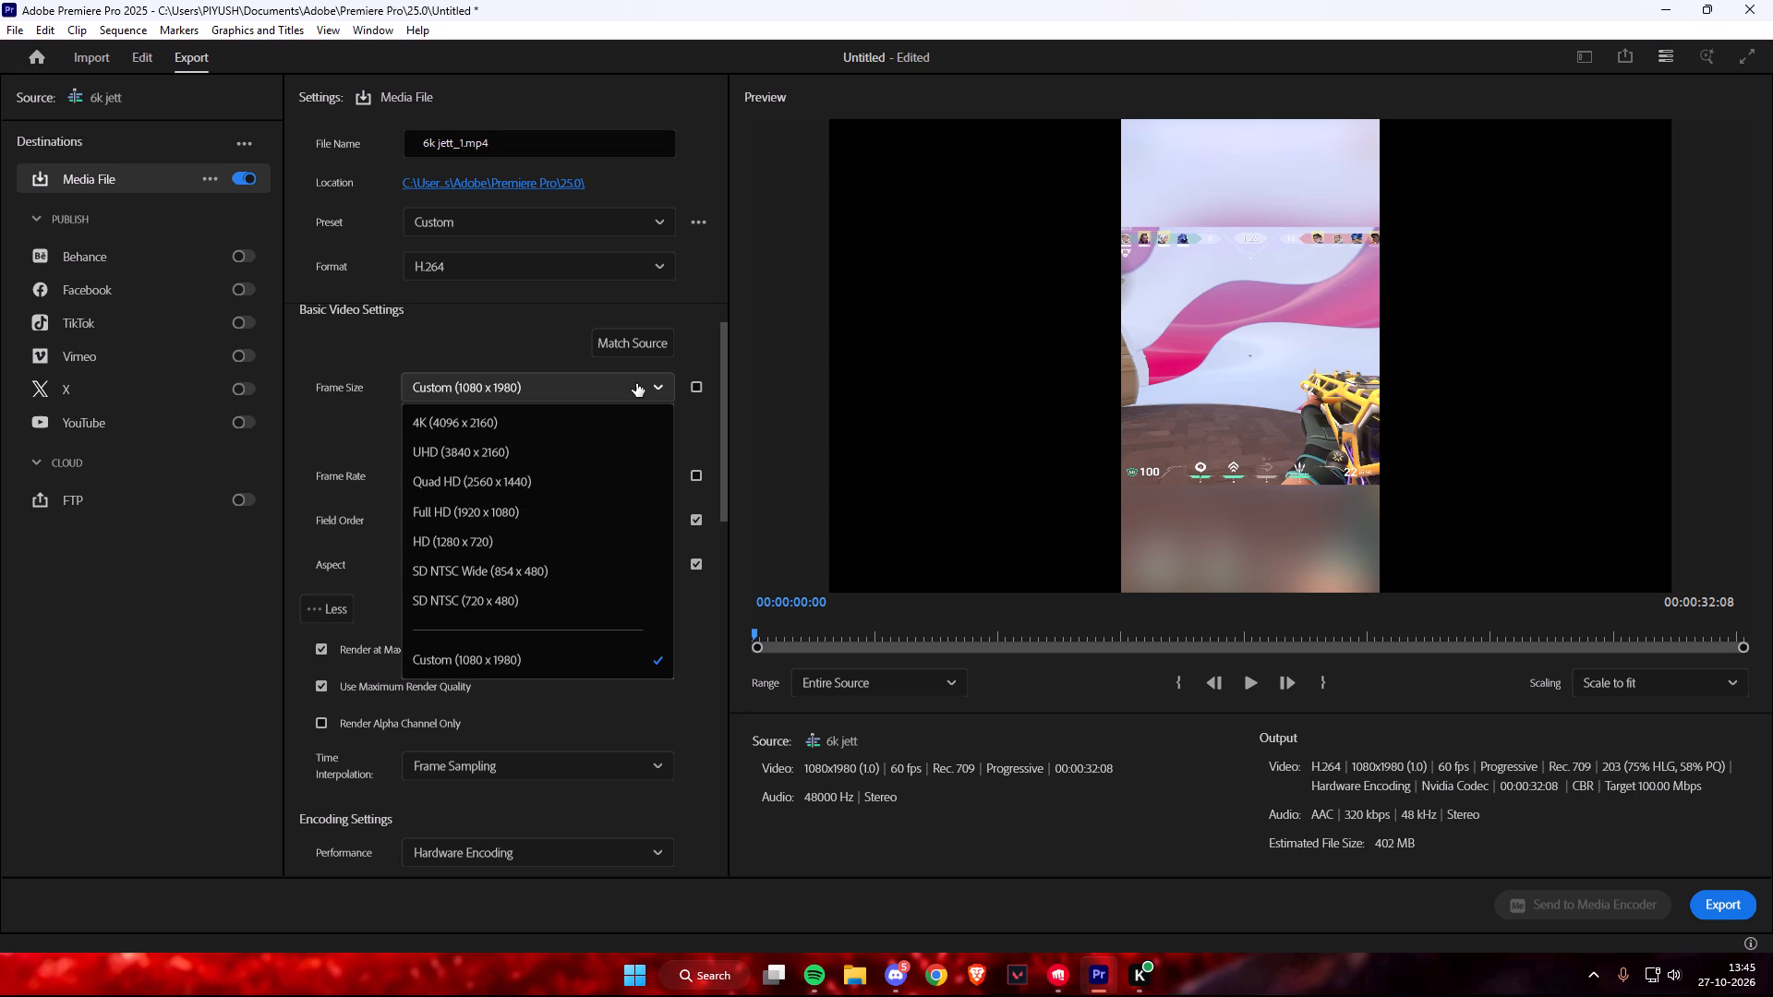
click(636, 383)
Set the custom frame width to 2160, then the height to 3840, keeping the proportions locked.
double_click(430, 428)
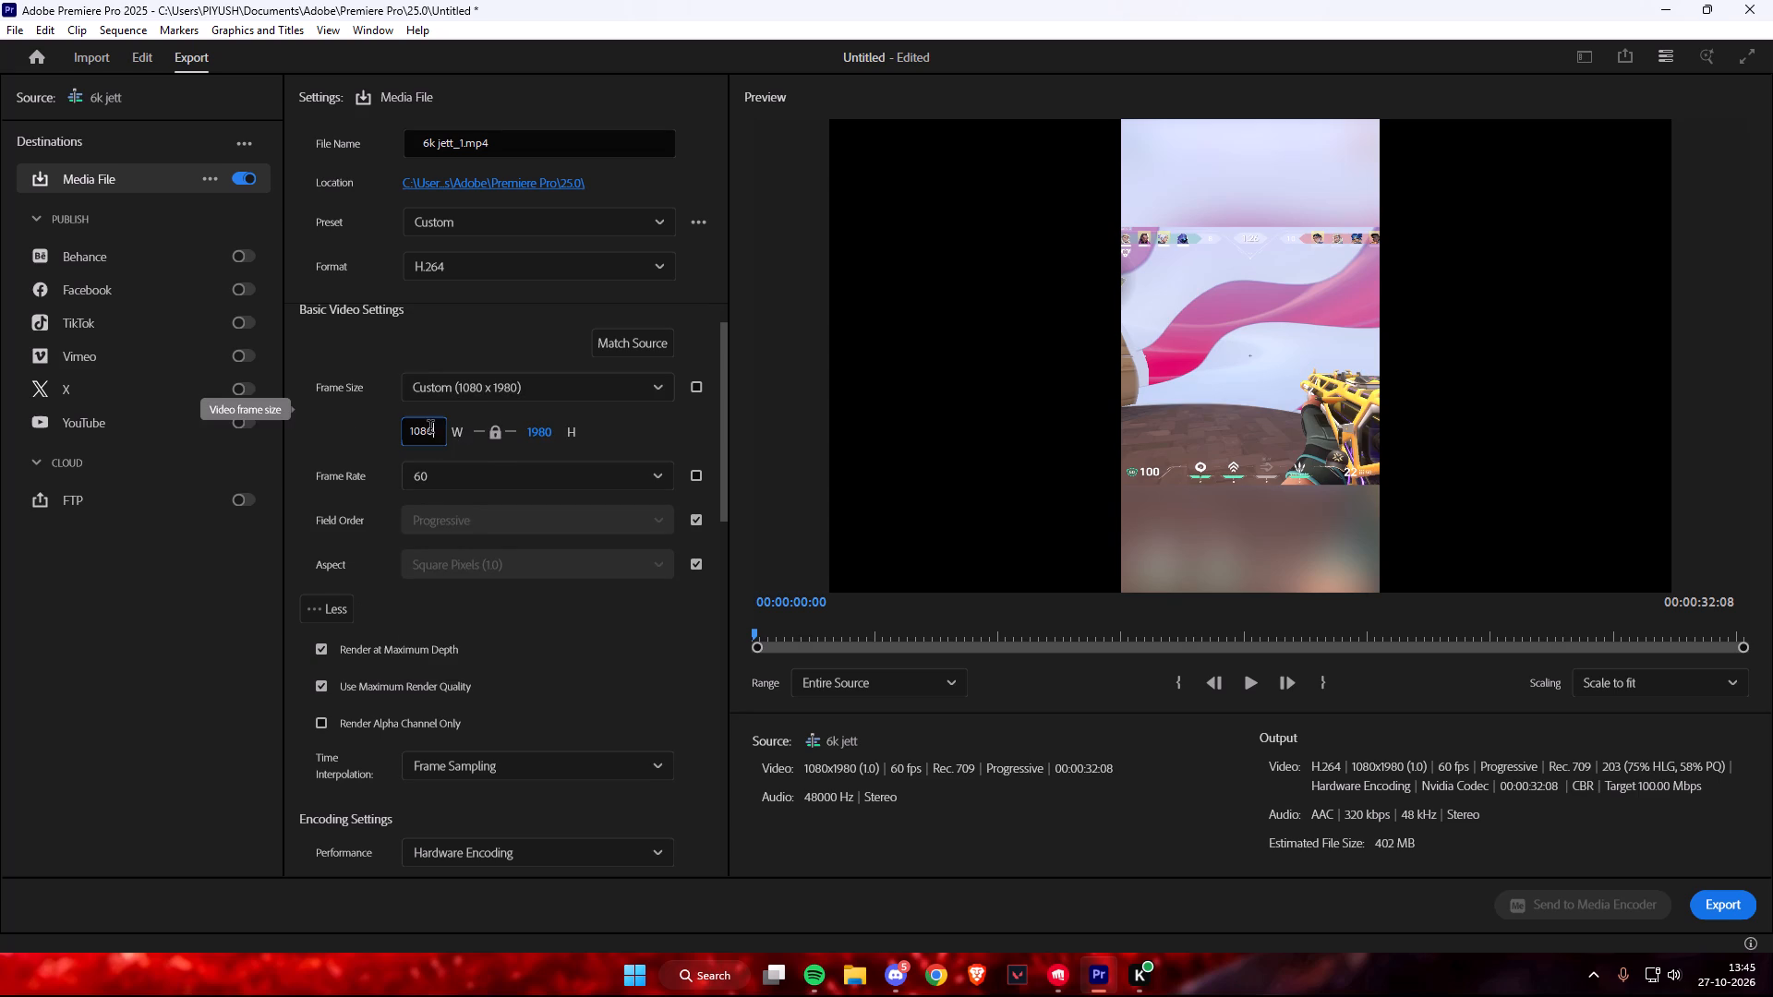
key(BackSpace)
key(BackSpace)
key(BackSpace)
key(BackSpace)
key(BackSpace)
key(BackSpace)
text(2160)
double_click(541, 429)
key(ctrl+v)
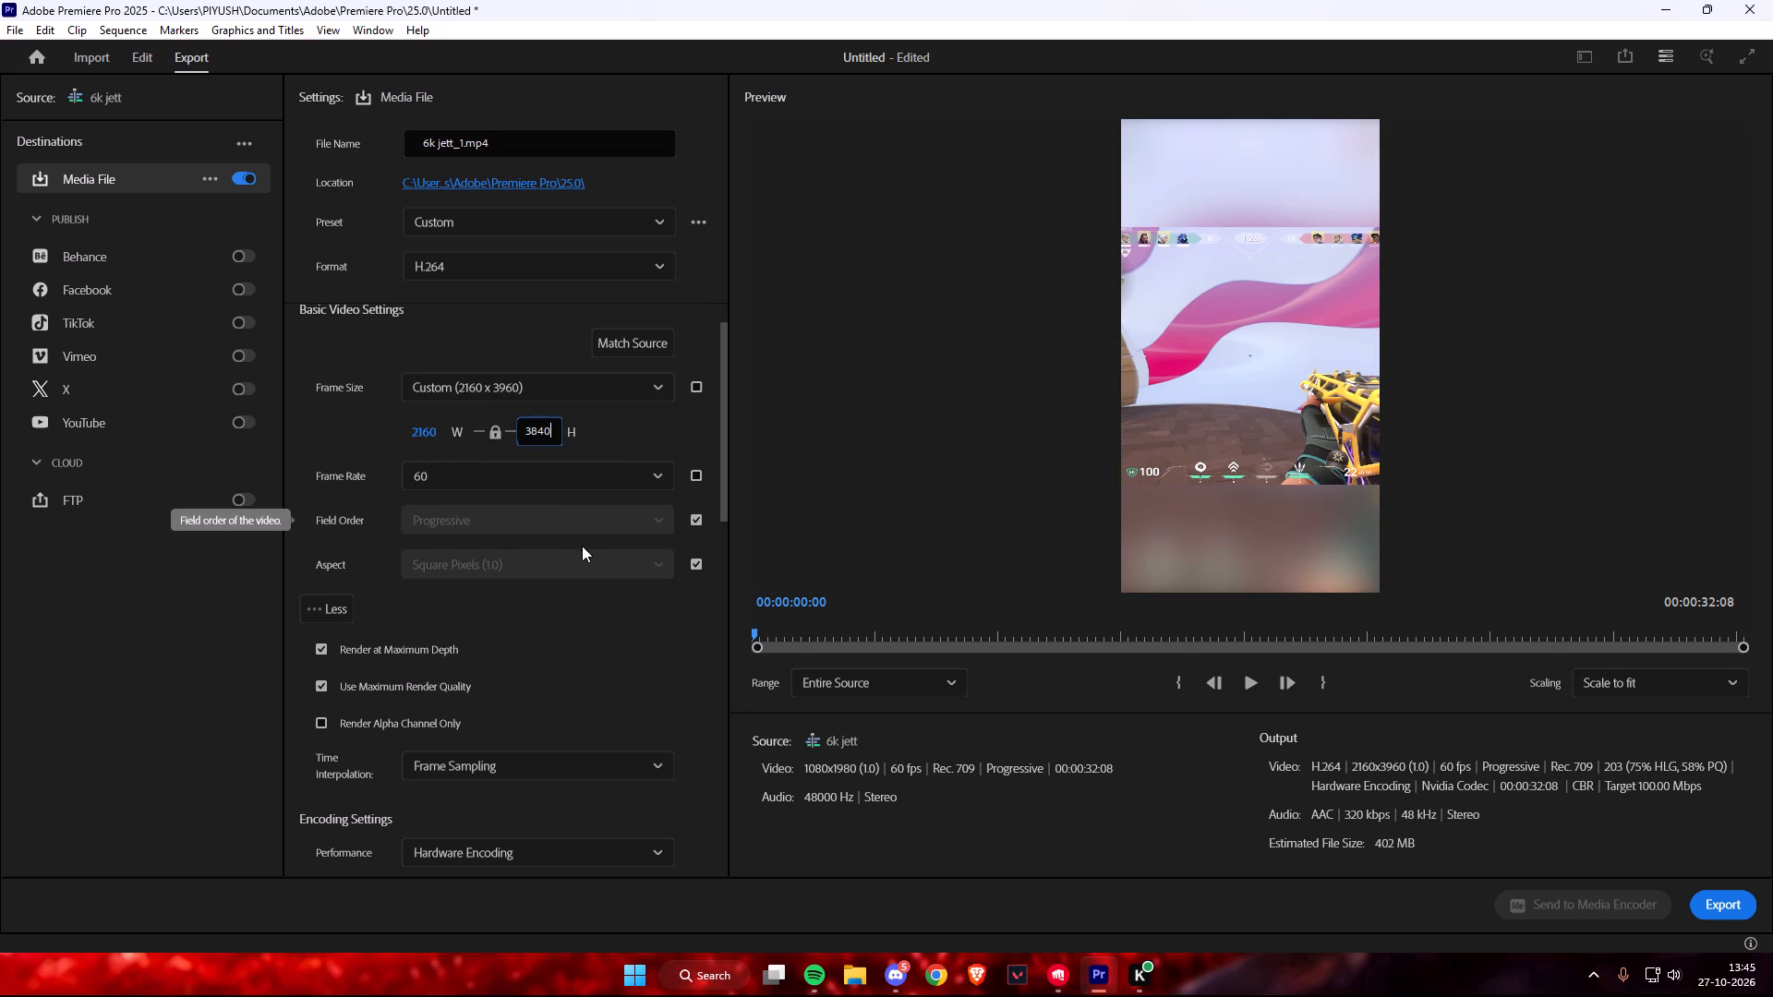
click(632, 422)
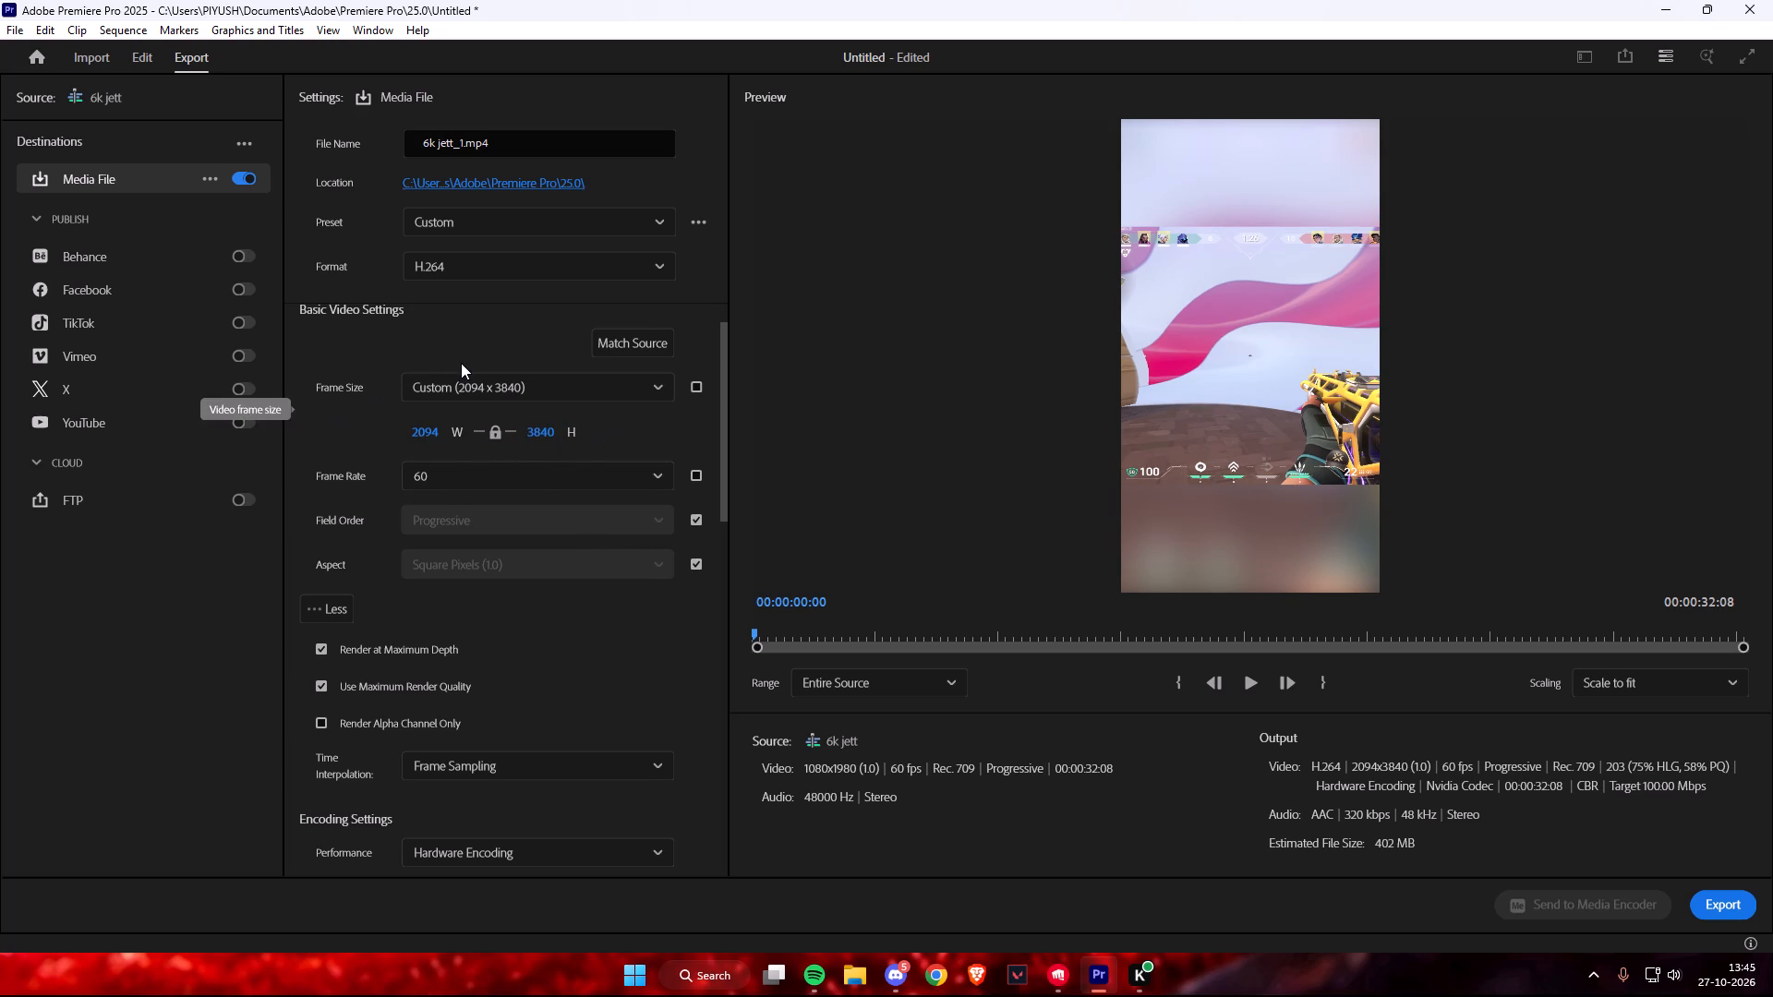
Play the export preview and save the current export settings as a preset named "4k short/reel".
key(space)
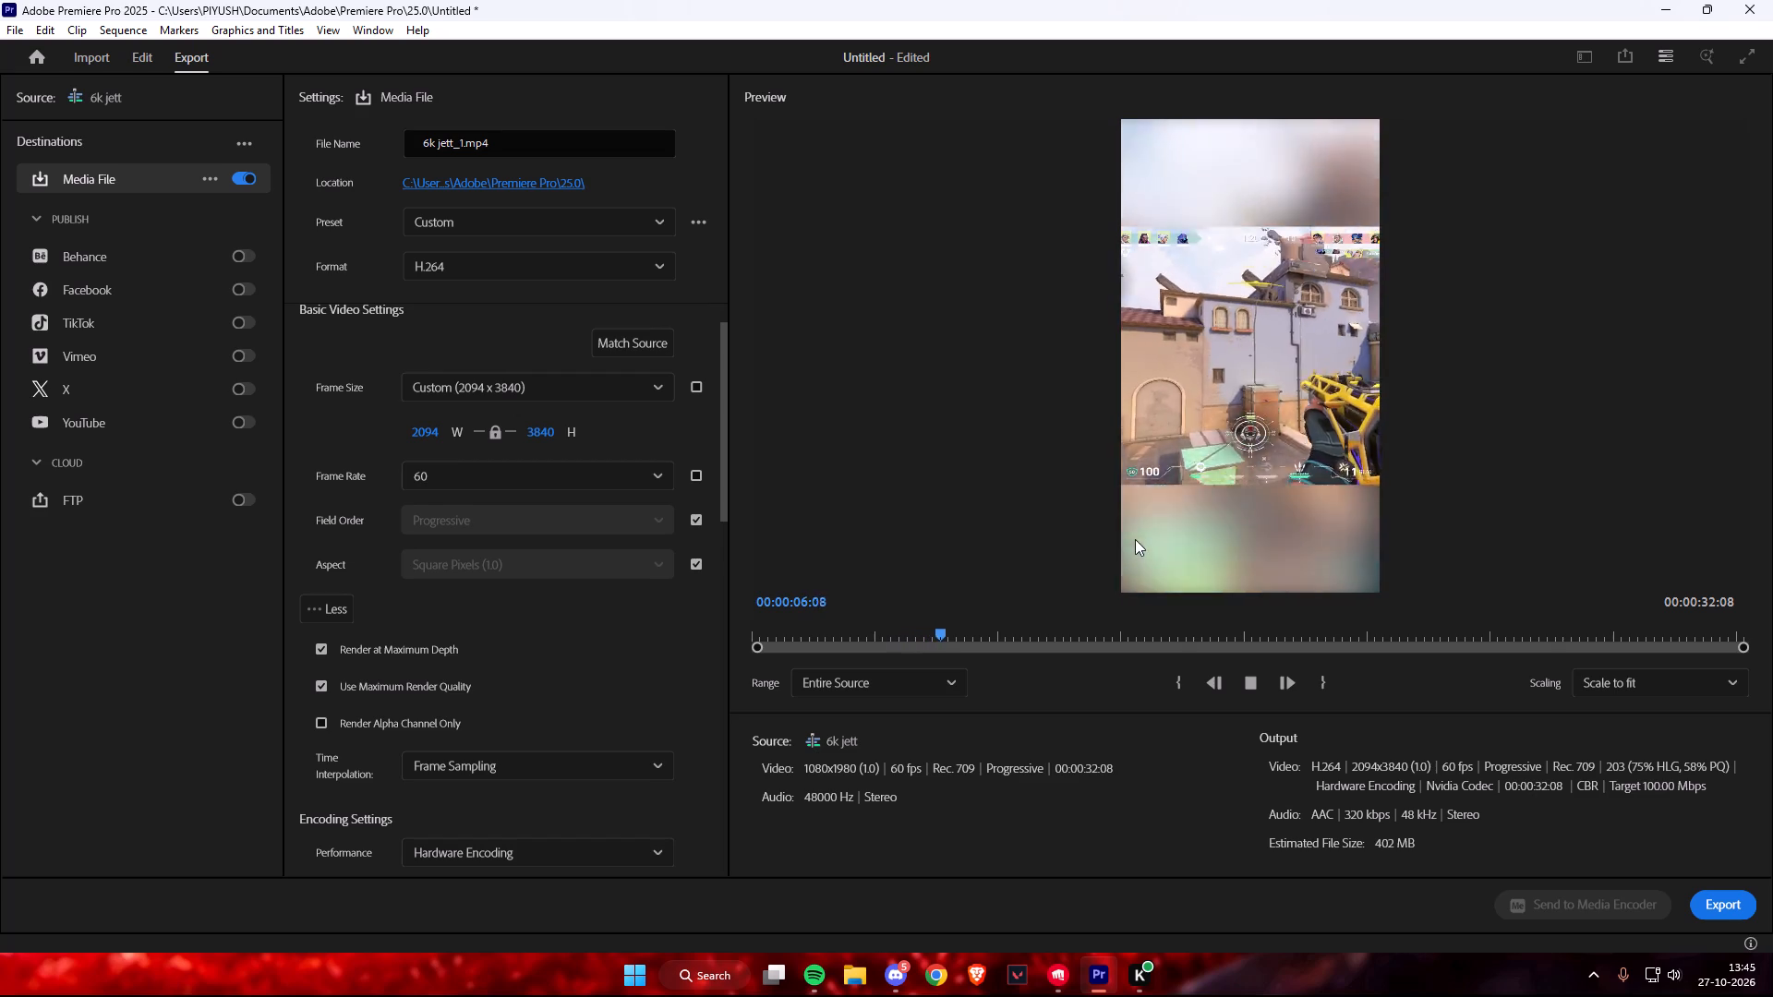
click(695, 219)
click(685, 257)
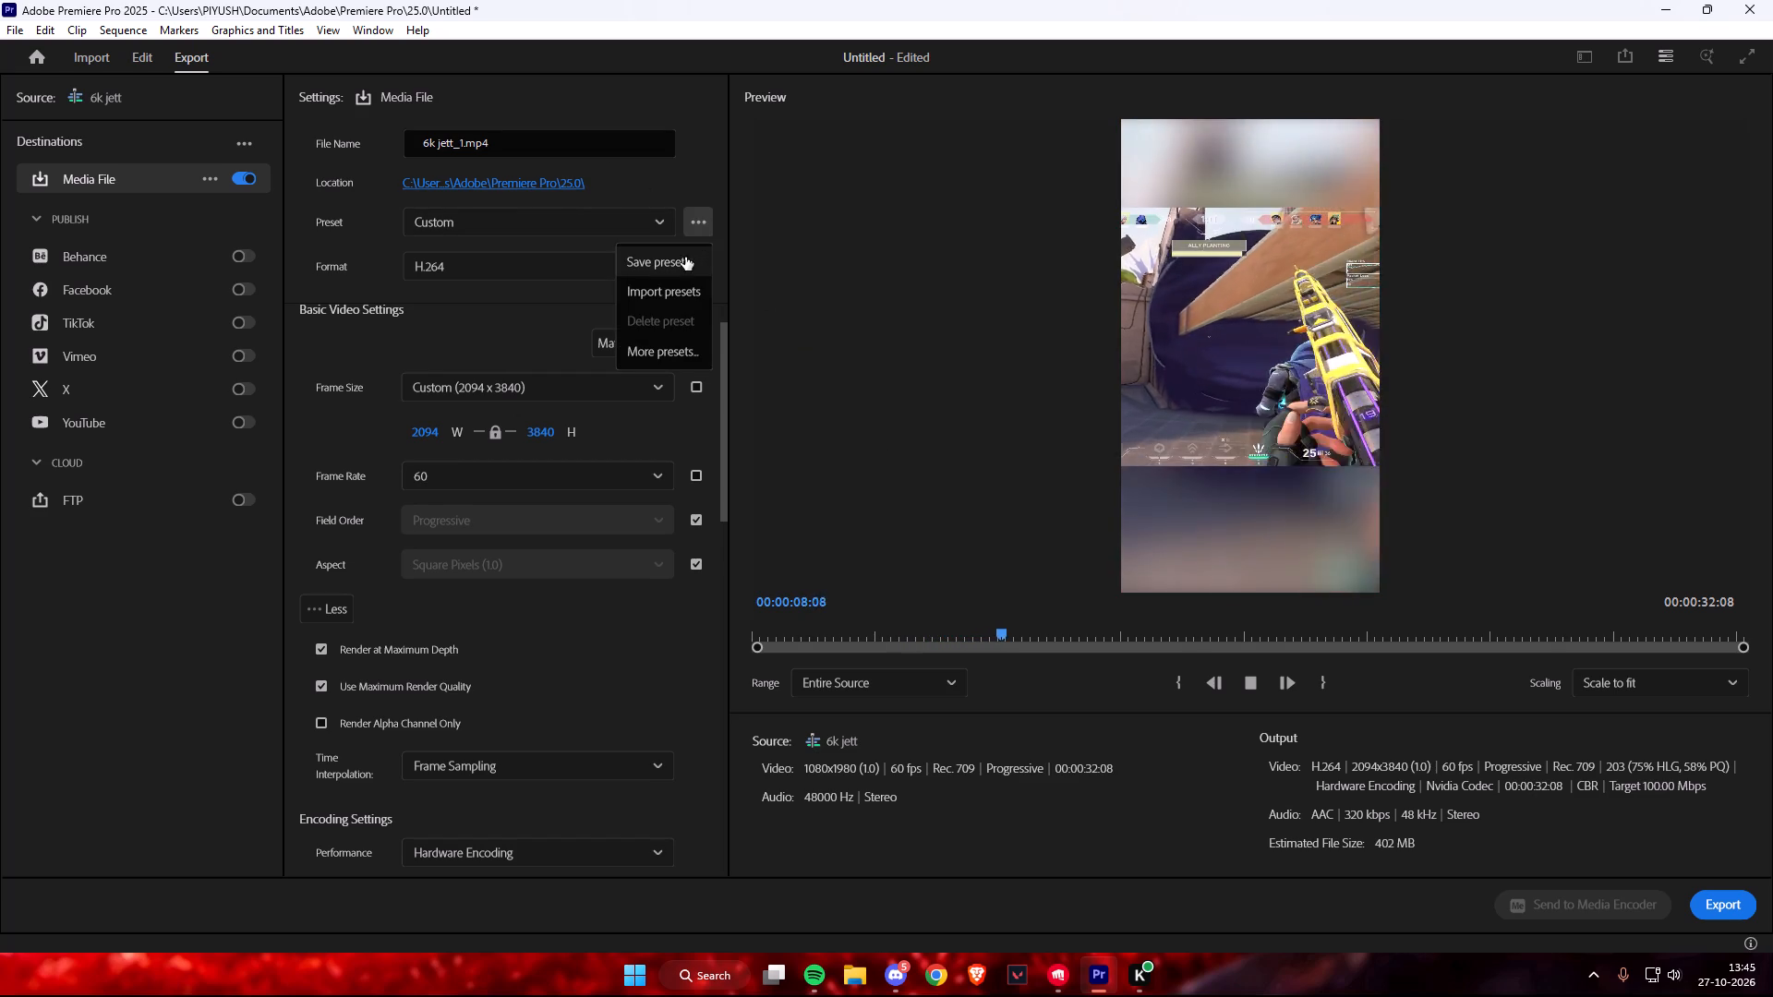
text(4l)
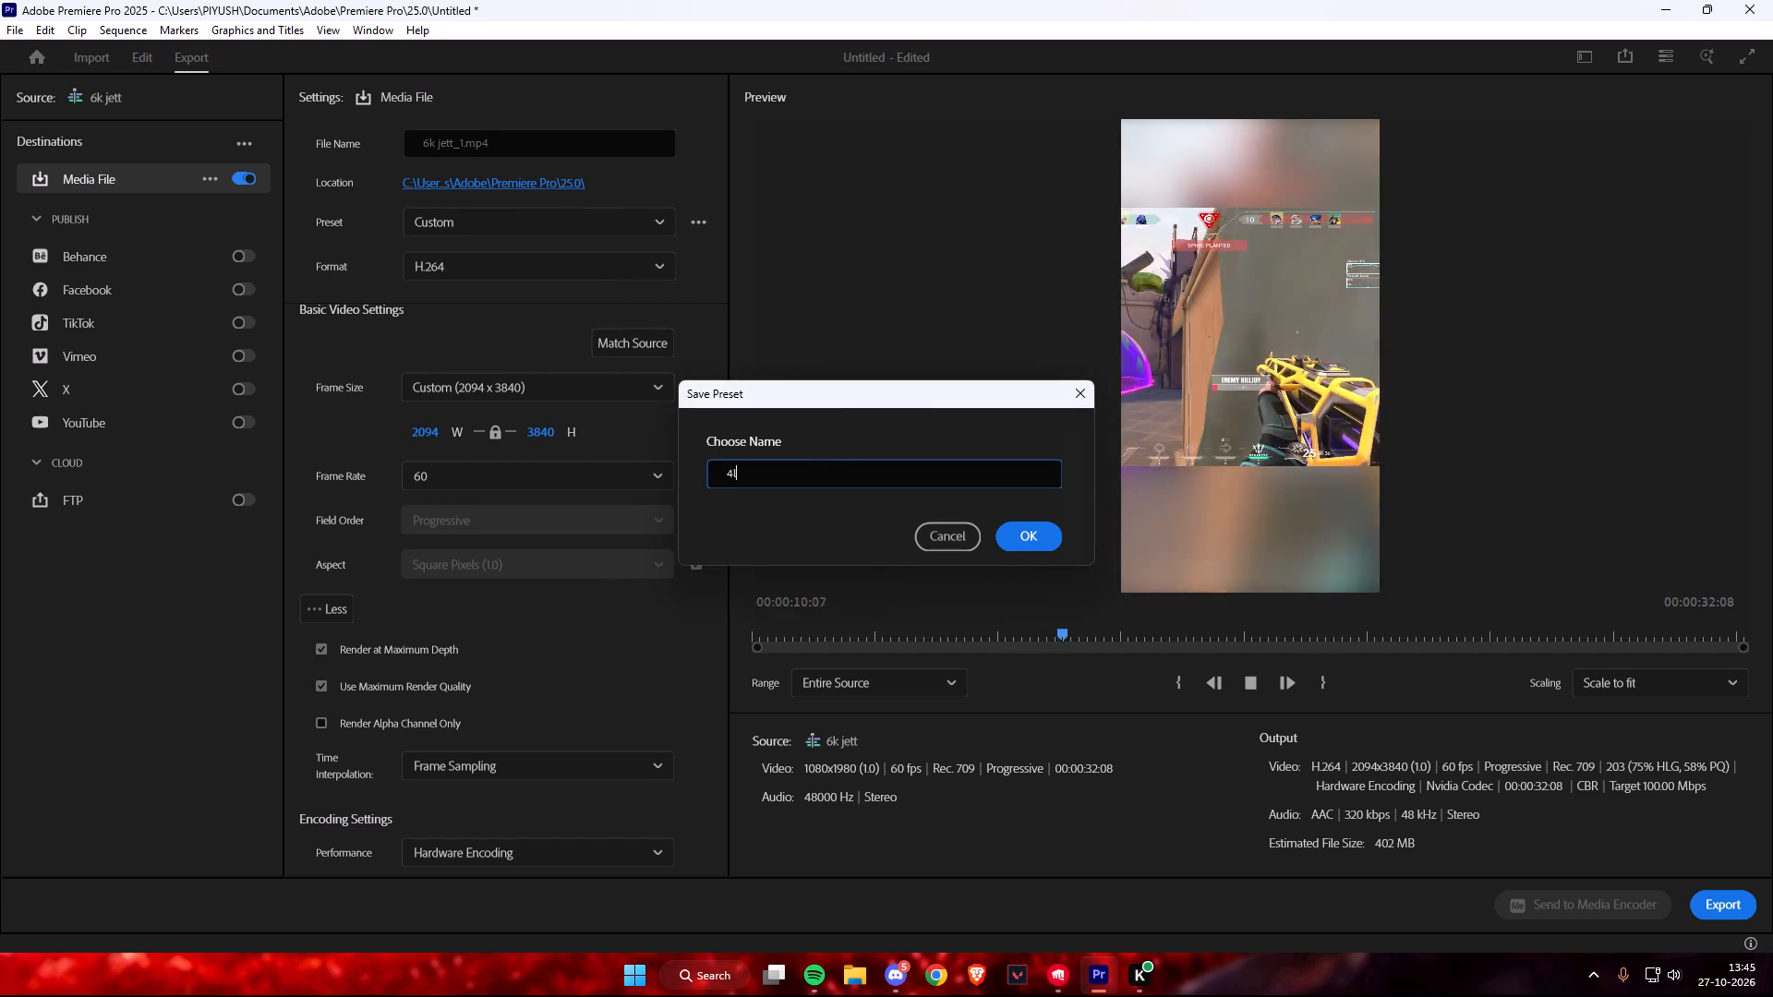
key(BackSpace)
text(k sh9r)
key(BackSpace)
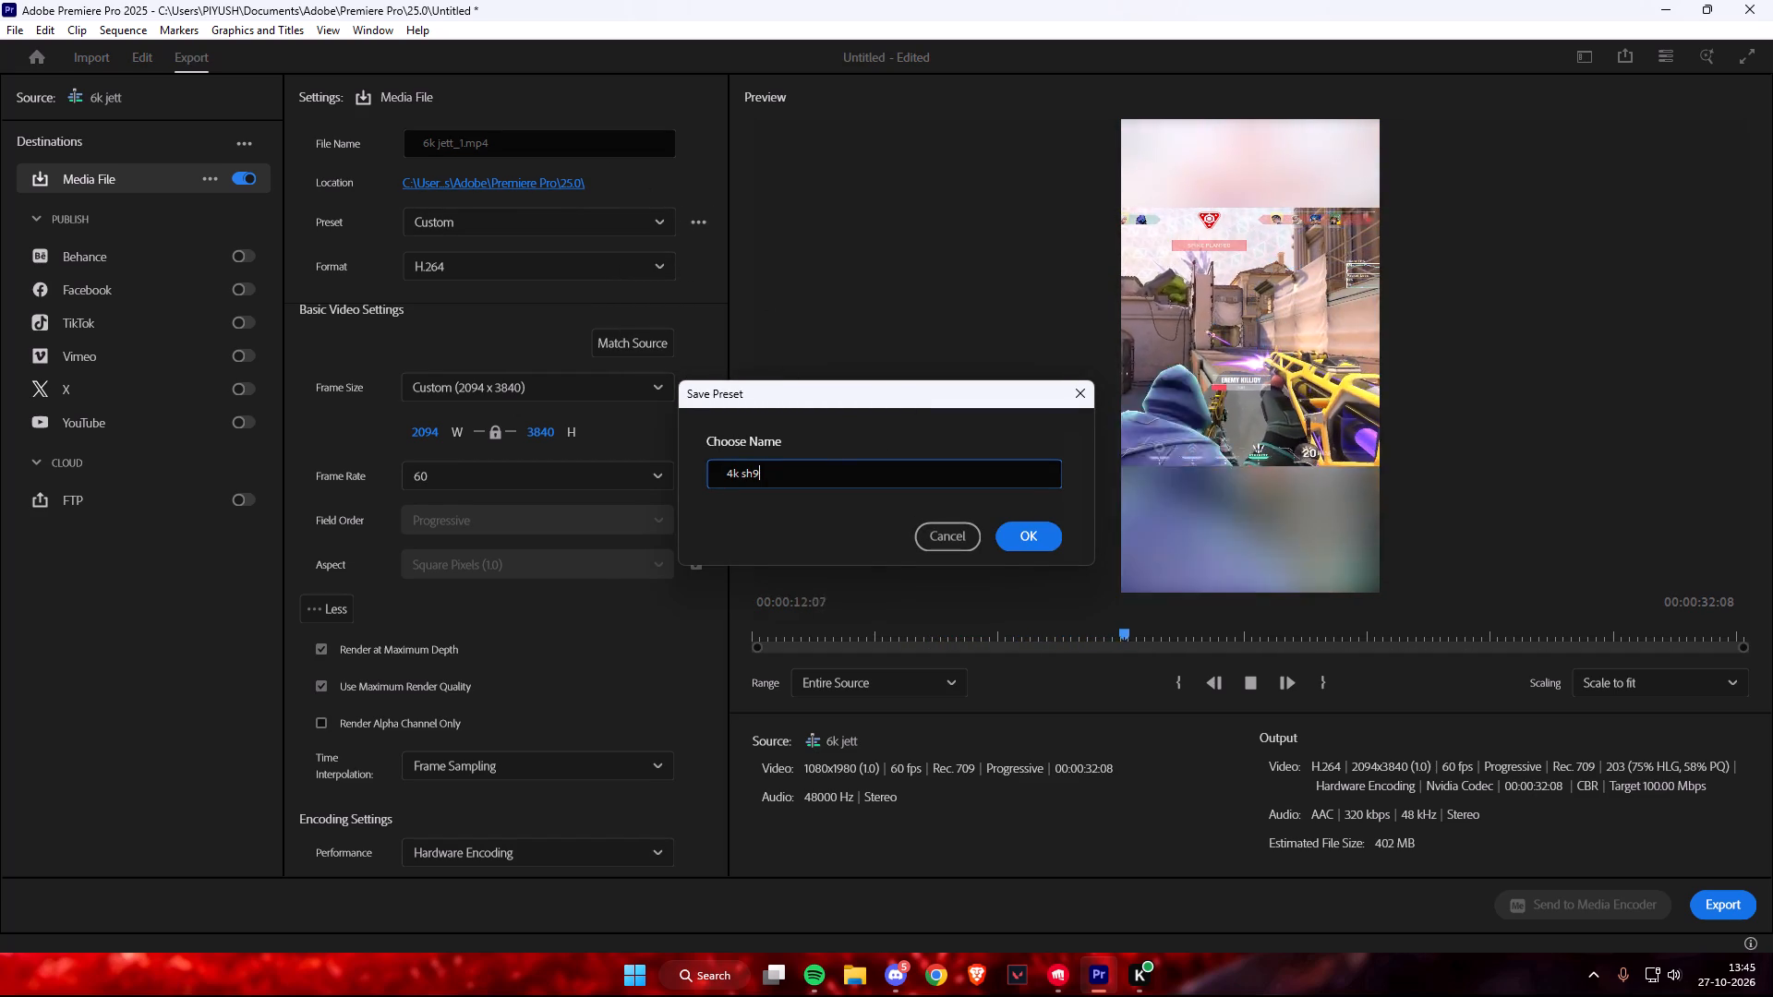
key(BackSpace)
text(ort/reel)
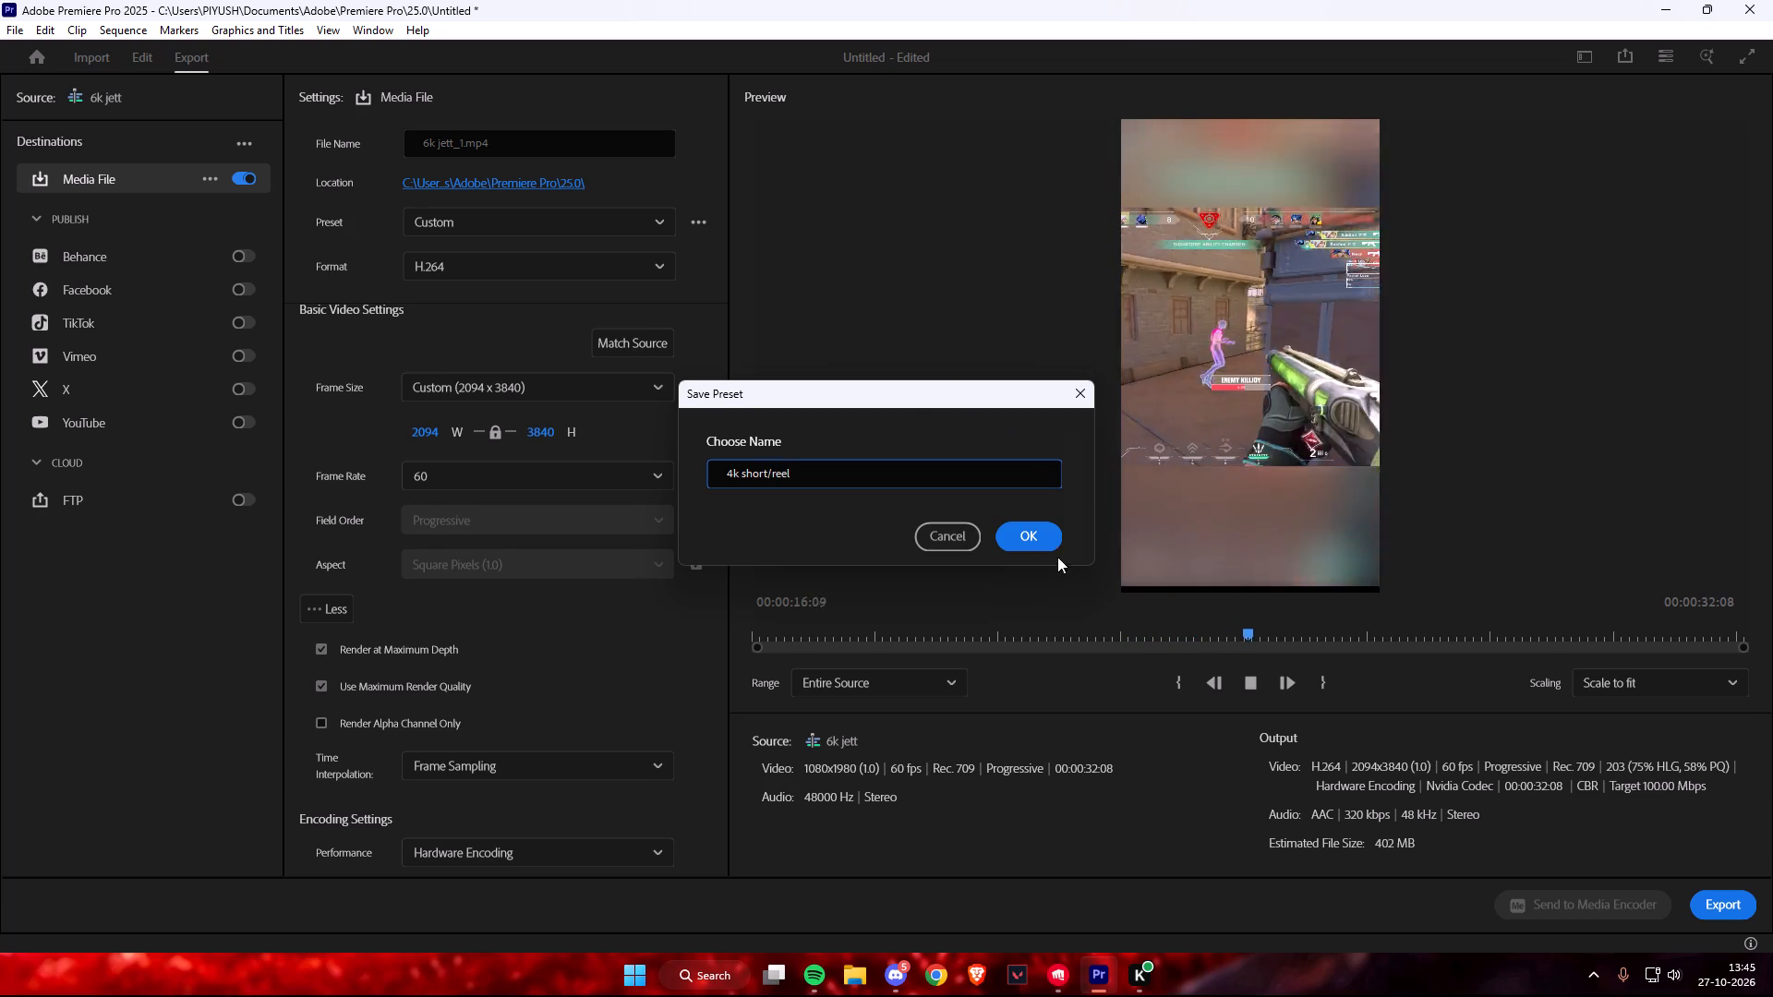
click(1003, 532)
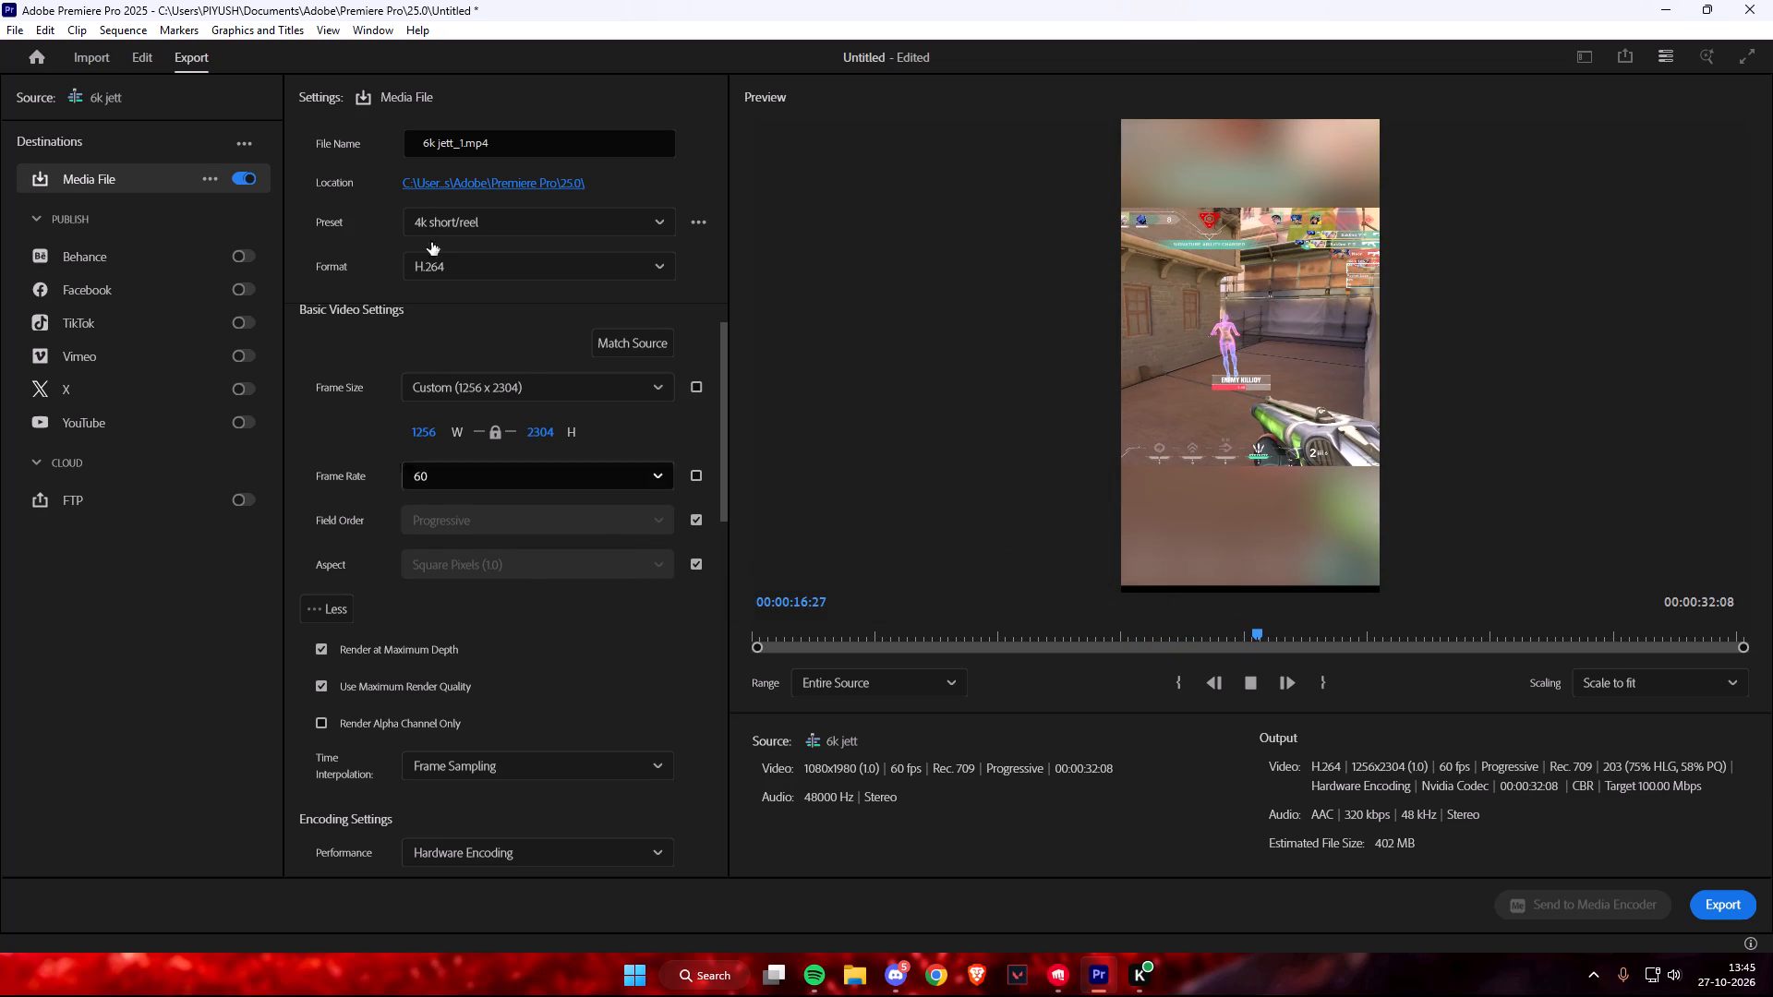
Set the export location to the Adobe folder inside Videos, with the file name "1 shorts".
click(499, 185)
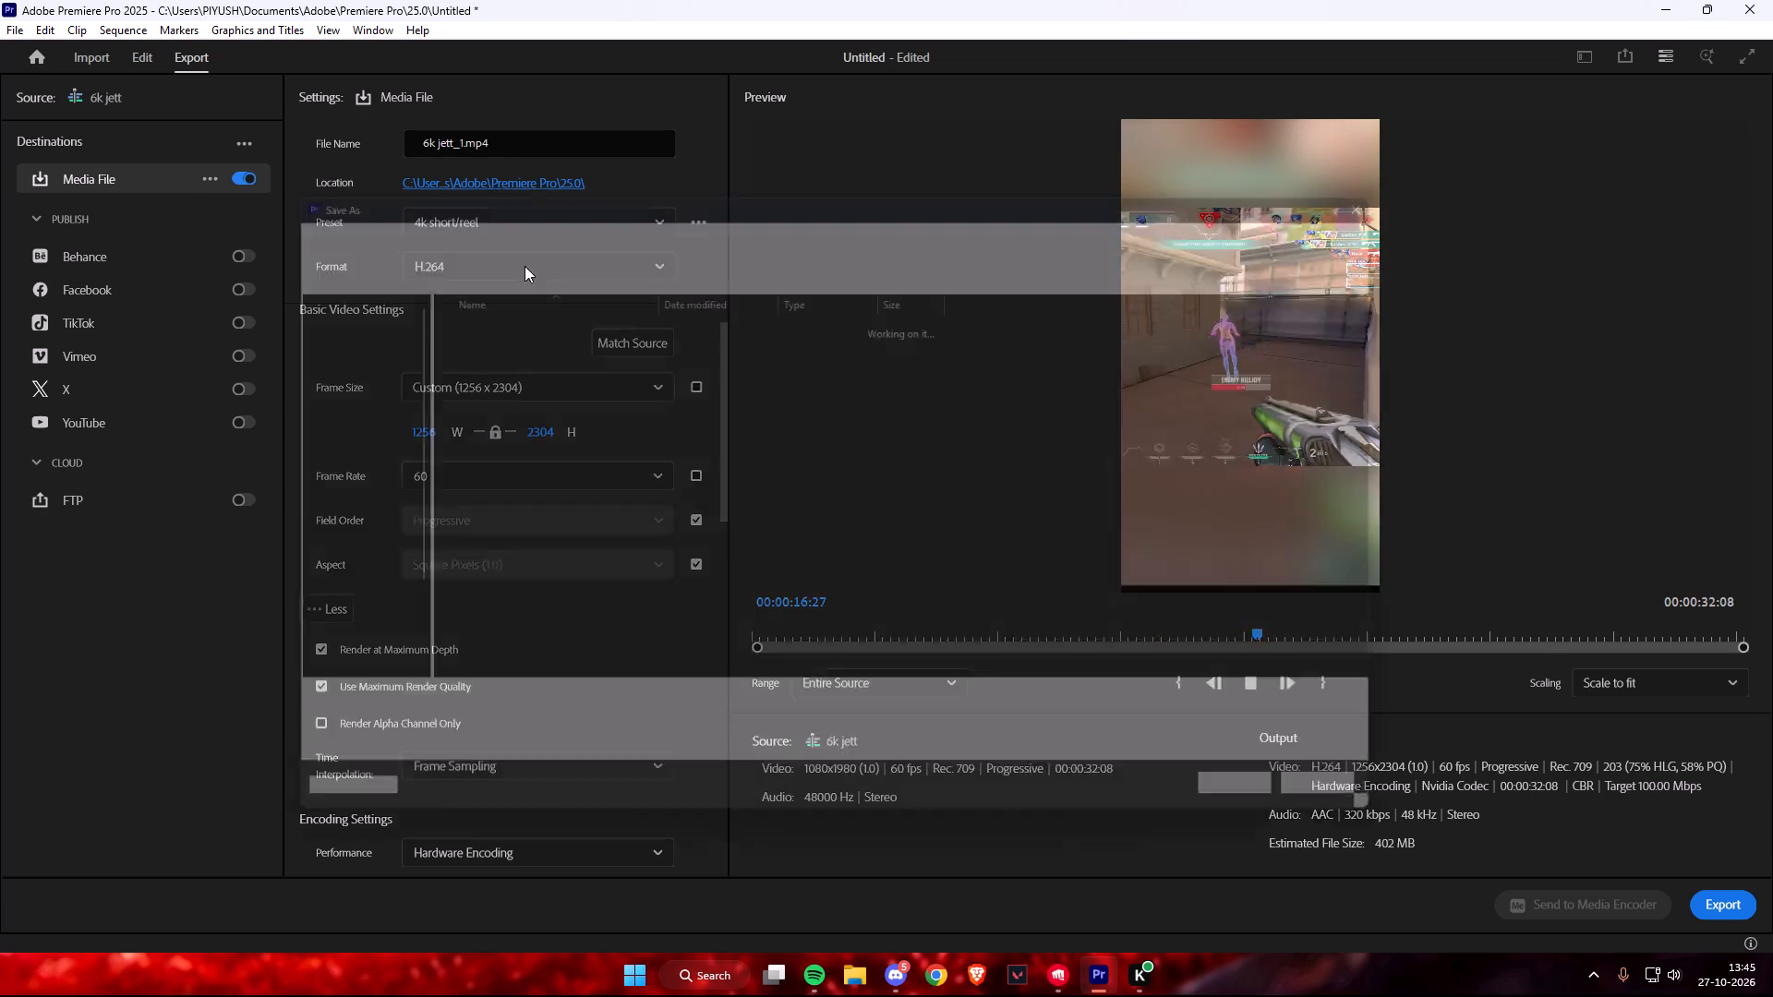
click(331, 566)
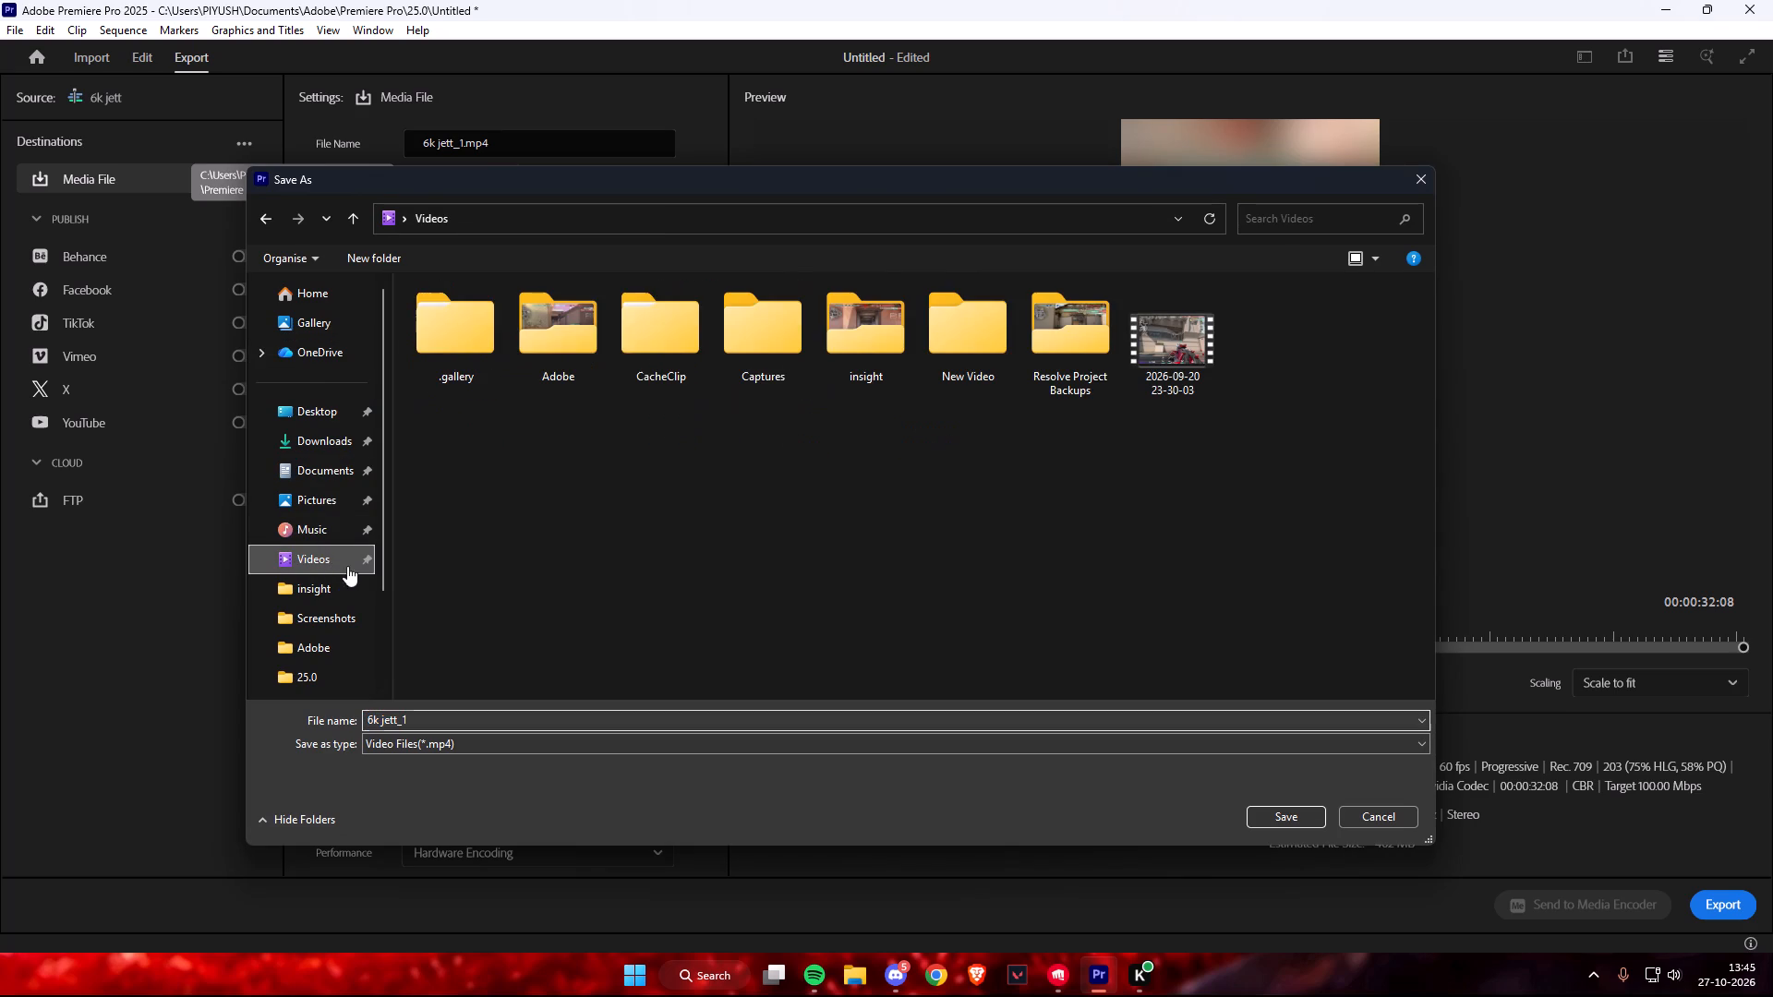
double_click(561, 356)
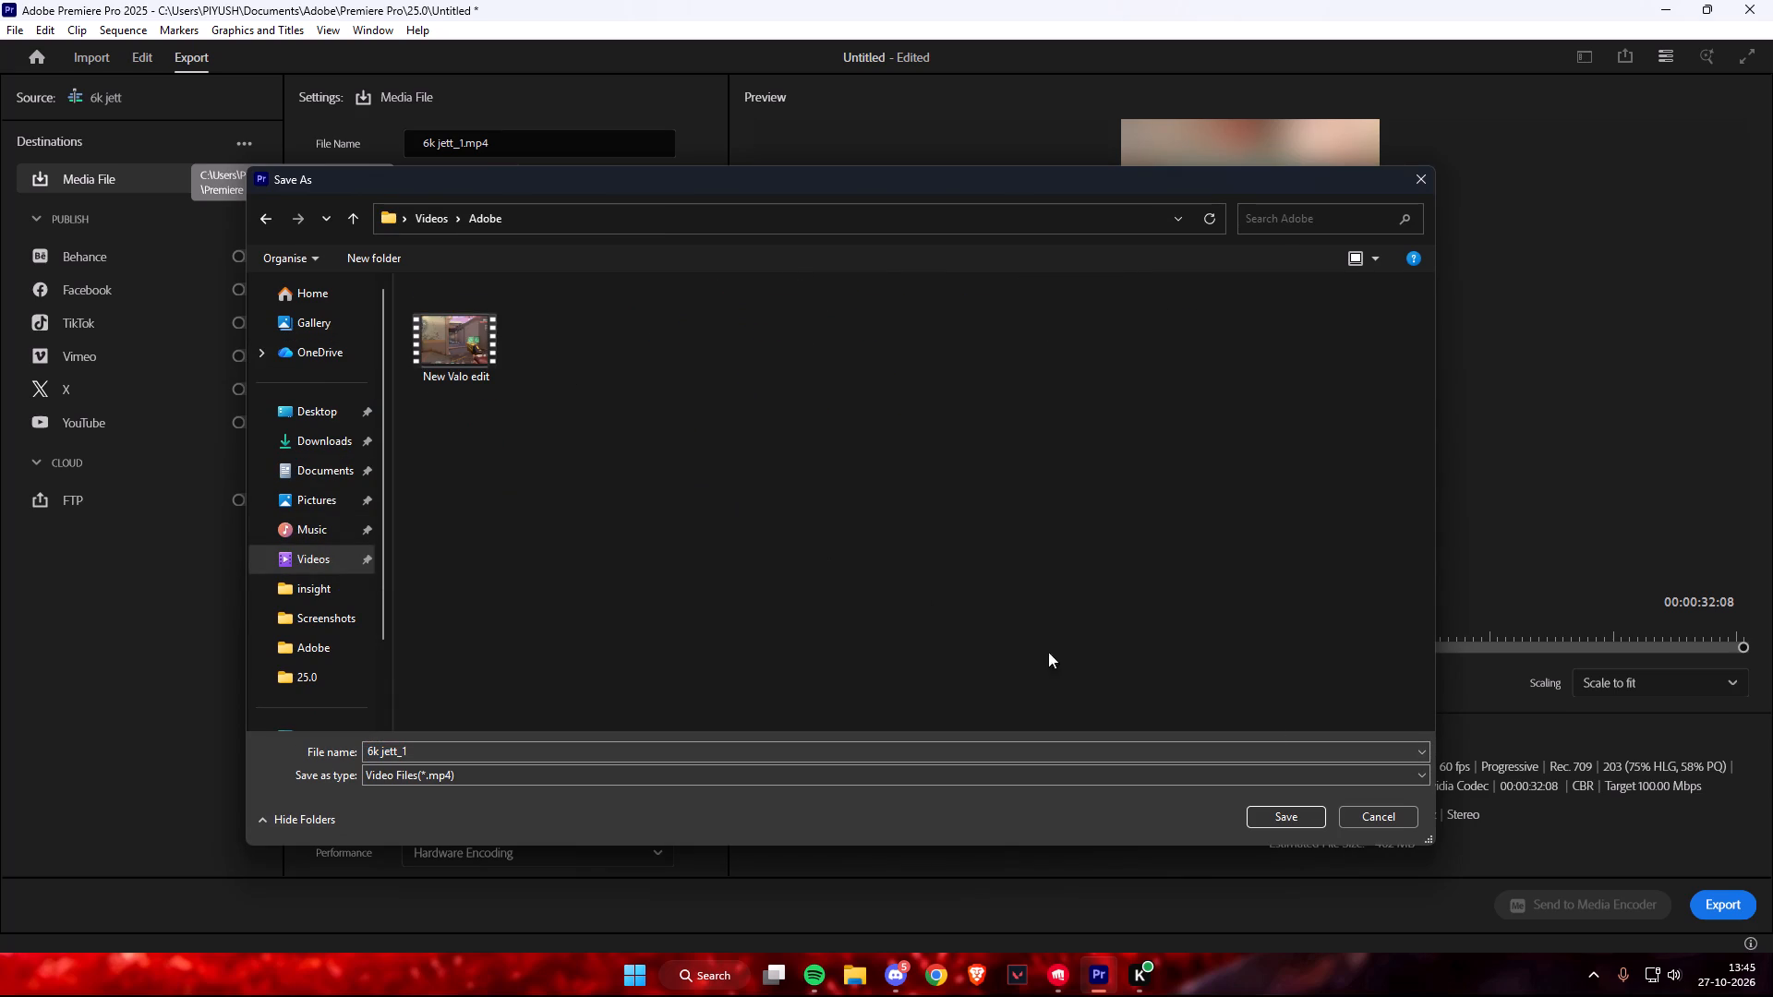
click(788, 748)
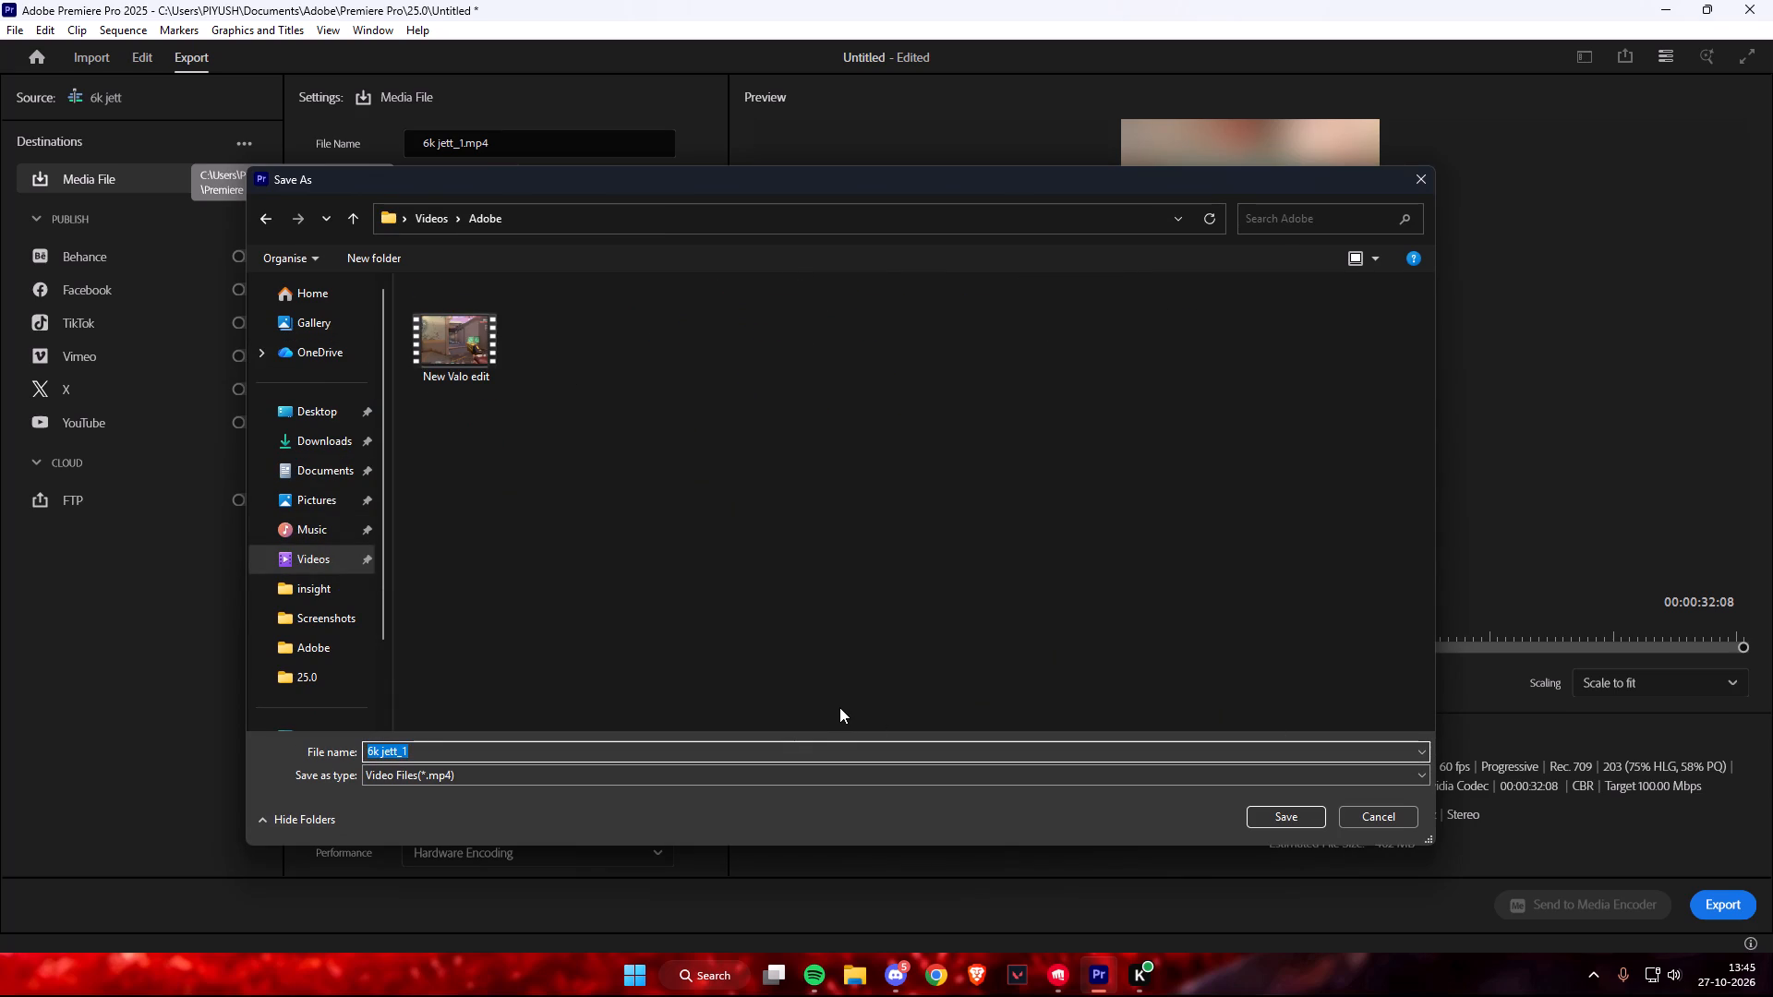
key(BackSpace)
text(1 short)
key(s)
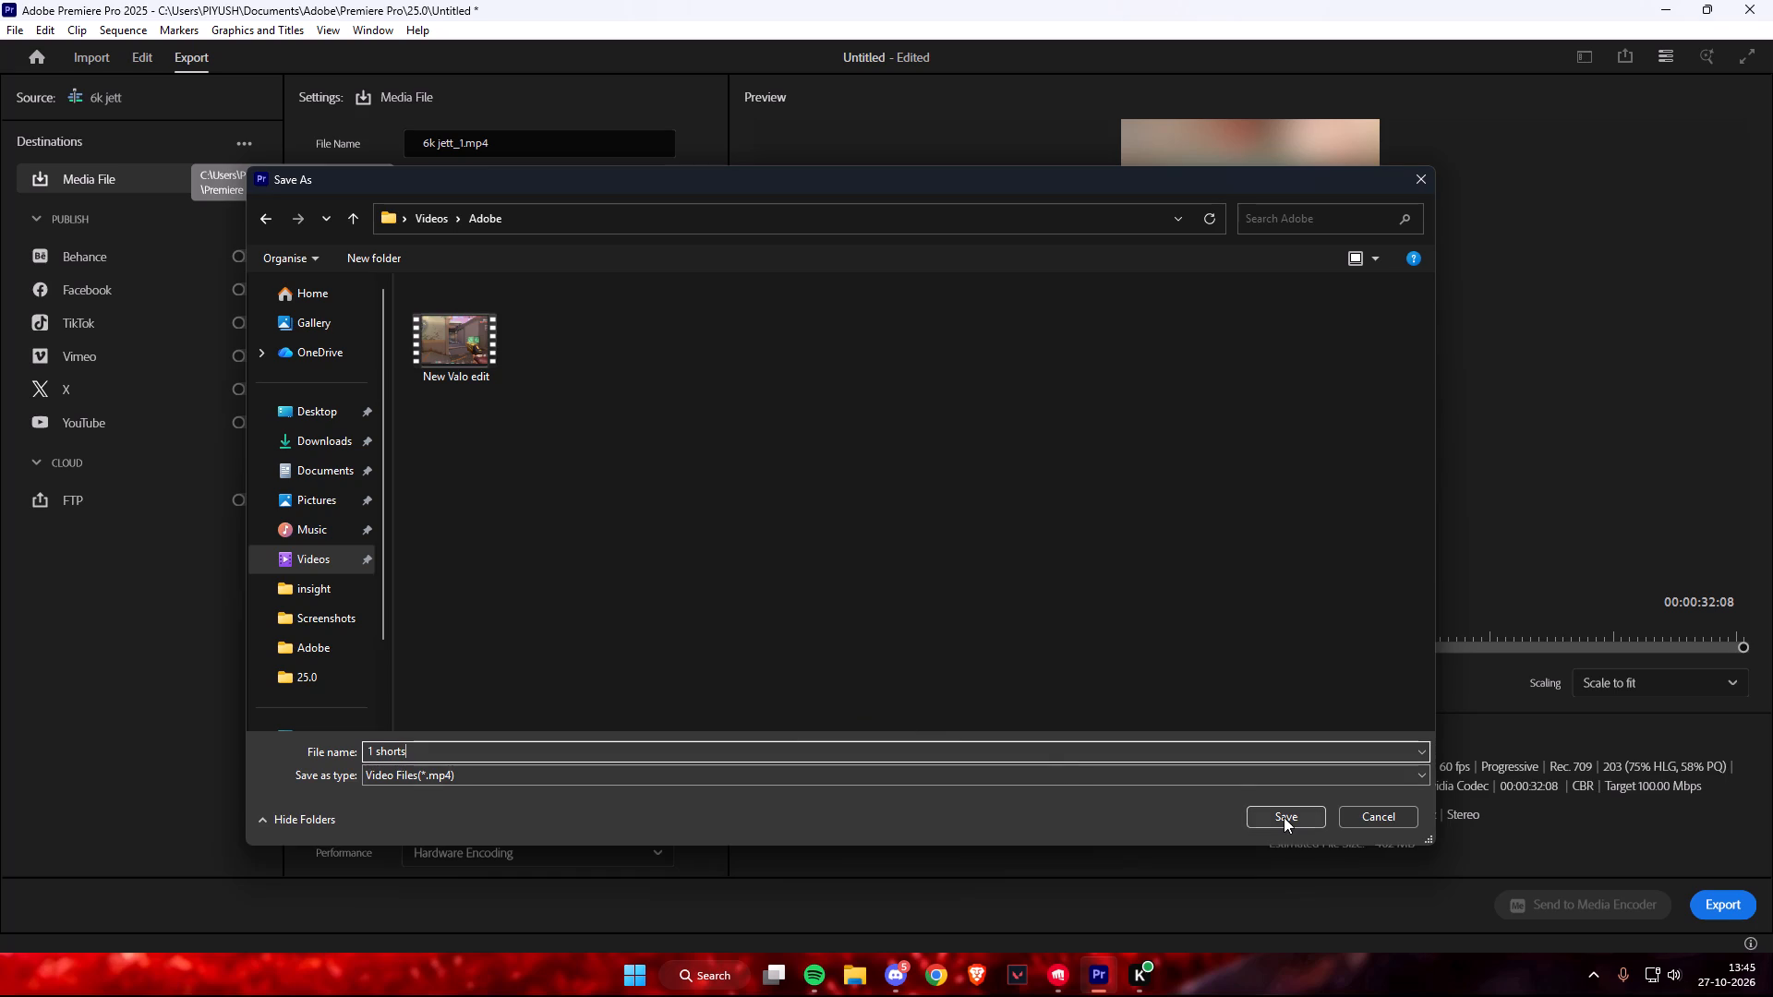
click(1284, 817)
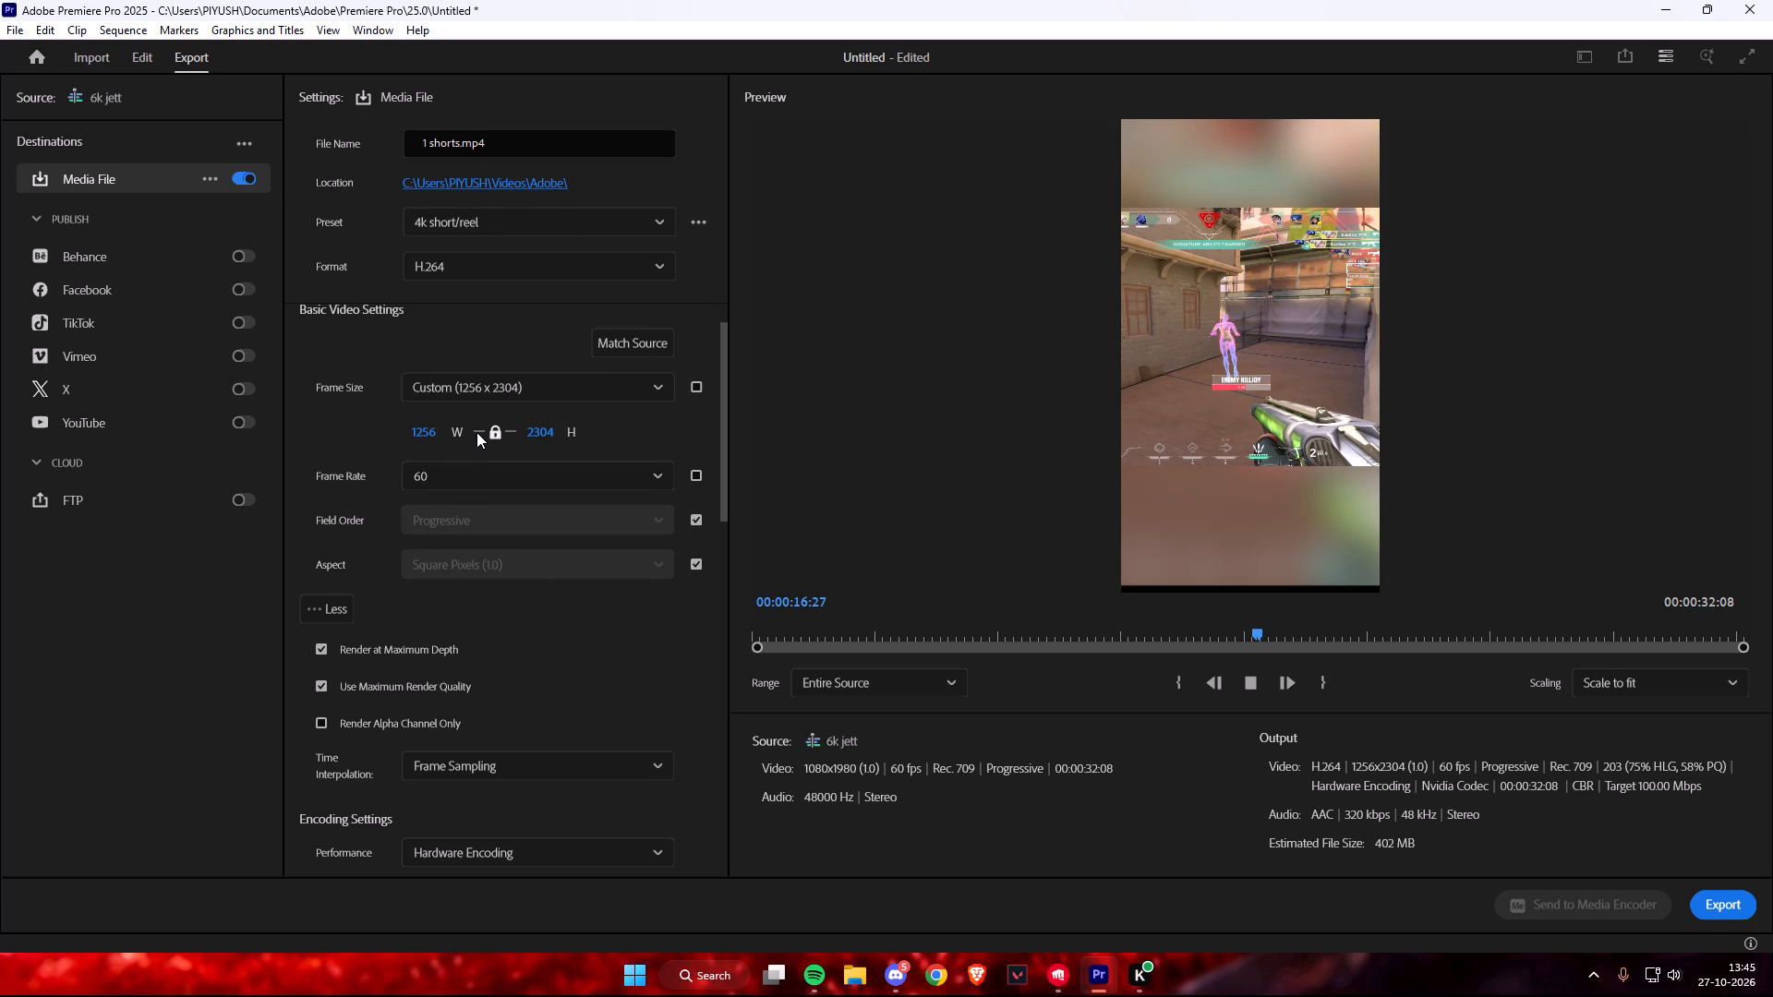
Play a bit of the preview, then re-enter the custom frame width as 2160 and the height as 3840 with proportions locked.
key(space)
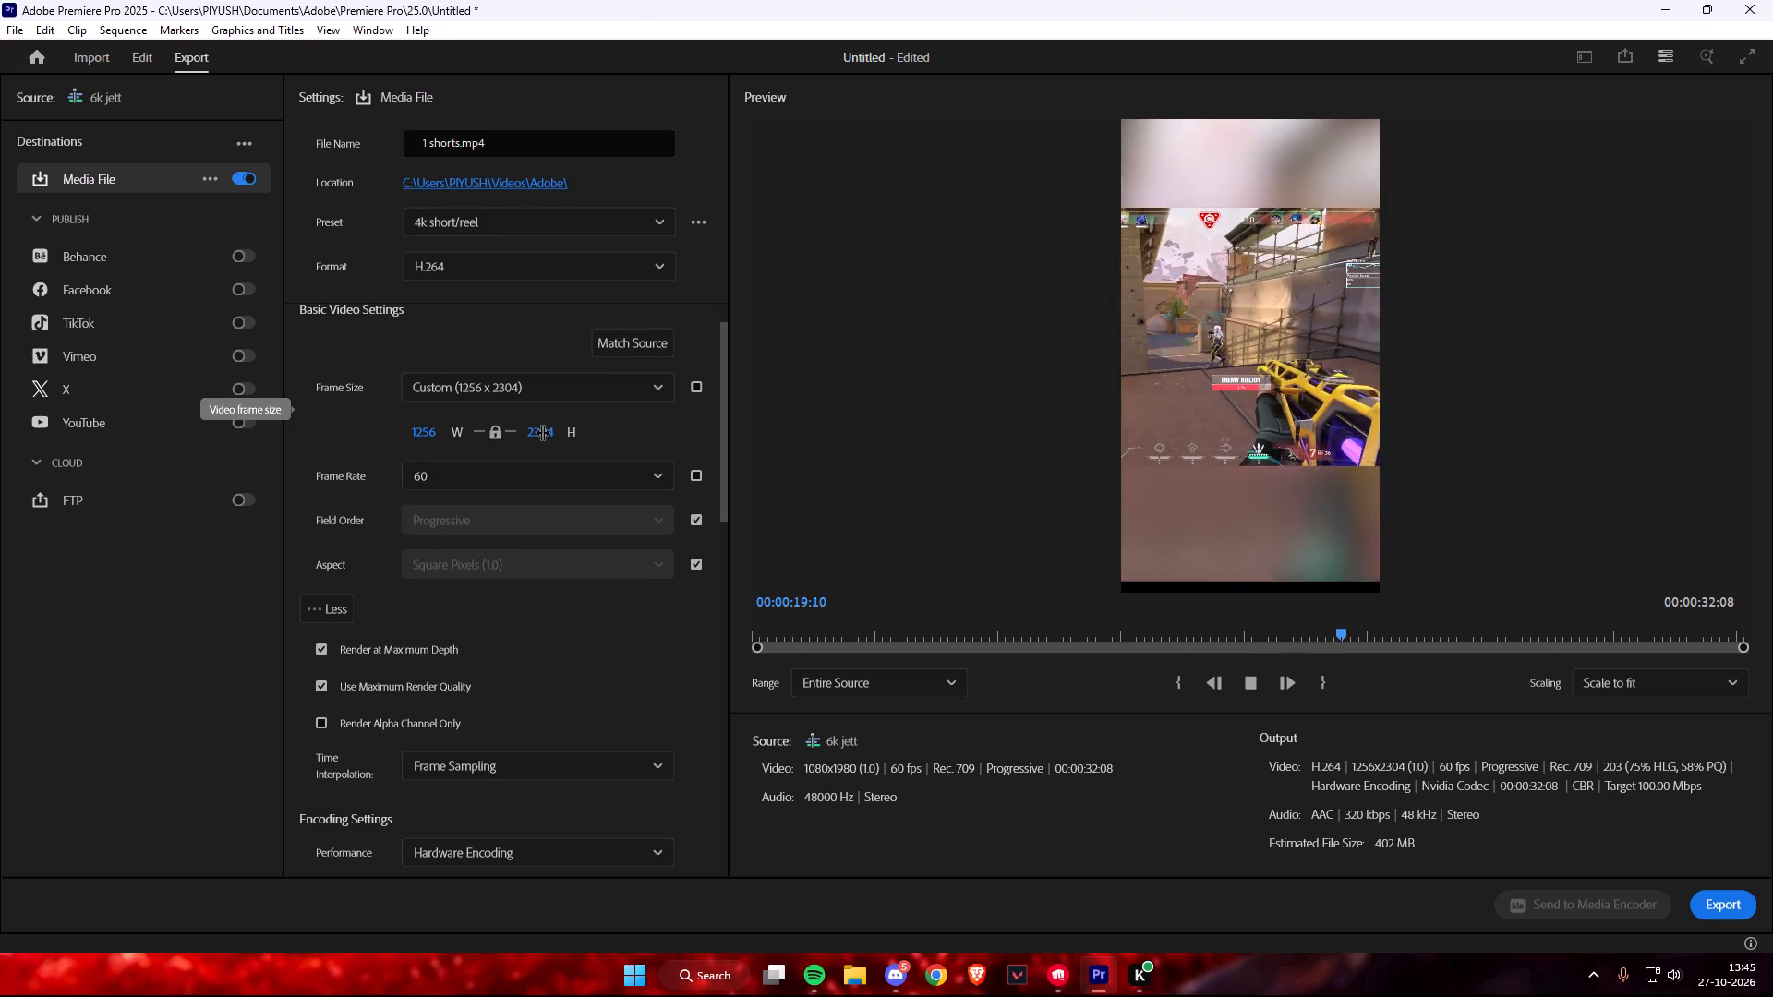
key(space)
double_click(432, 432)
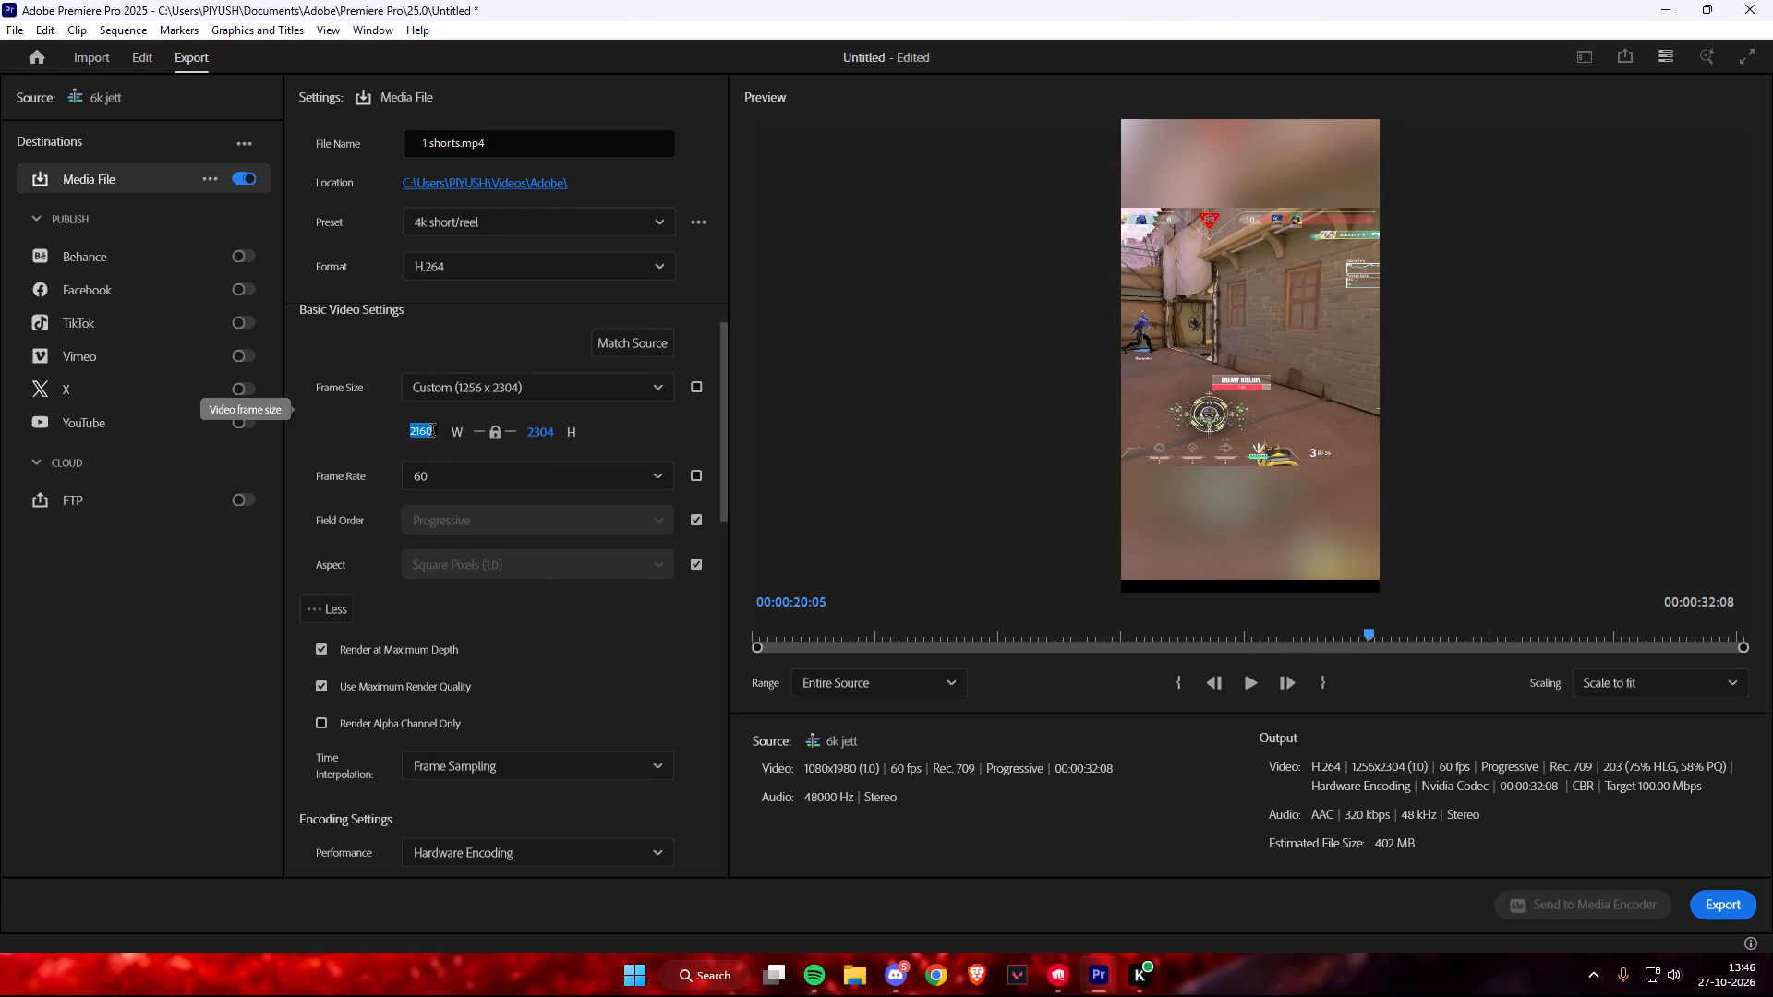
drag(429, 431, 400, 431)
text(2160)
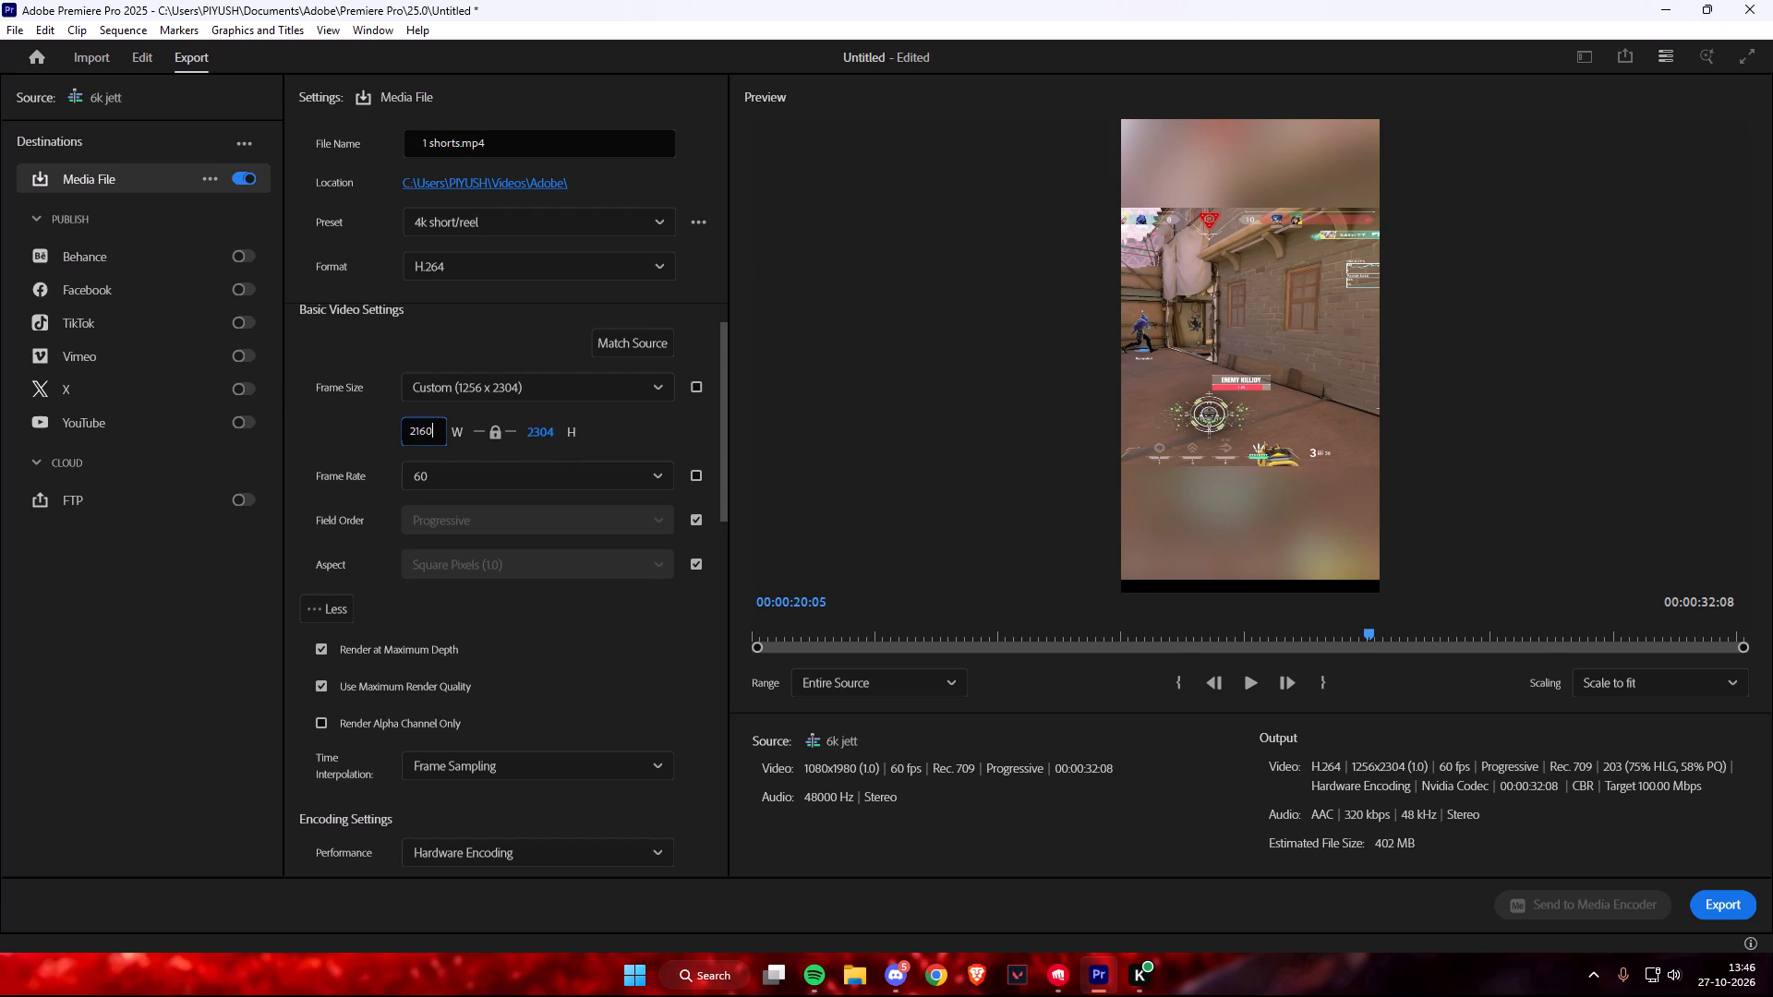
double_click(532, 433)
click(549, 433)
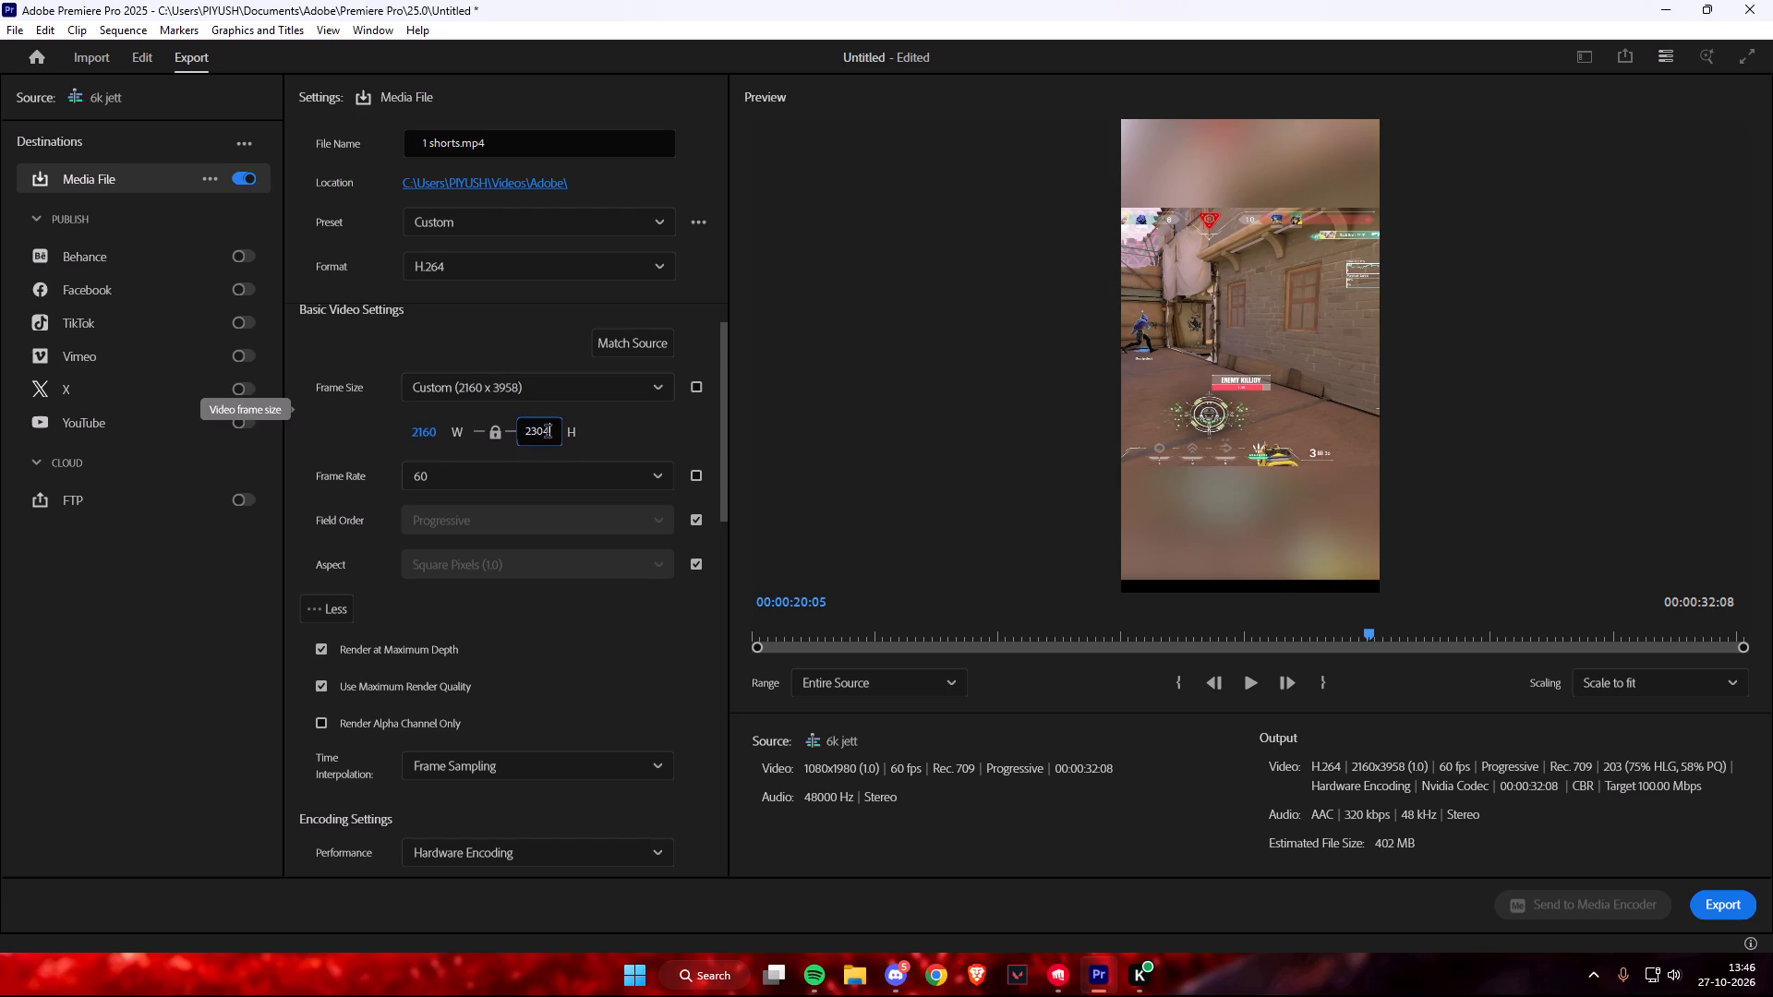
key(ctrl+v)
key(ctrl+a)
key(ctrl+v)
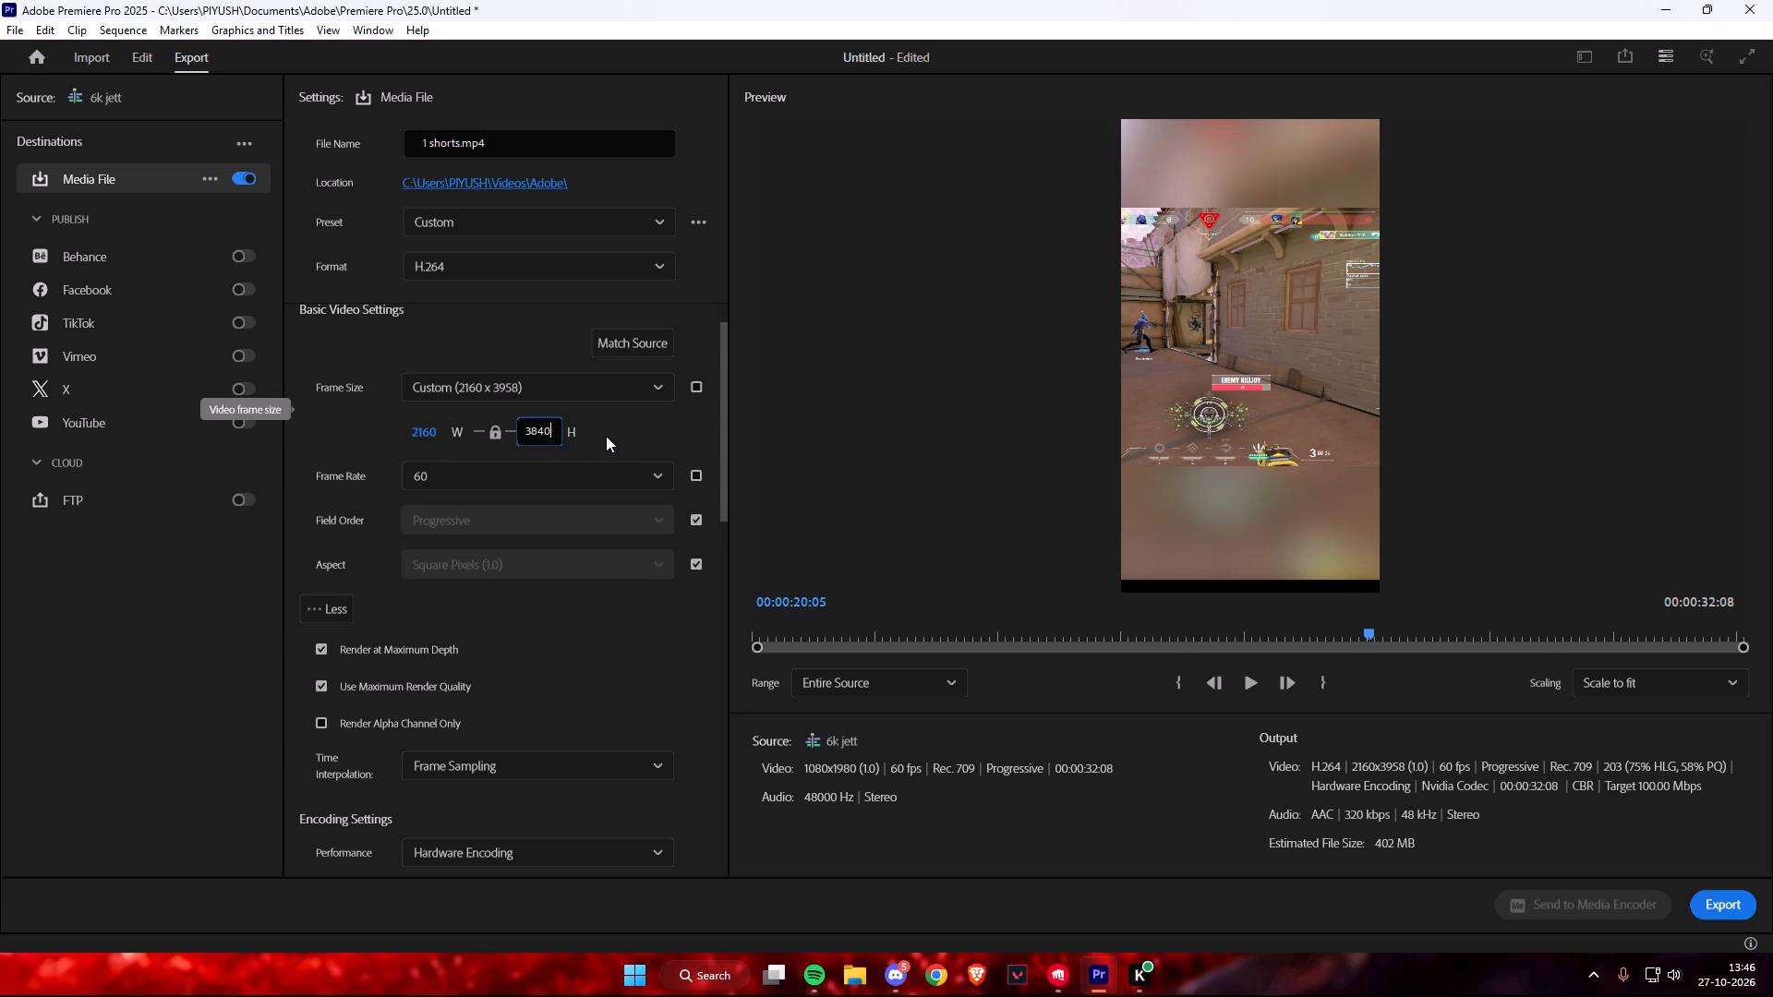
click(606, 436)
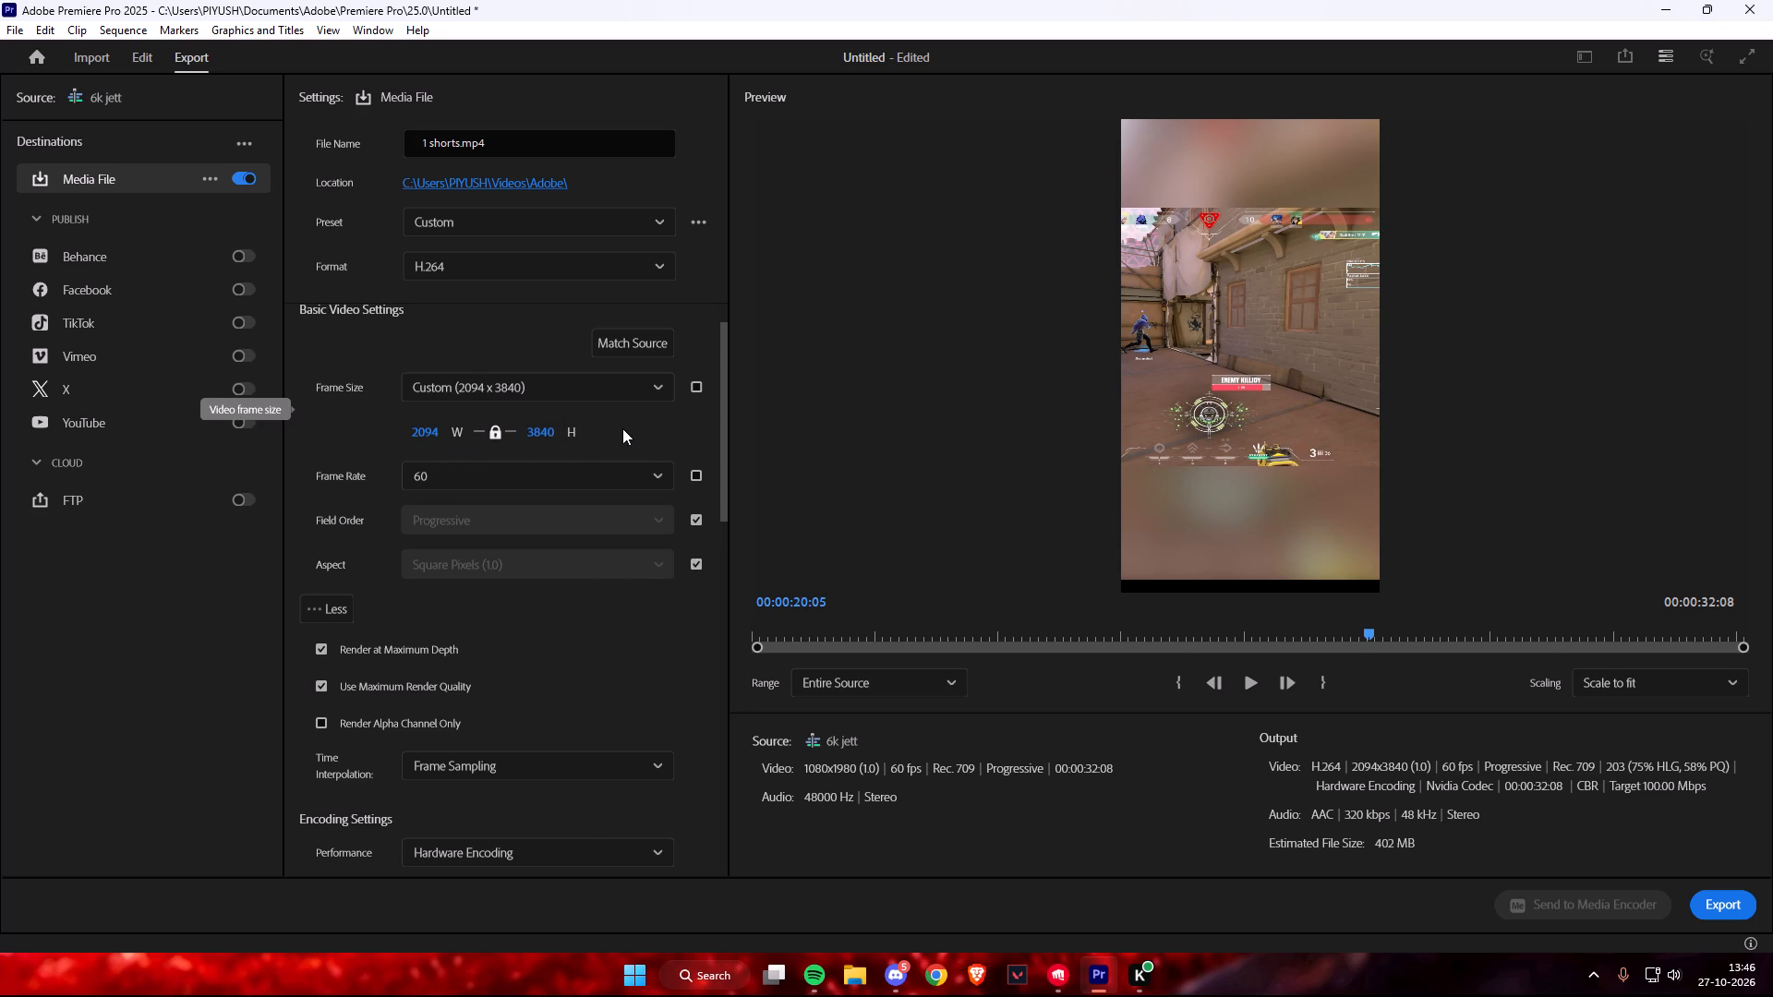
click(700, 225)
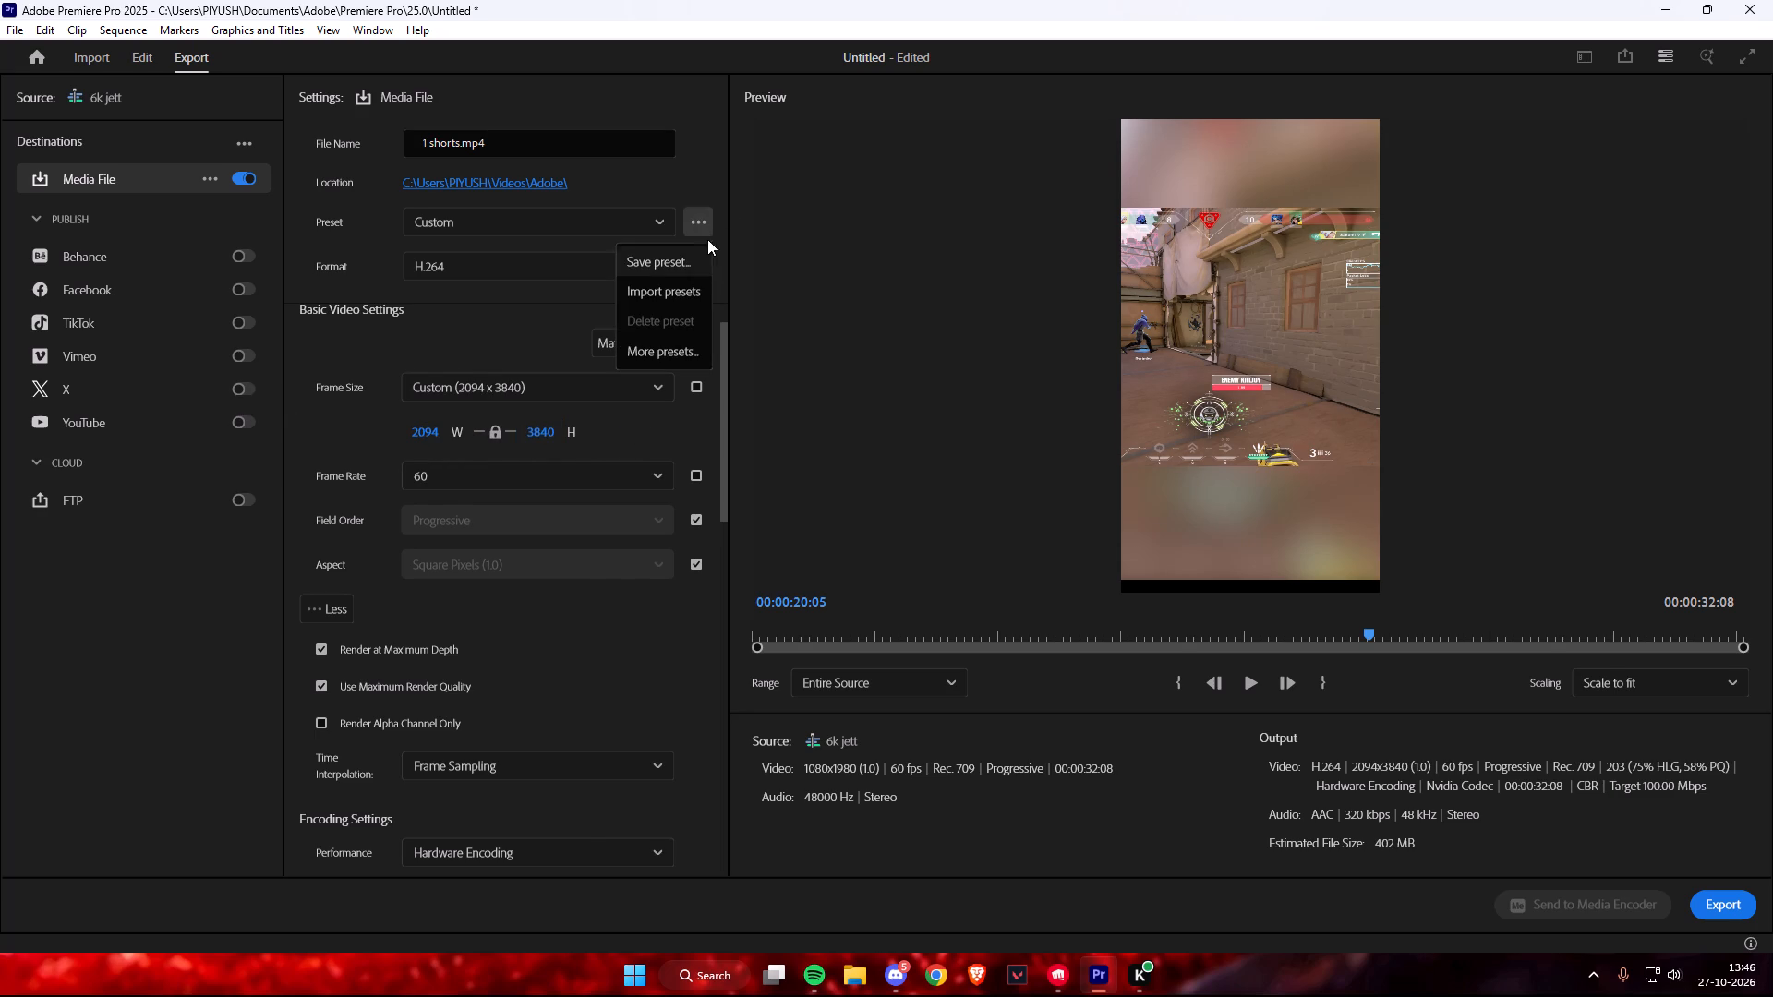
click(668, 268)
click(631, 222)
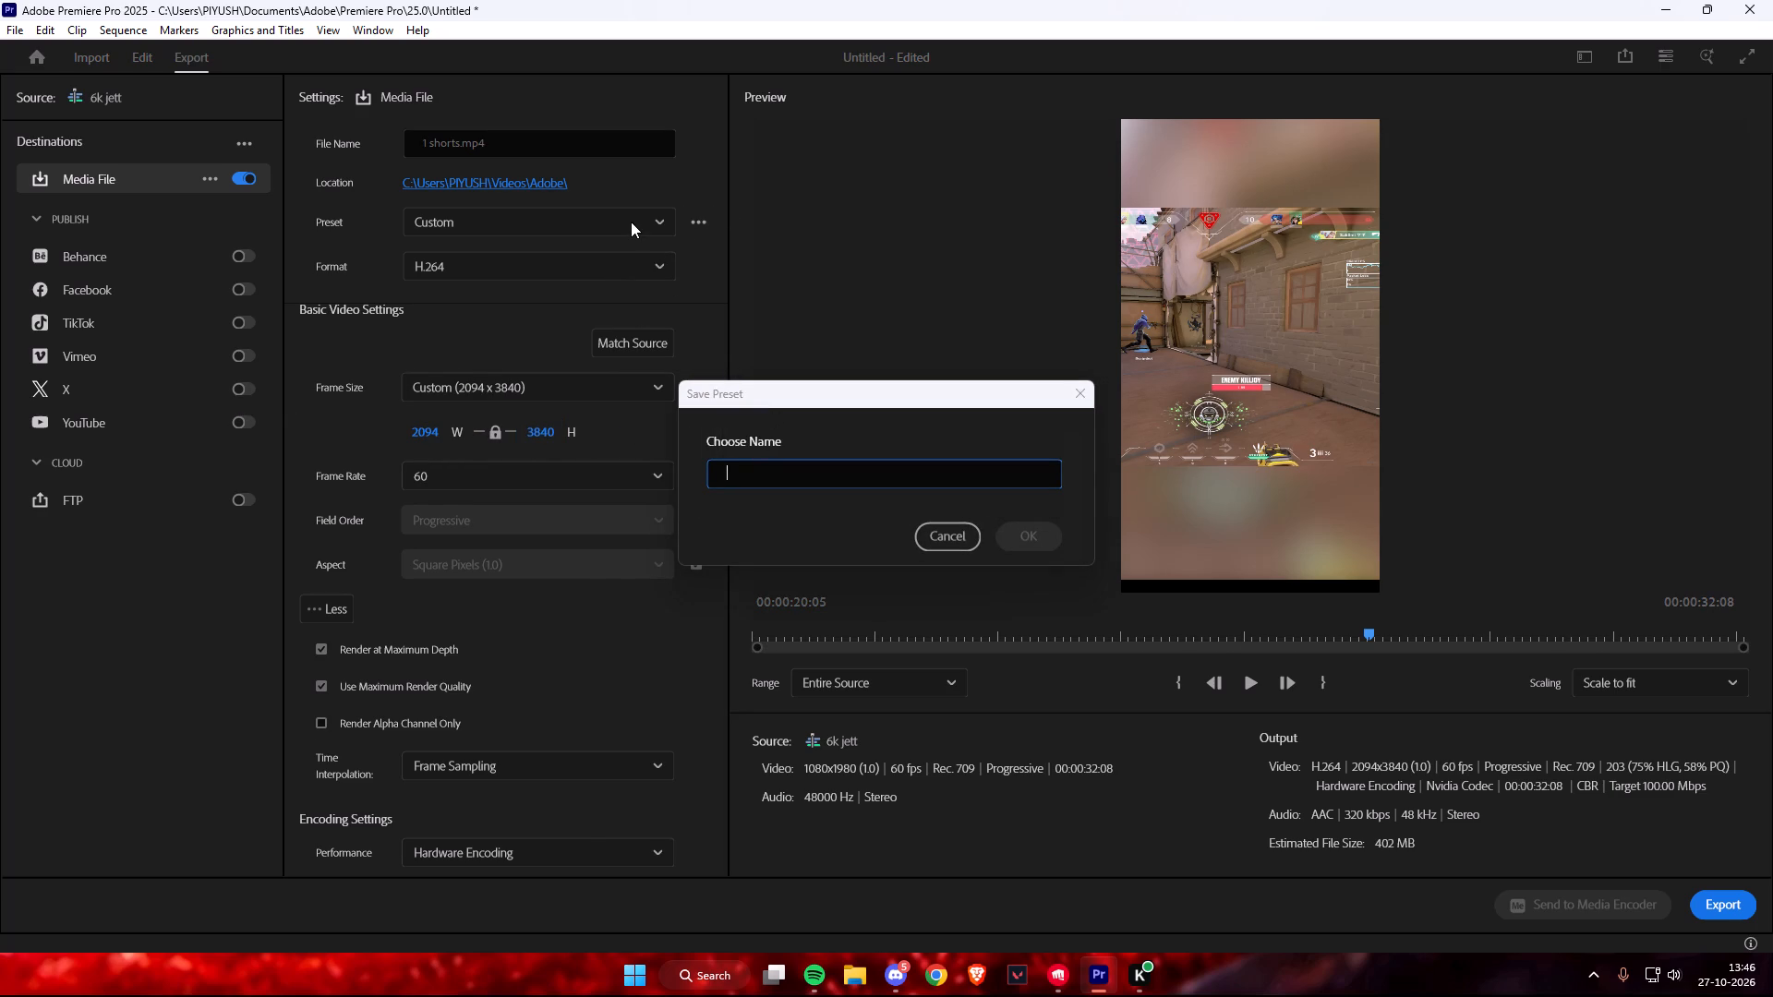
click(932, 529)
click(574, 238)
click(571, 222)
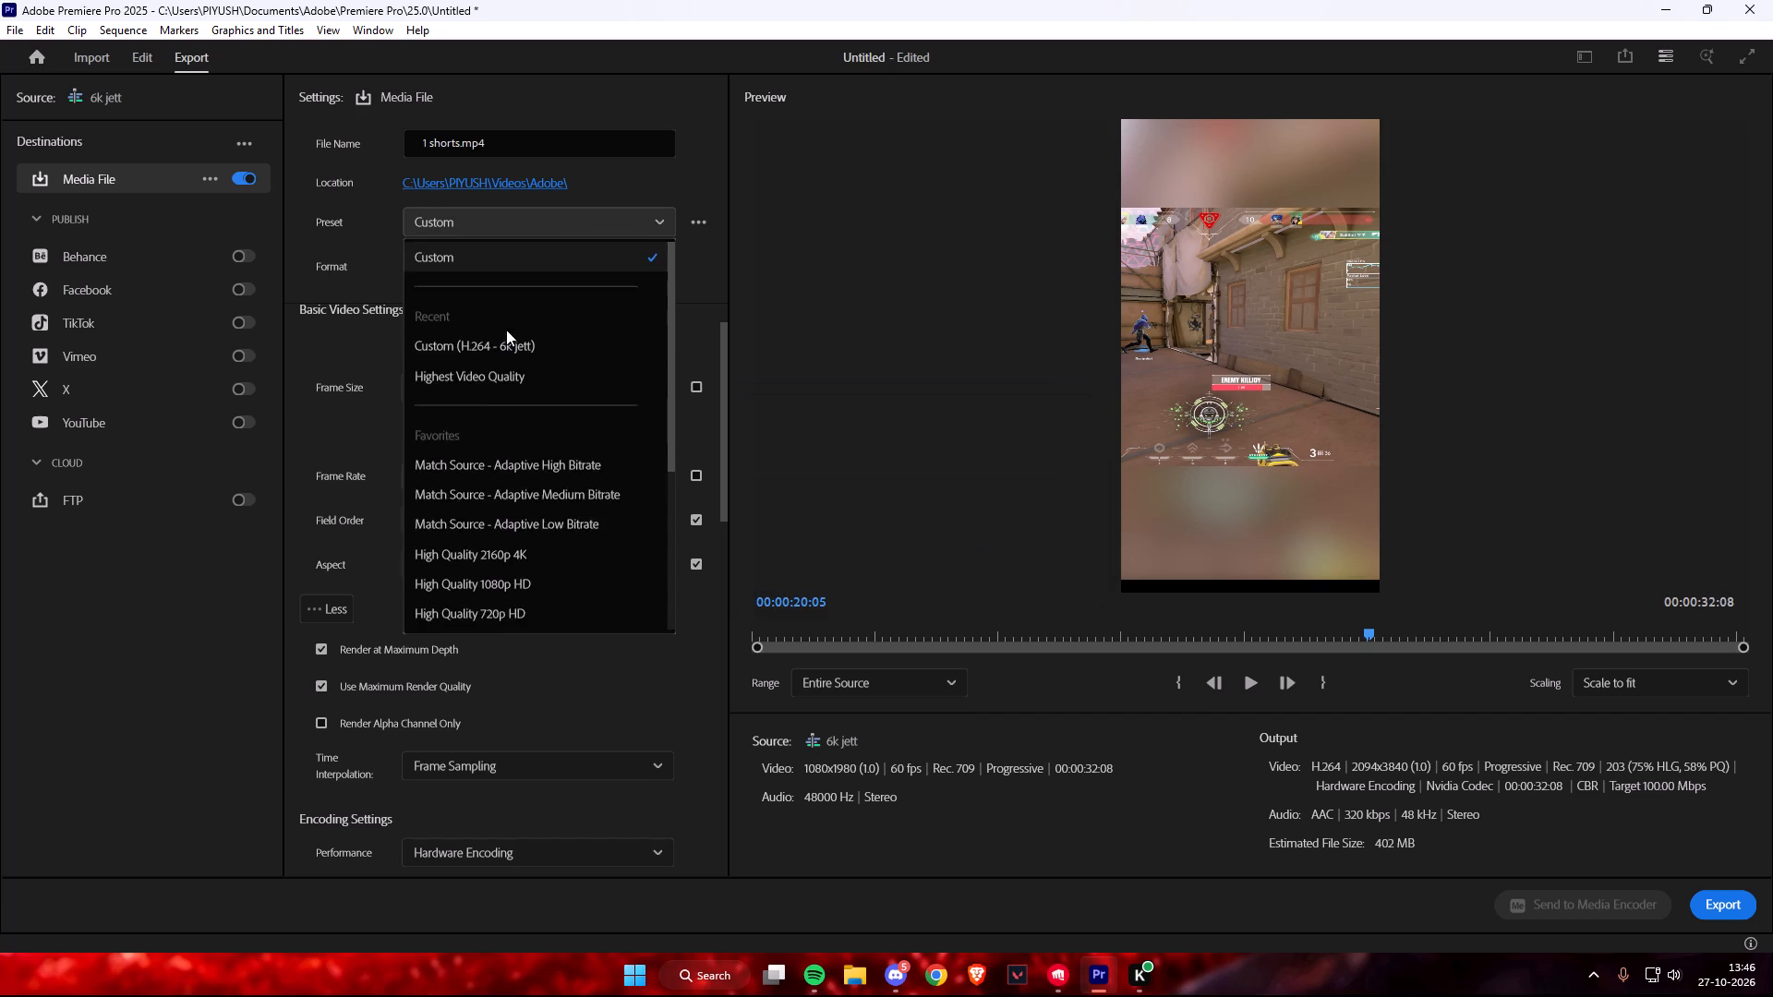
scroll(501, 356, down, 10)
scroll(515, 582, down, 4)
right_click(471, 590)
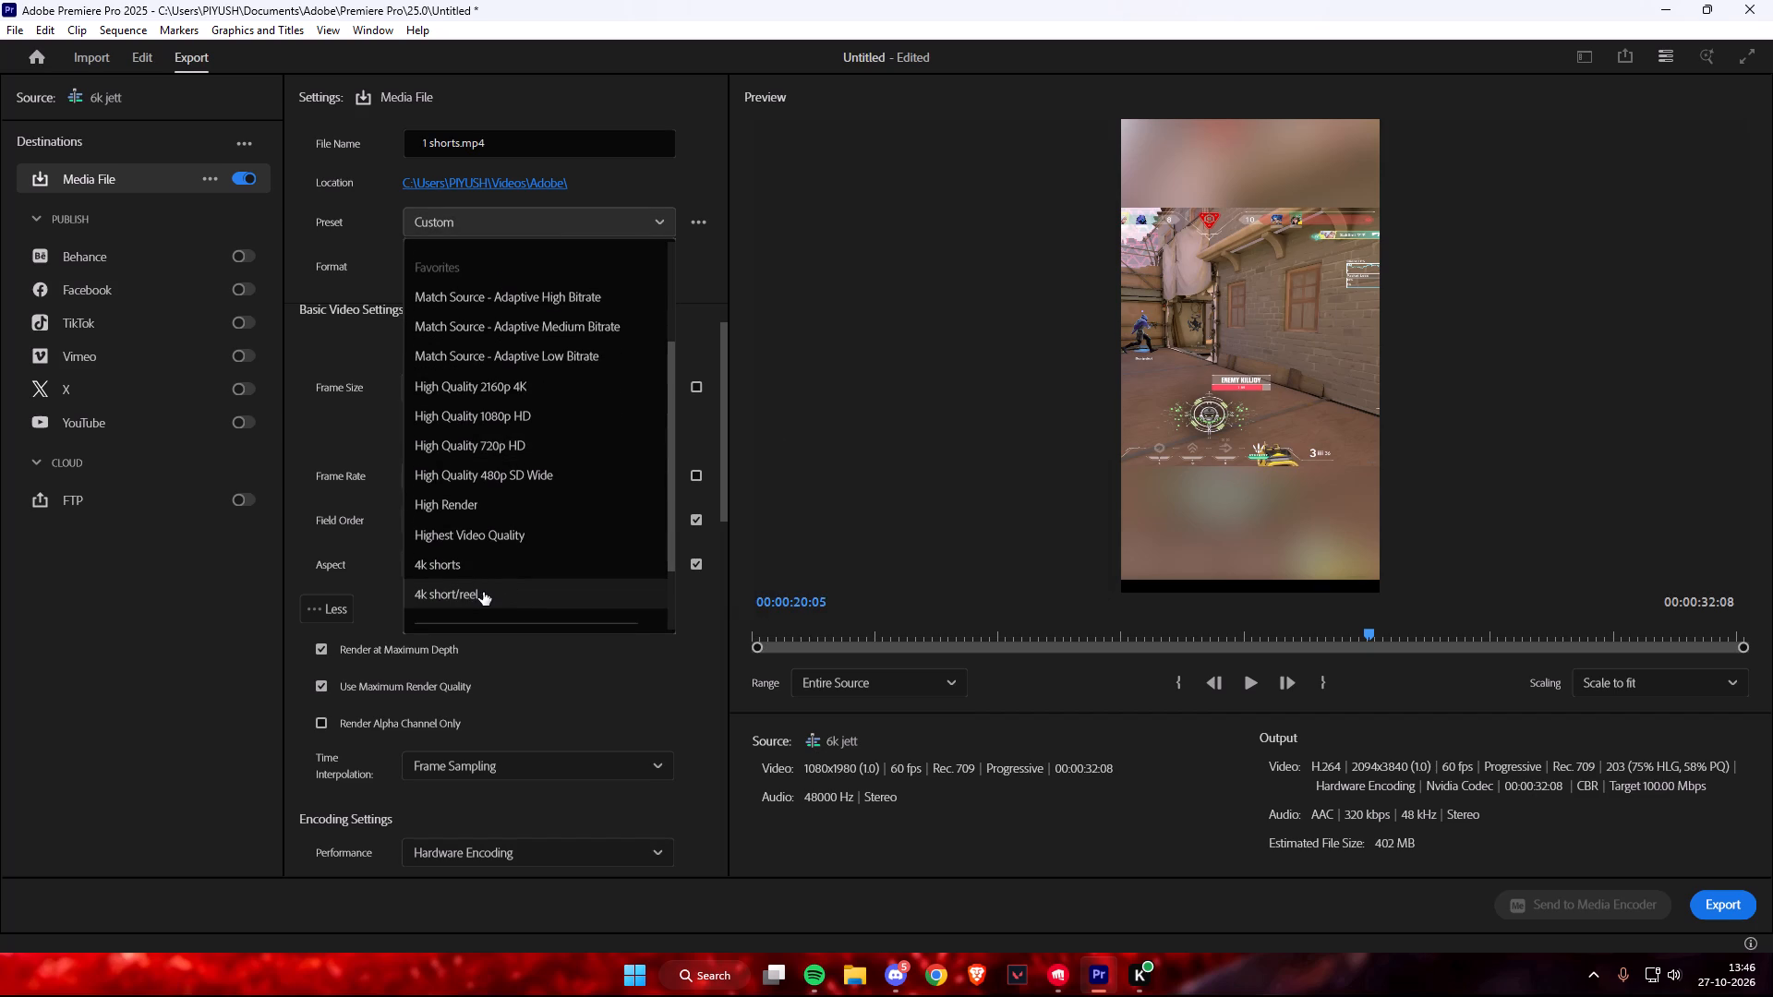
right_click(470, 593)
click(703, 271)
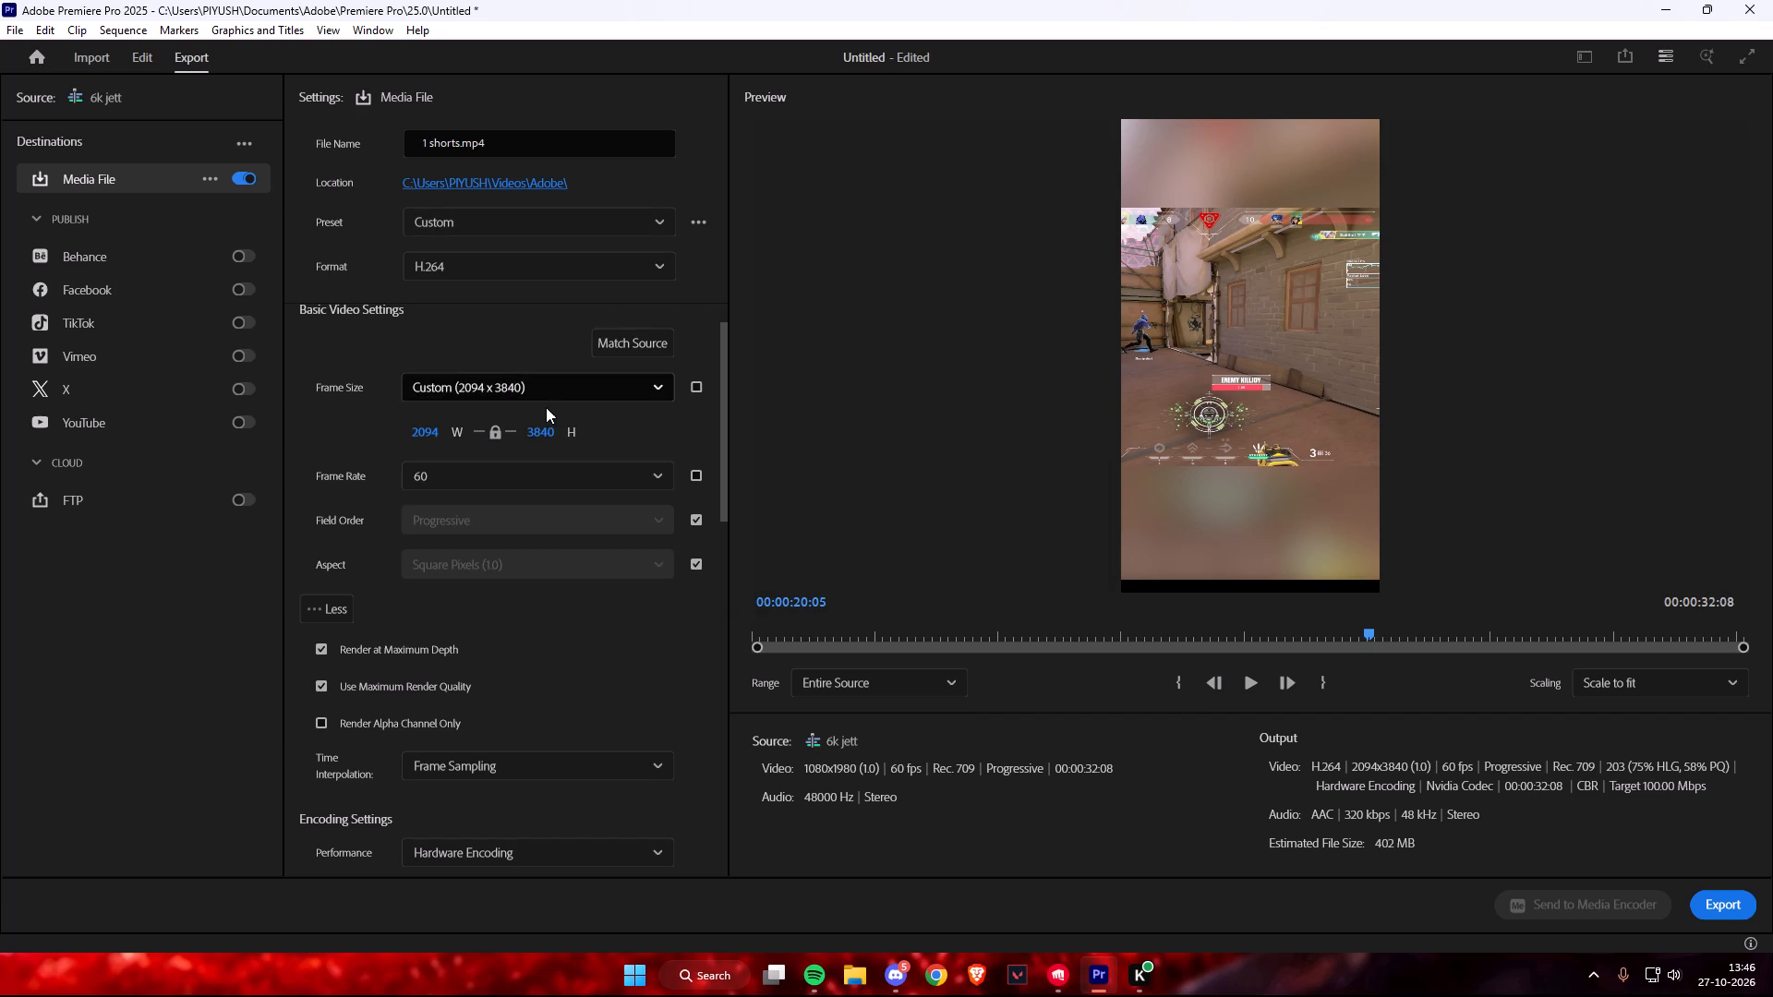
Play a bit of the export preview and save the current export settings as a preset named "4k yt shorts".
key(space)
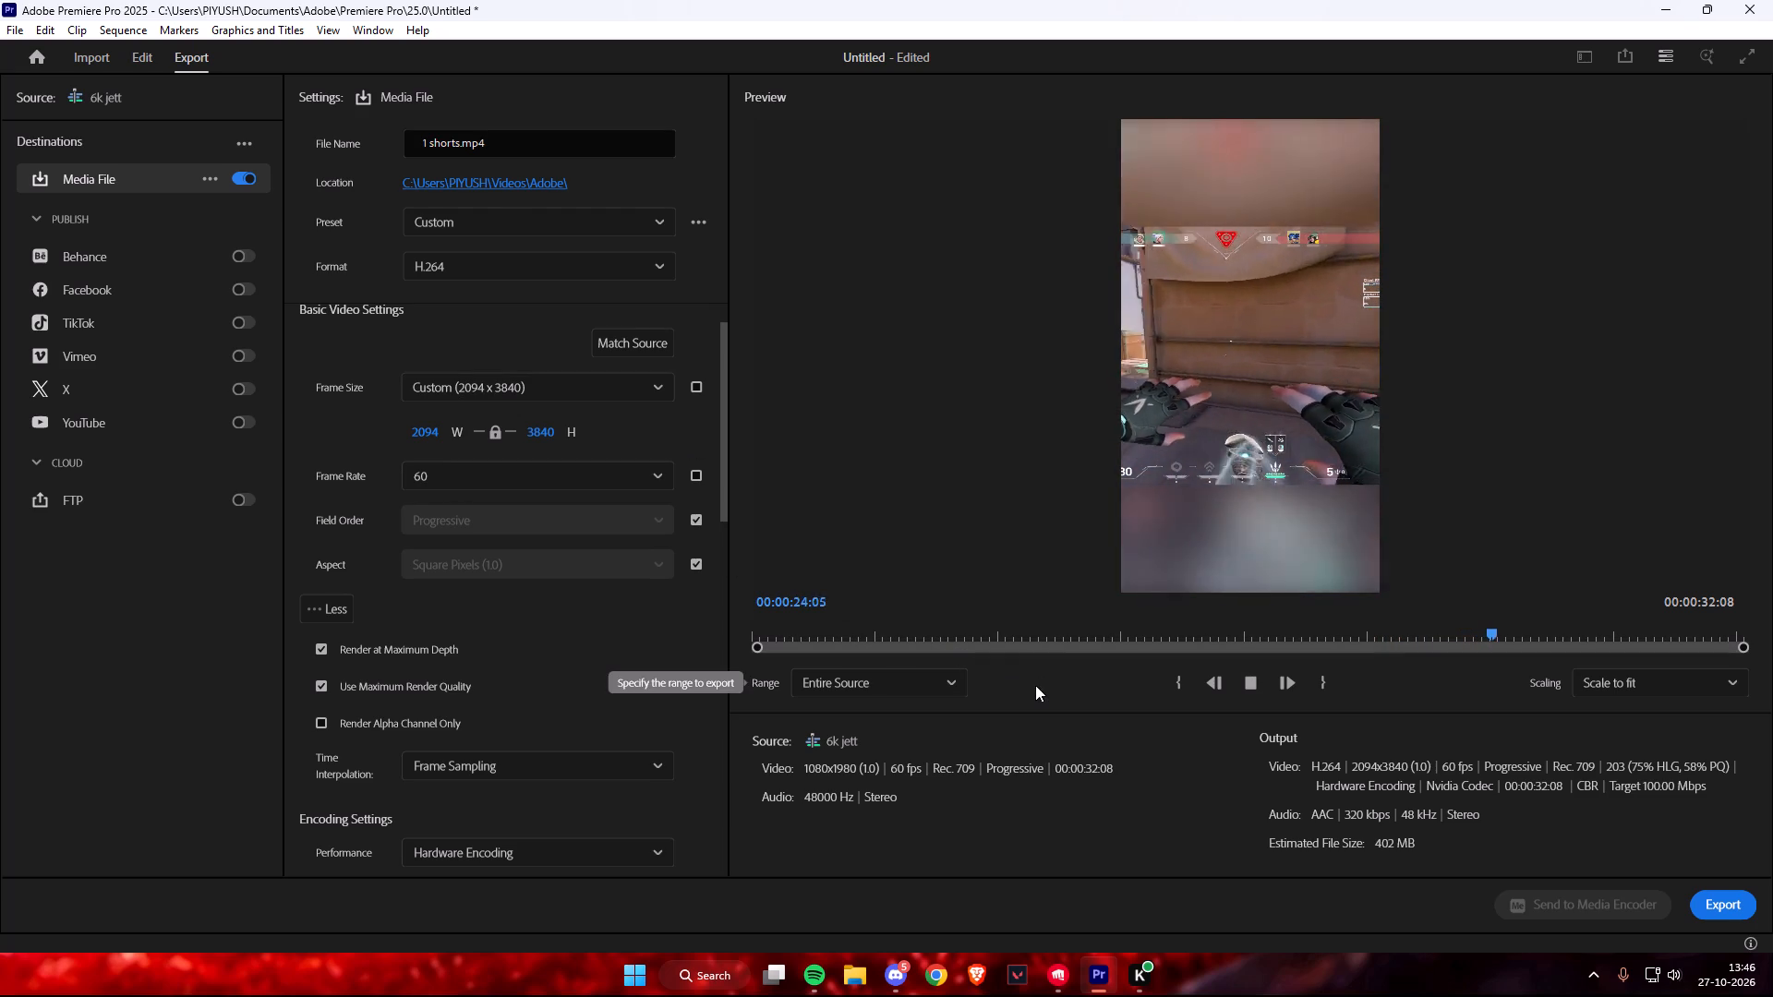
key(space)
click(703, 227)
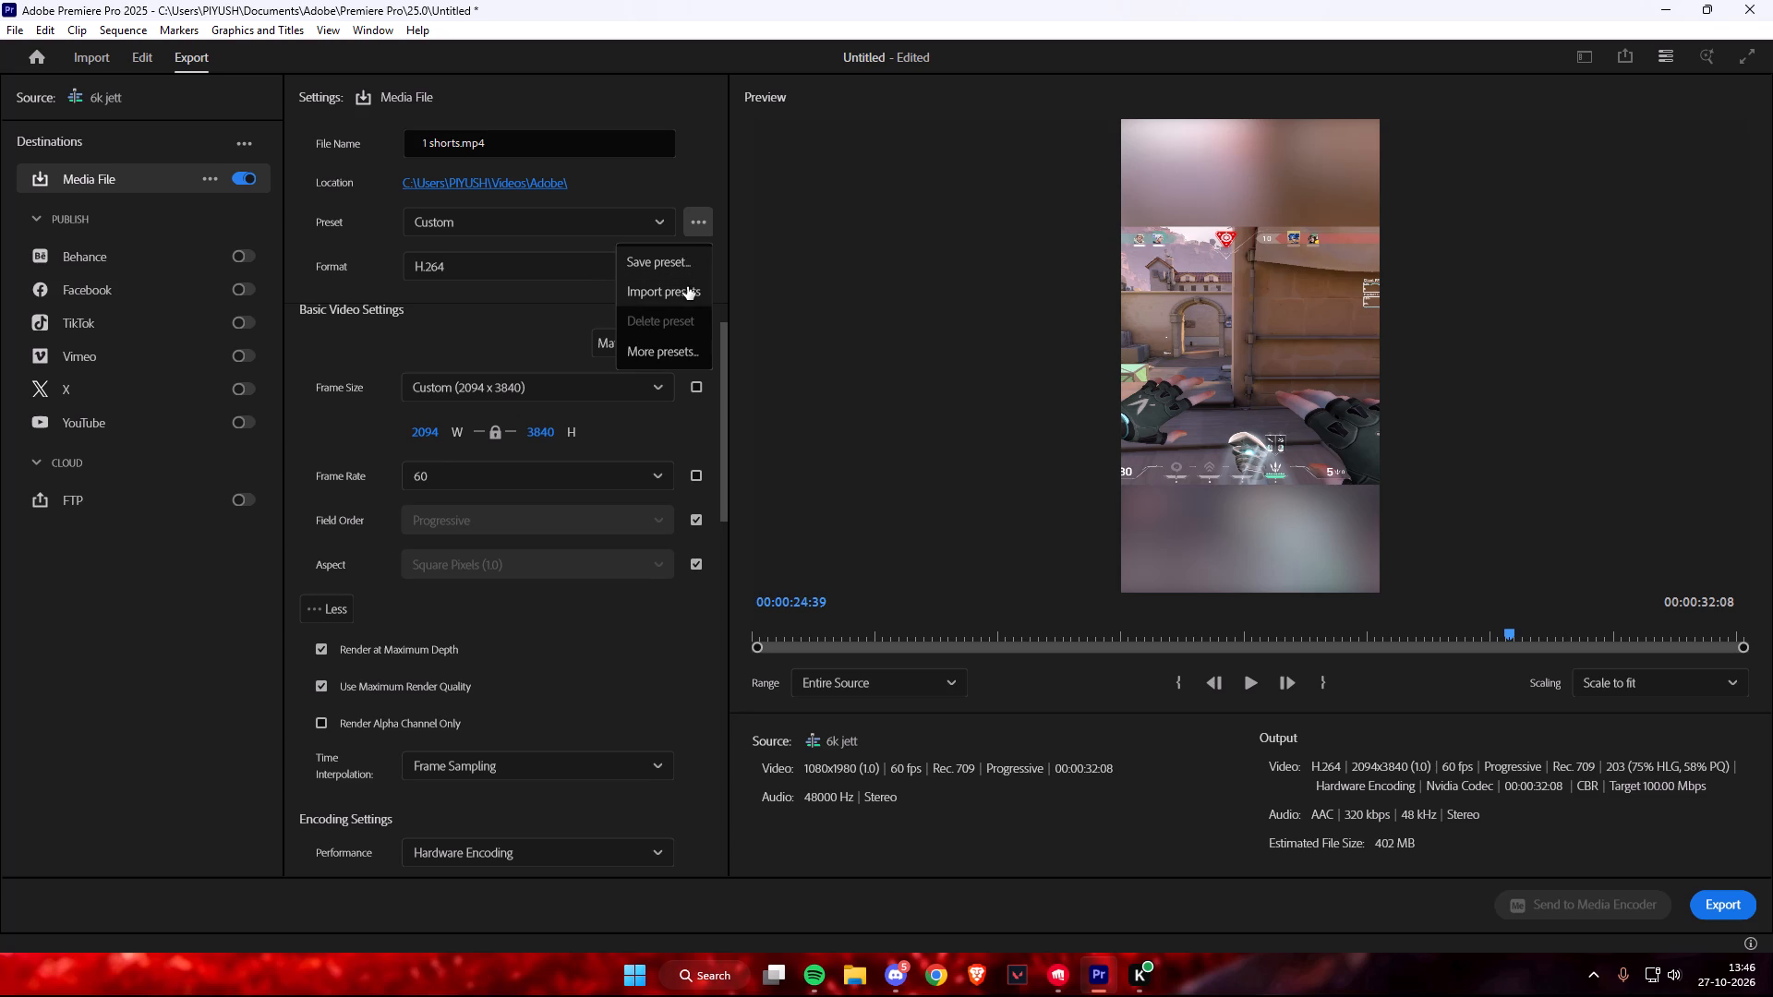
click(678, 264)
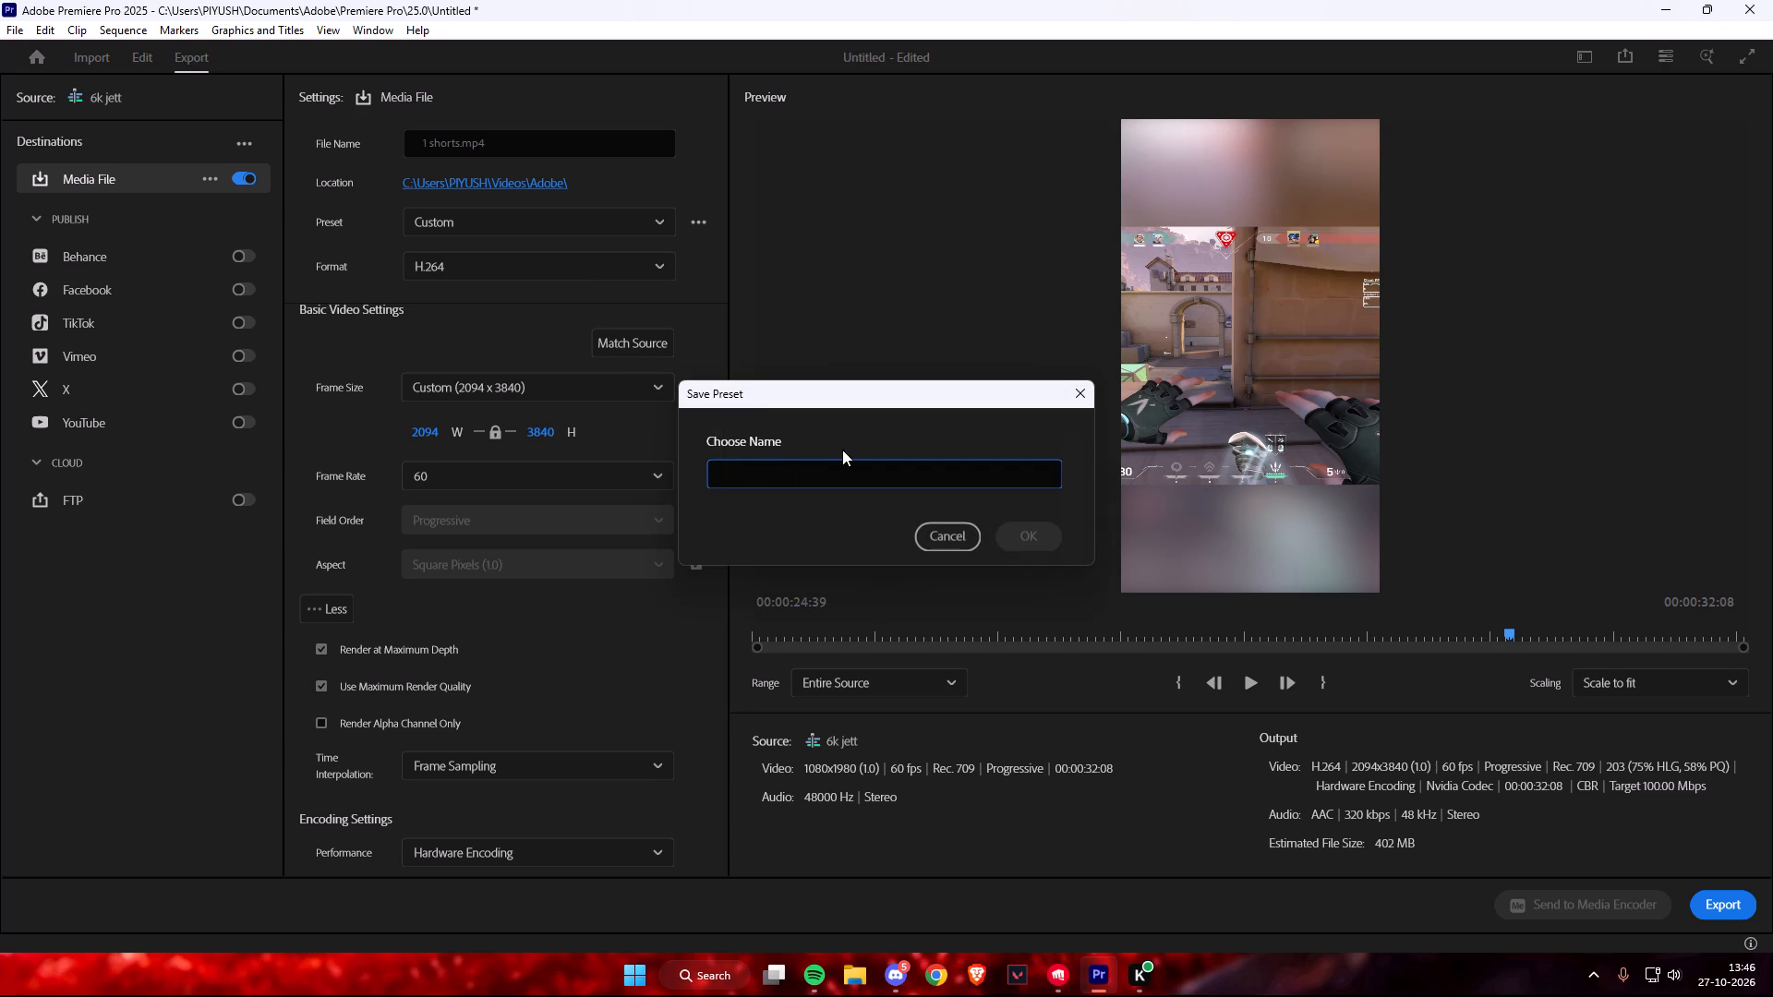
key(h)
key(BackSpace)
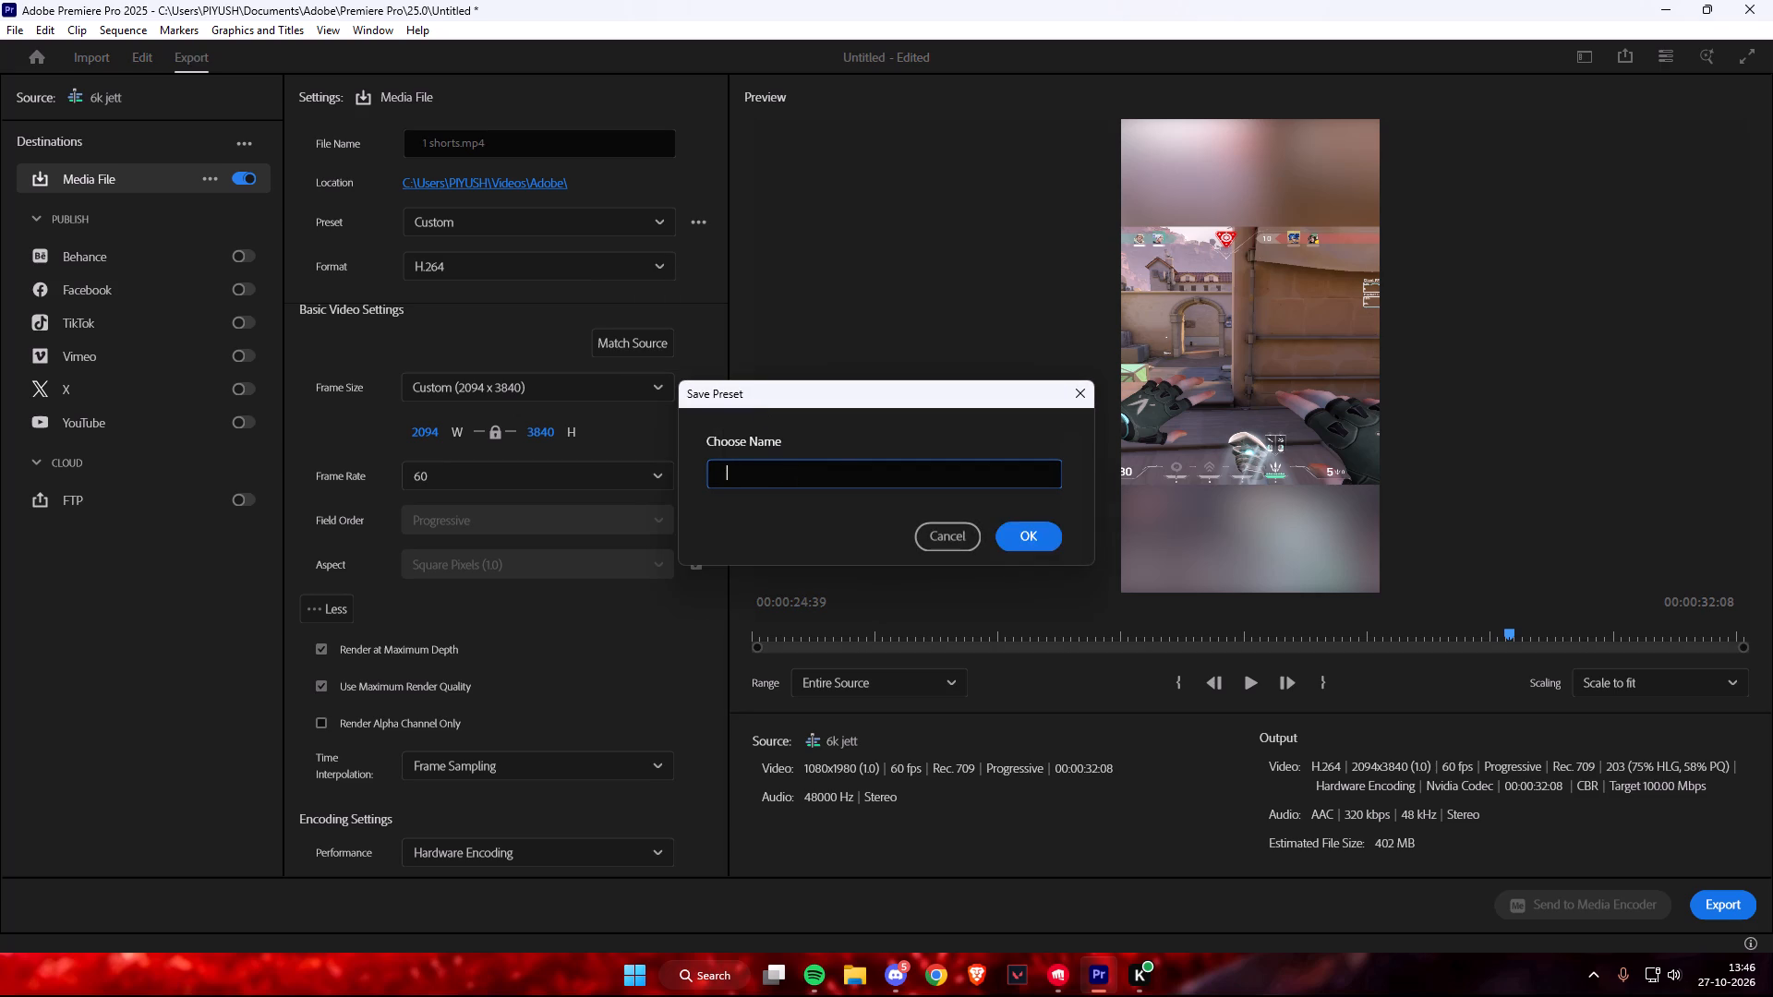
text(4k)
key(space)
text(yt shorts)
click(1018, 544)
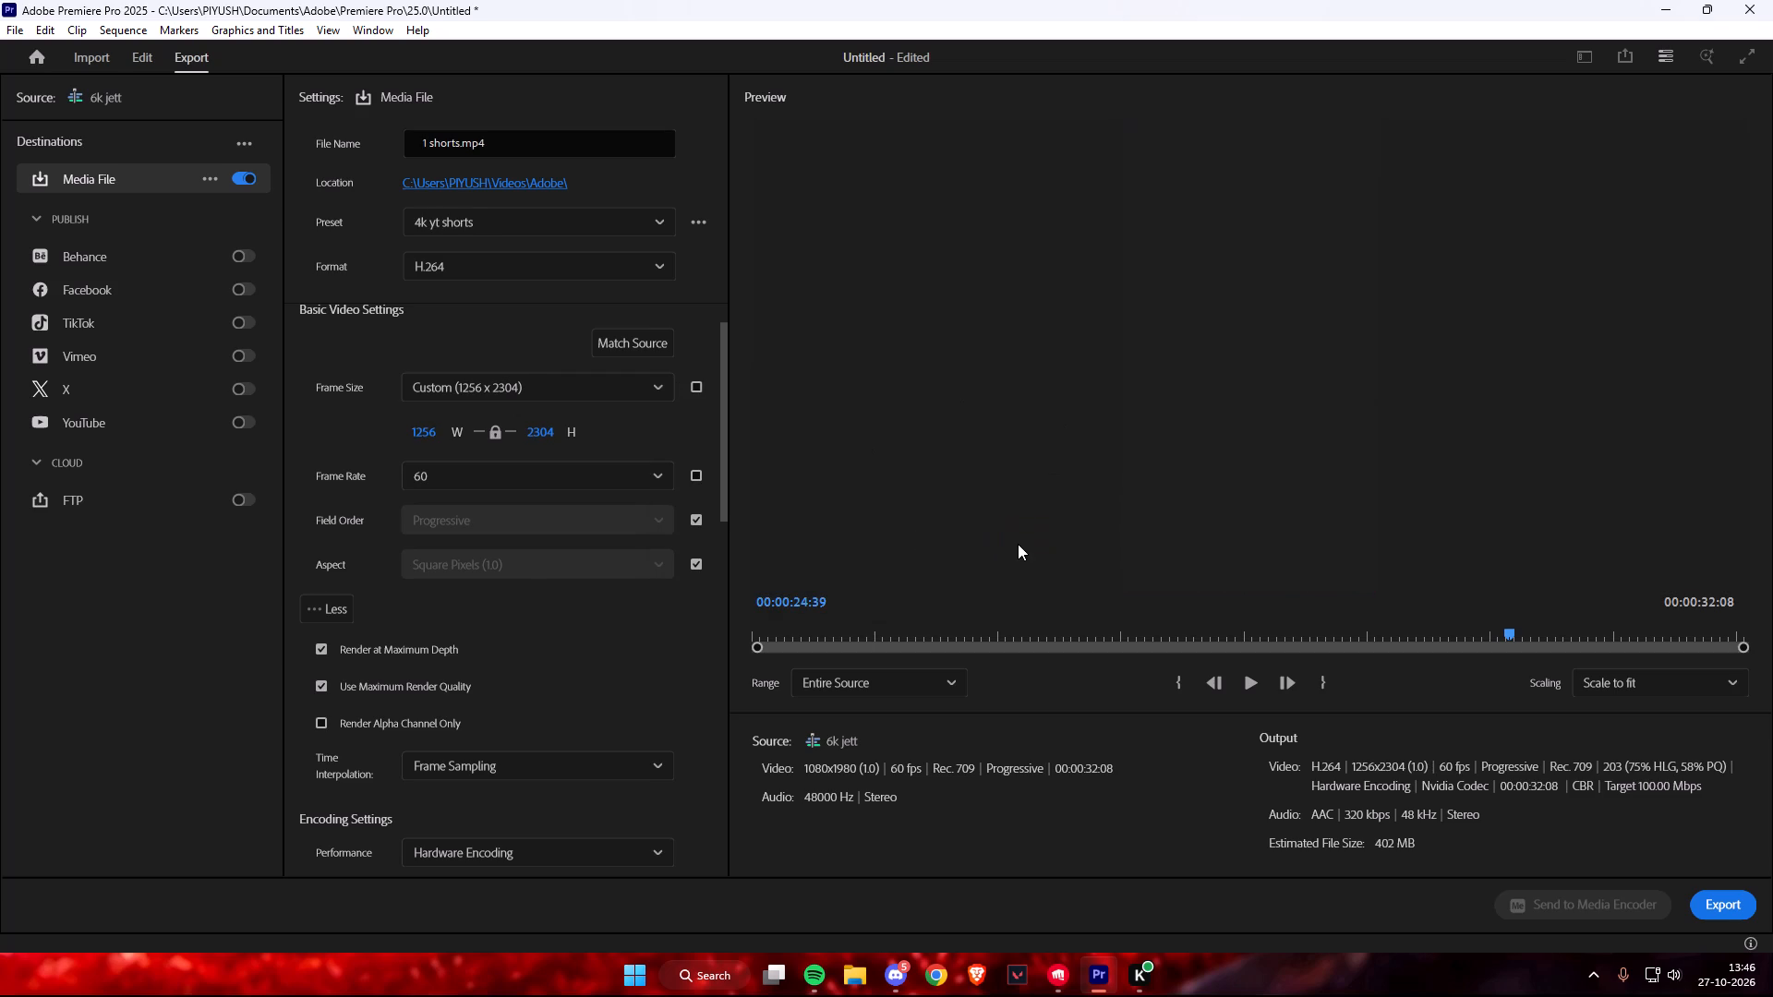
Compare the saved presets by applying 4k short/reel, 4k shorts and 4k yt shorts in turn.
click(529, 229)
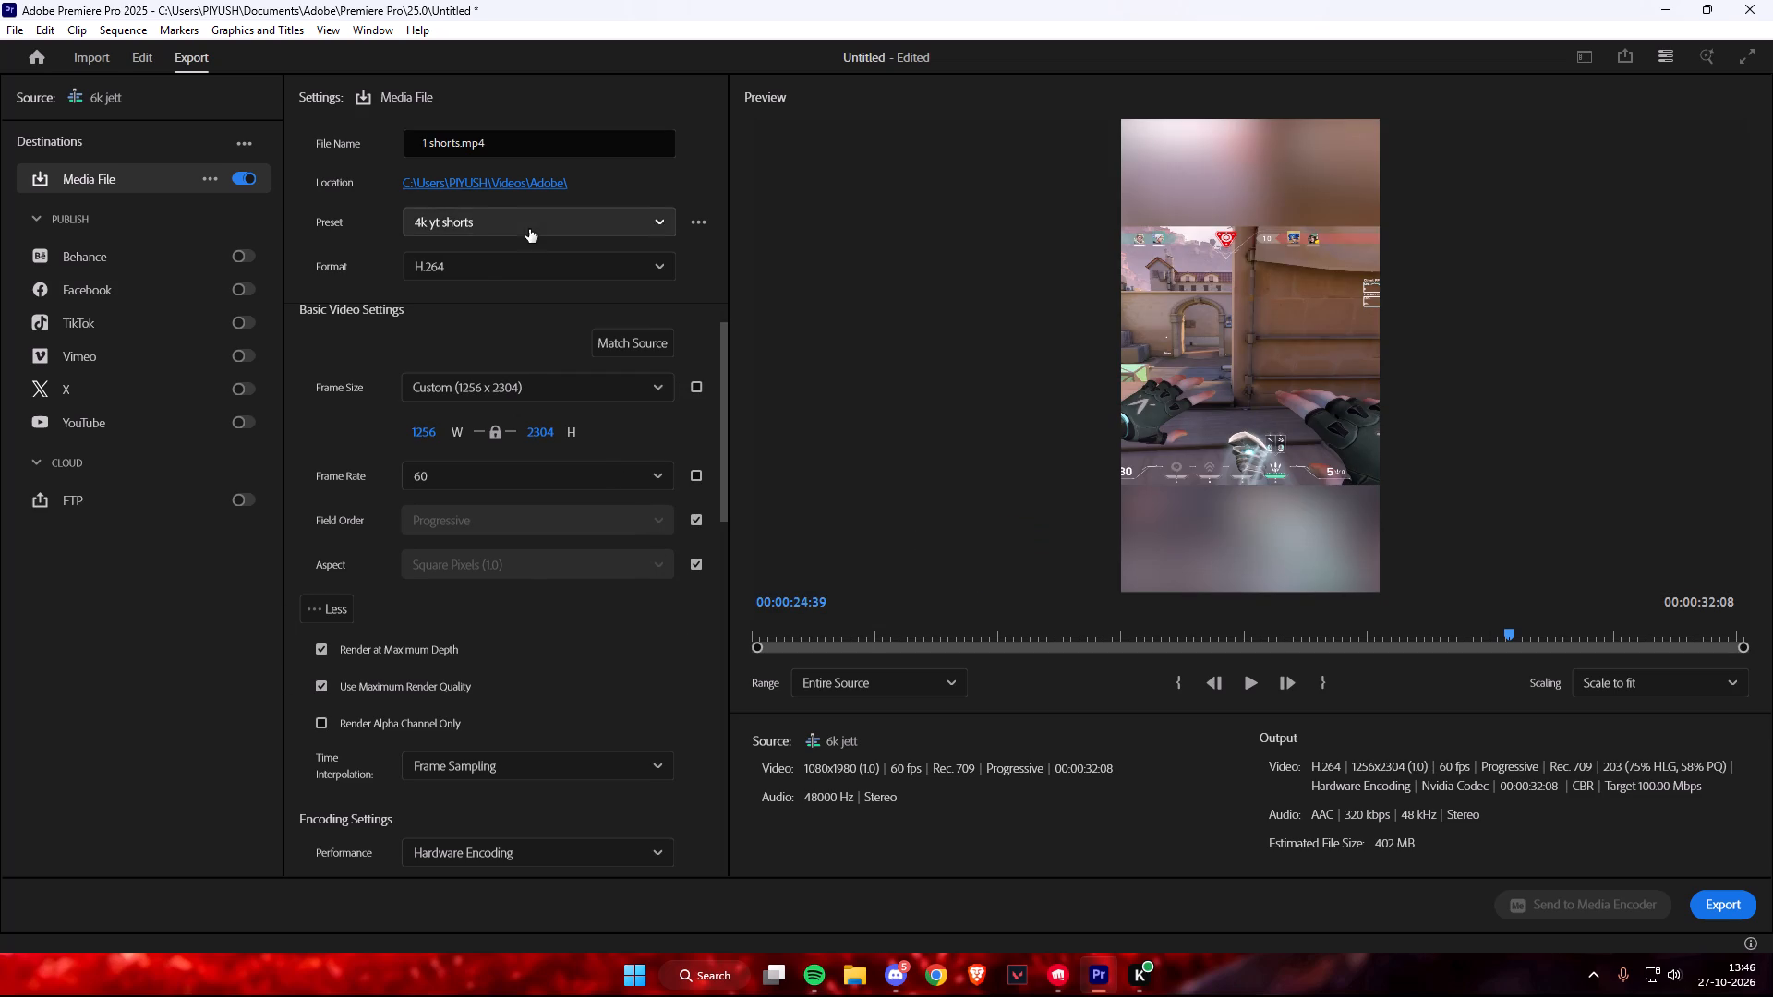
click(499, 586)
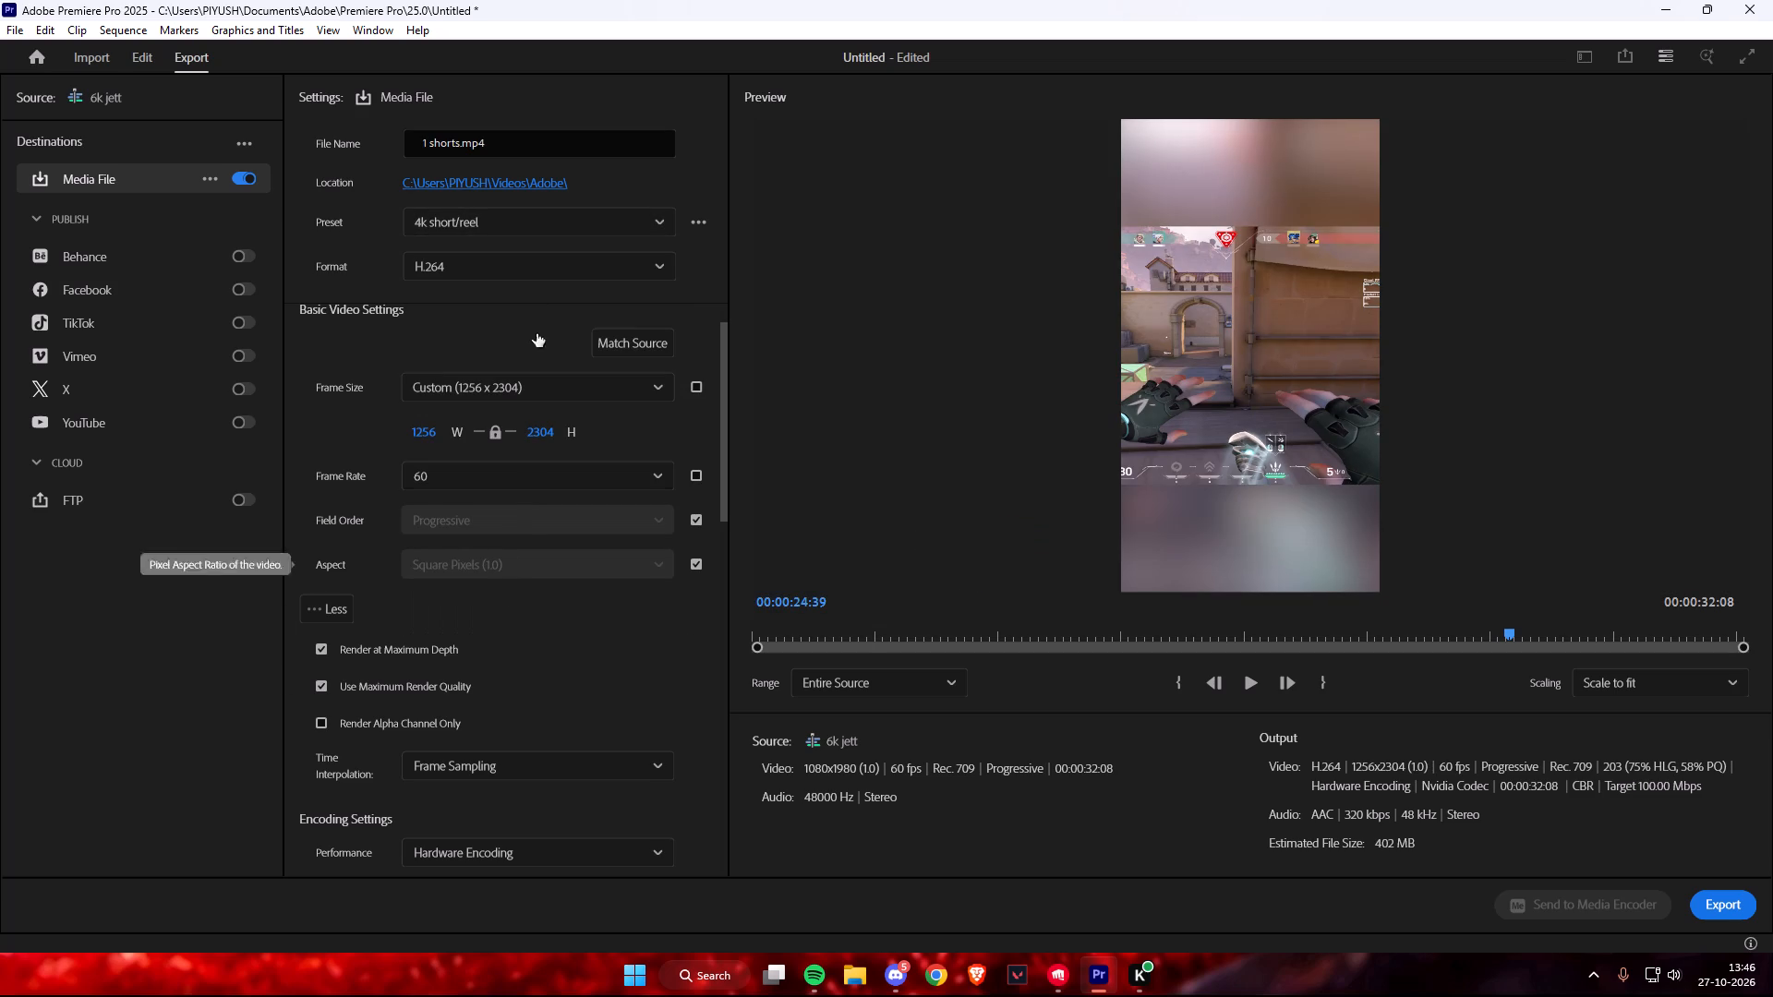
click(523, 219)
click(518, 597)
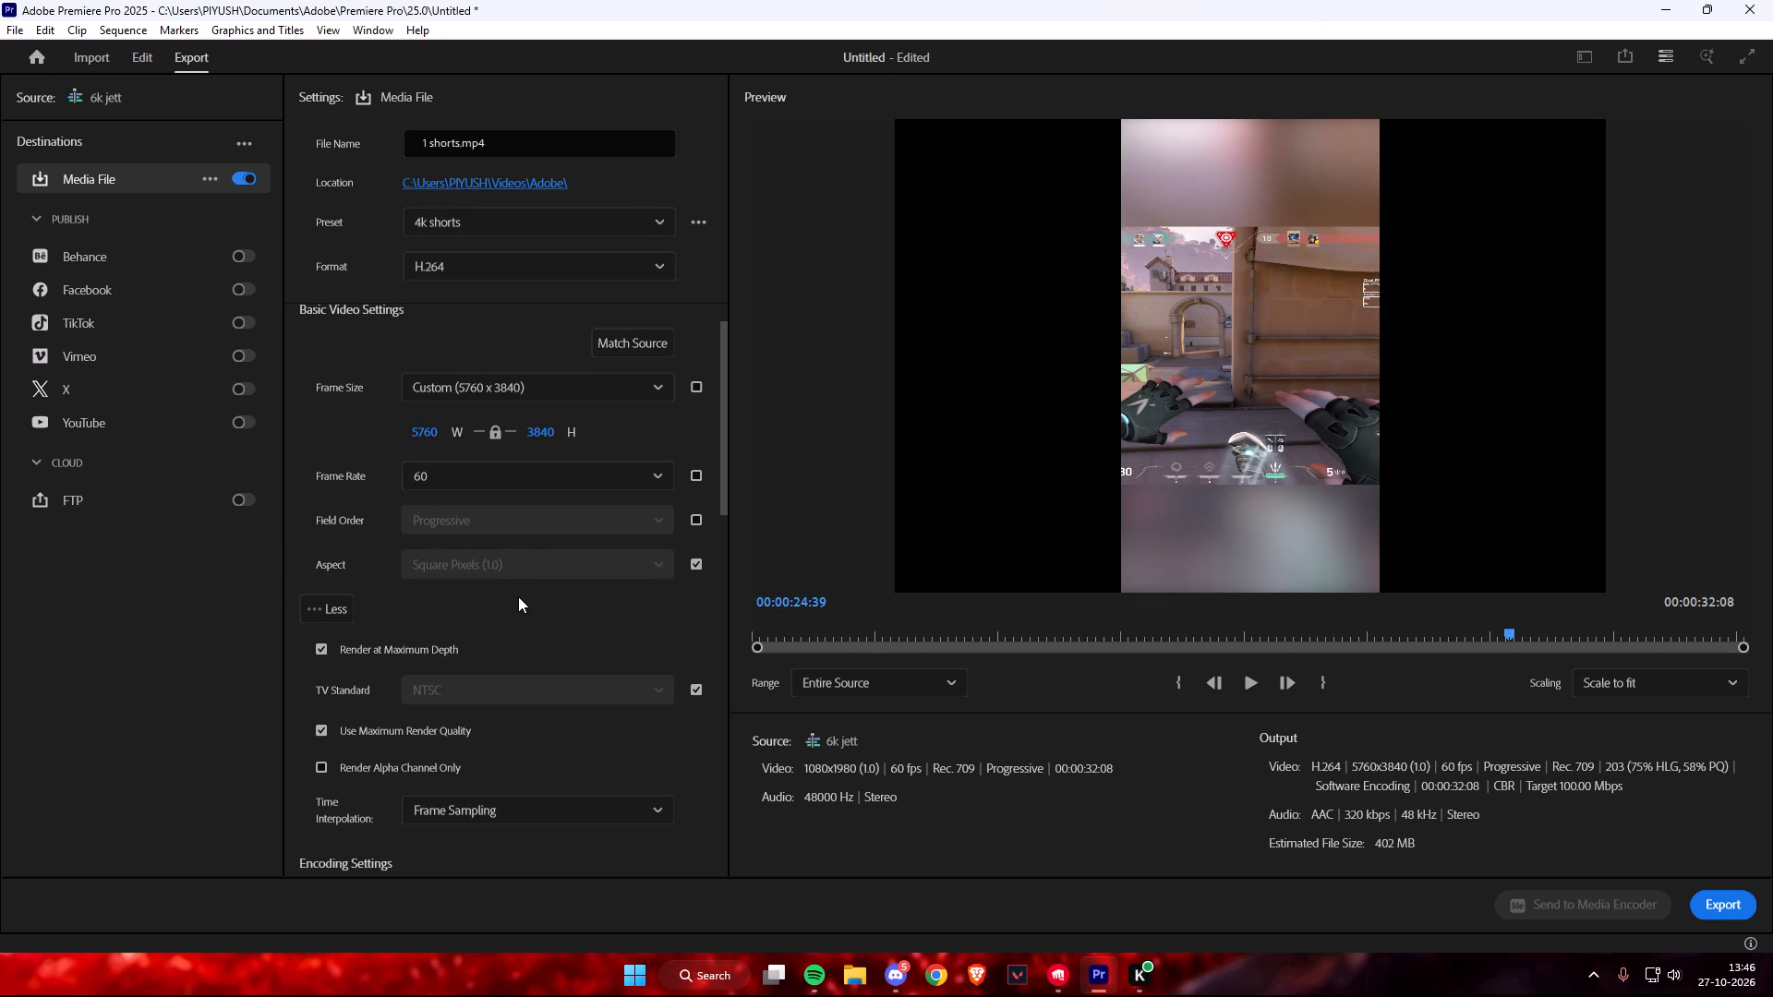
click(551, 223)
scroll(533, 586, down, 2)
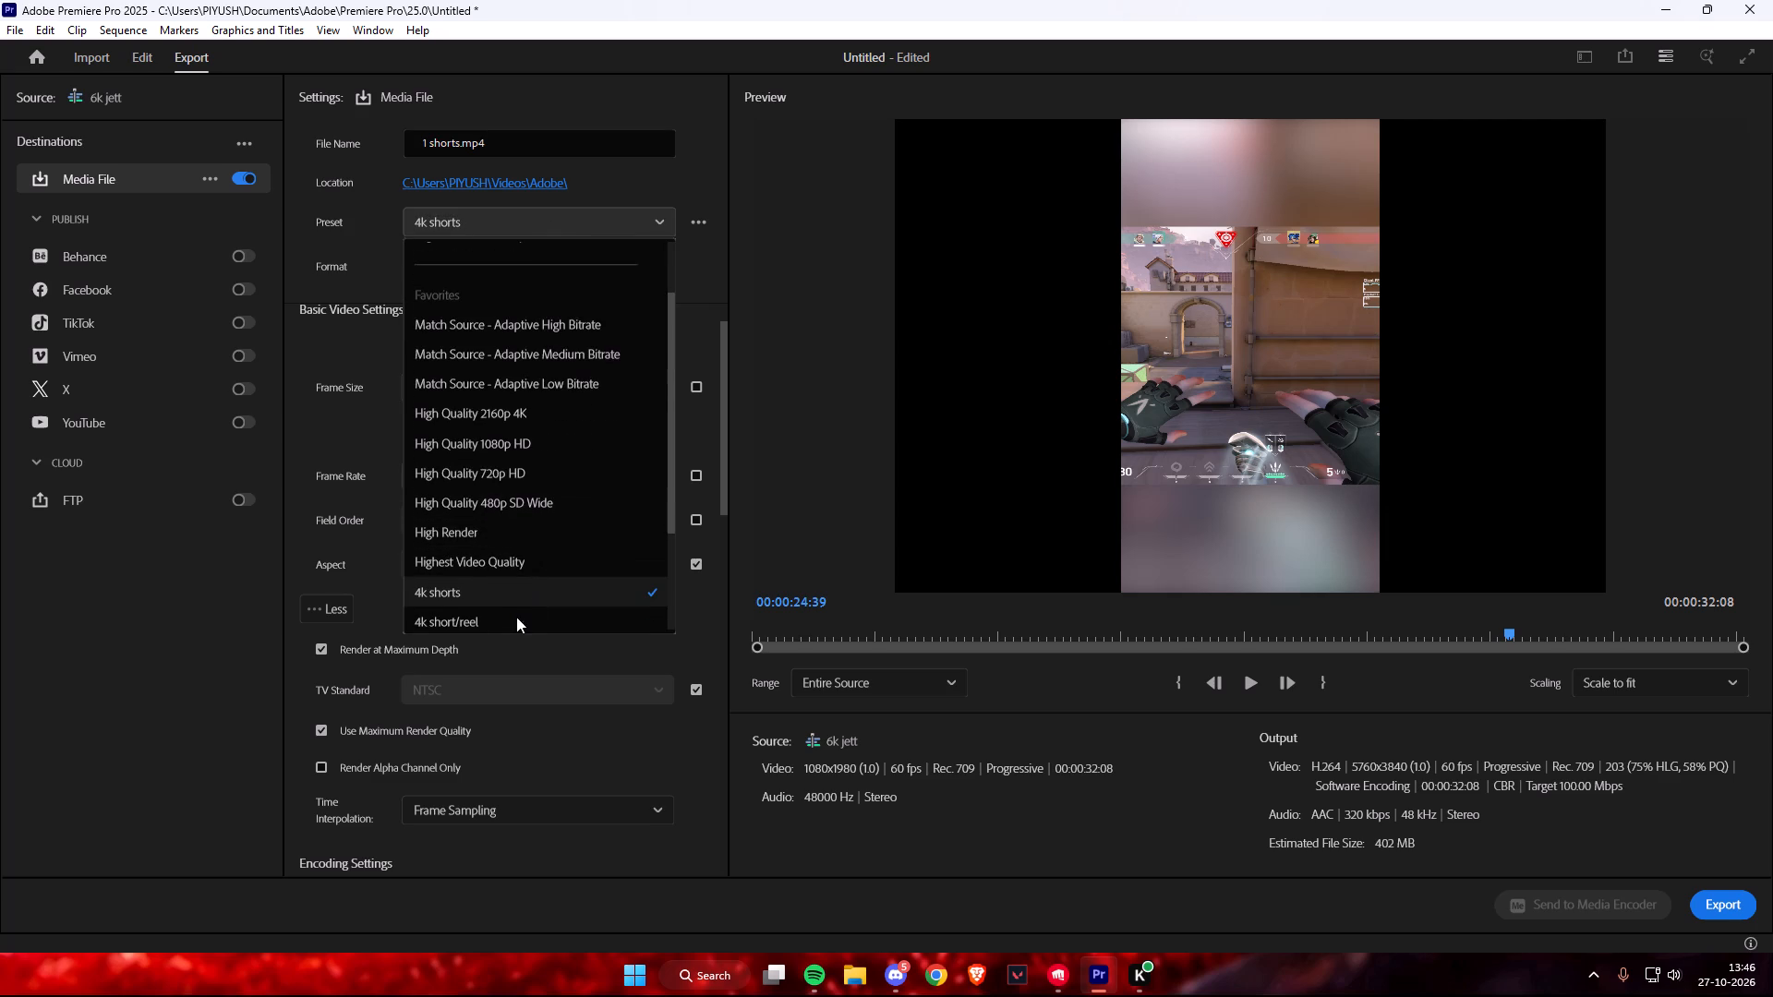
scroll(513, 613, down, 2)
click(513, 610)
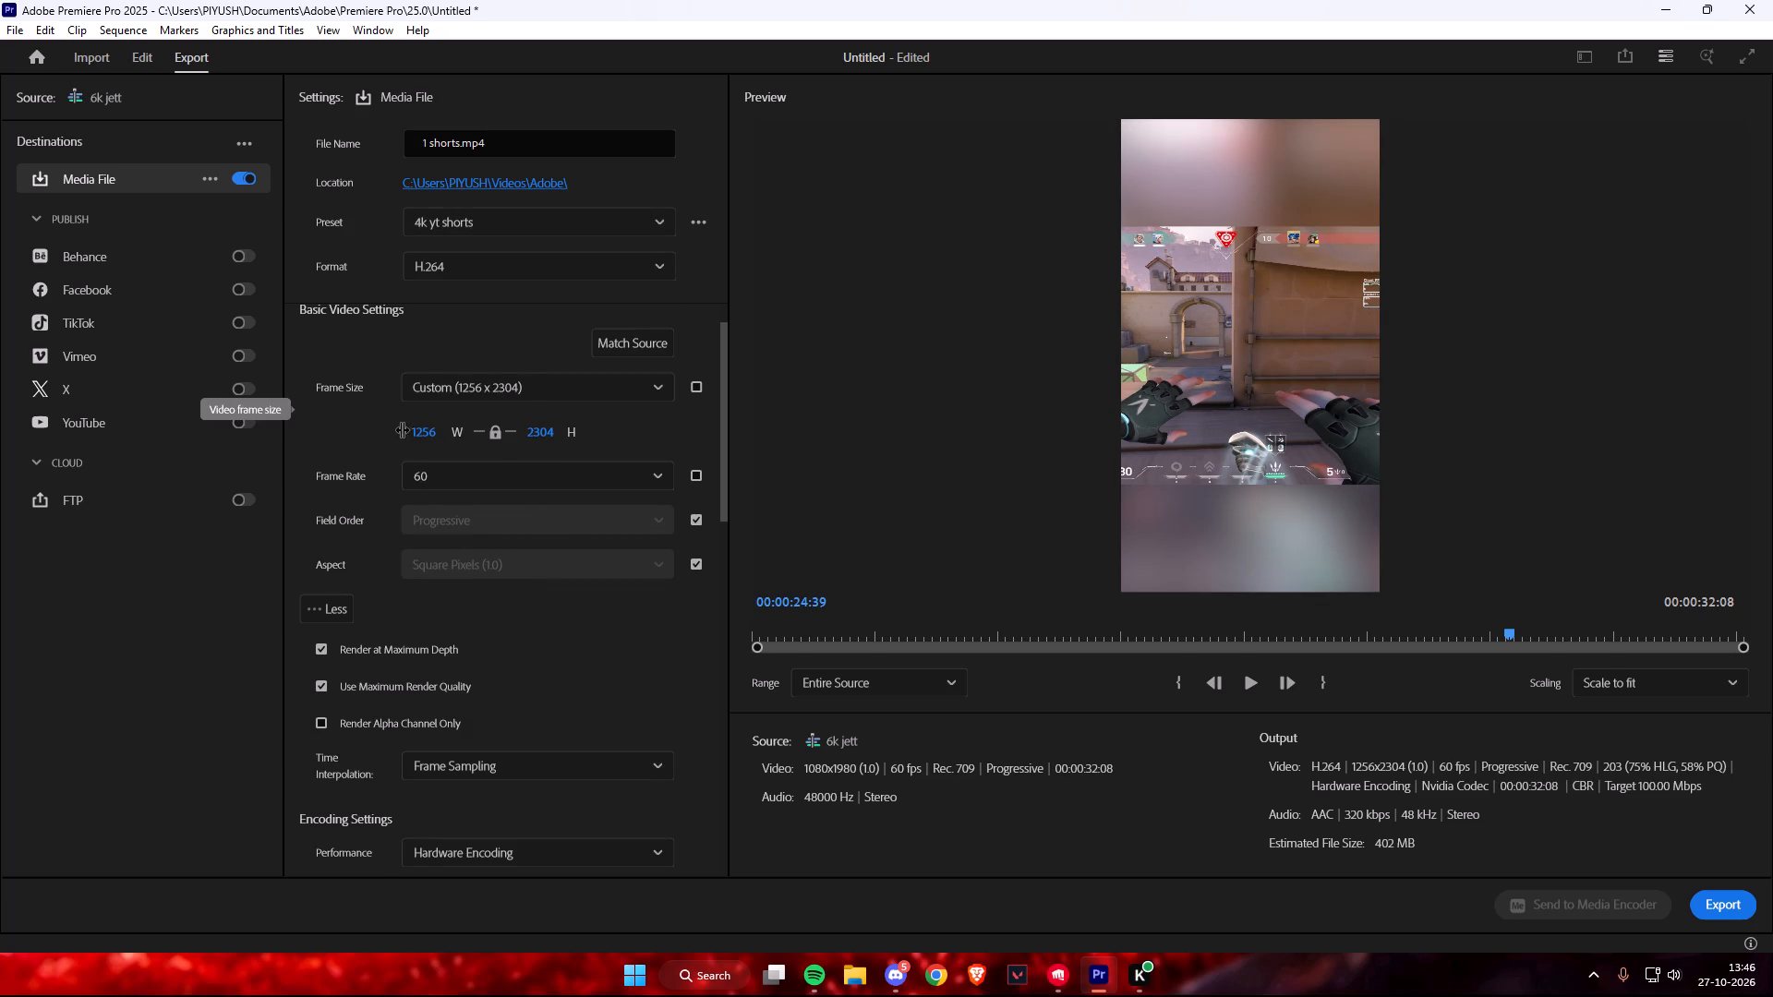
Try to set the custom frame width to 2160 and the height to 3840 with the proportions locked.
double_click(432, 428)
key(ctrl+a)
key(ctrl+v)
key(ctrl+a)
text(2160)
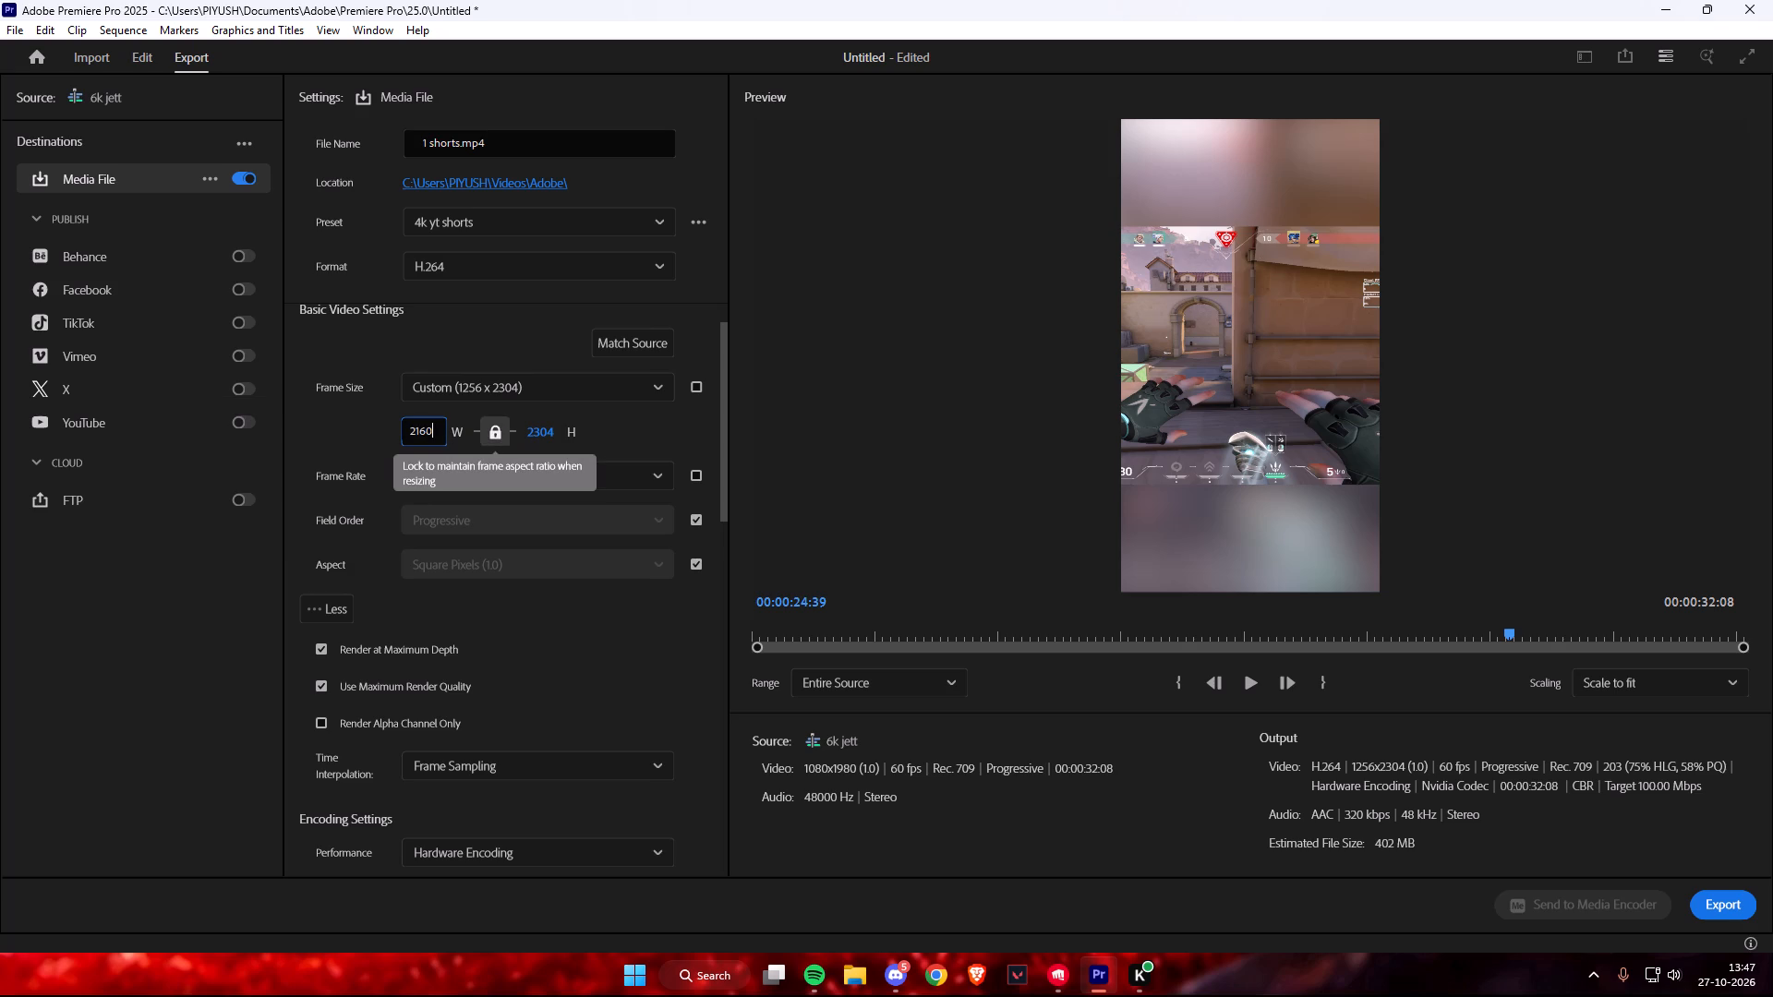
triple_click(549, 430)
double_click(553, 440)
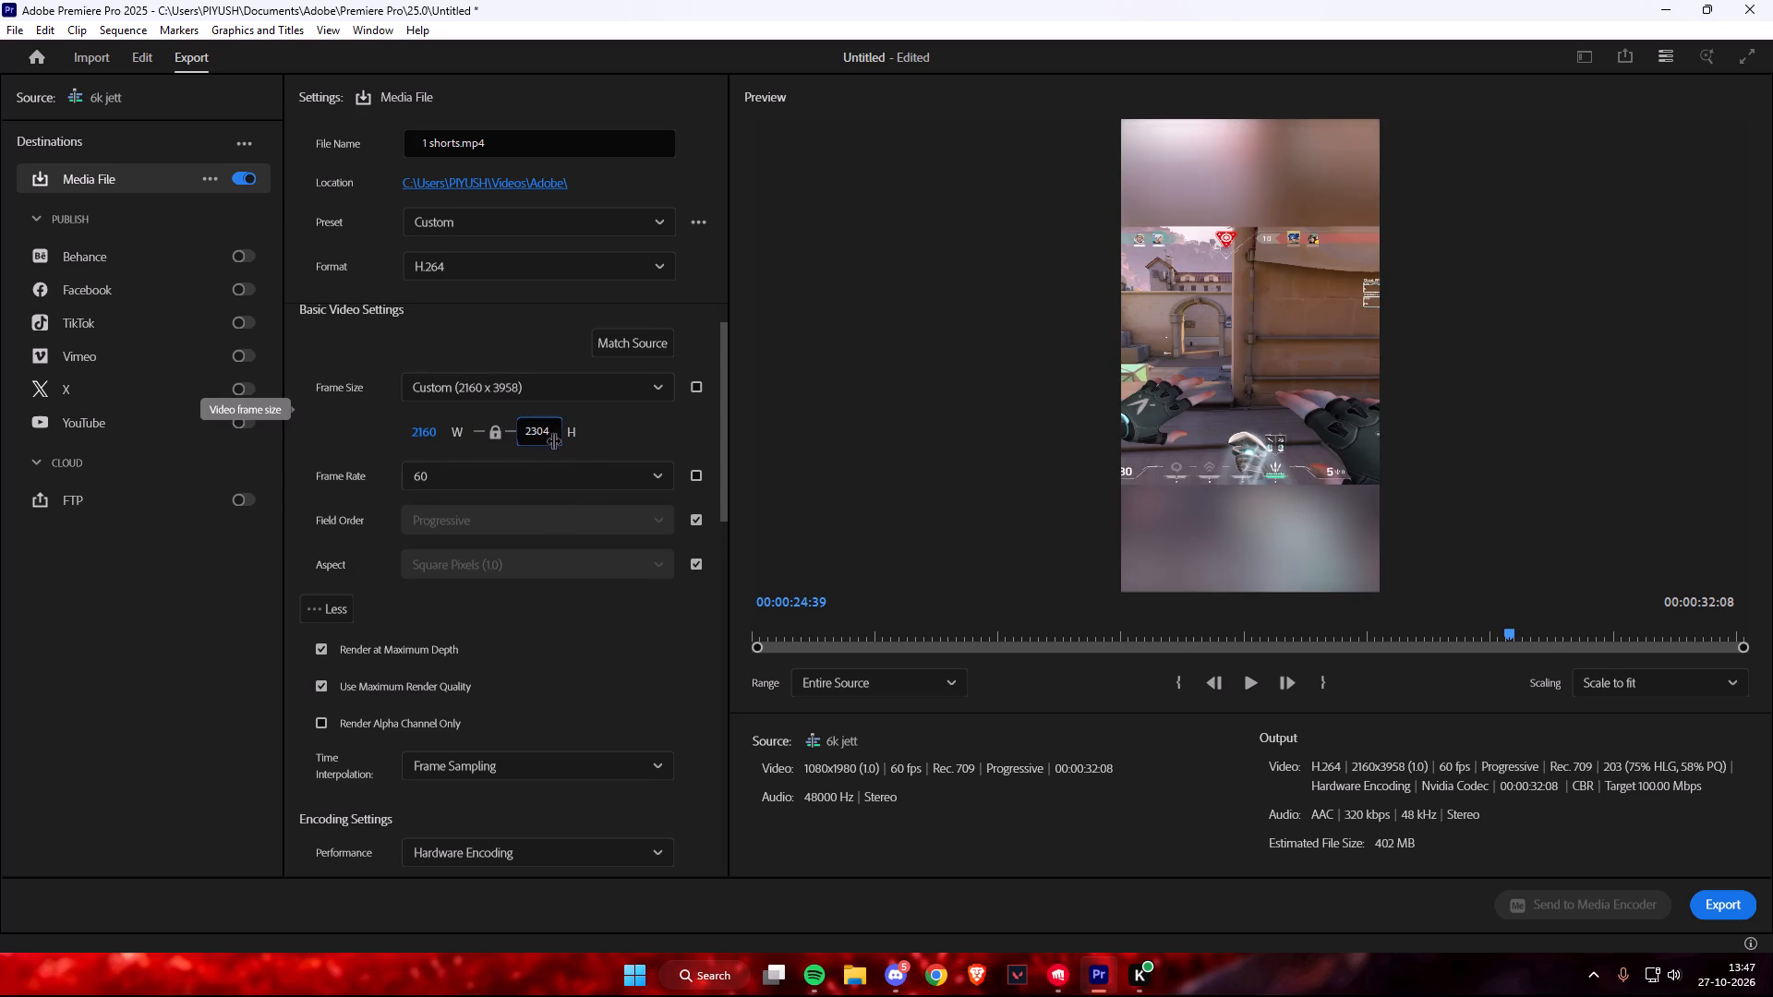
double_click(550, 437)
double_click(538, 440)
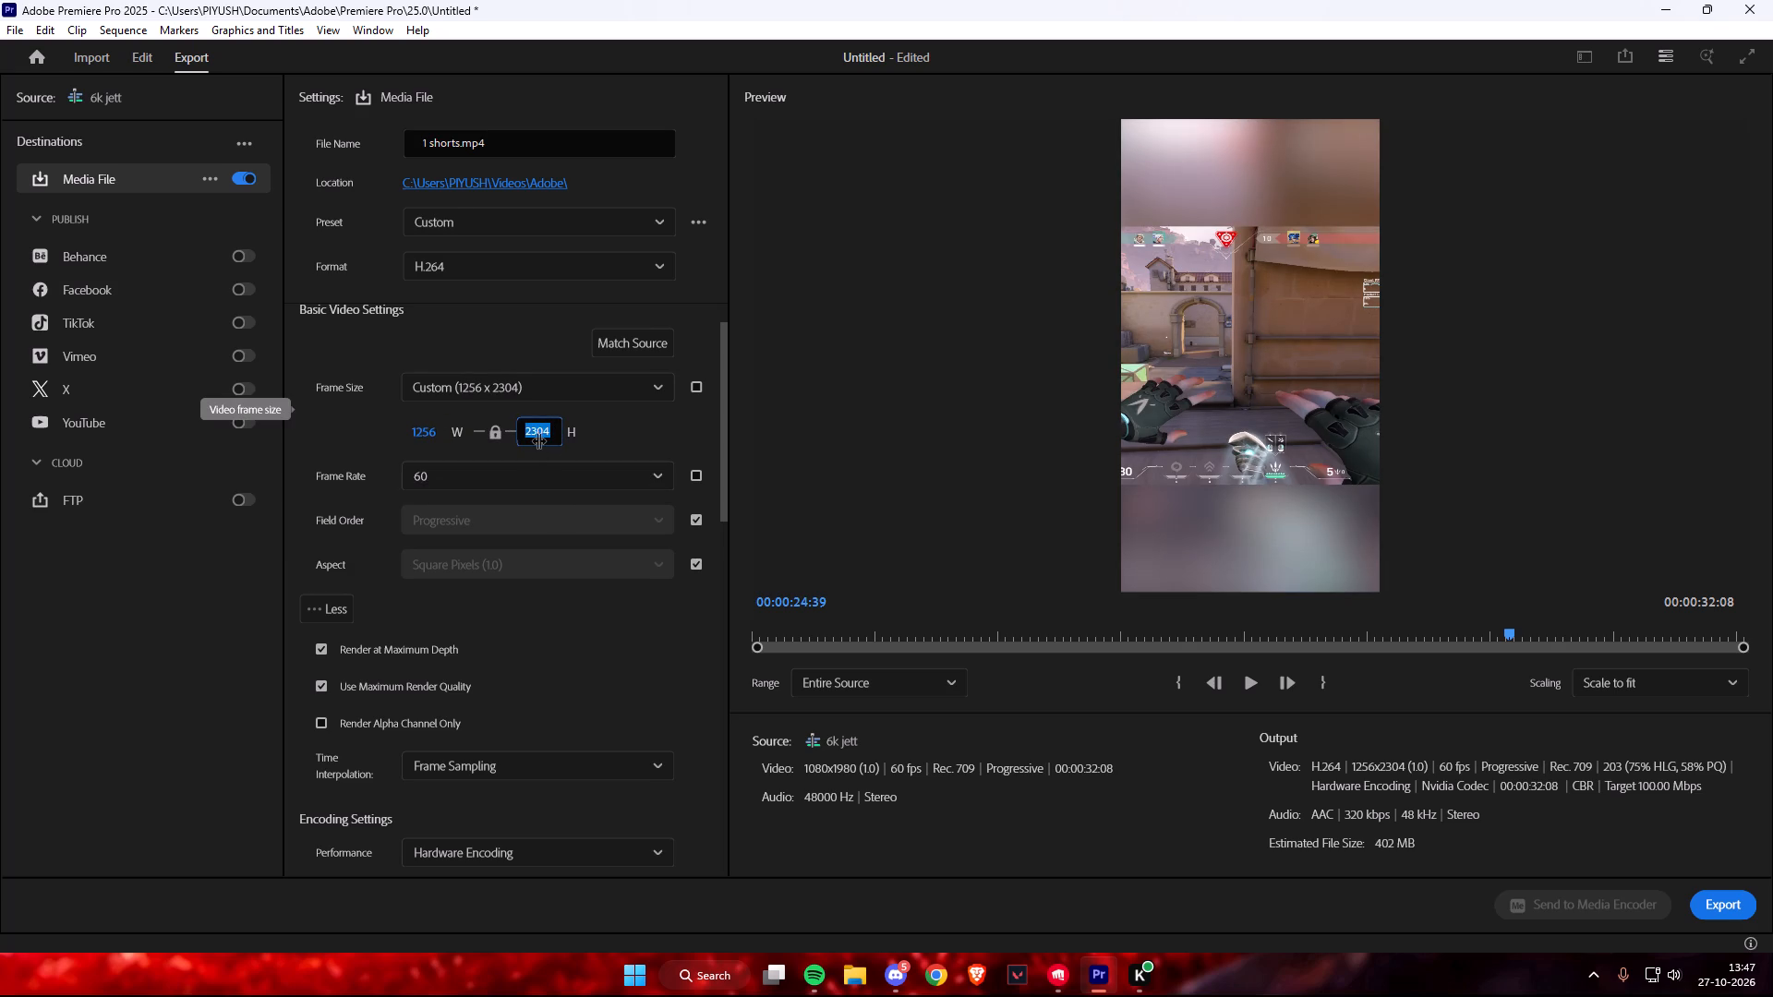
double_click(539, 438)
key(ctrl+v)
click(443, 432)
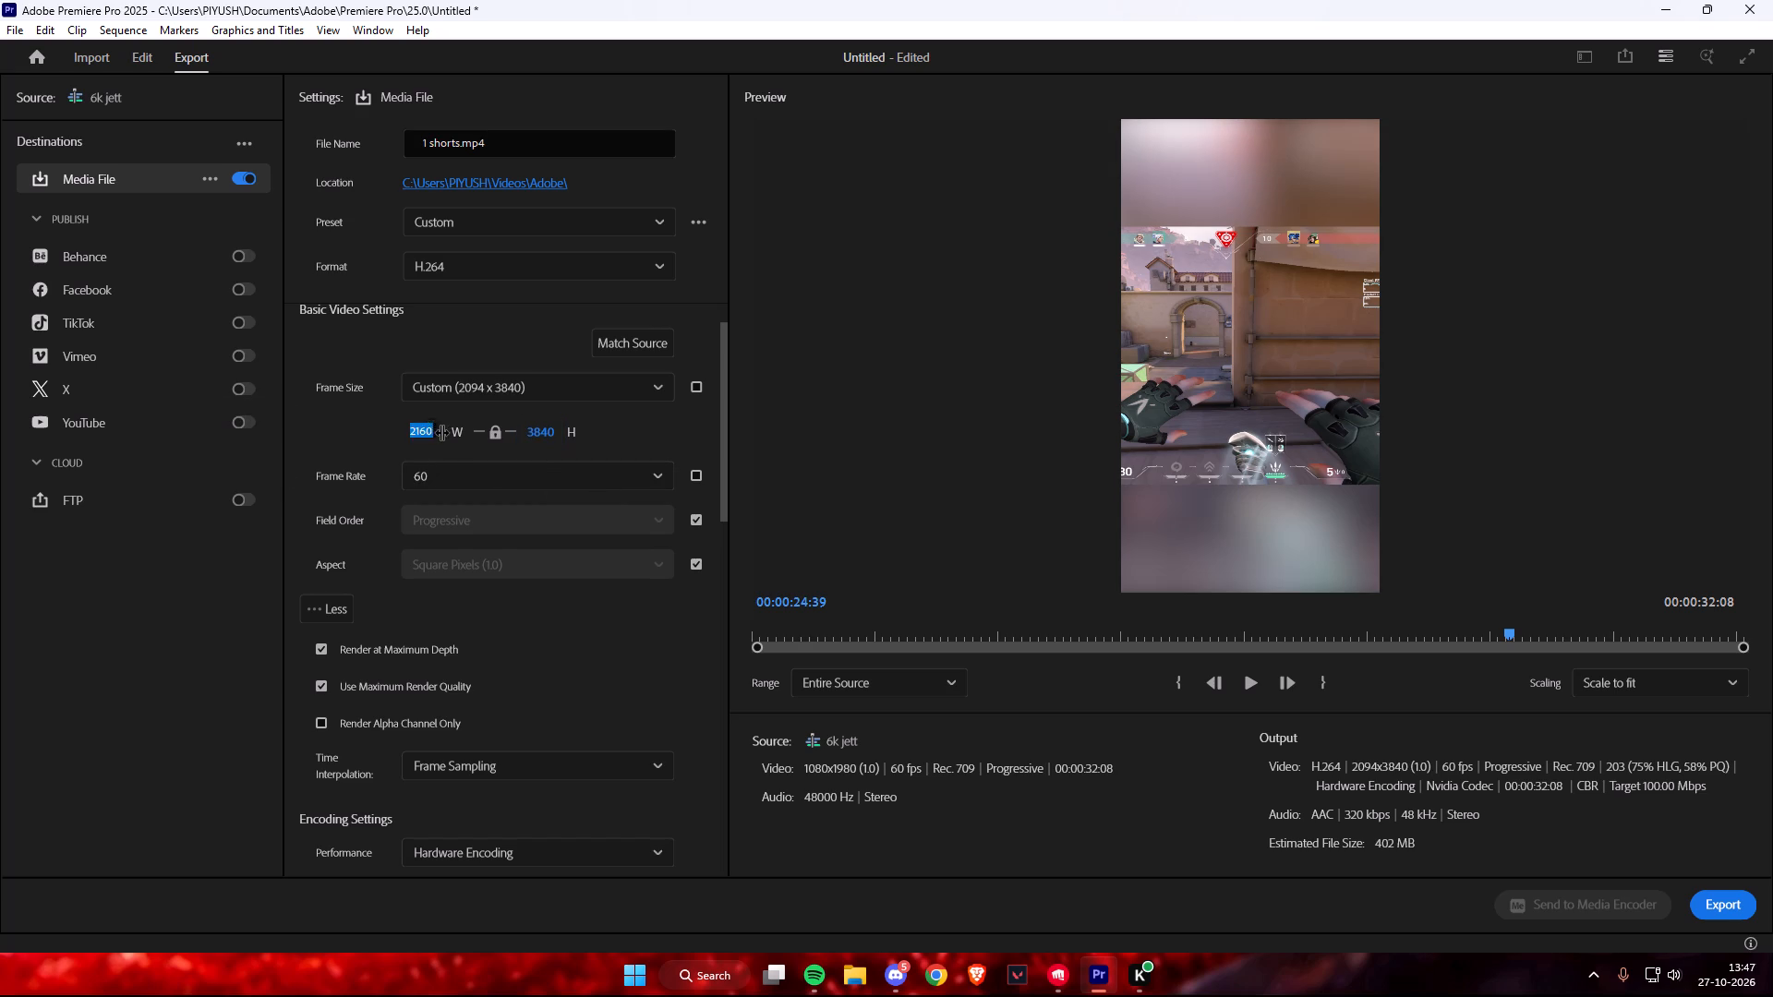
Unlock the frame proportions and set the custom frame size to 2160 wide by 3840 high.
click(493, 437)
click(425, 426)
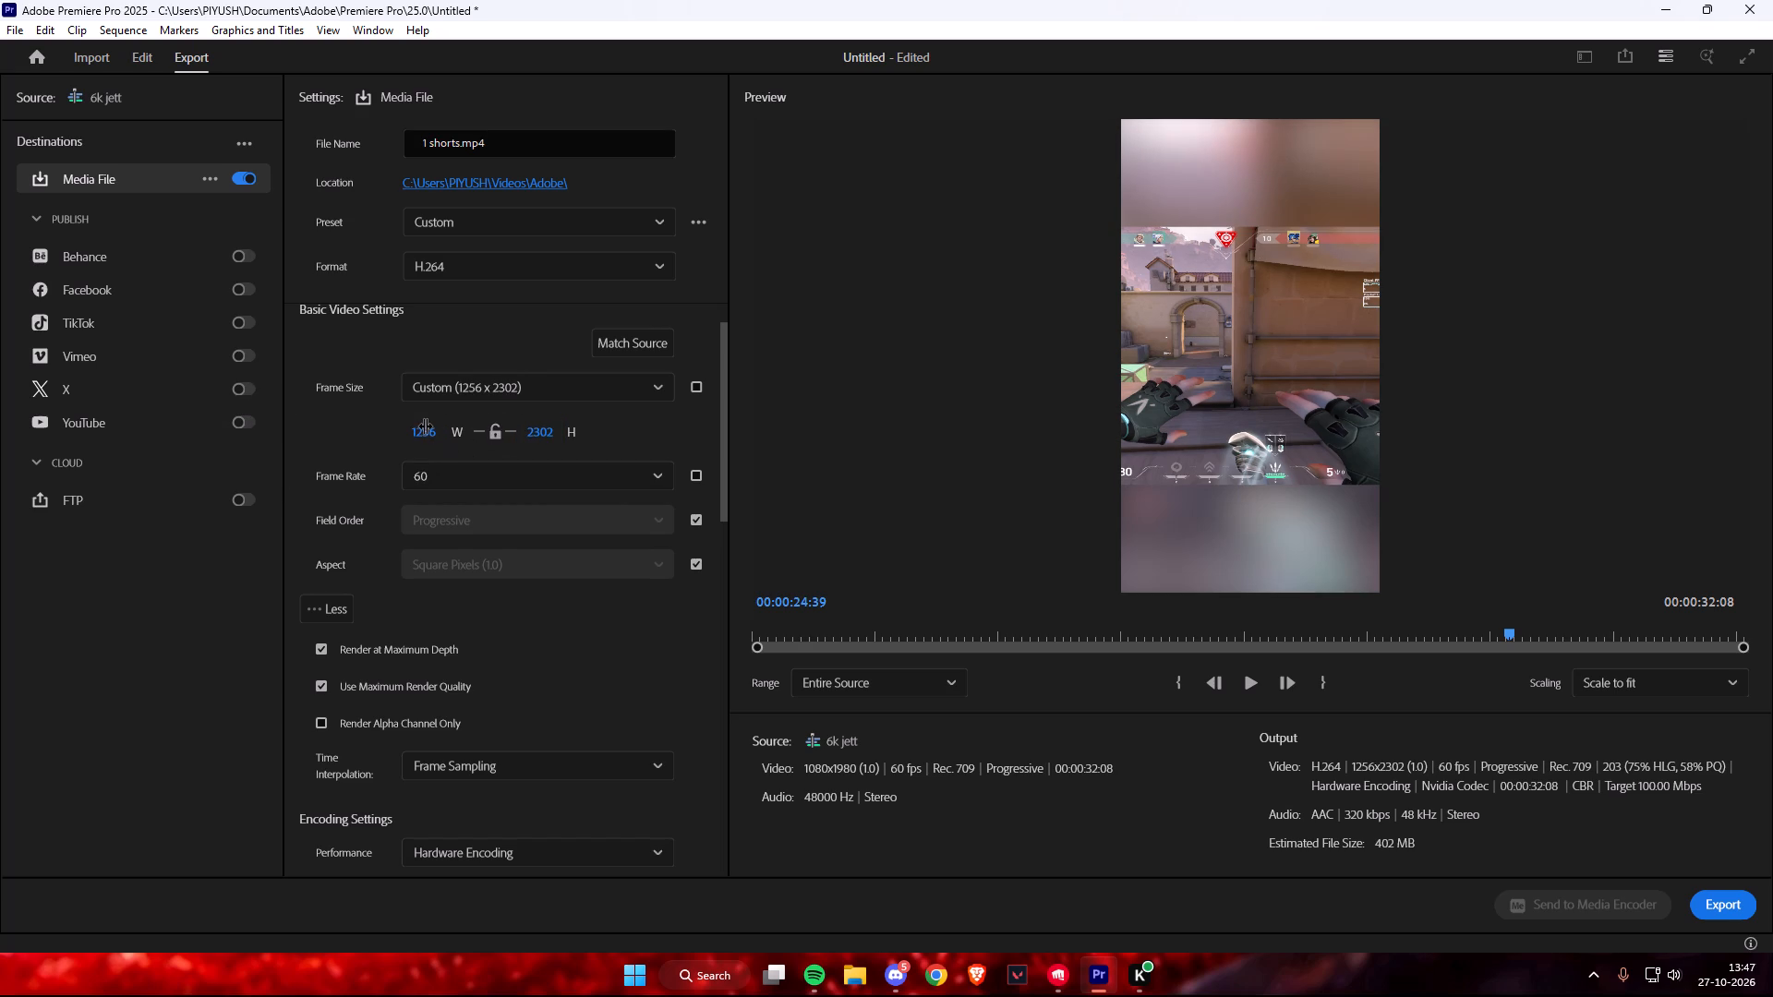
click(424, 431)
drag(433, 432, 406, 429)
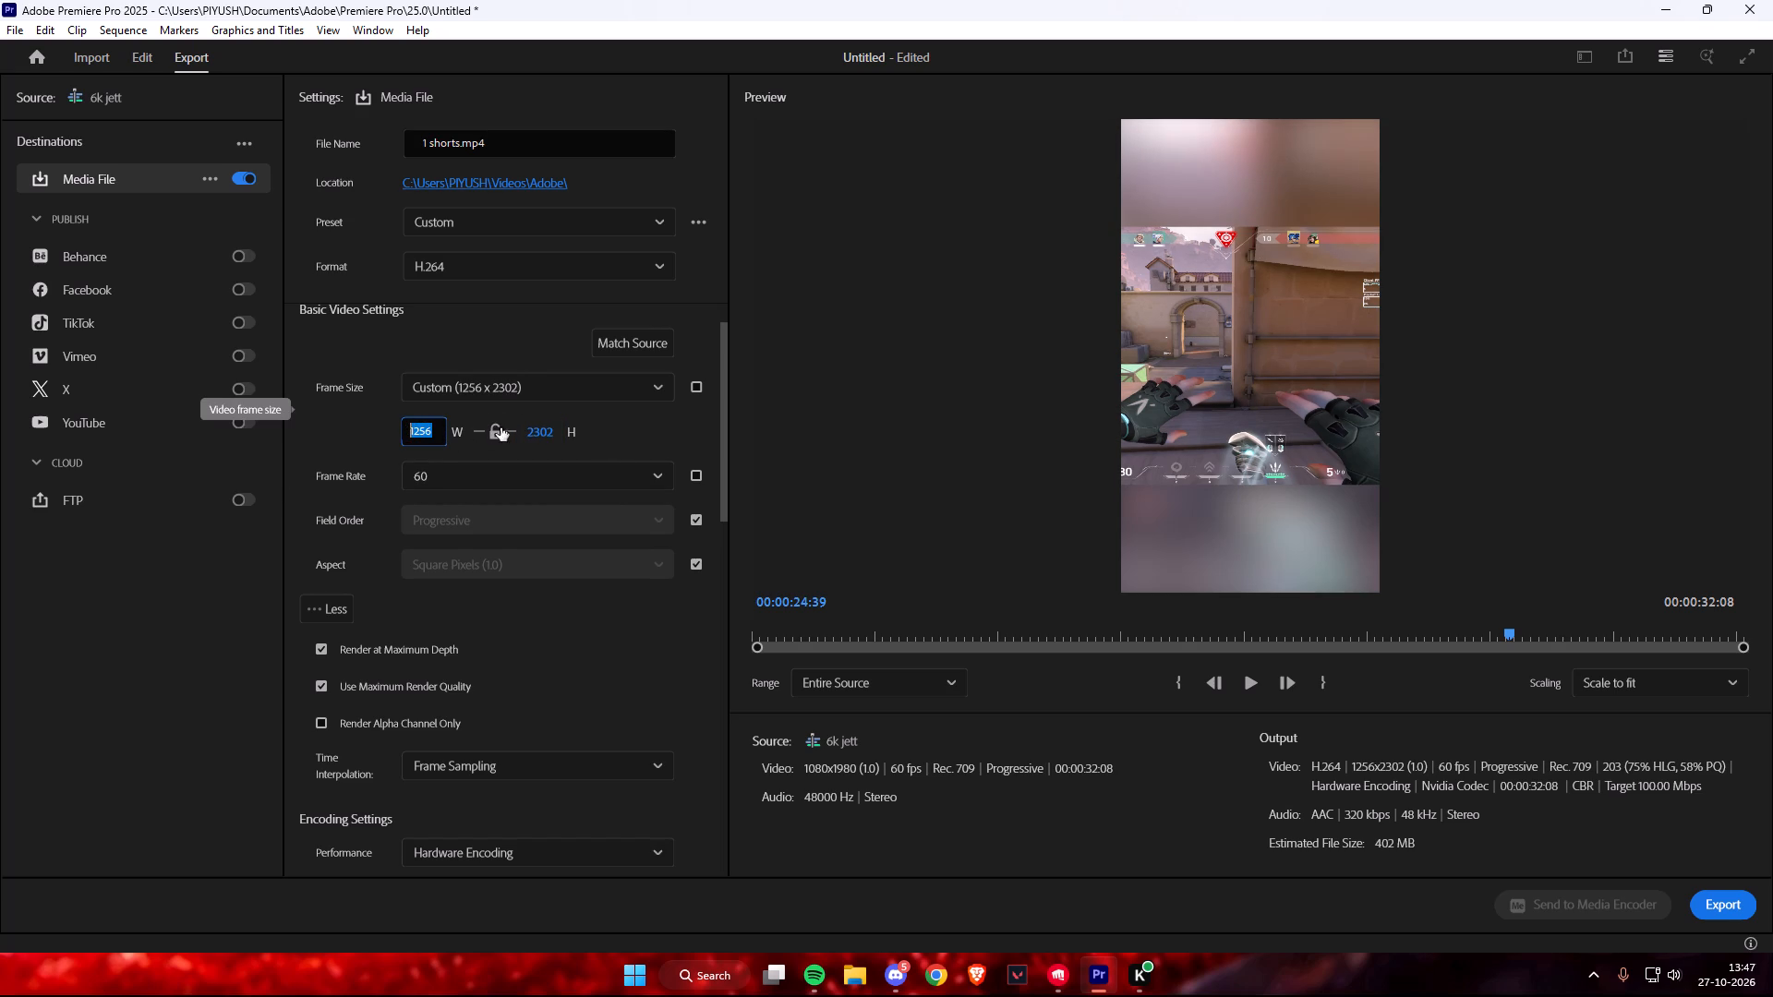
key(BackSpace)
text(2160)
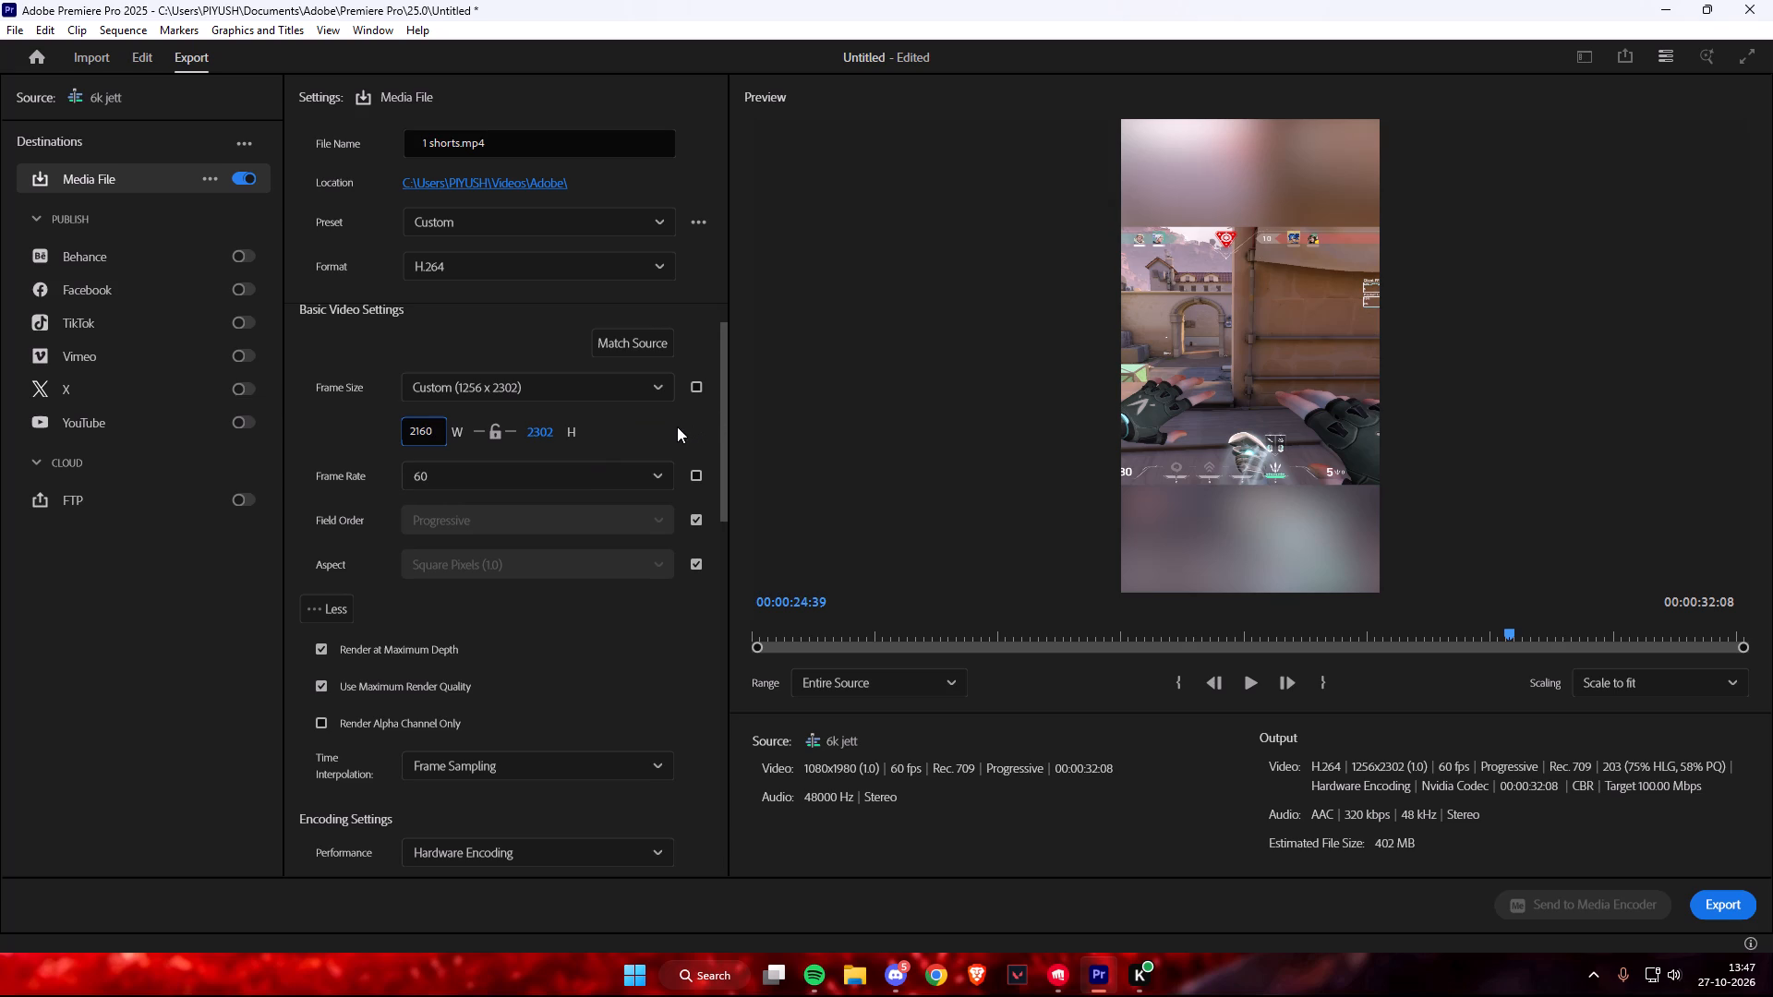
click(677, 426)
double_click(539, 435)
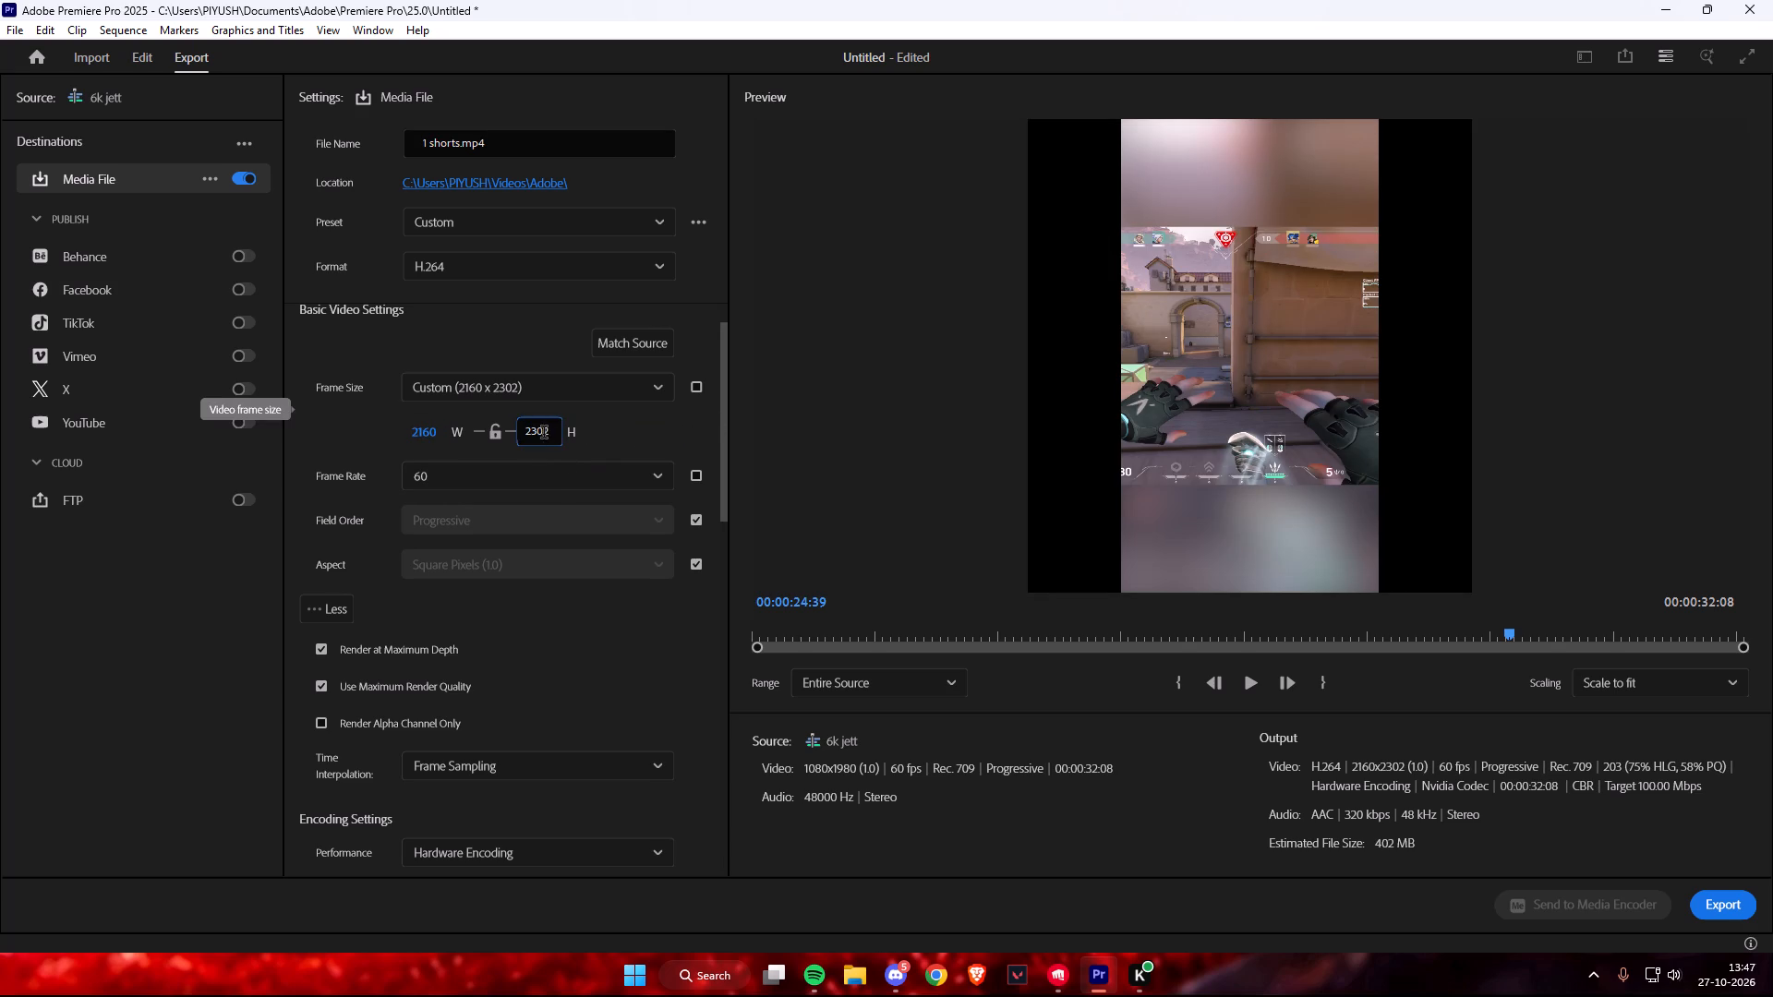
double_click(544, 434)
key(ctrl+v)
click(648, 424)
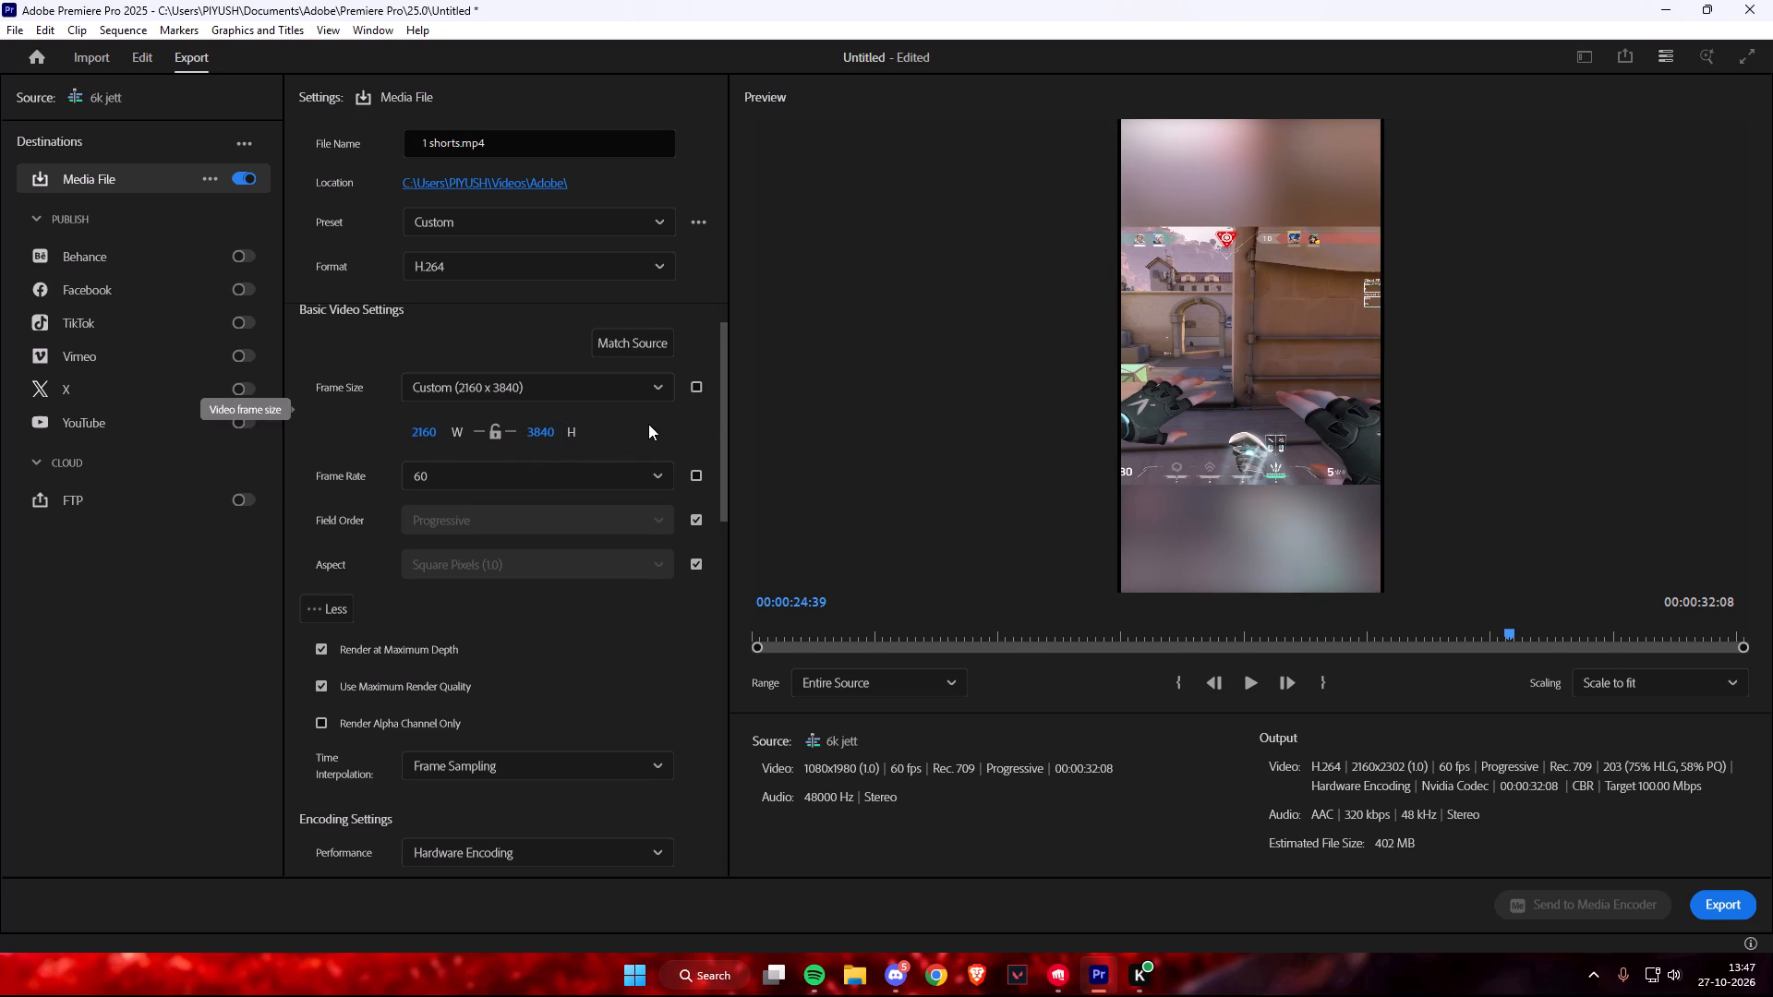
Play part of the export preview and review the video, encoding and bitrate settings.
key(space)
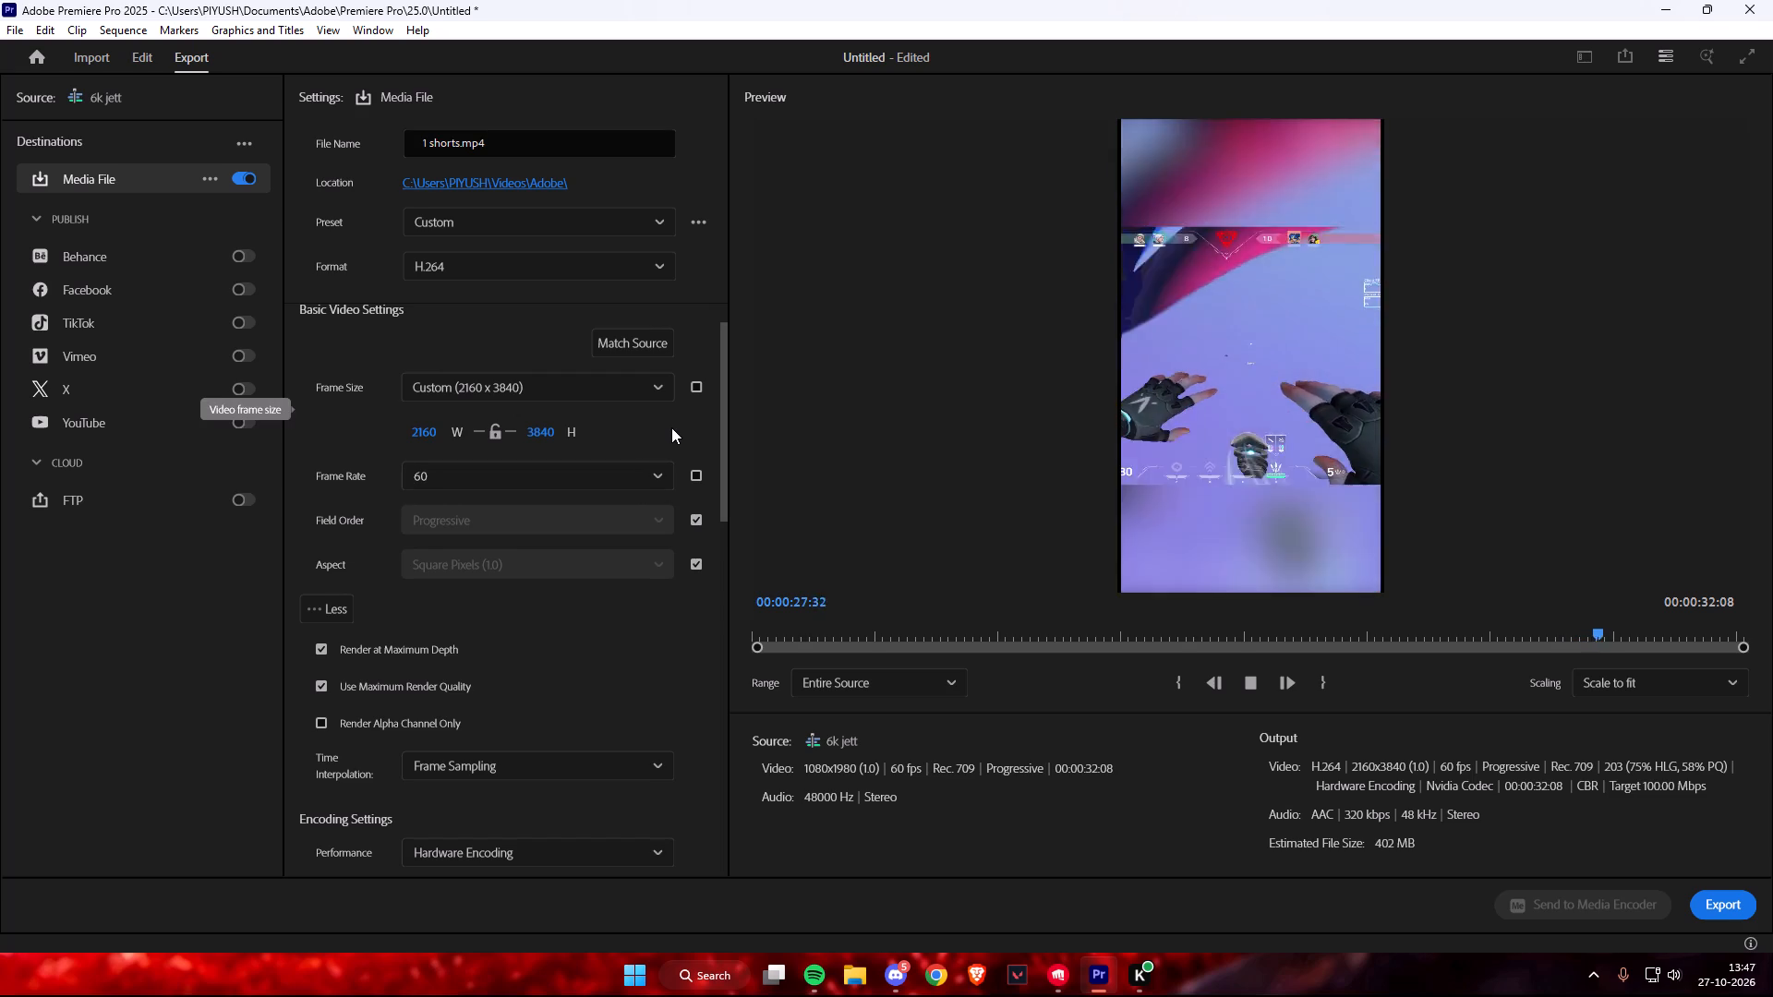
key(space)
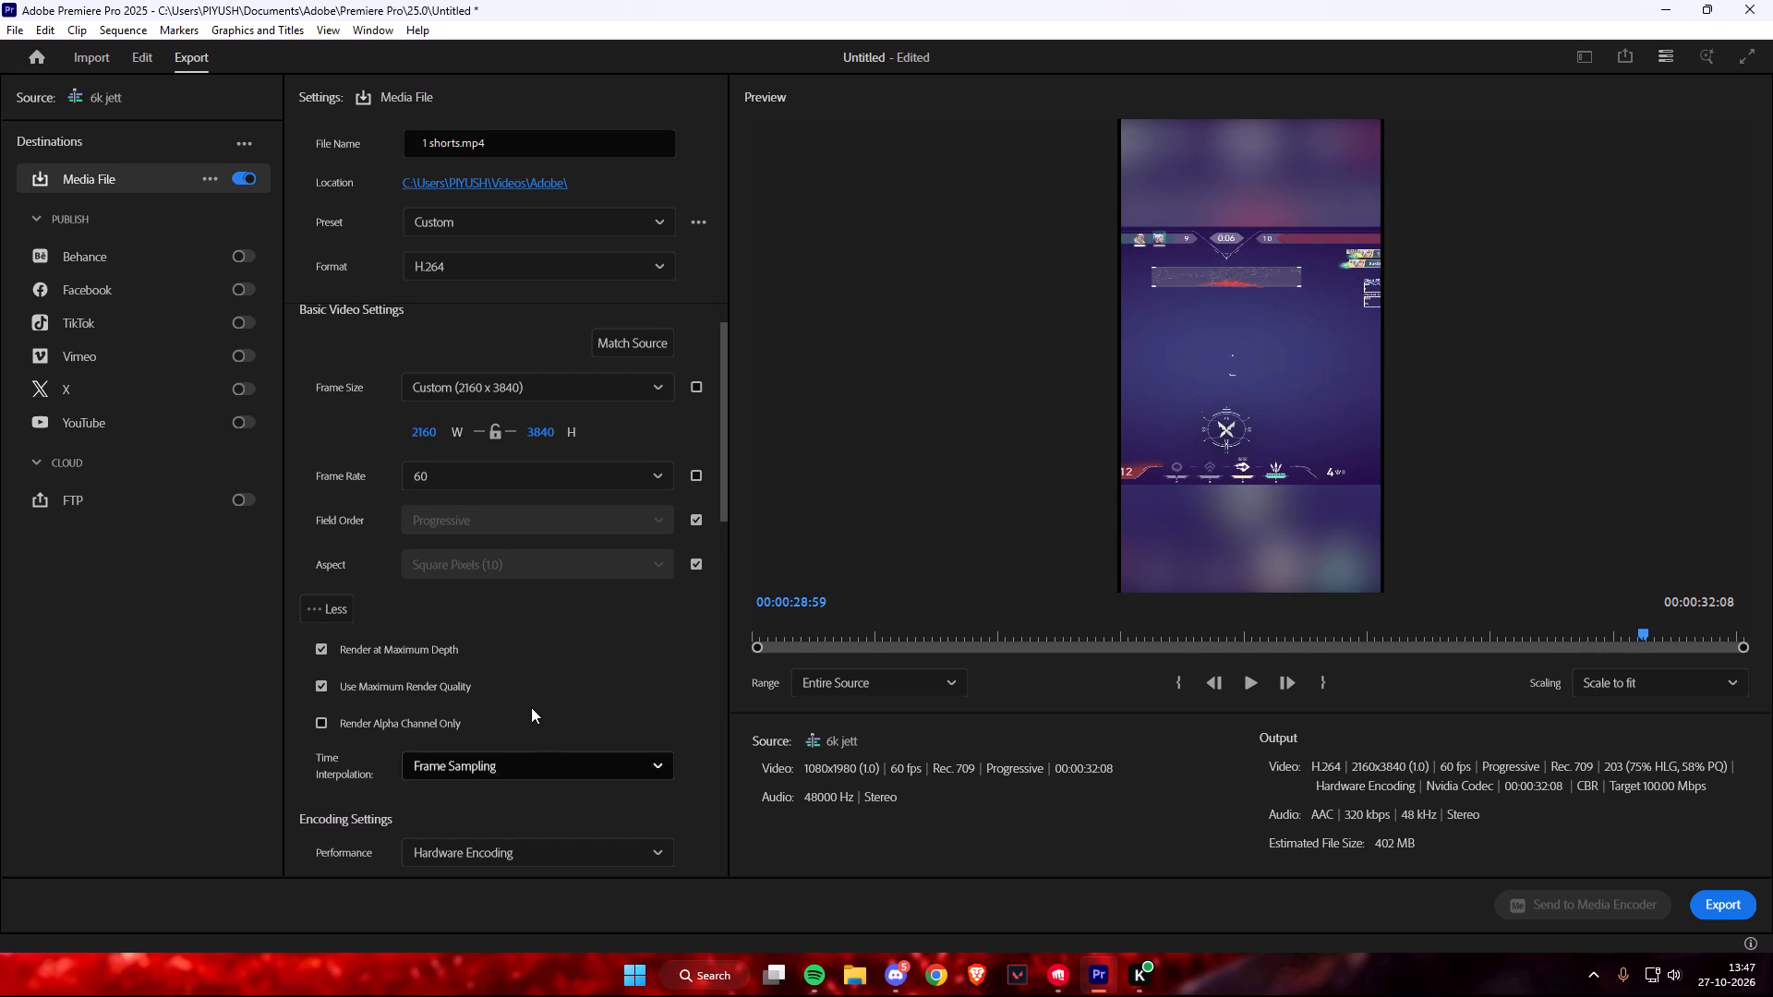
scroll(525, 703, down, 17)
scroll(524, 712, down, 6)
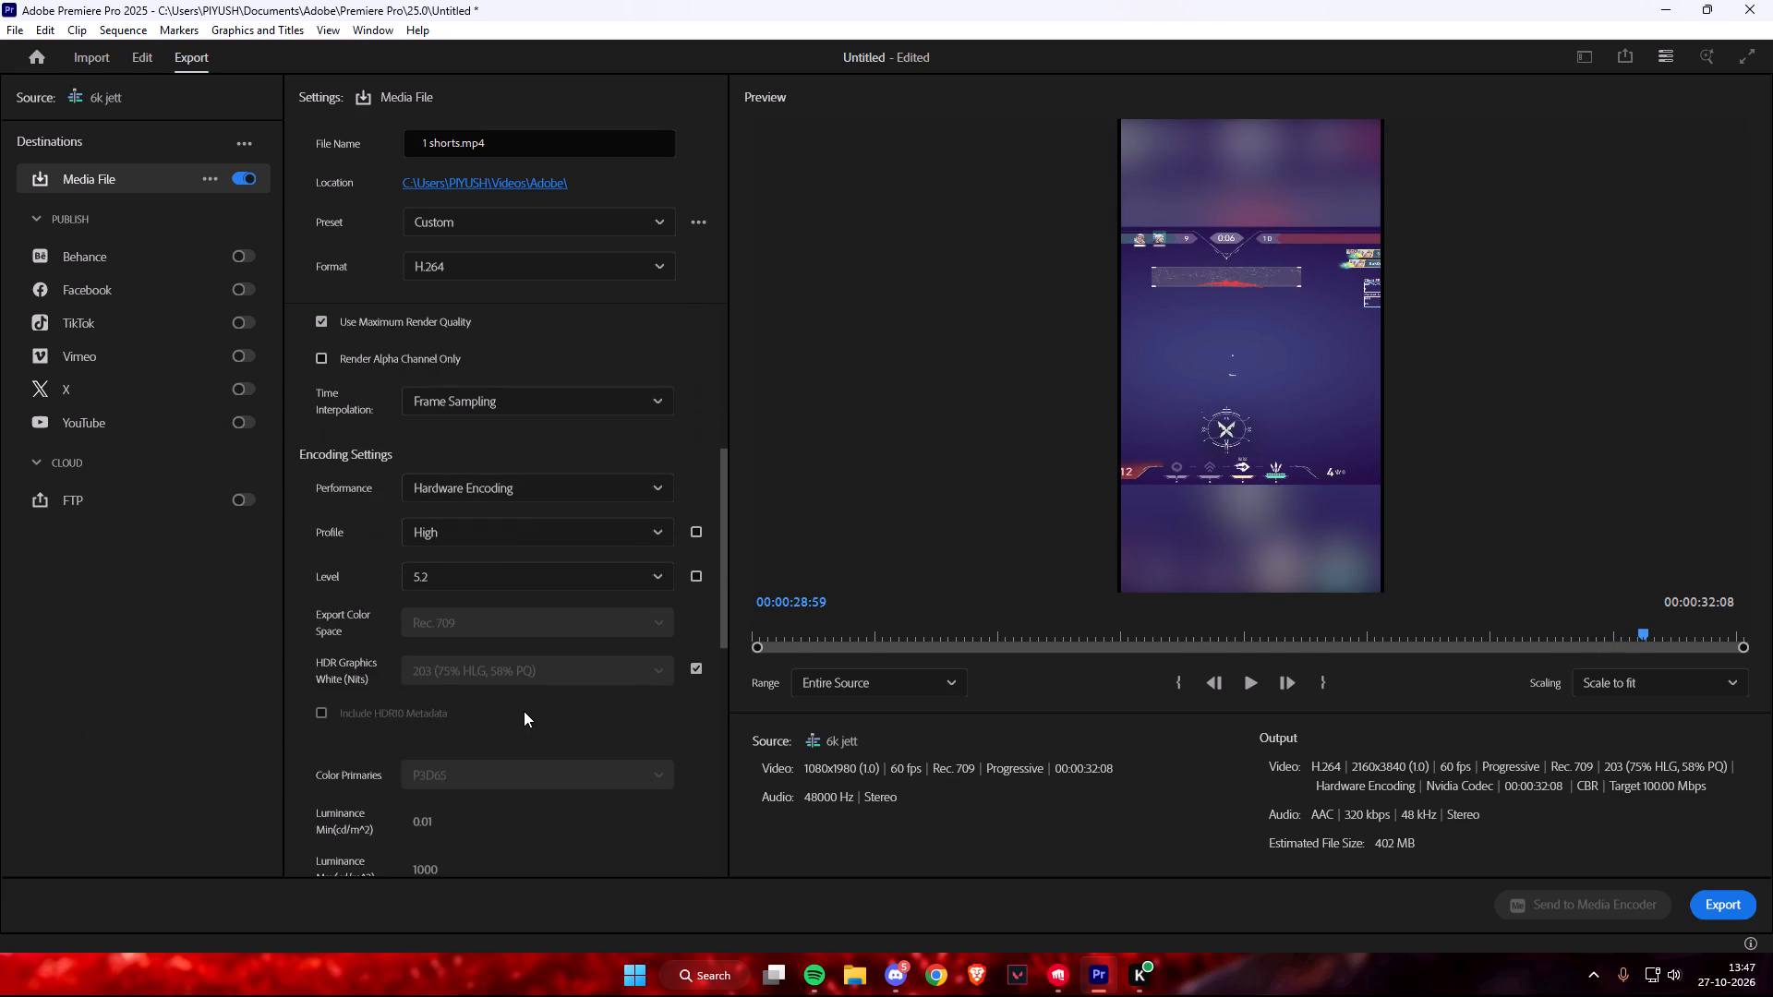
scroll(524, 715, down, 19)
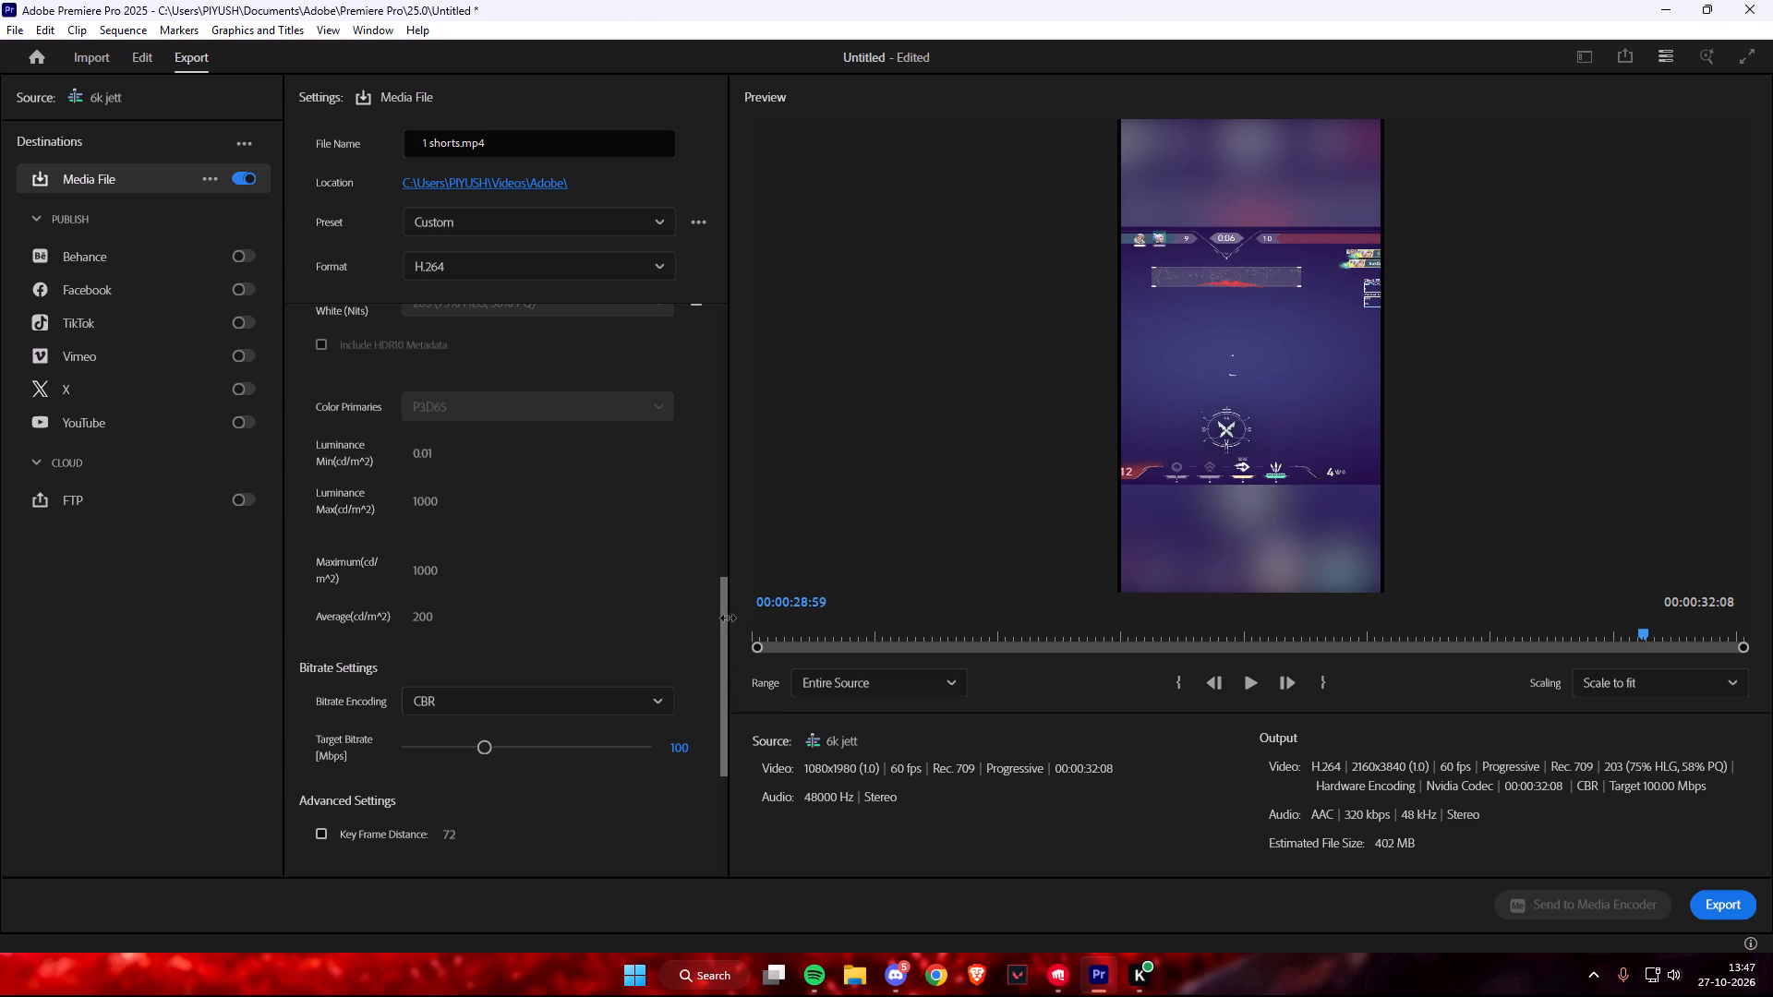
drag(721, 614, 712, 258)
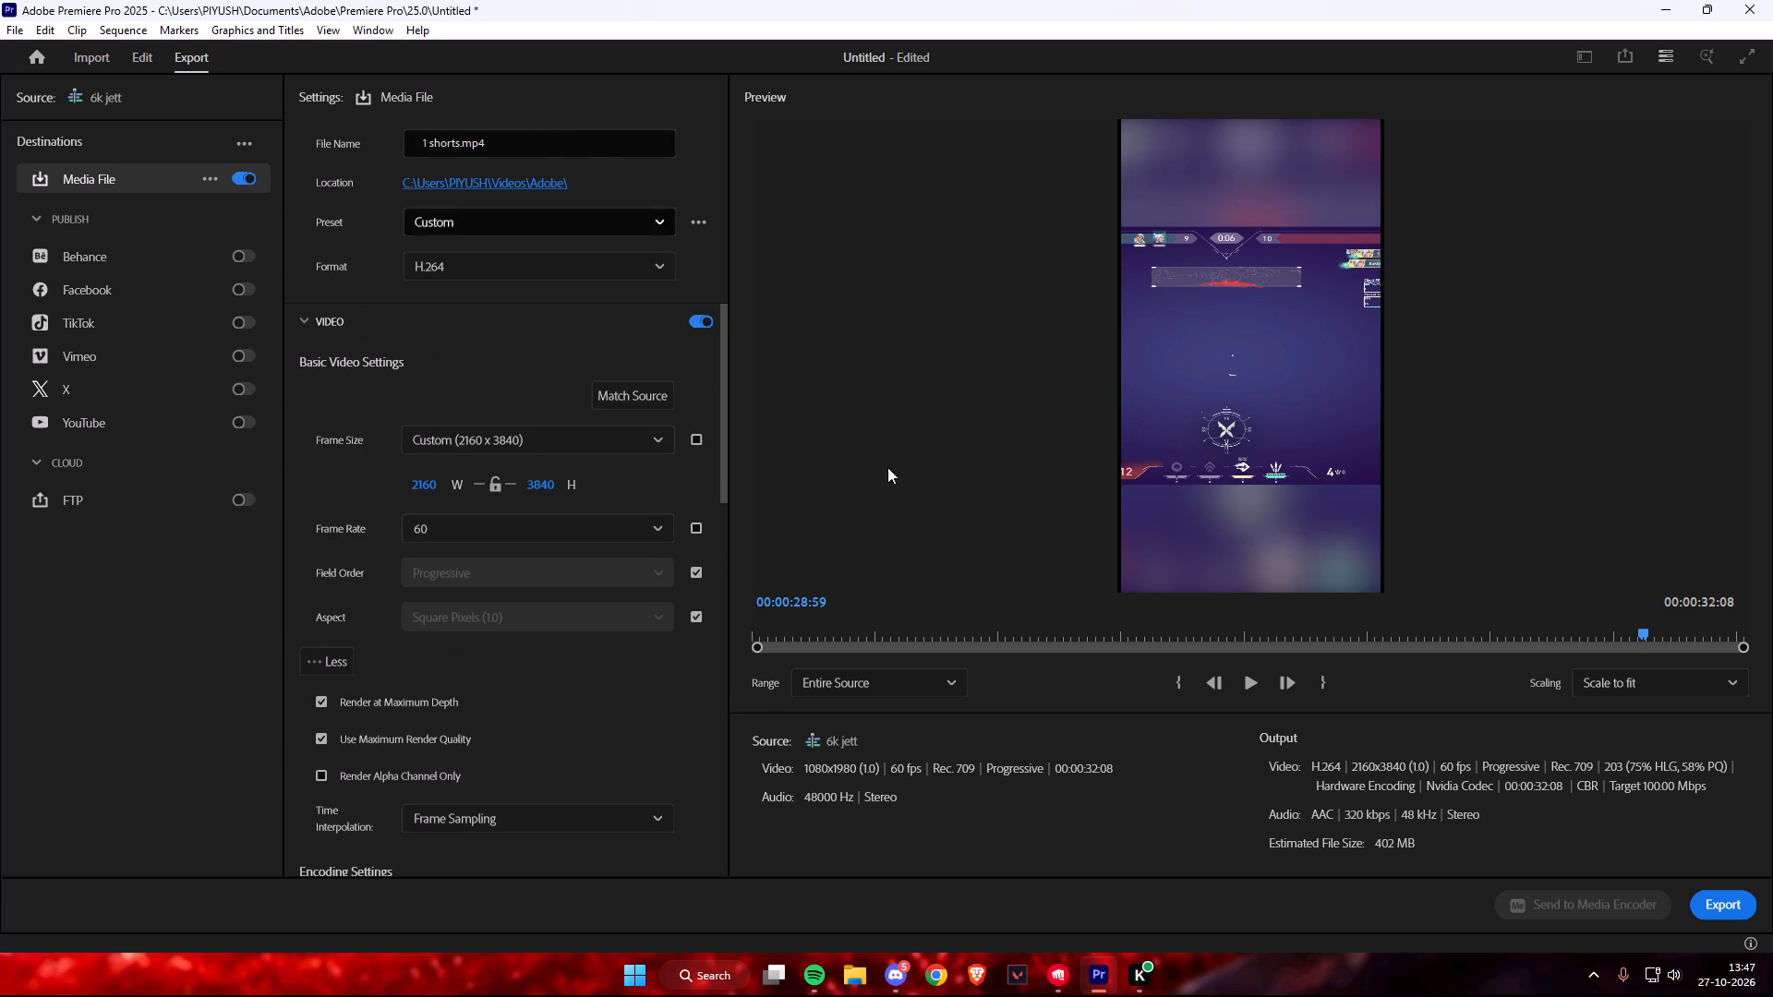
Export the 6k jett sequence as "1 shorts.mp4" with the current settings.
click(1719, 907)
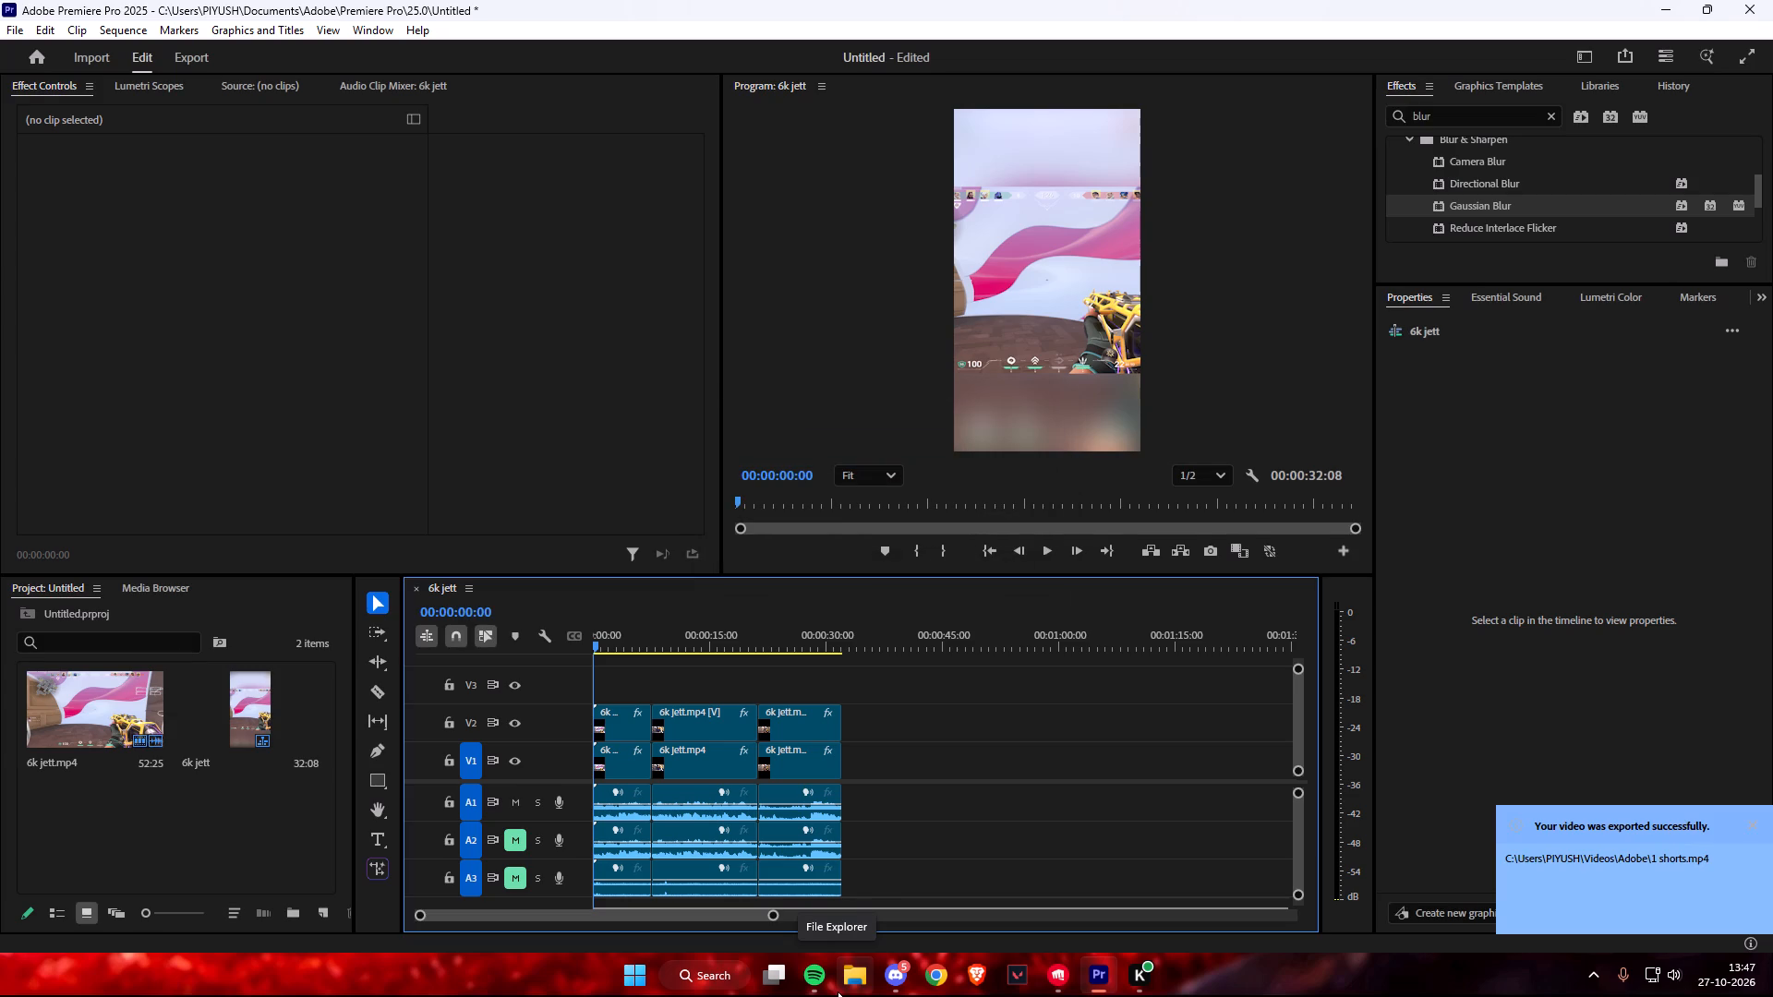
Open a full-size File Explorer window and pause the song playing in Spotify.
click(838, 991)
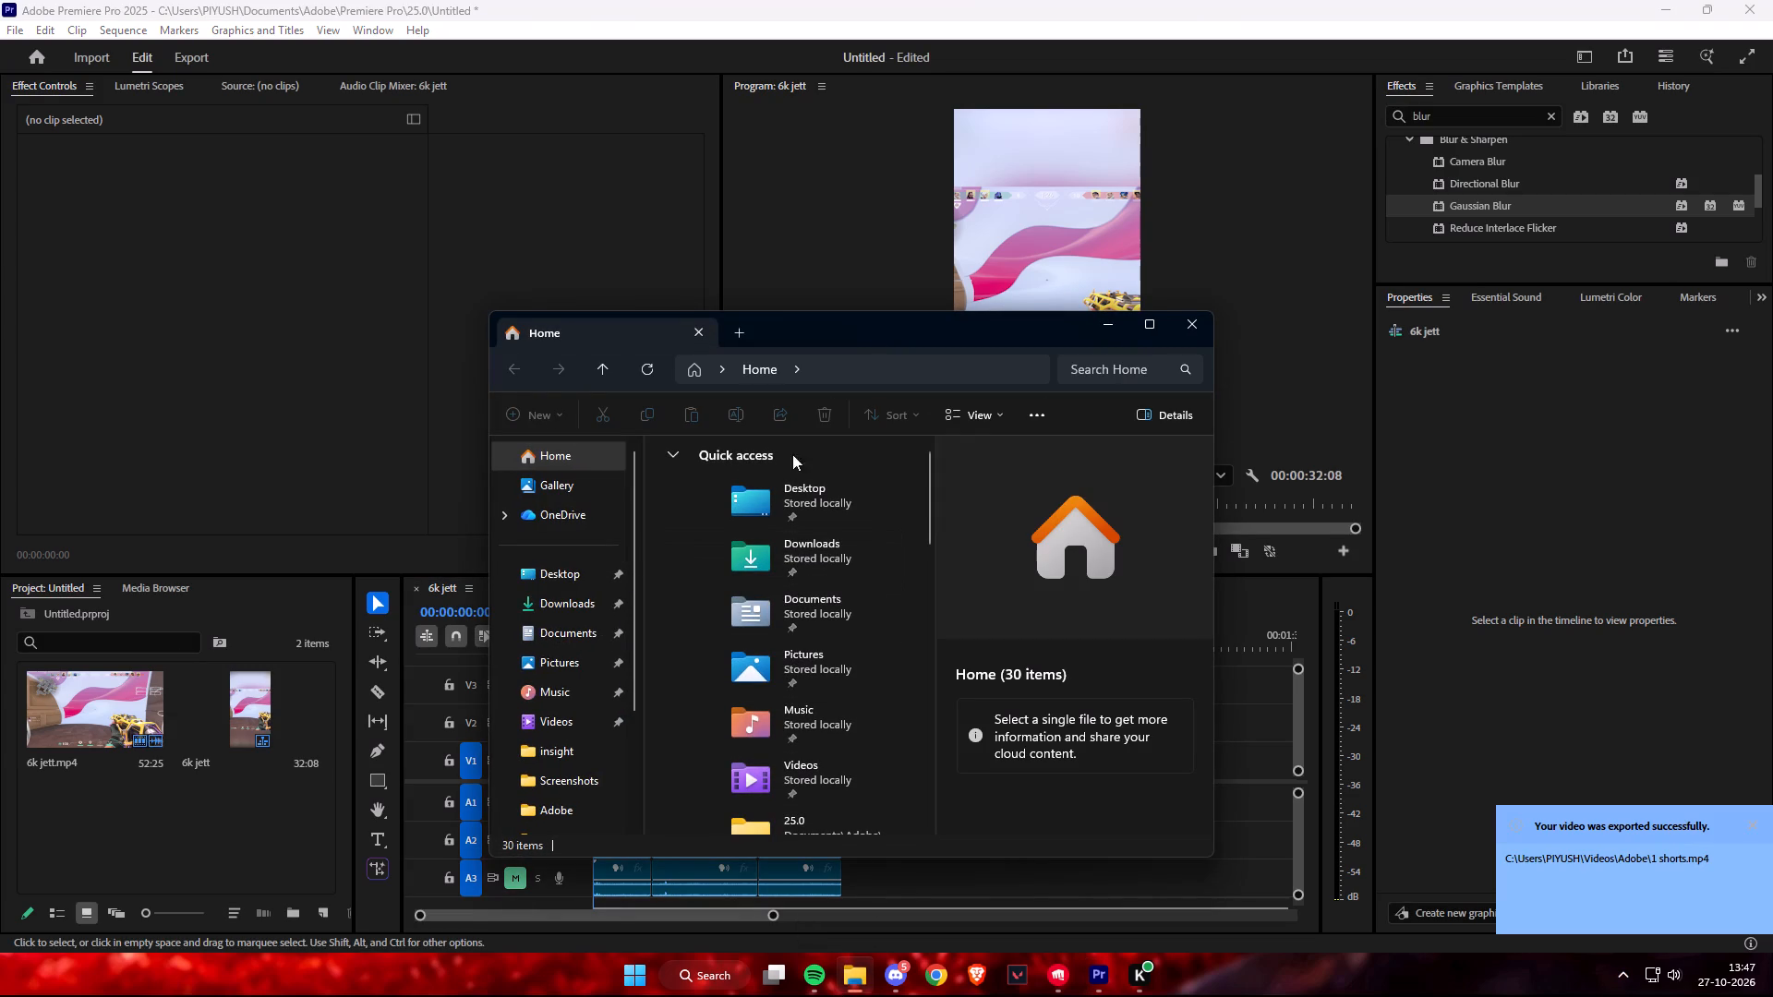
click(1149, 327)
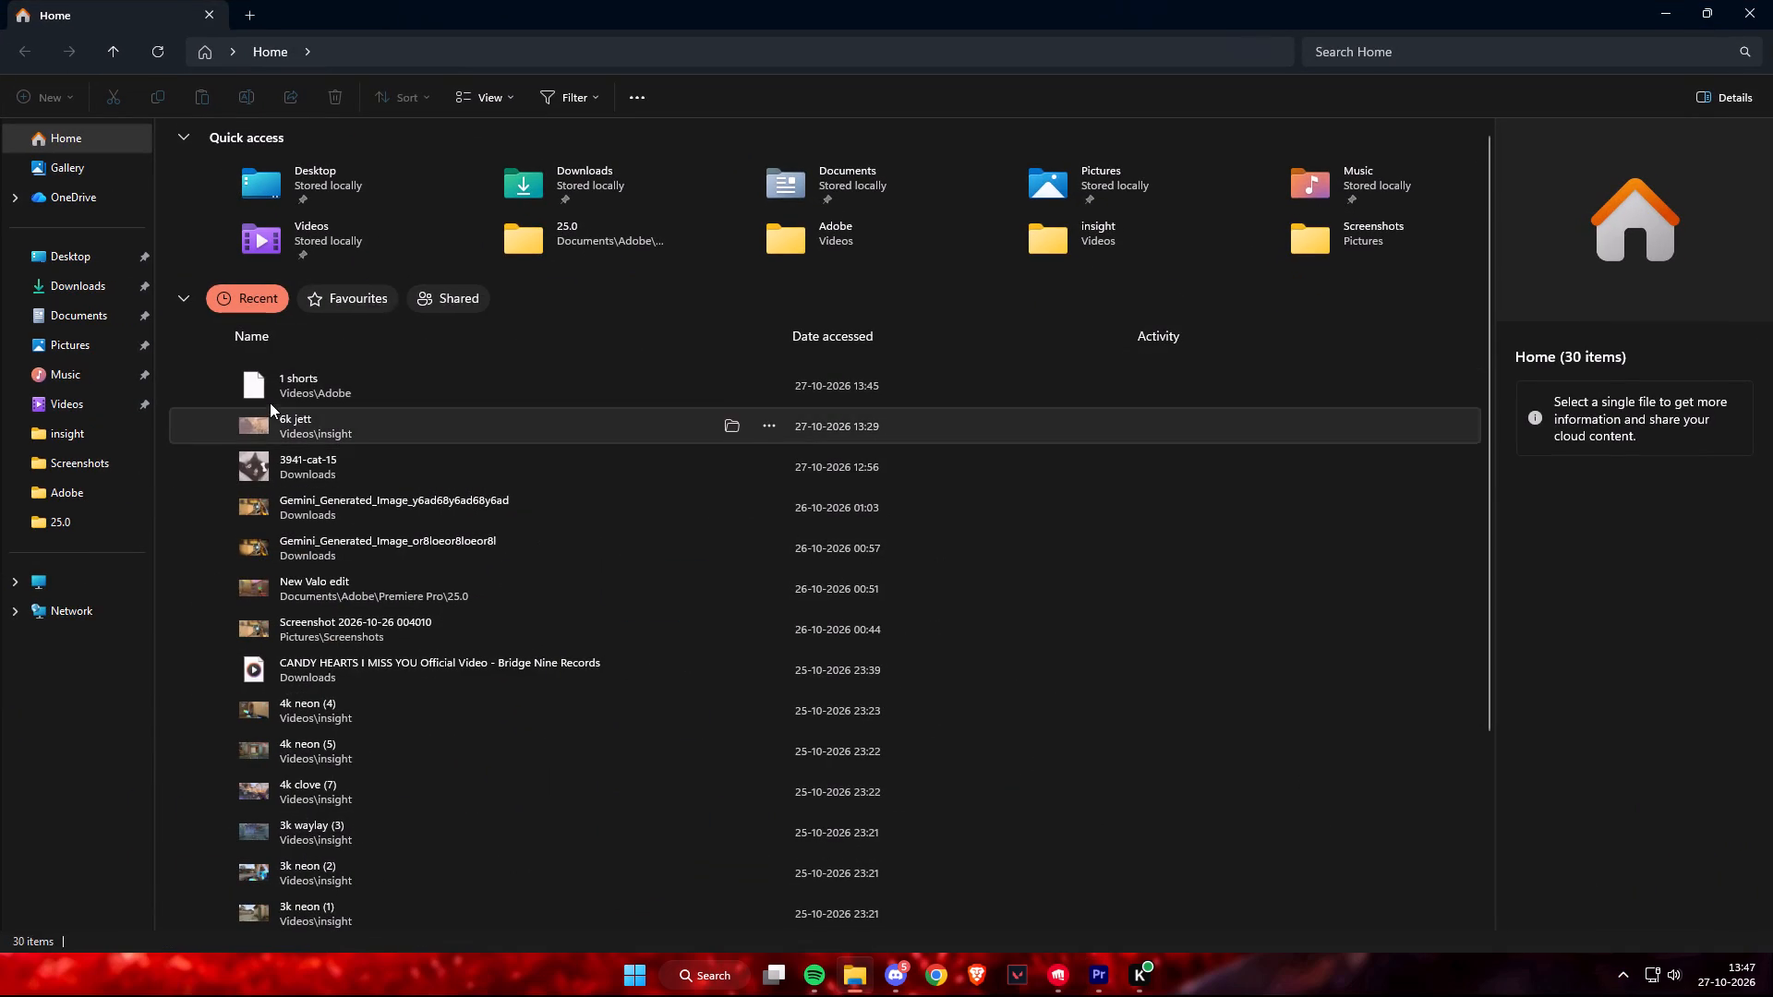
click(826, 985)
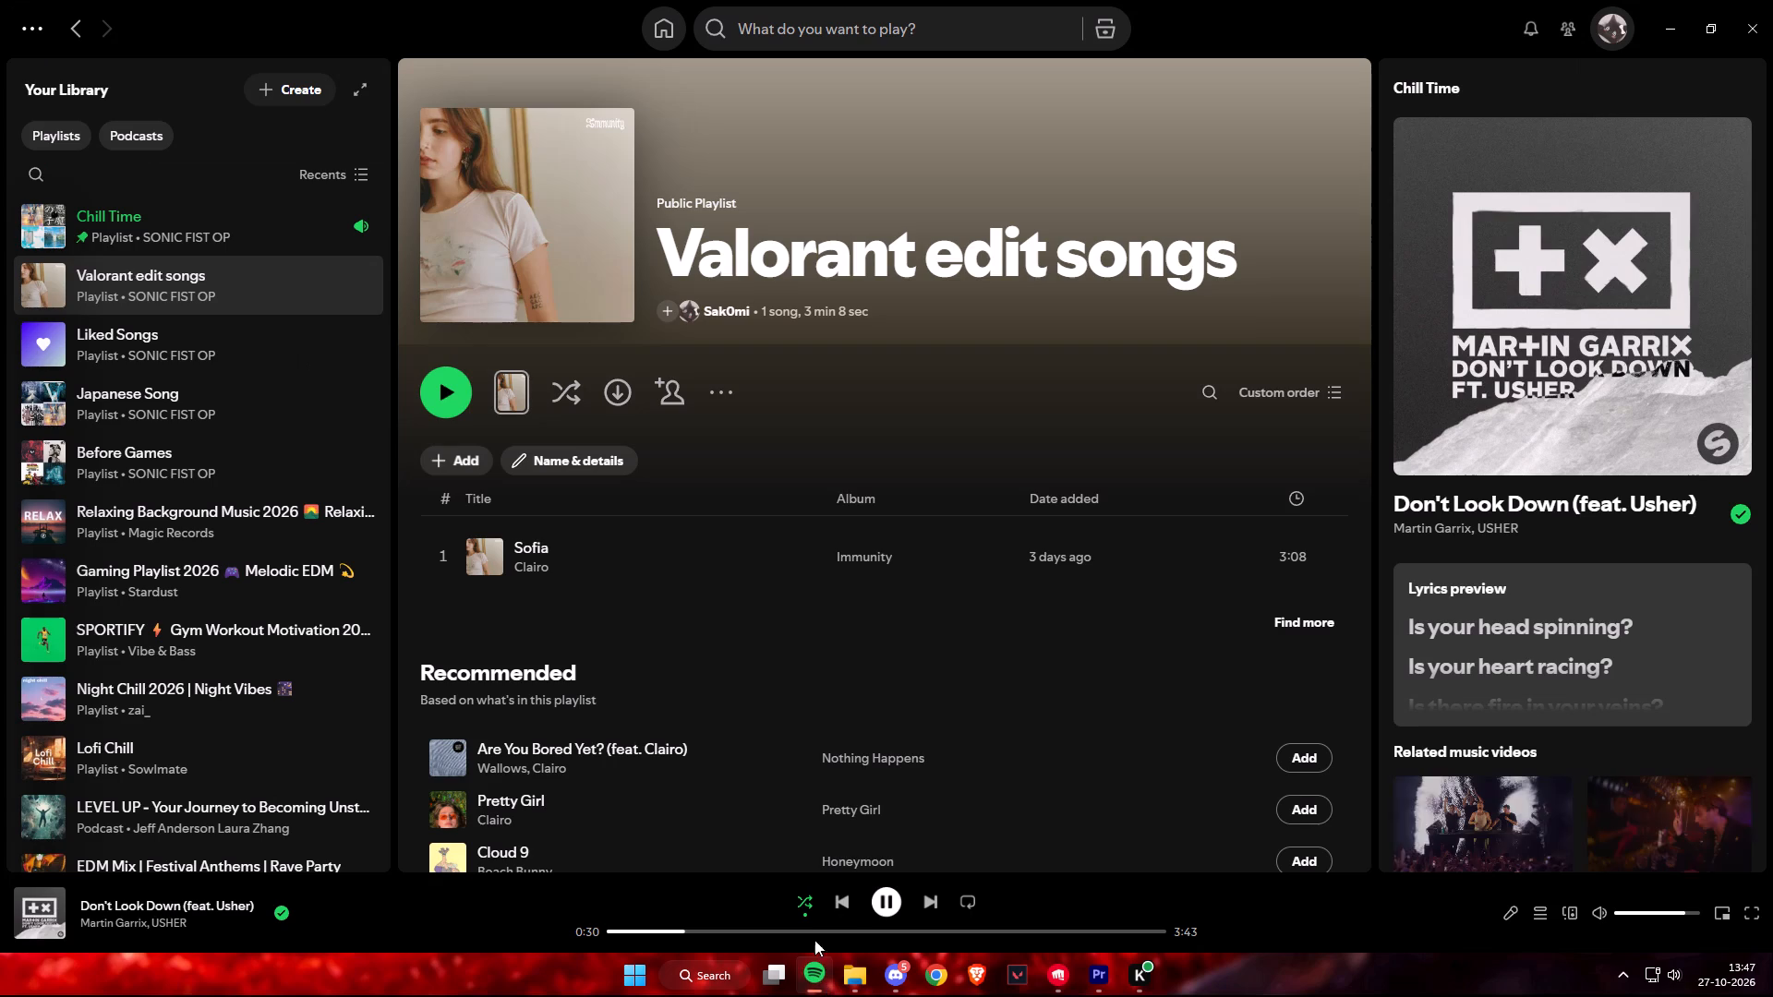
click(882, 898)
click(842, 975)
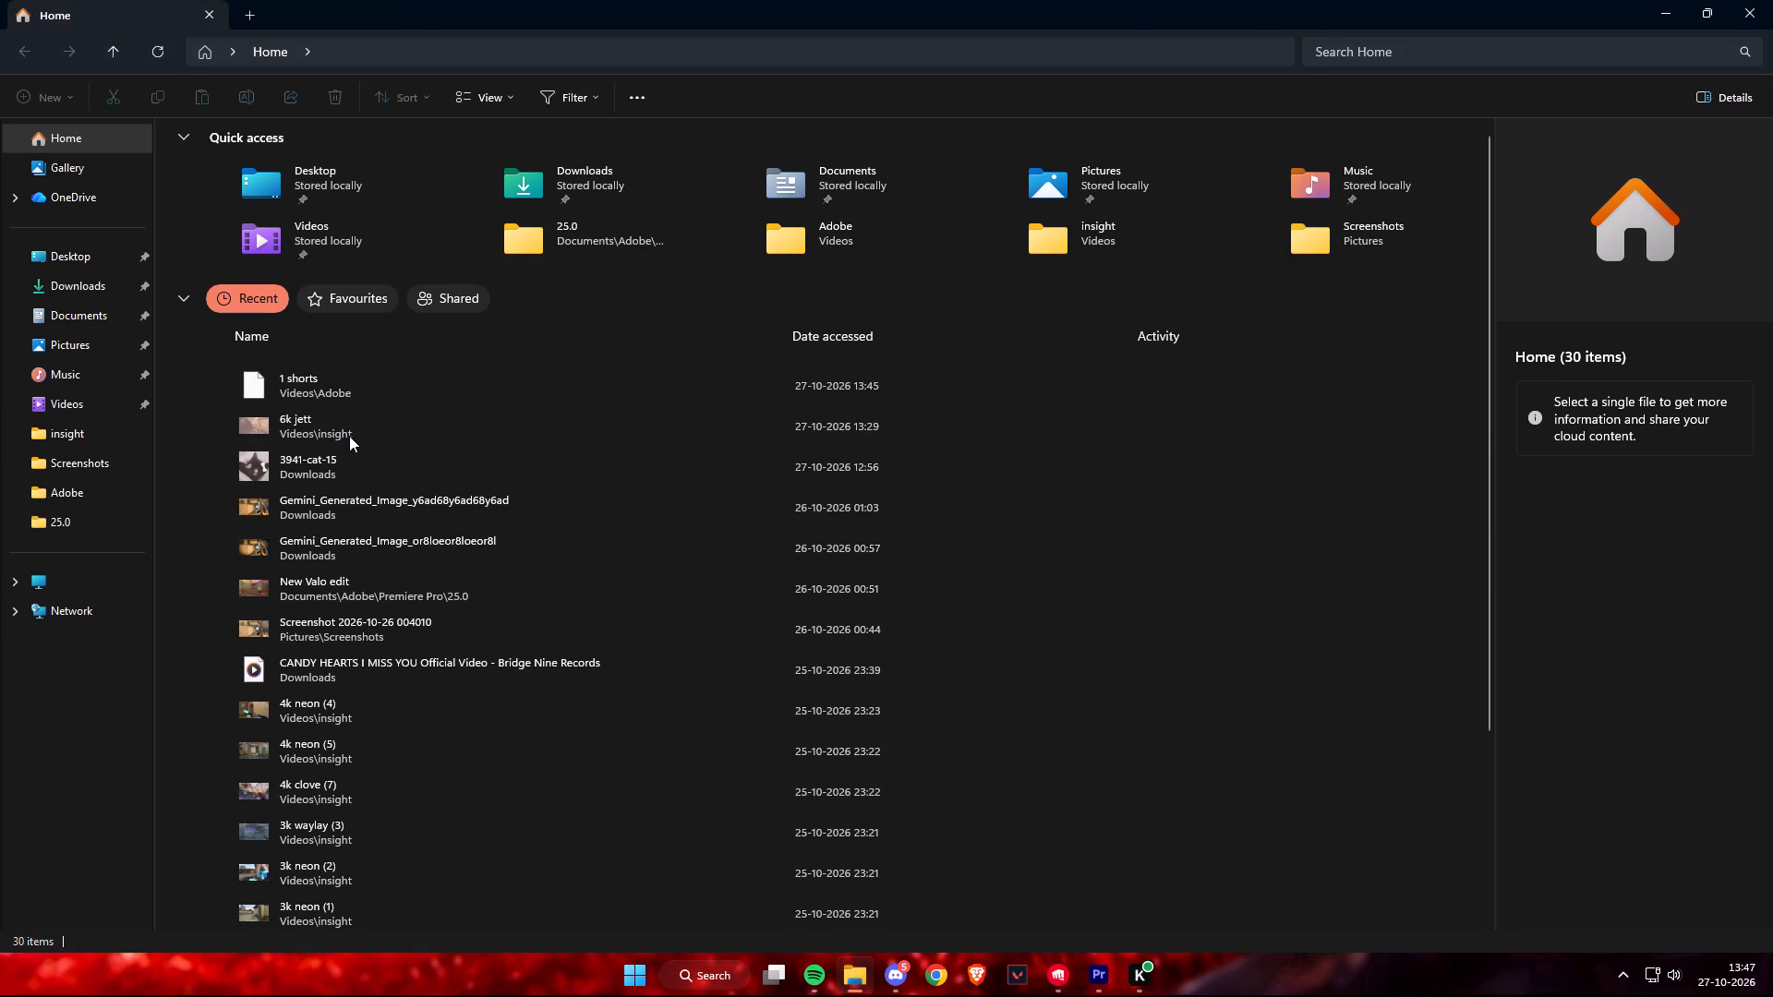
Play the recent 6k jett source clip from File Explorer briefly and close the player.
double_click(349, 436)
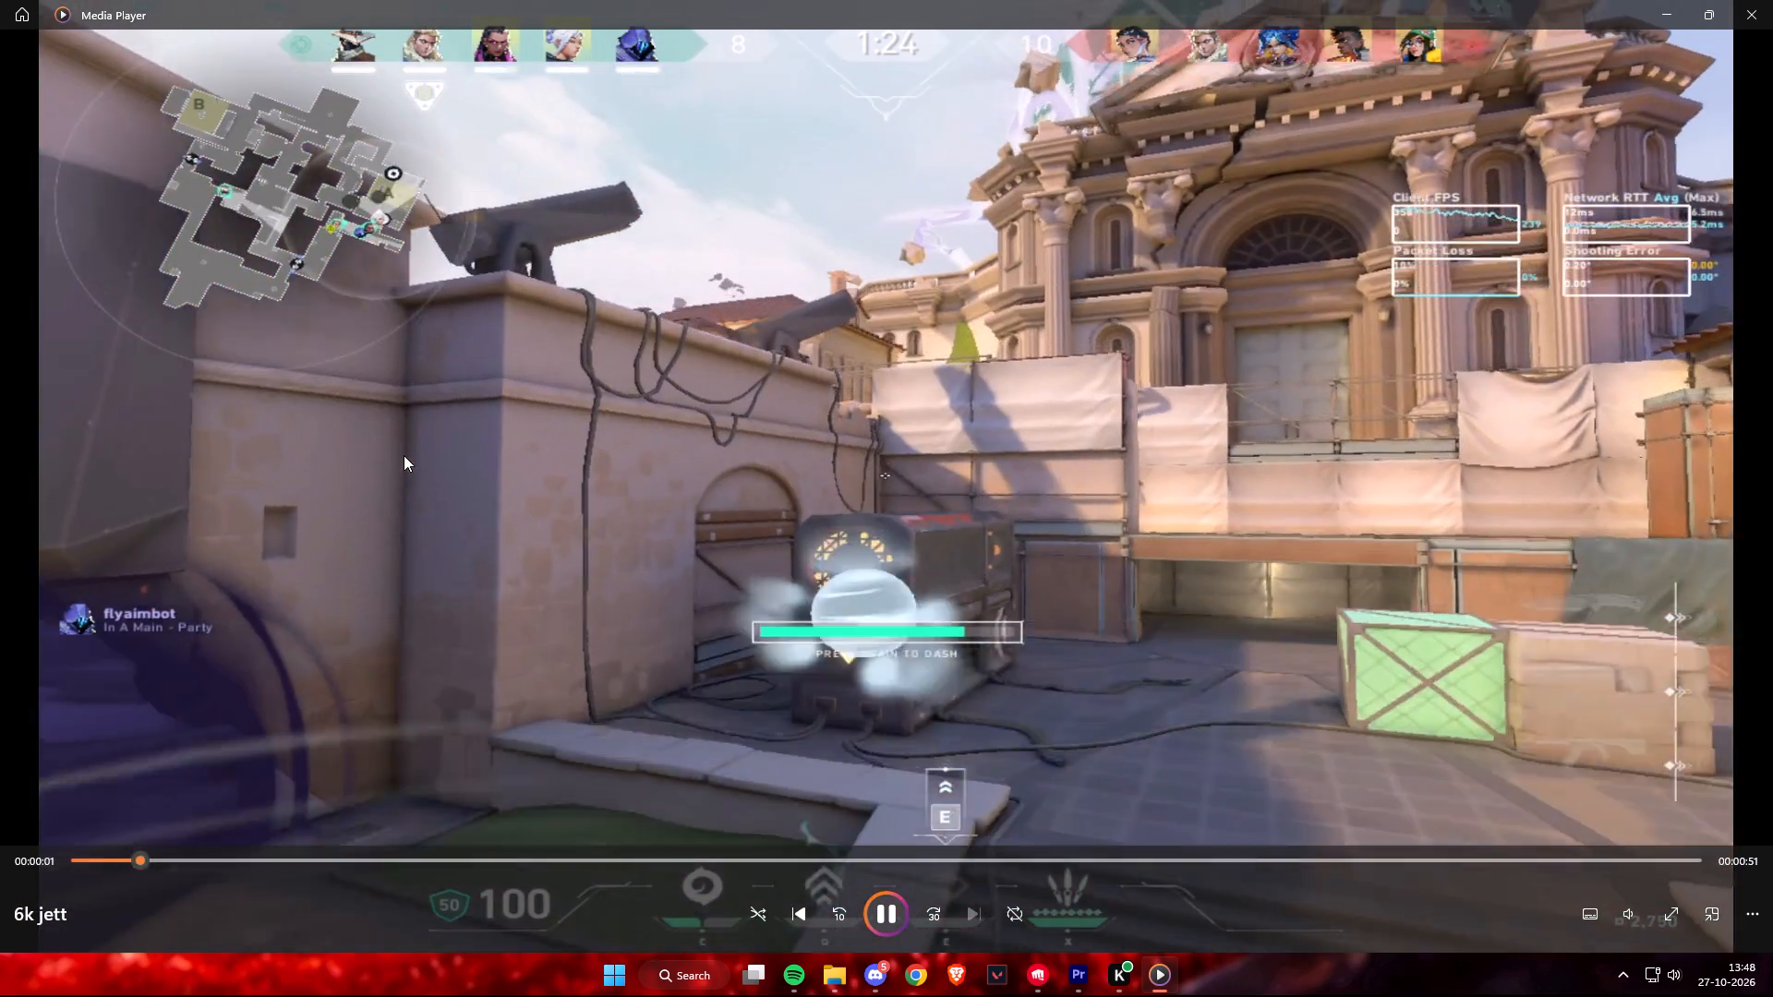
click(1772, 0)
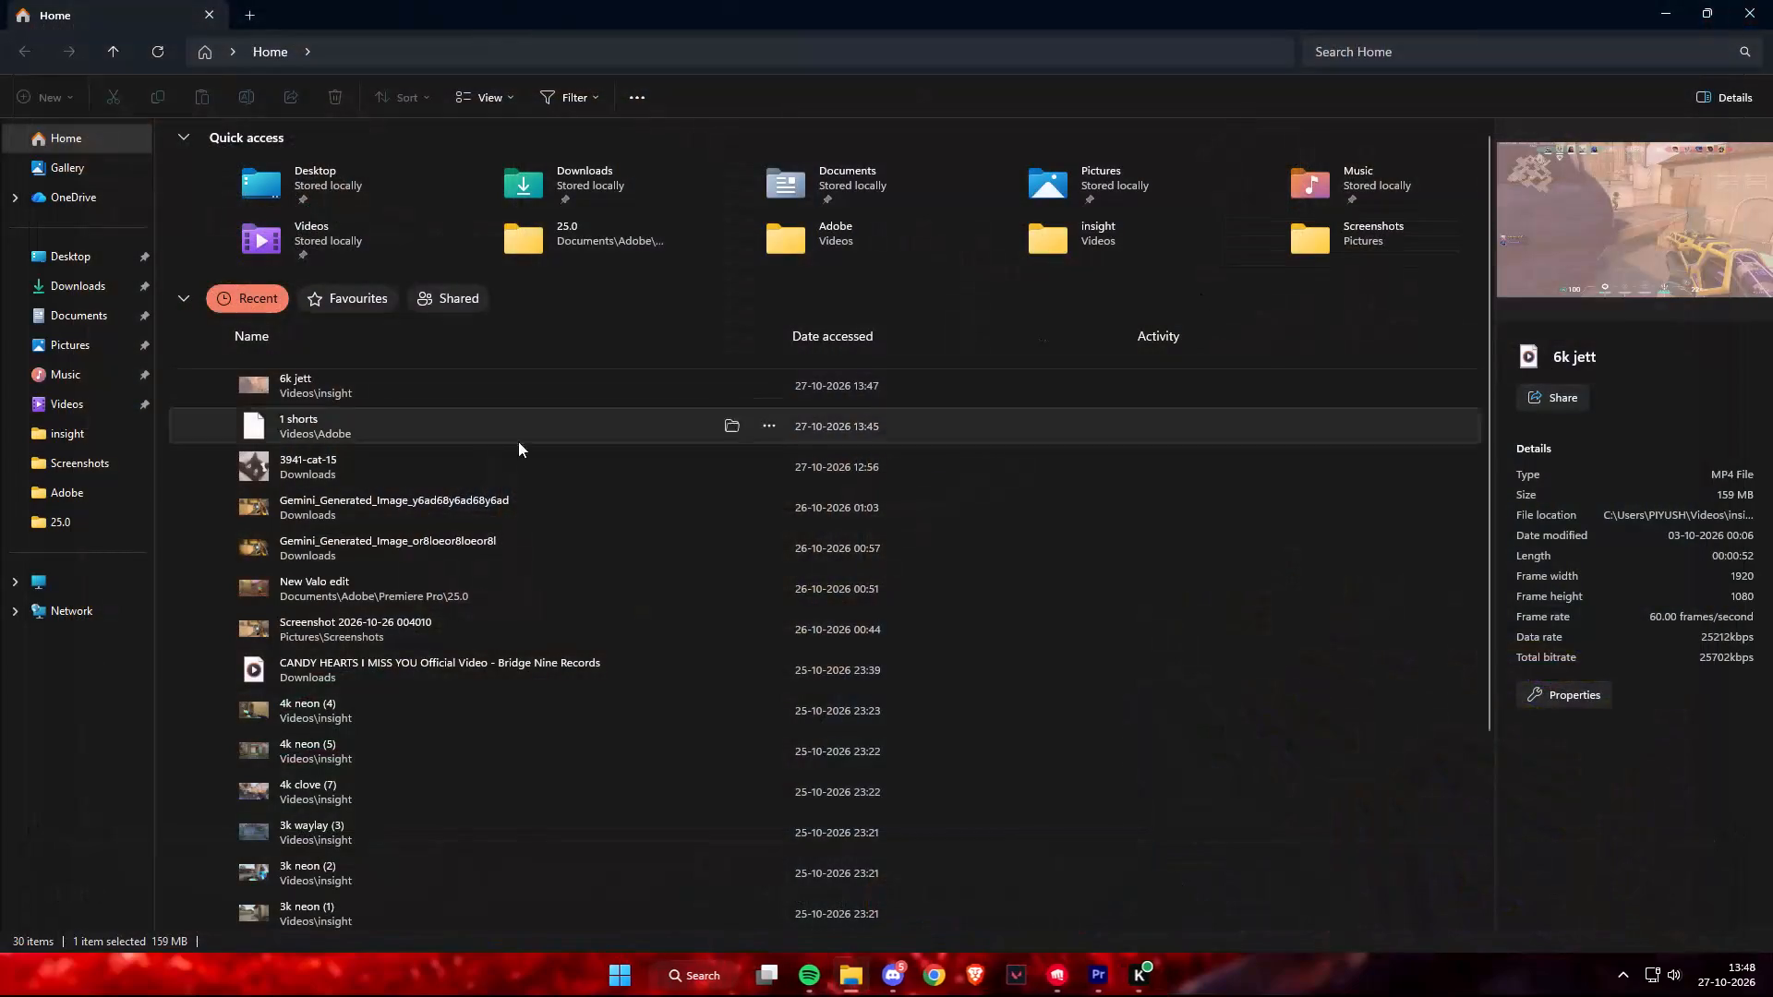
double_click(392, 395)
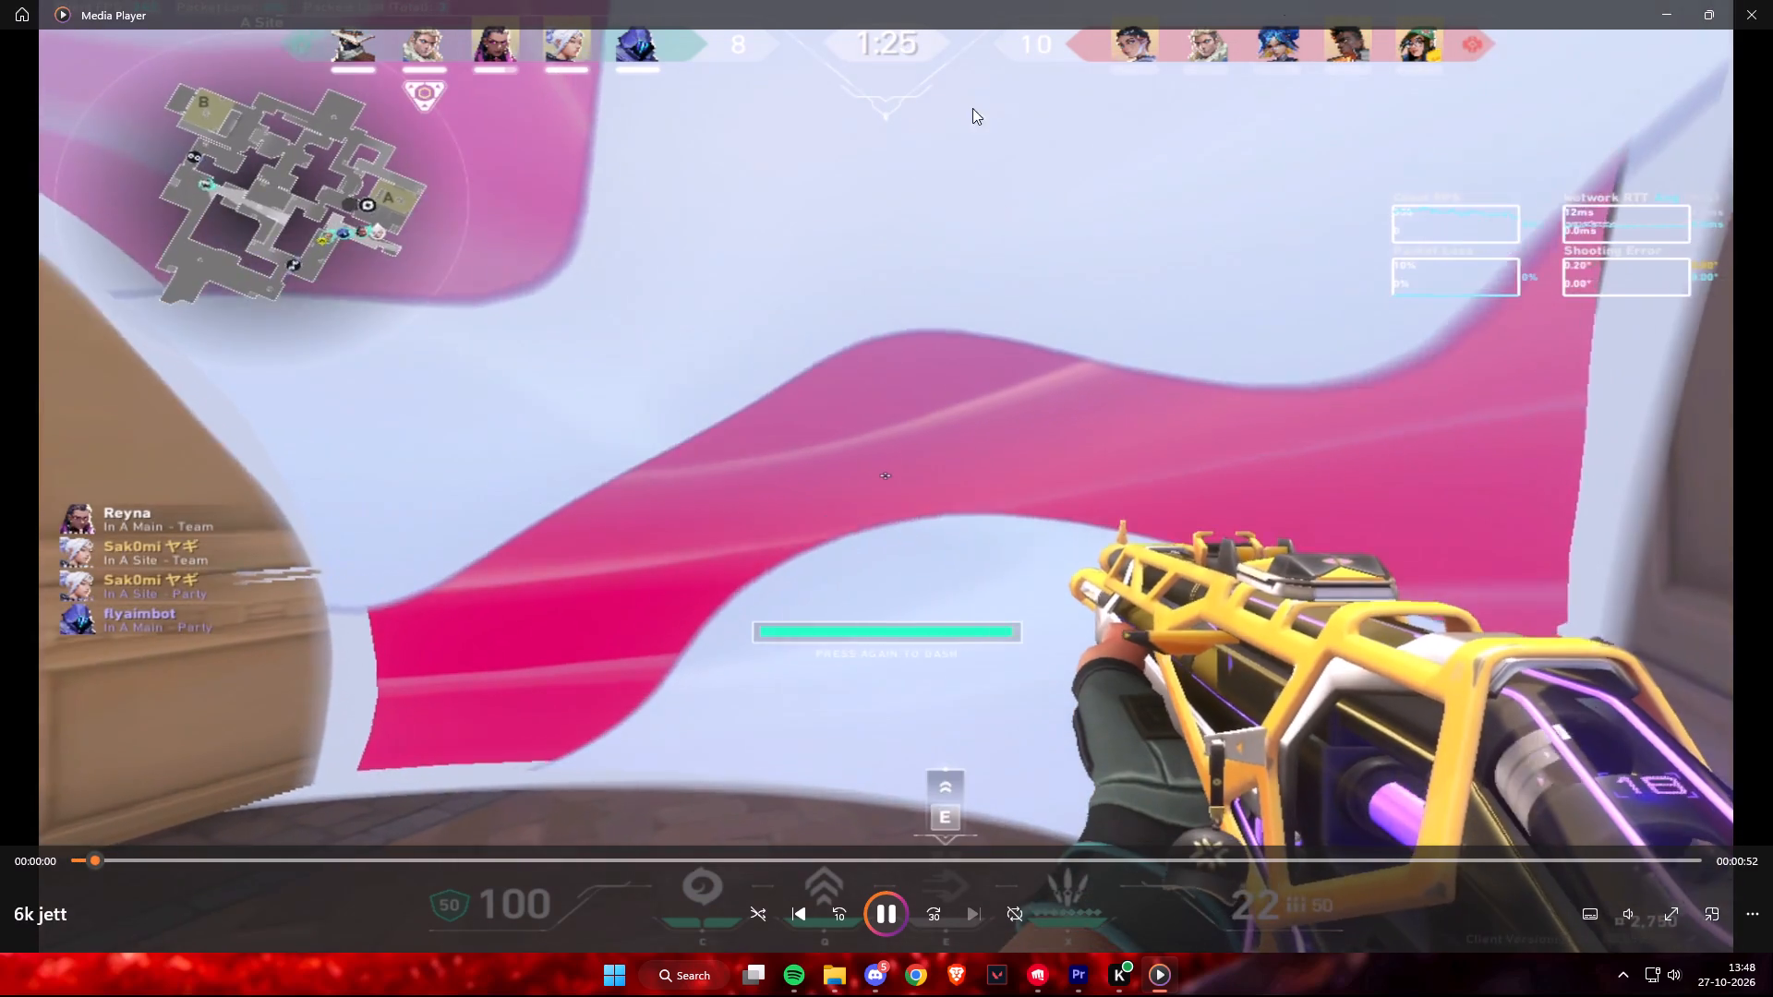
click(1772, 0)
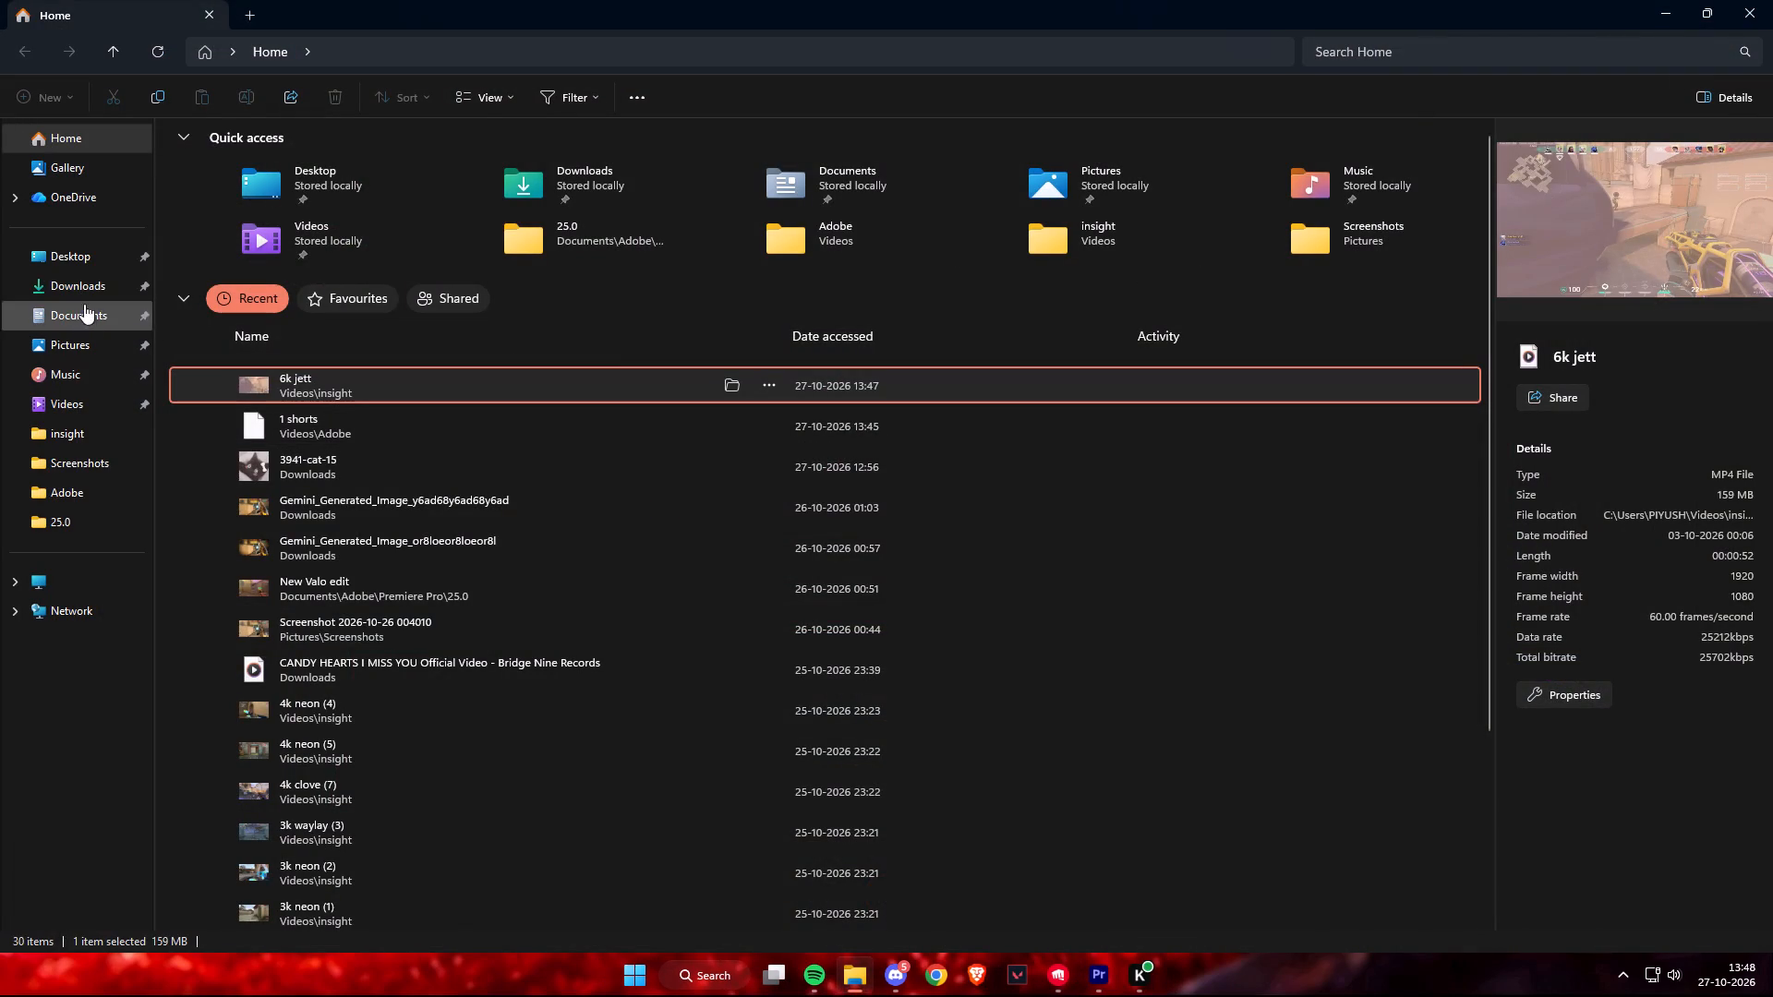
Play the exported "1 shorts" video from the Videos\Adobe folder with the player volume at 77, and close it.
click(91, 407)
double_click(309, 194)
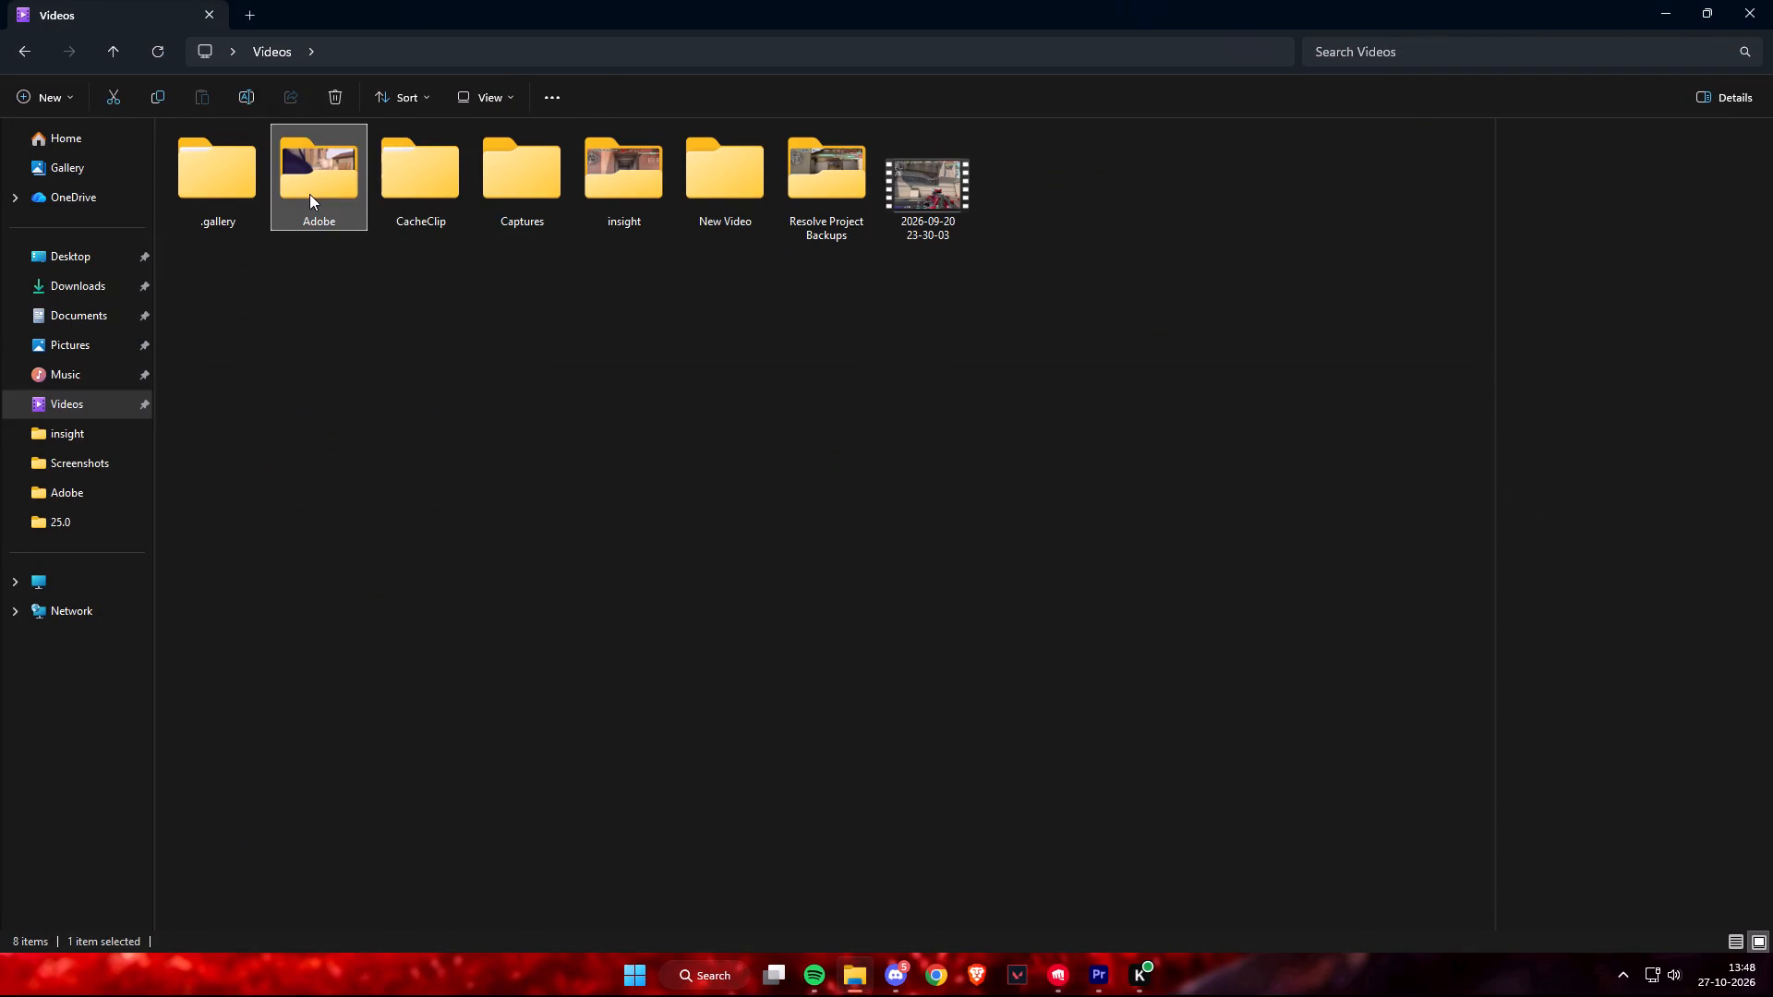
double_click(206, 194)
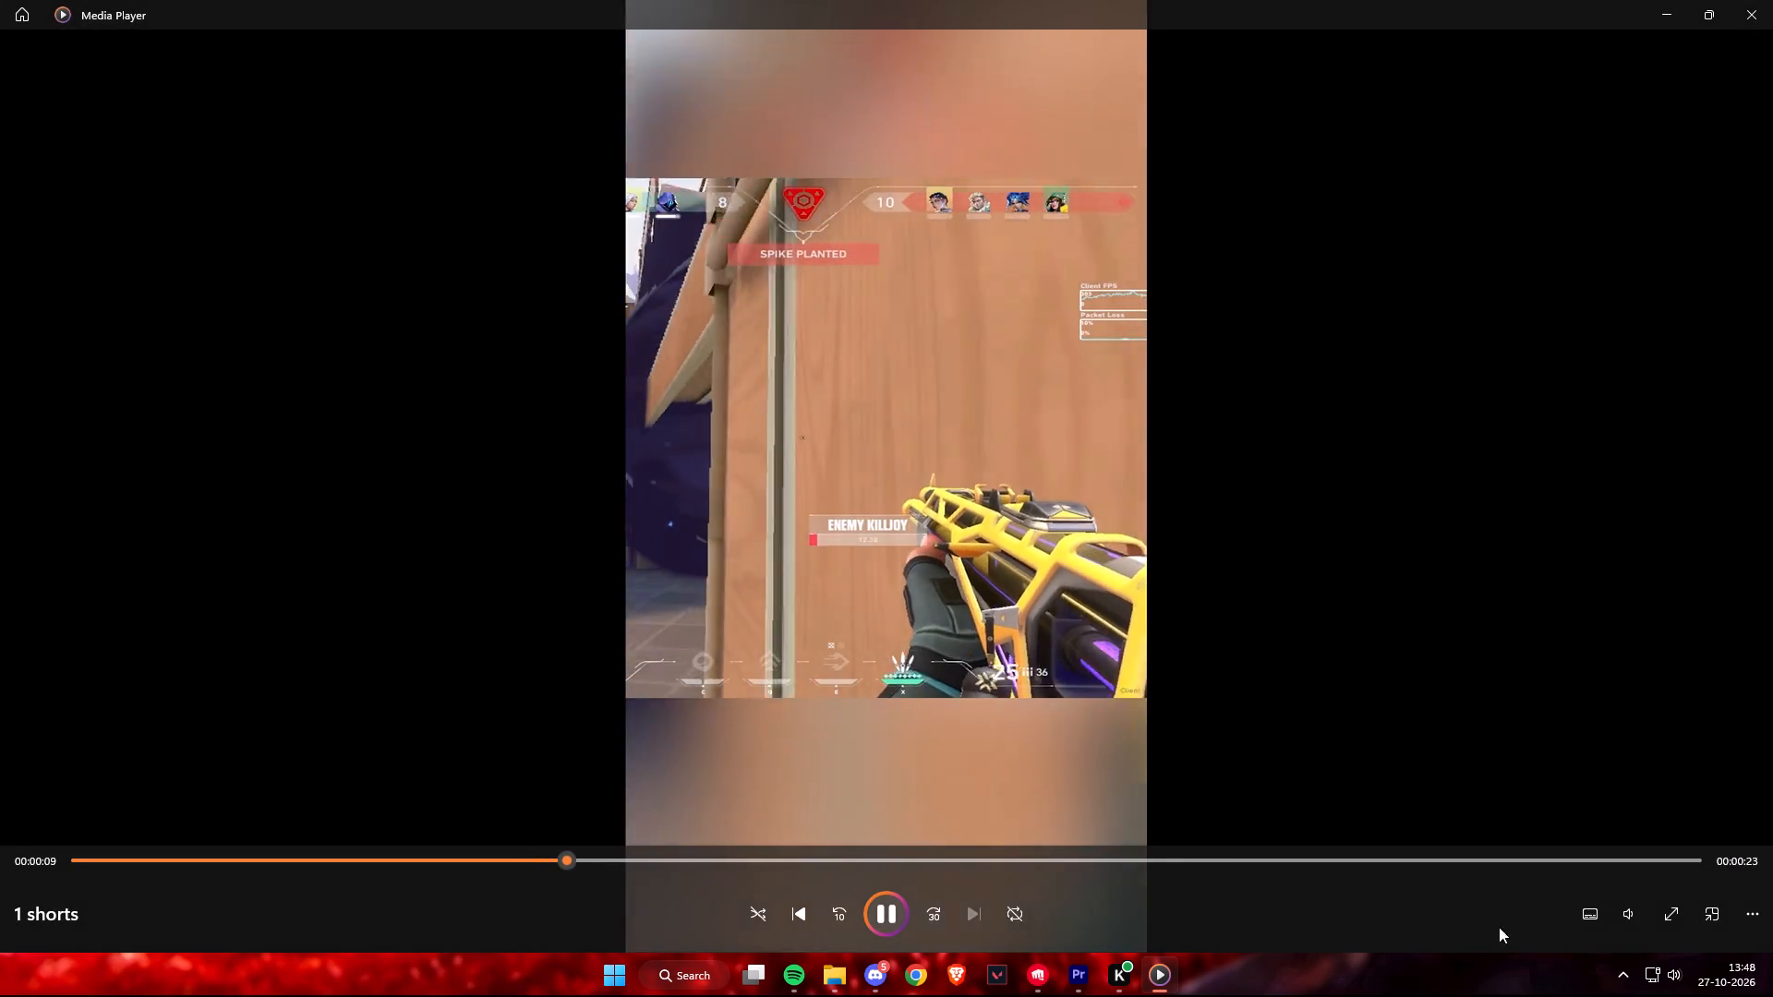
click(1634, 915)
drag(1650, 866, 1665, 866)
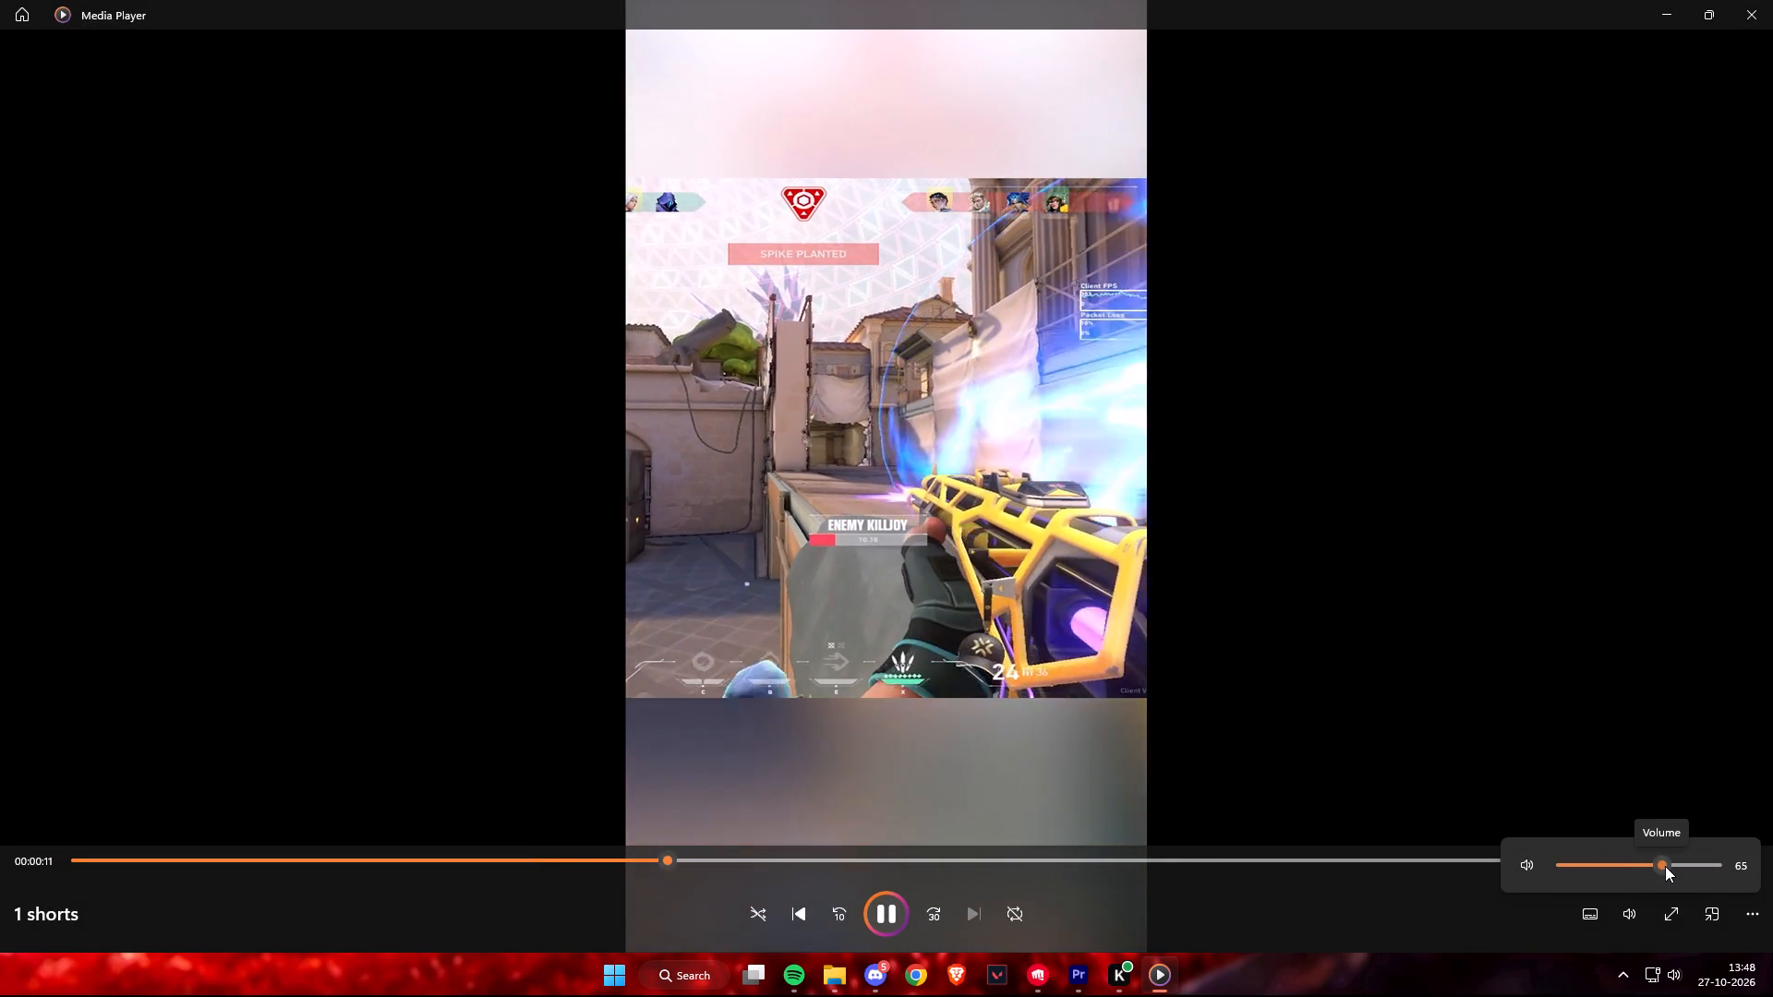
drag(1665, 866, 1680, 866)
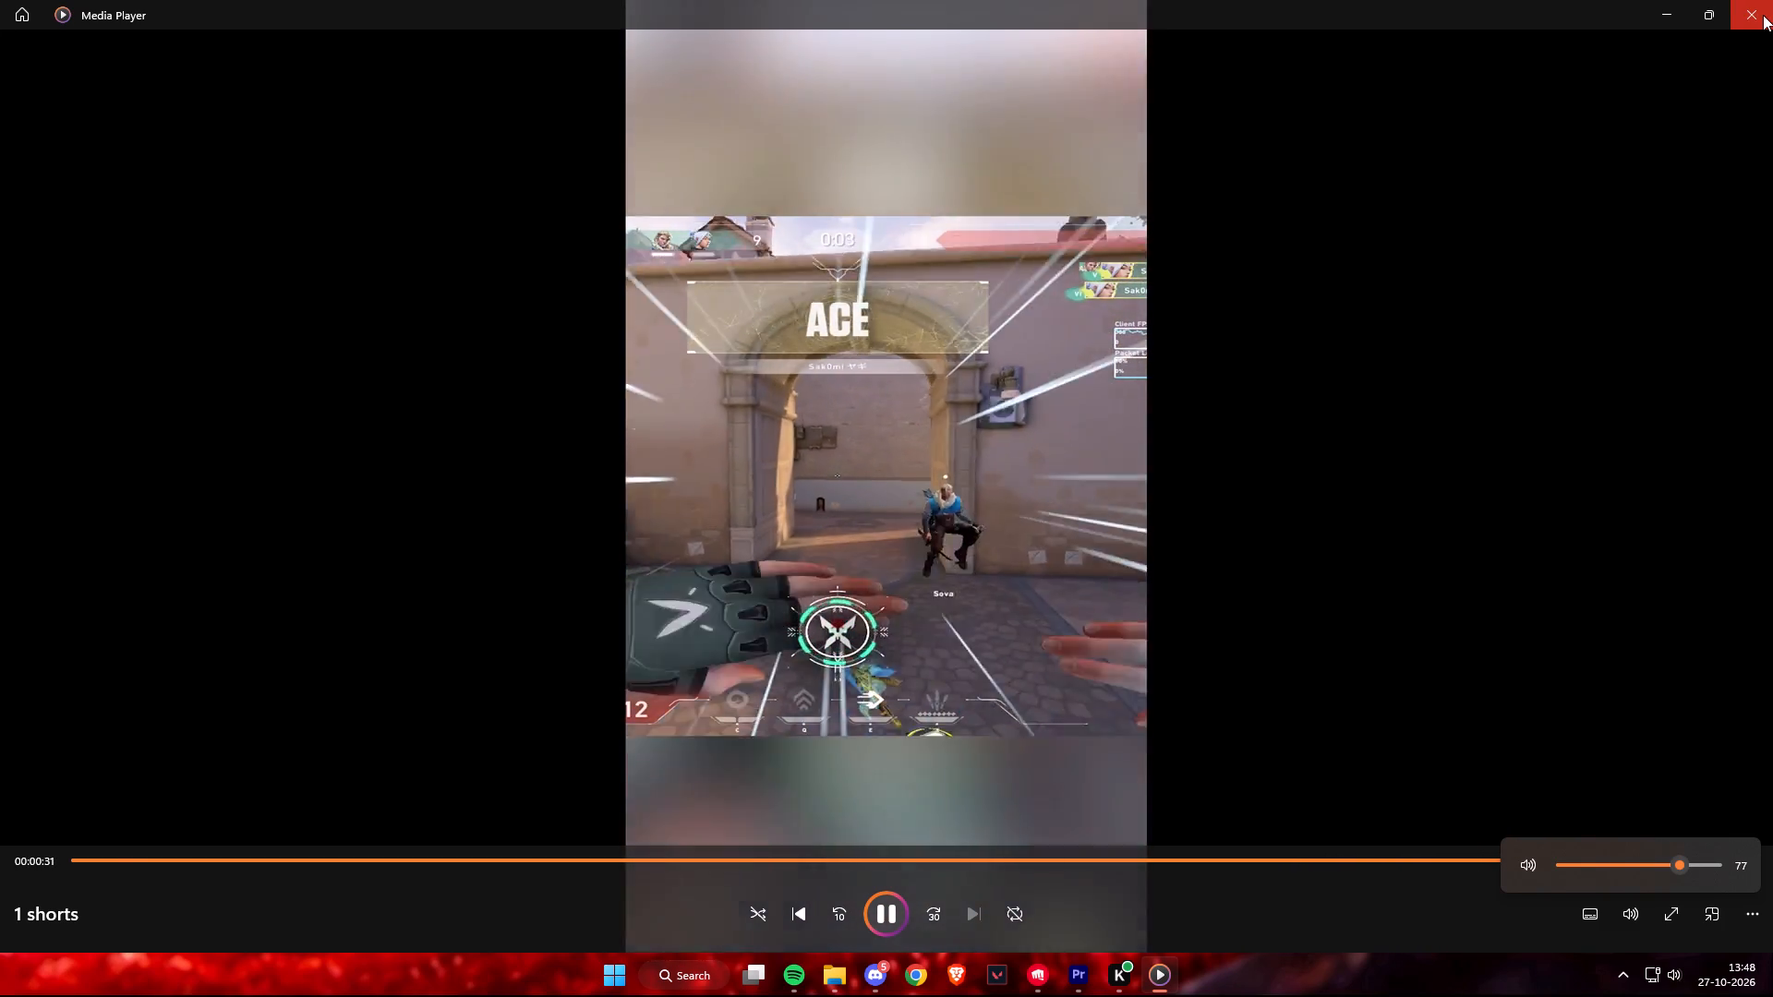
click(1772, 0)
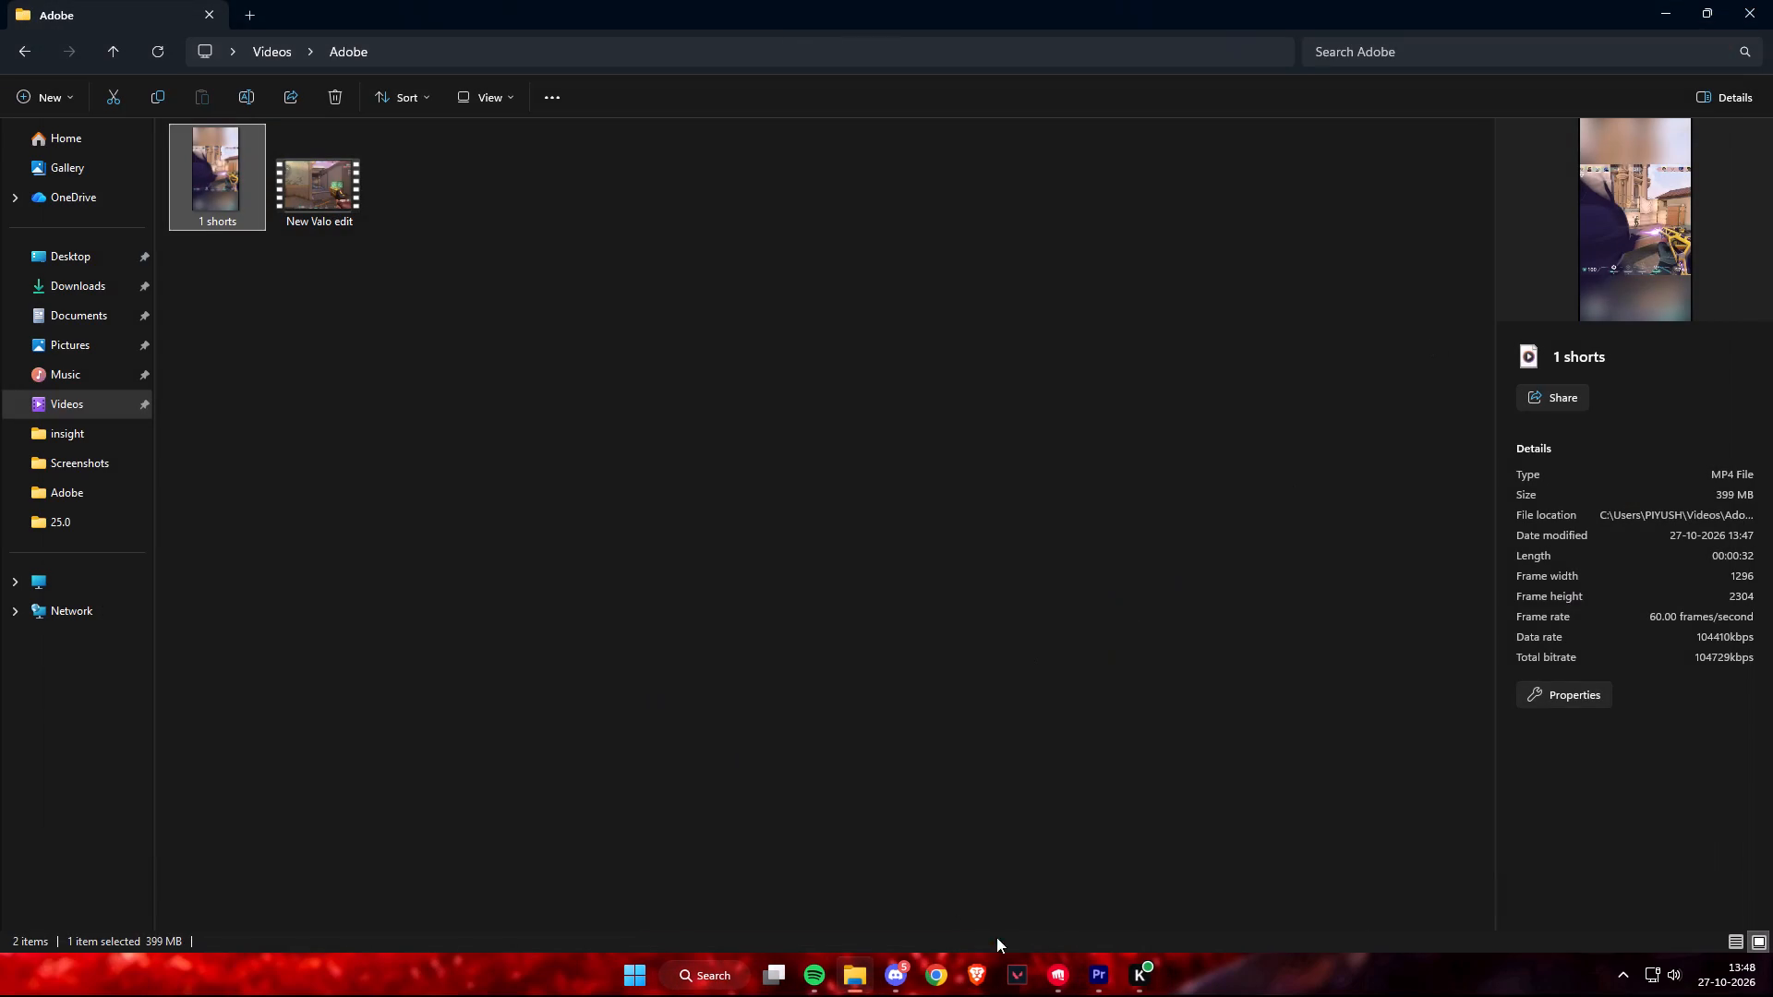
Switch to Google Chrome and open the YouTube home page.
click(929, 970)
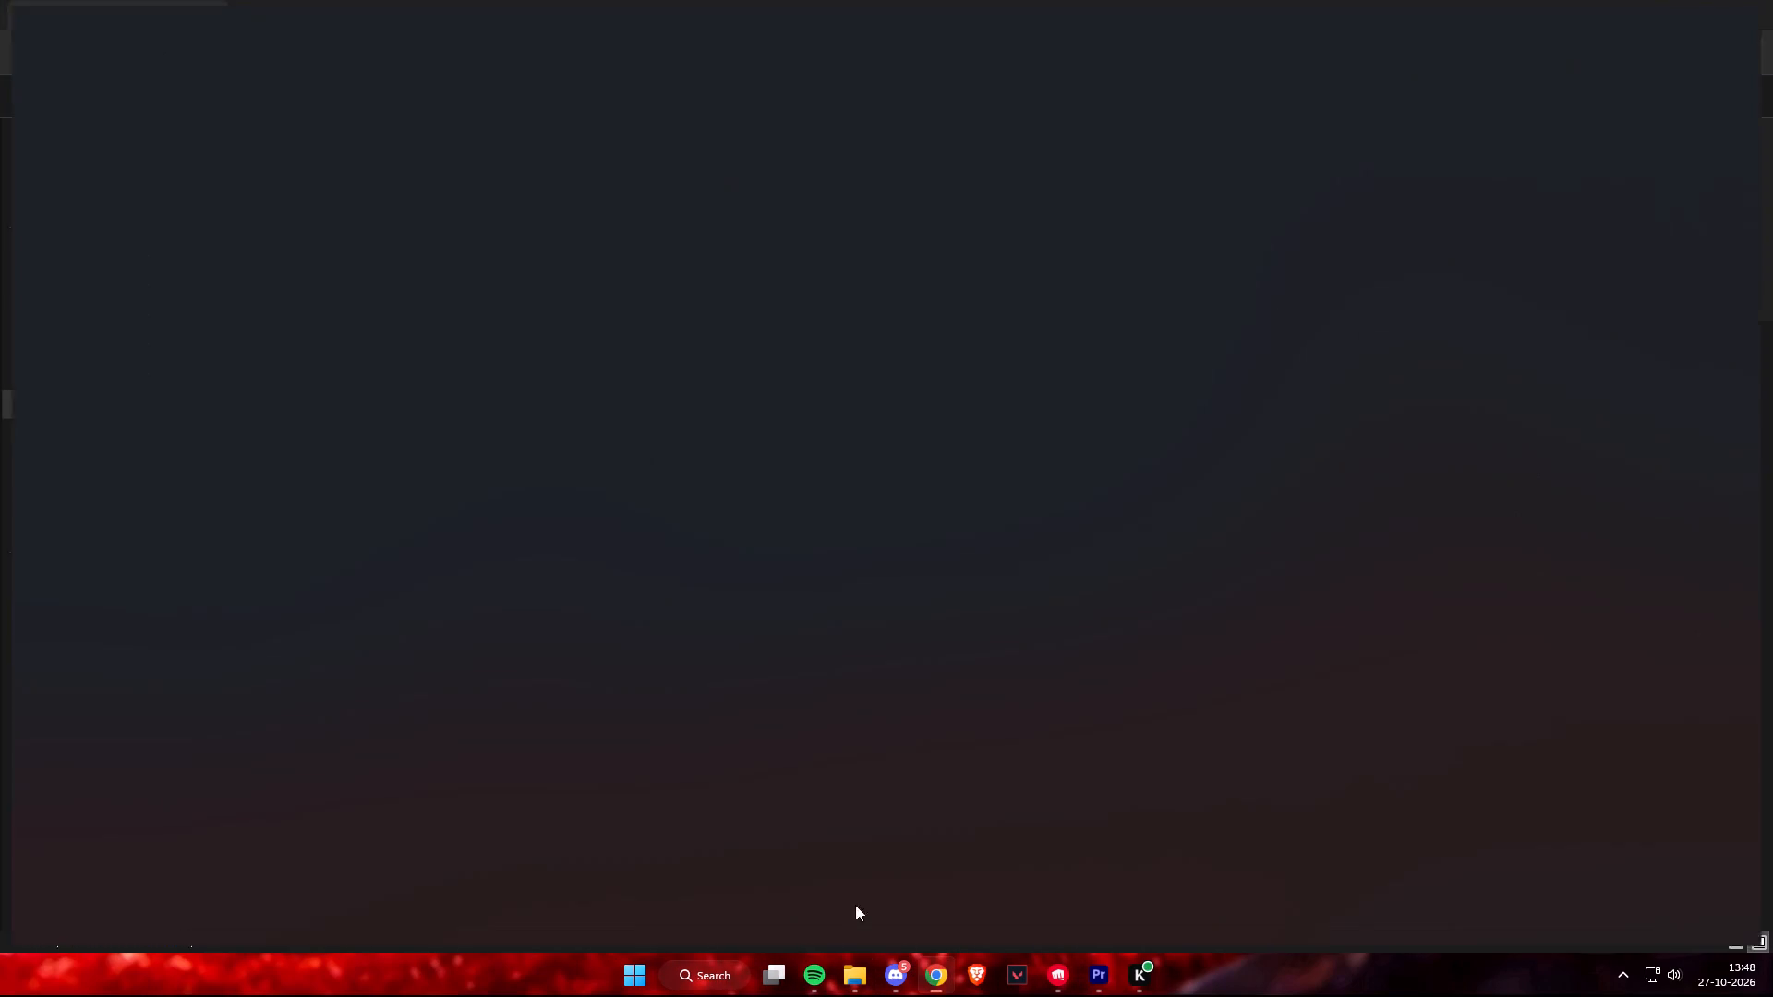
click(780, 563)
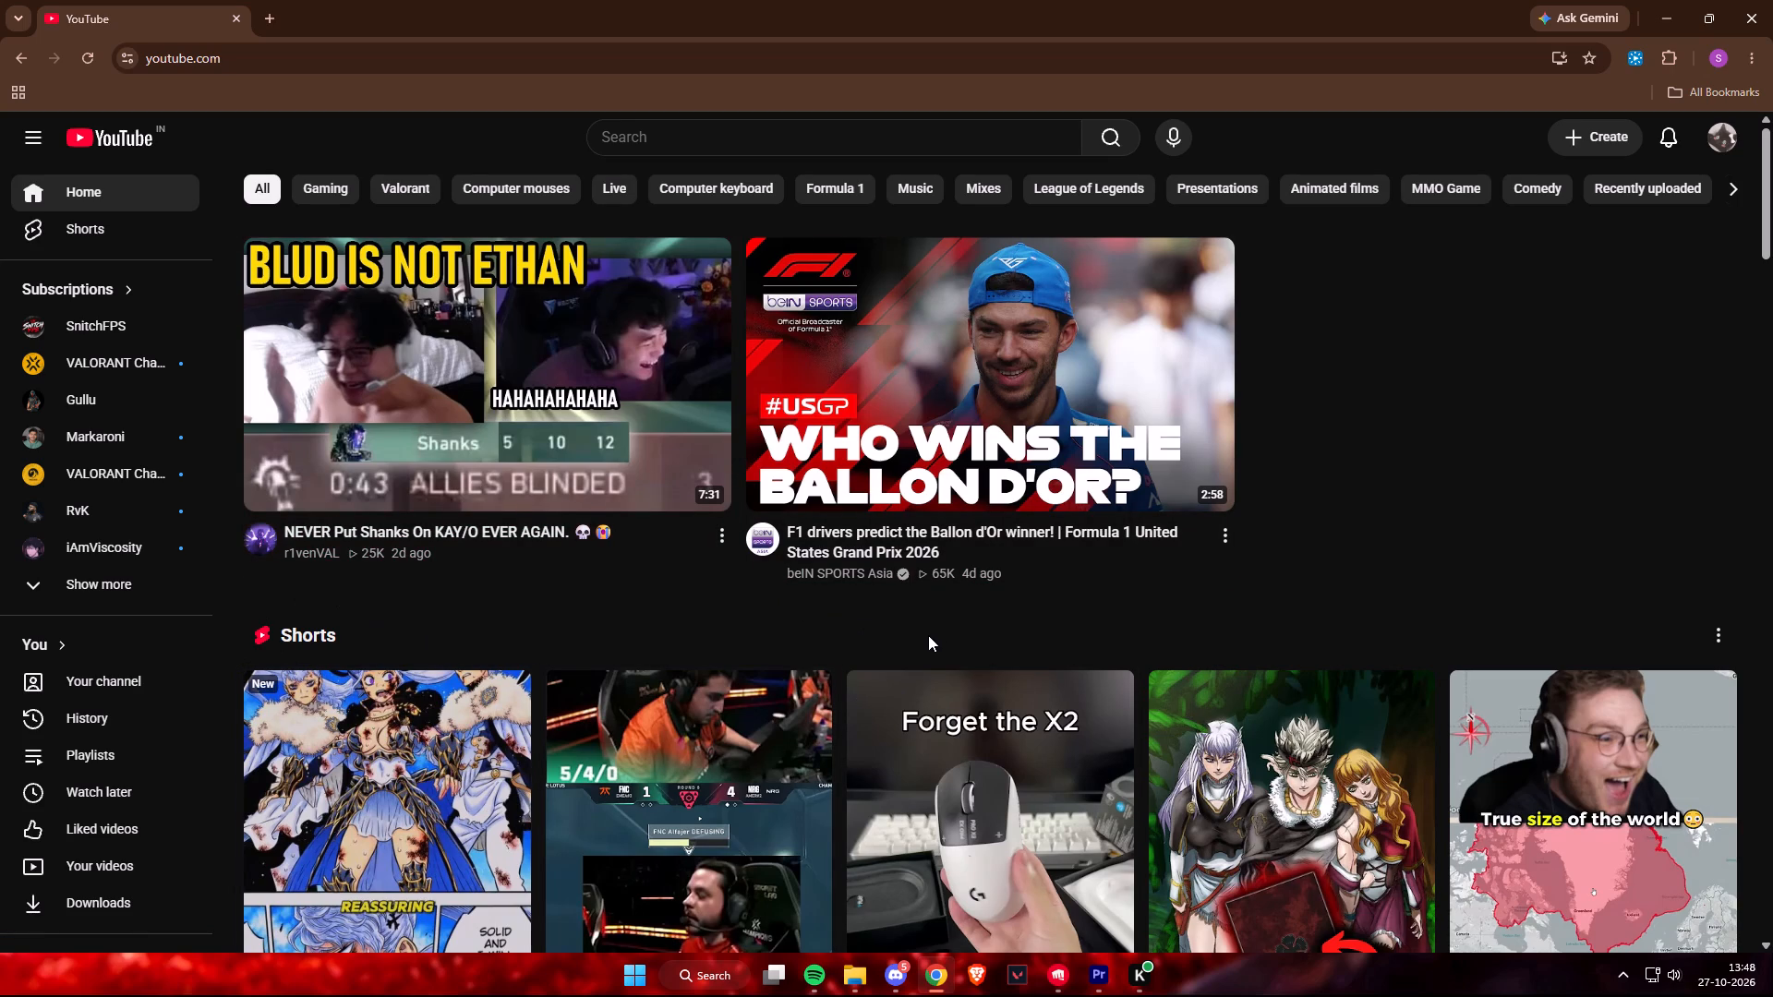
scroll(925, 637, down, 4)
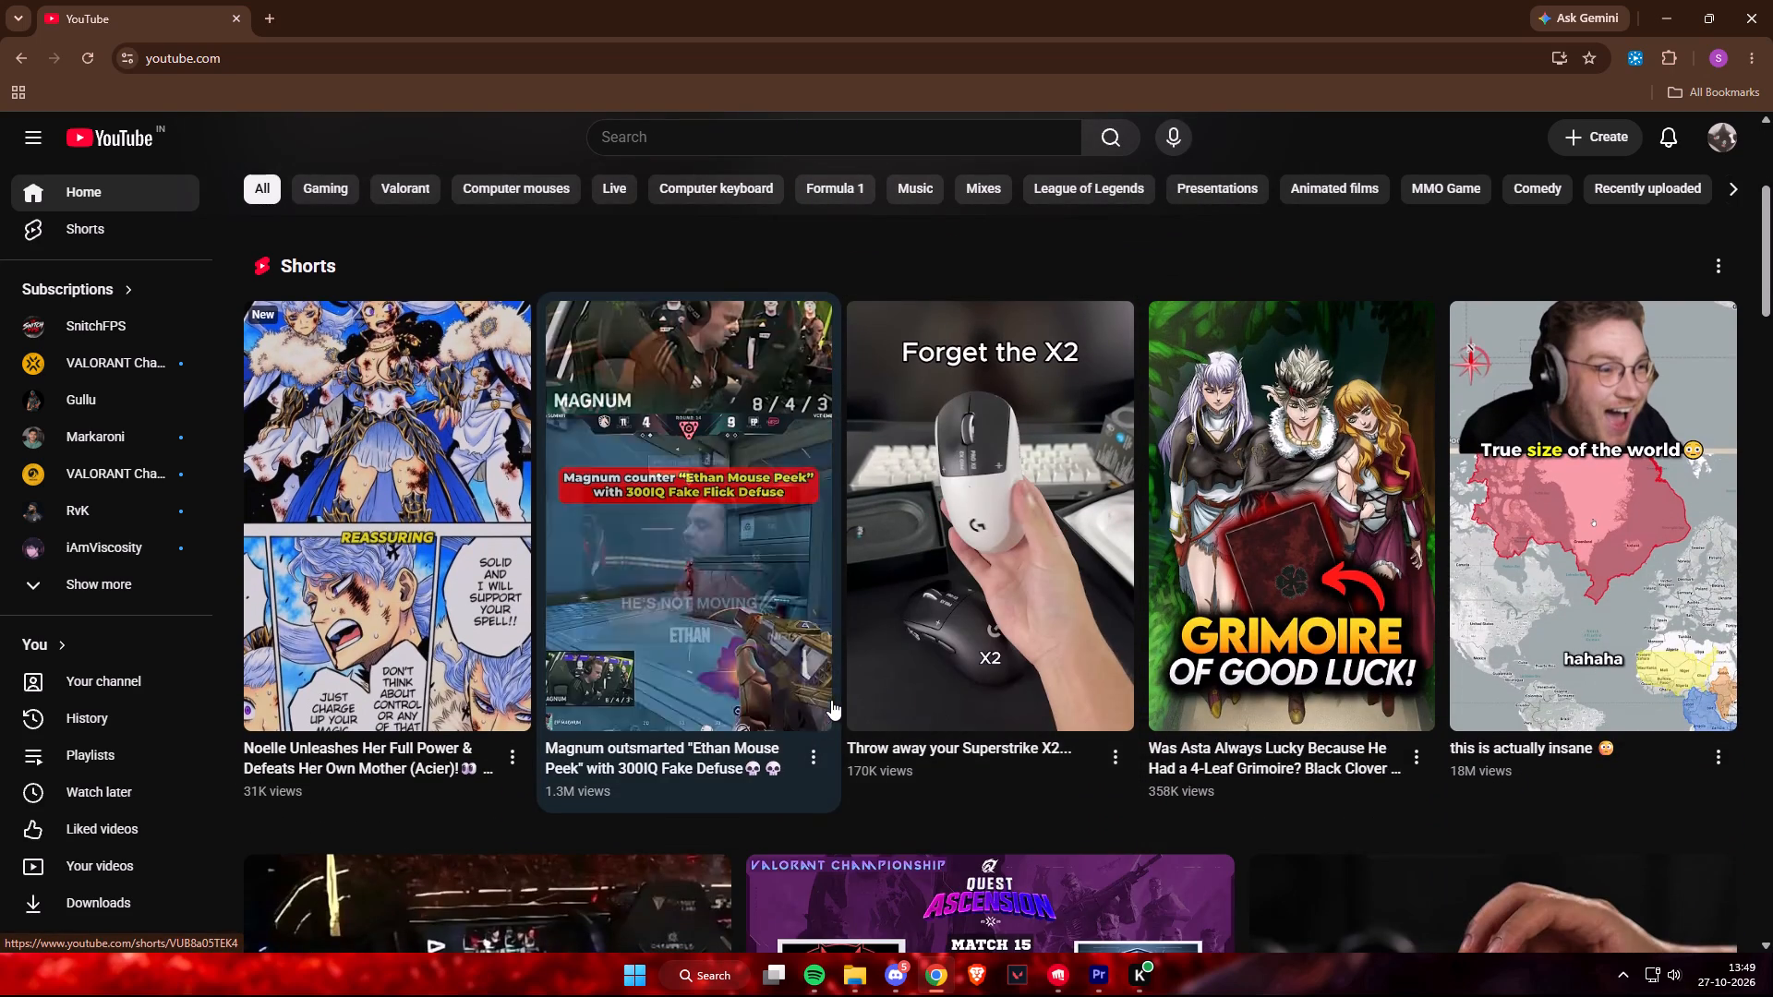
scroll(841, 703, up, 4)
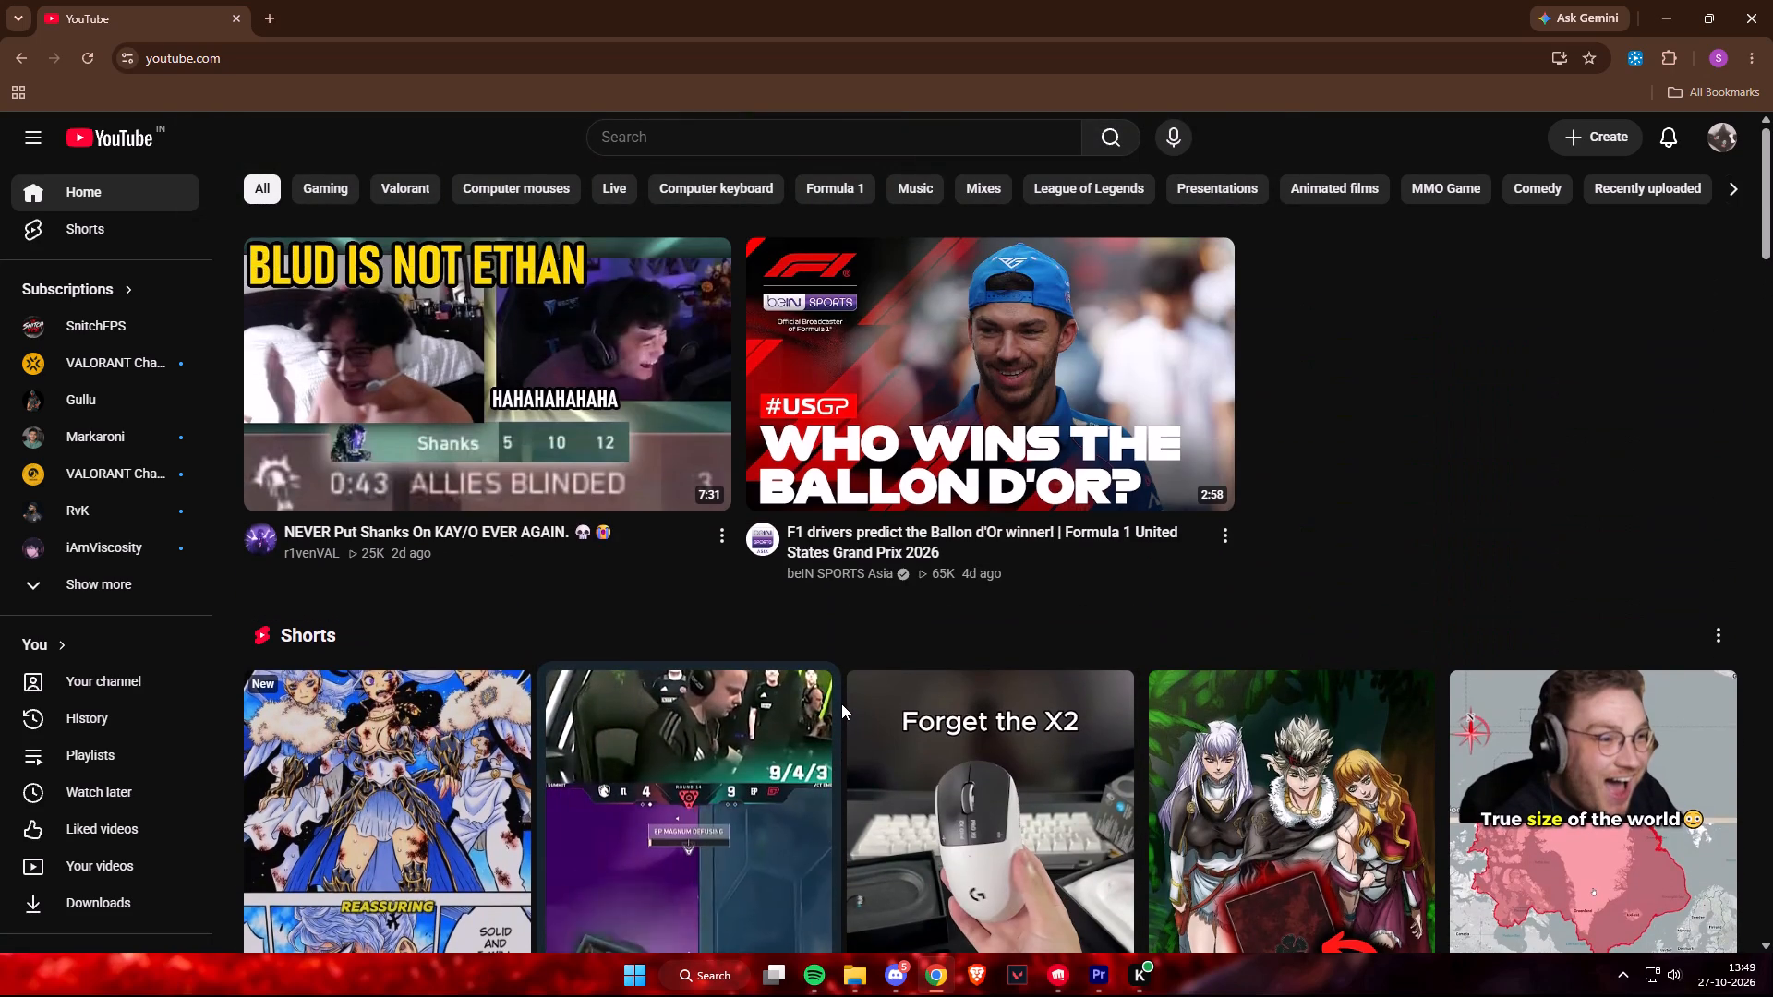
scroll(841, 703, up, 2)
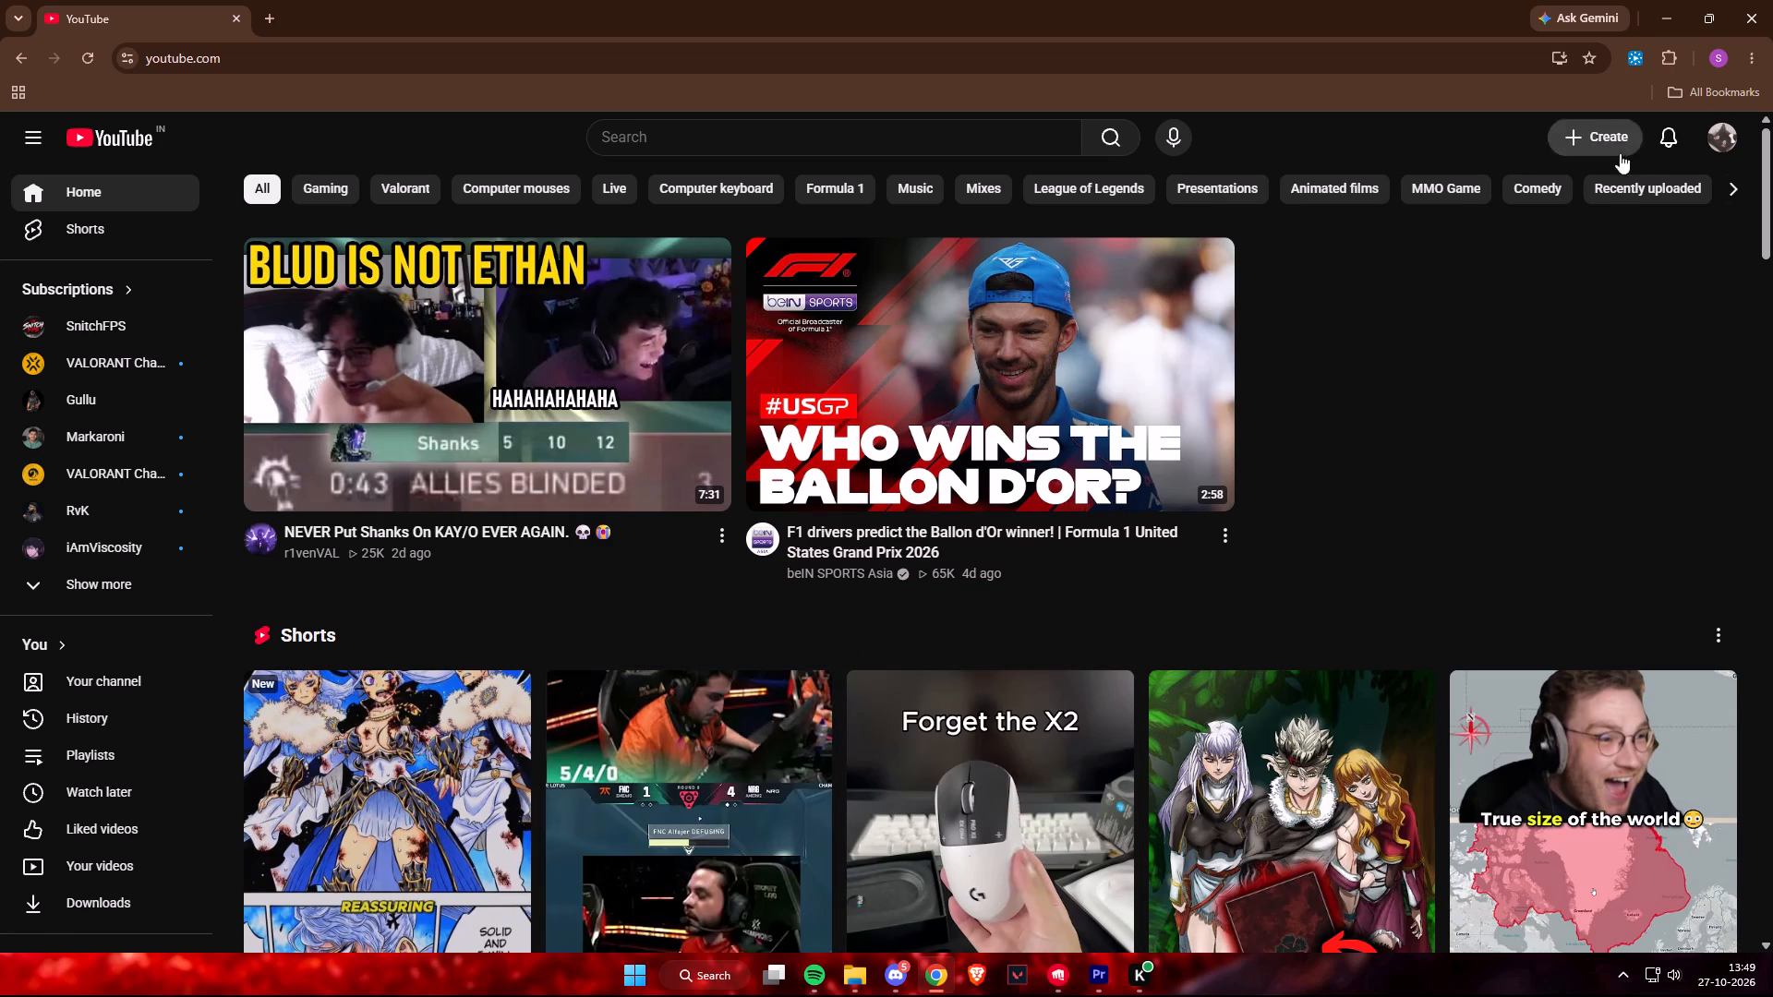
Start a YouTube video upload with the "1 shorts" file from the Videos\Adobe folder.
click(1608, 130)
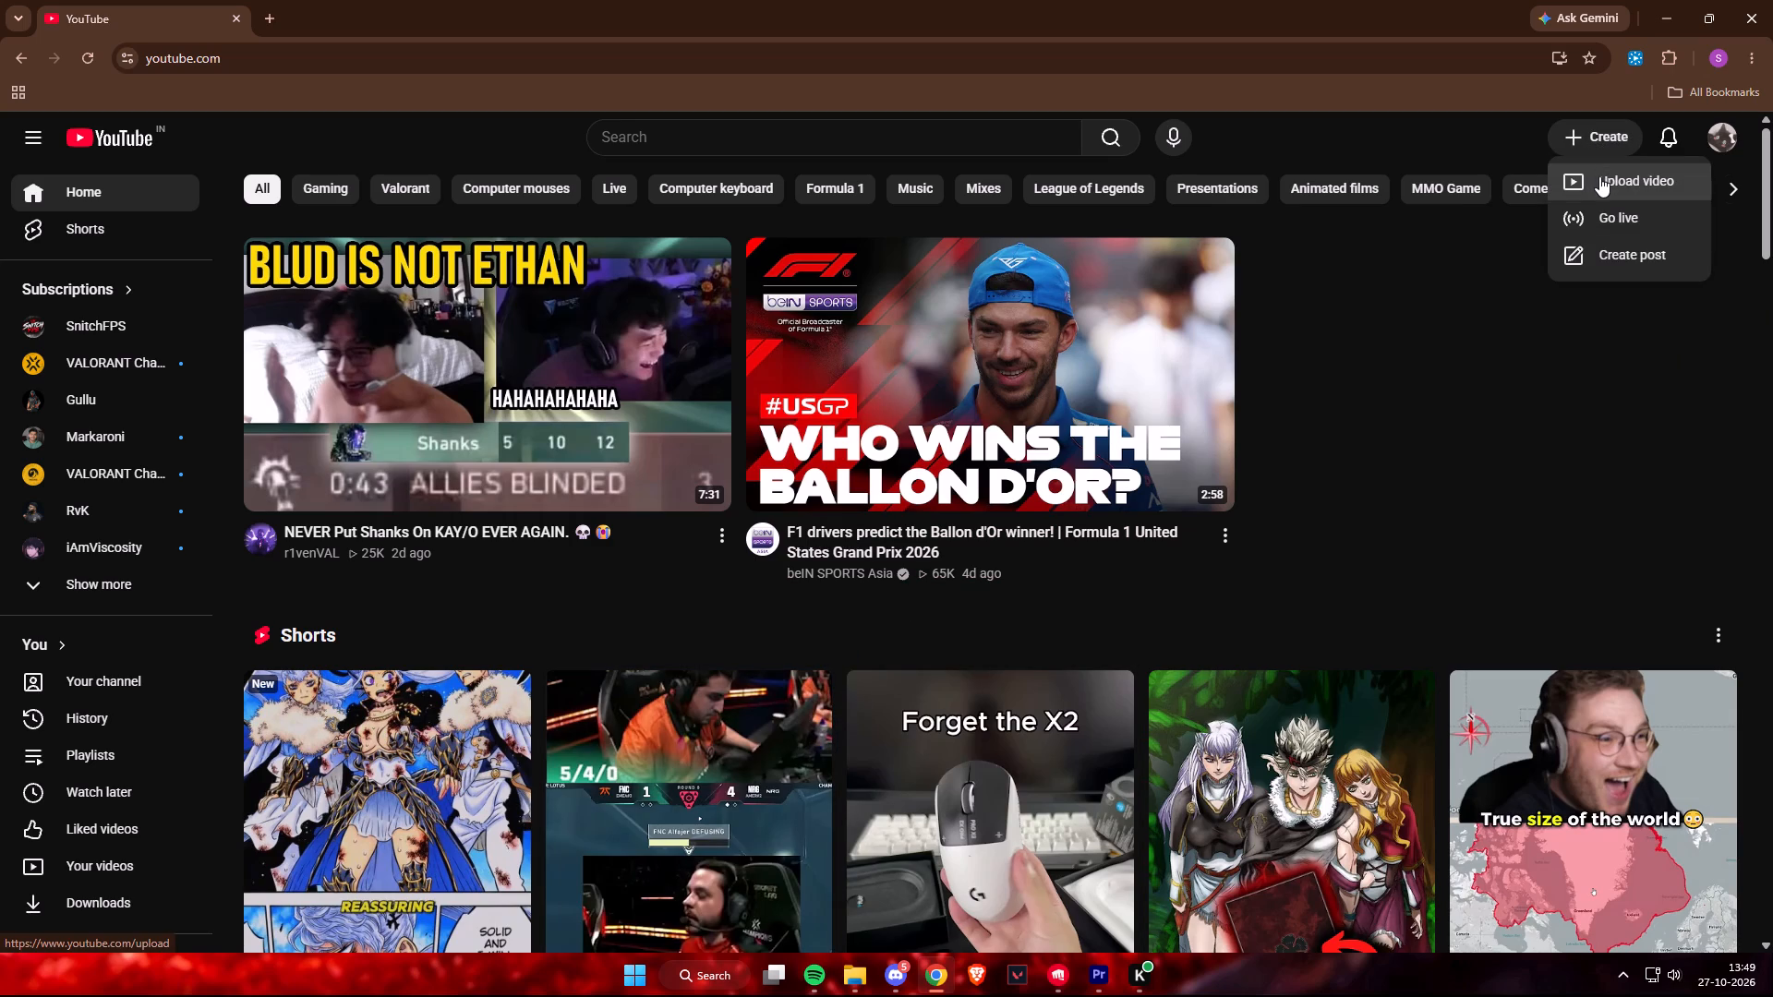
click(1599, 176)
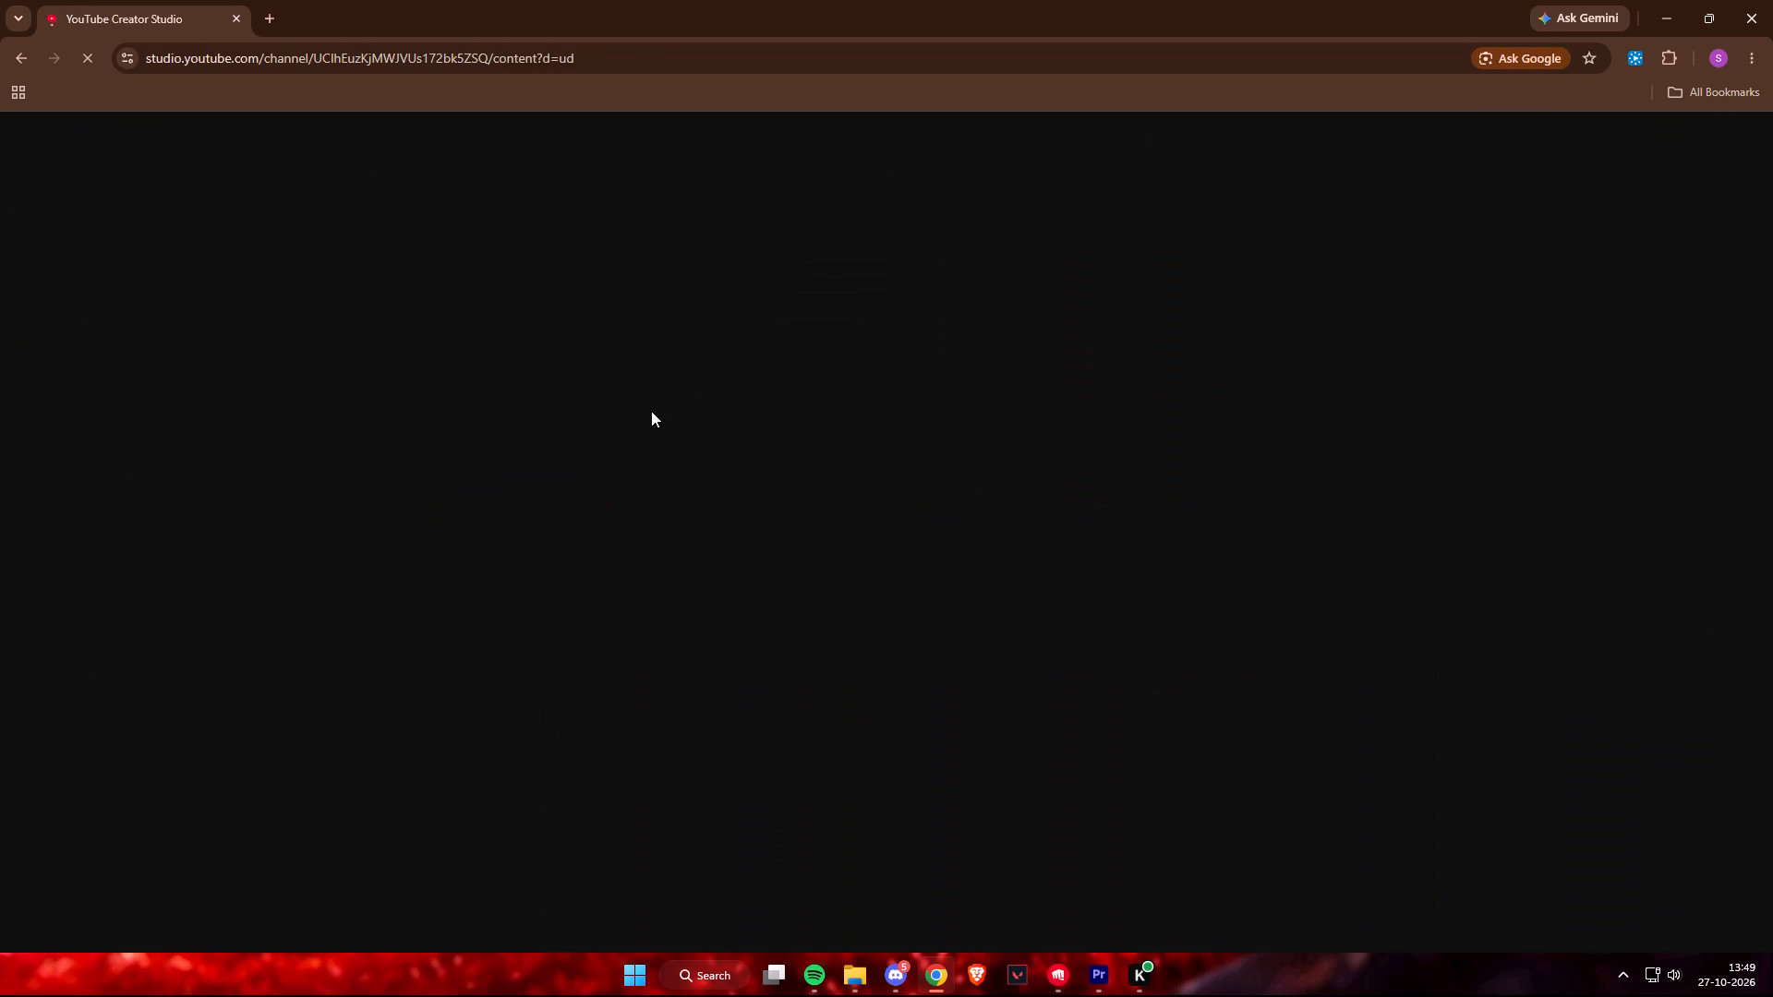
click(904, 640)
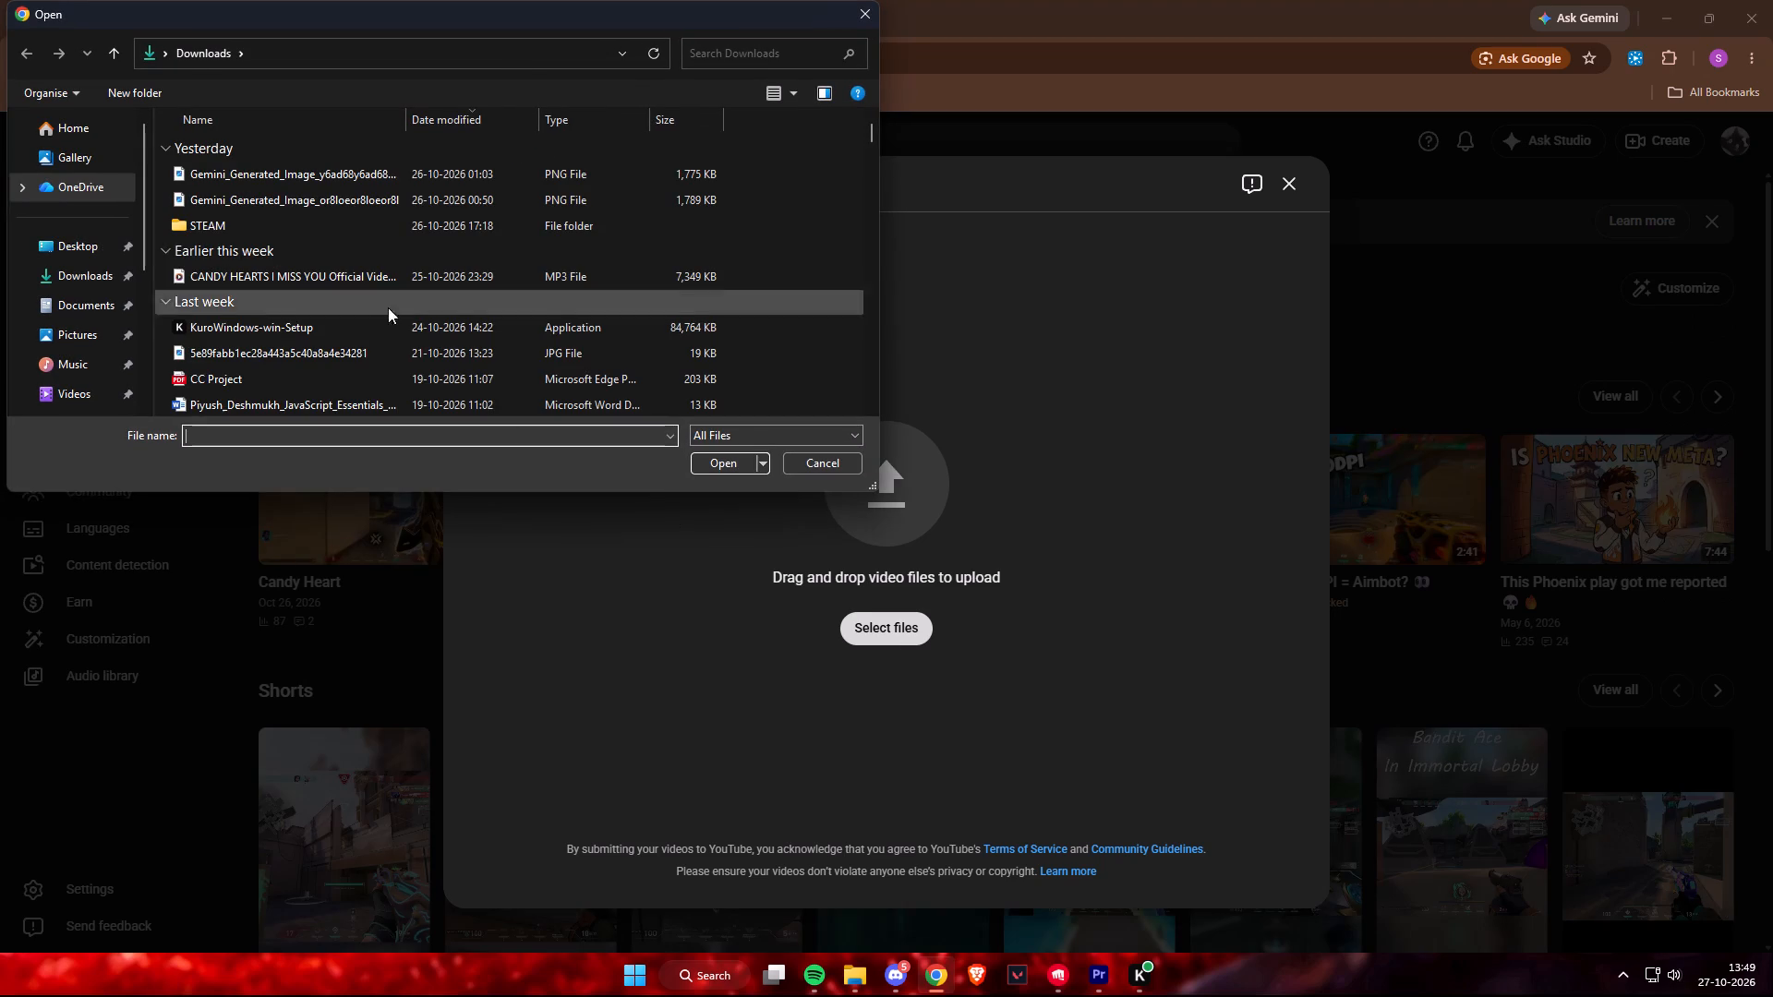
click(89, 290)
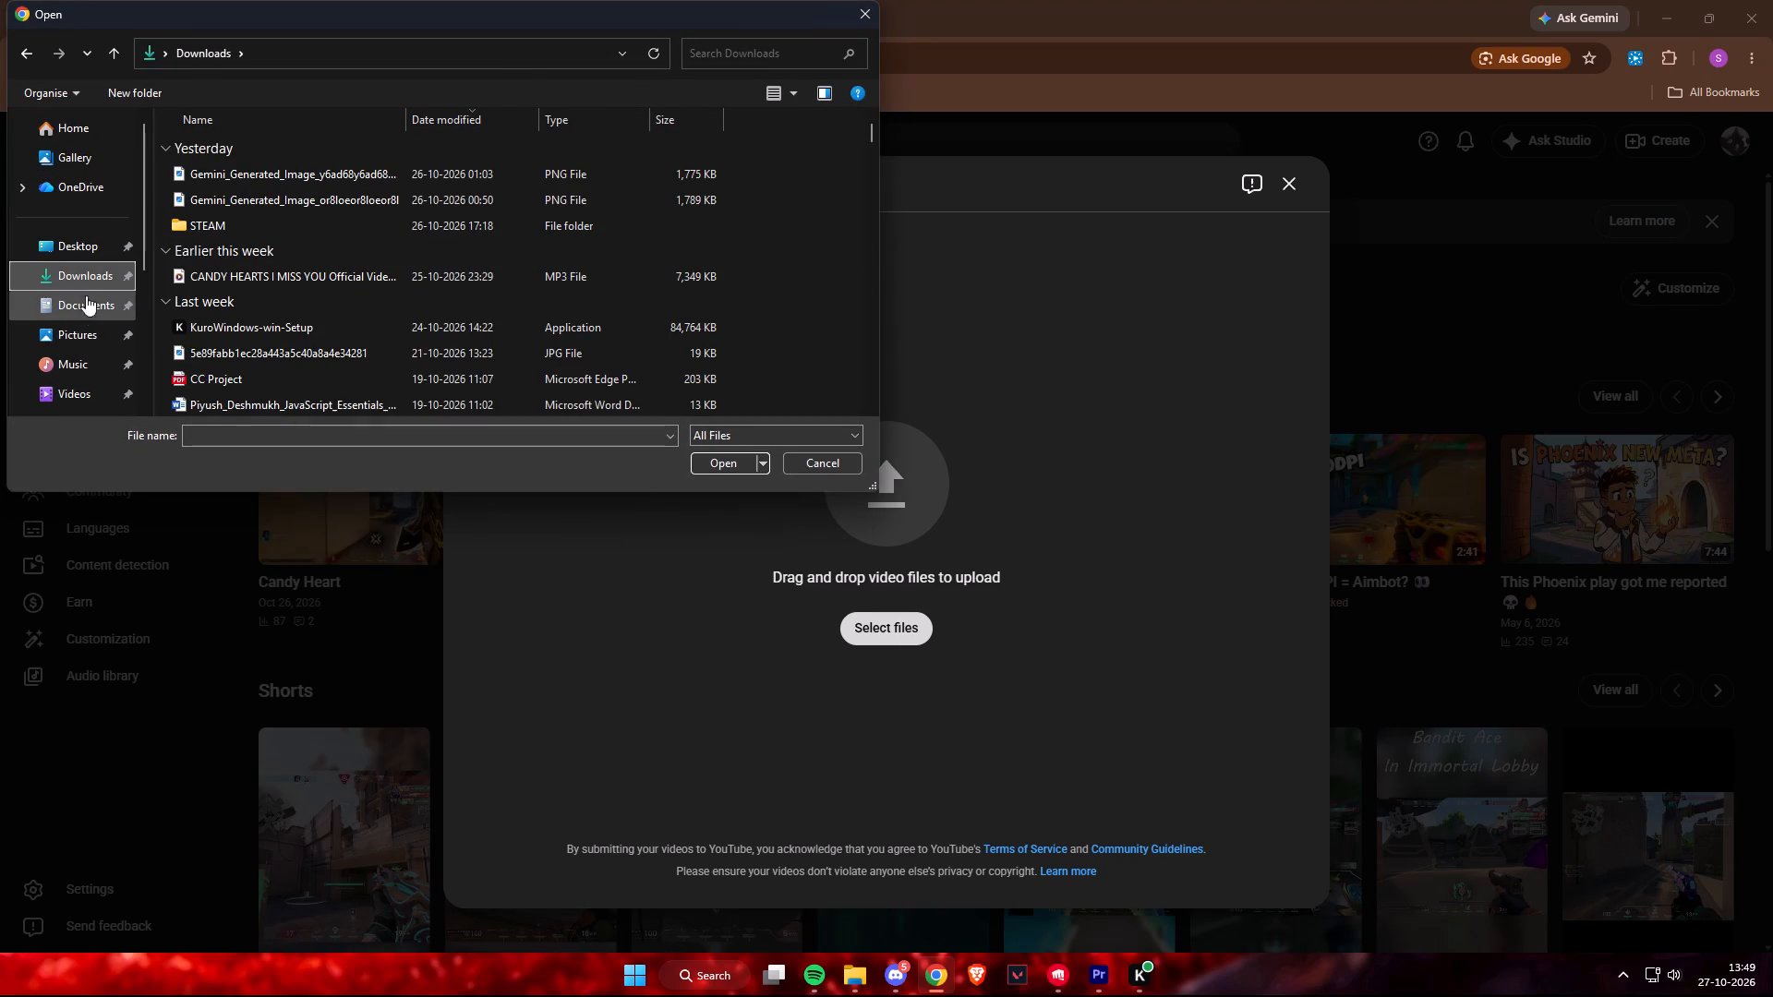
click(85, 286)
click(84, 390)
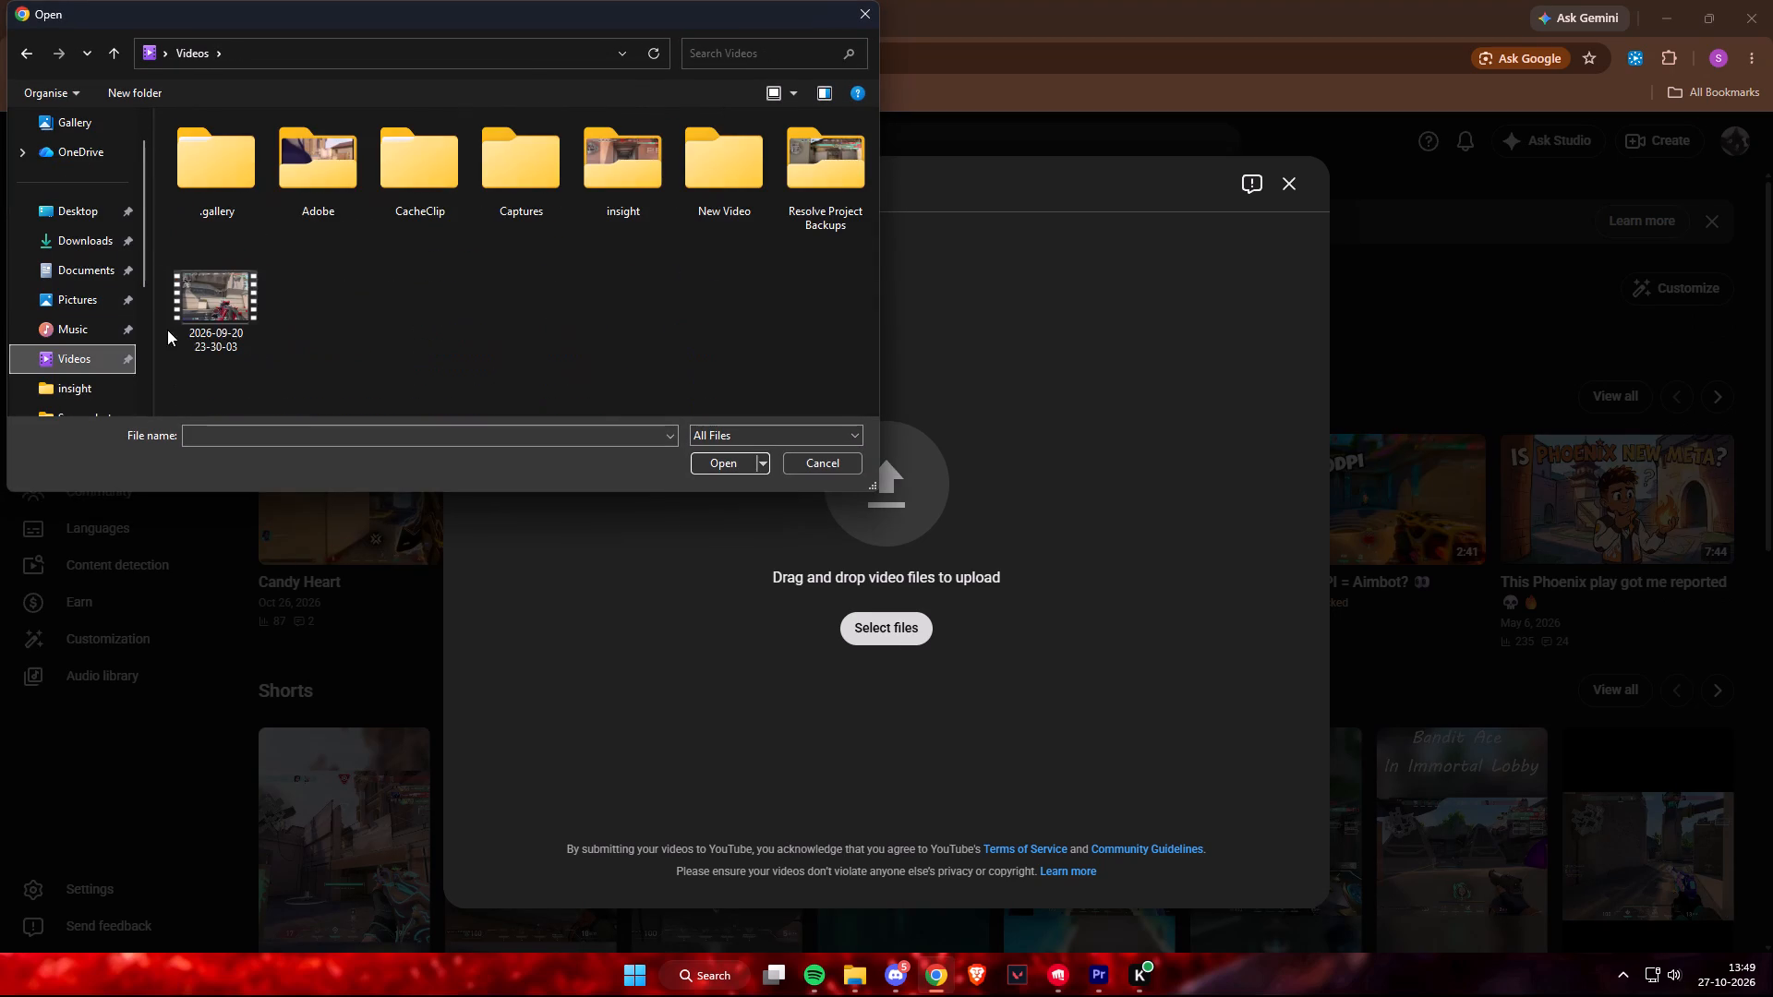
double_click(289, 194)
click(189, 189)
click(745, 472)
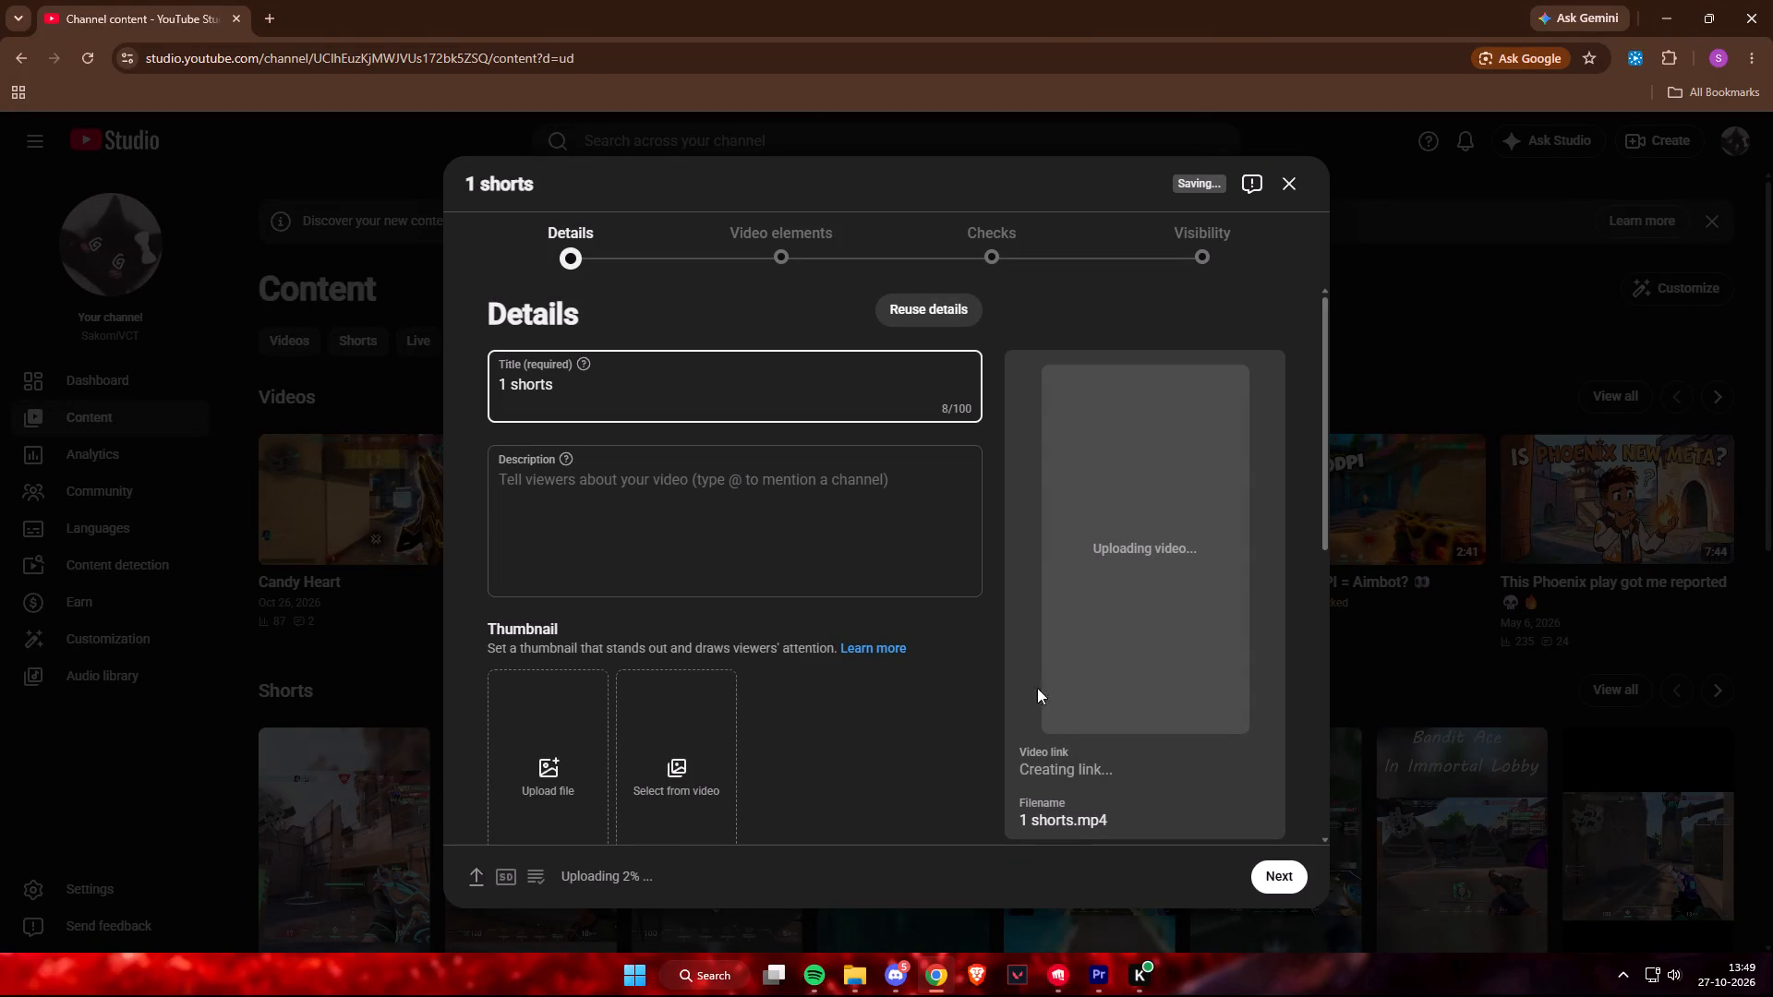
Replace the uploaded video's default title with "Easiest 6k of my life".
drag(608, 390, 481, 385)
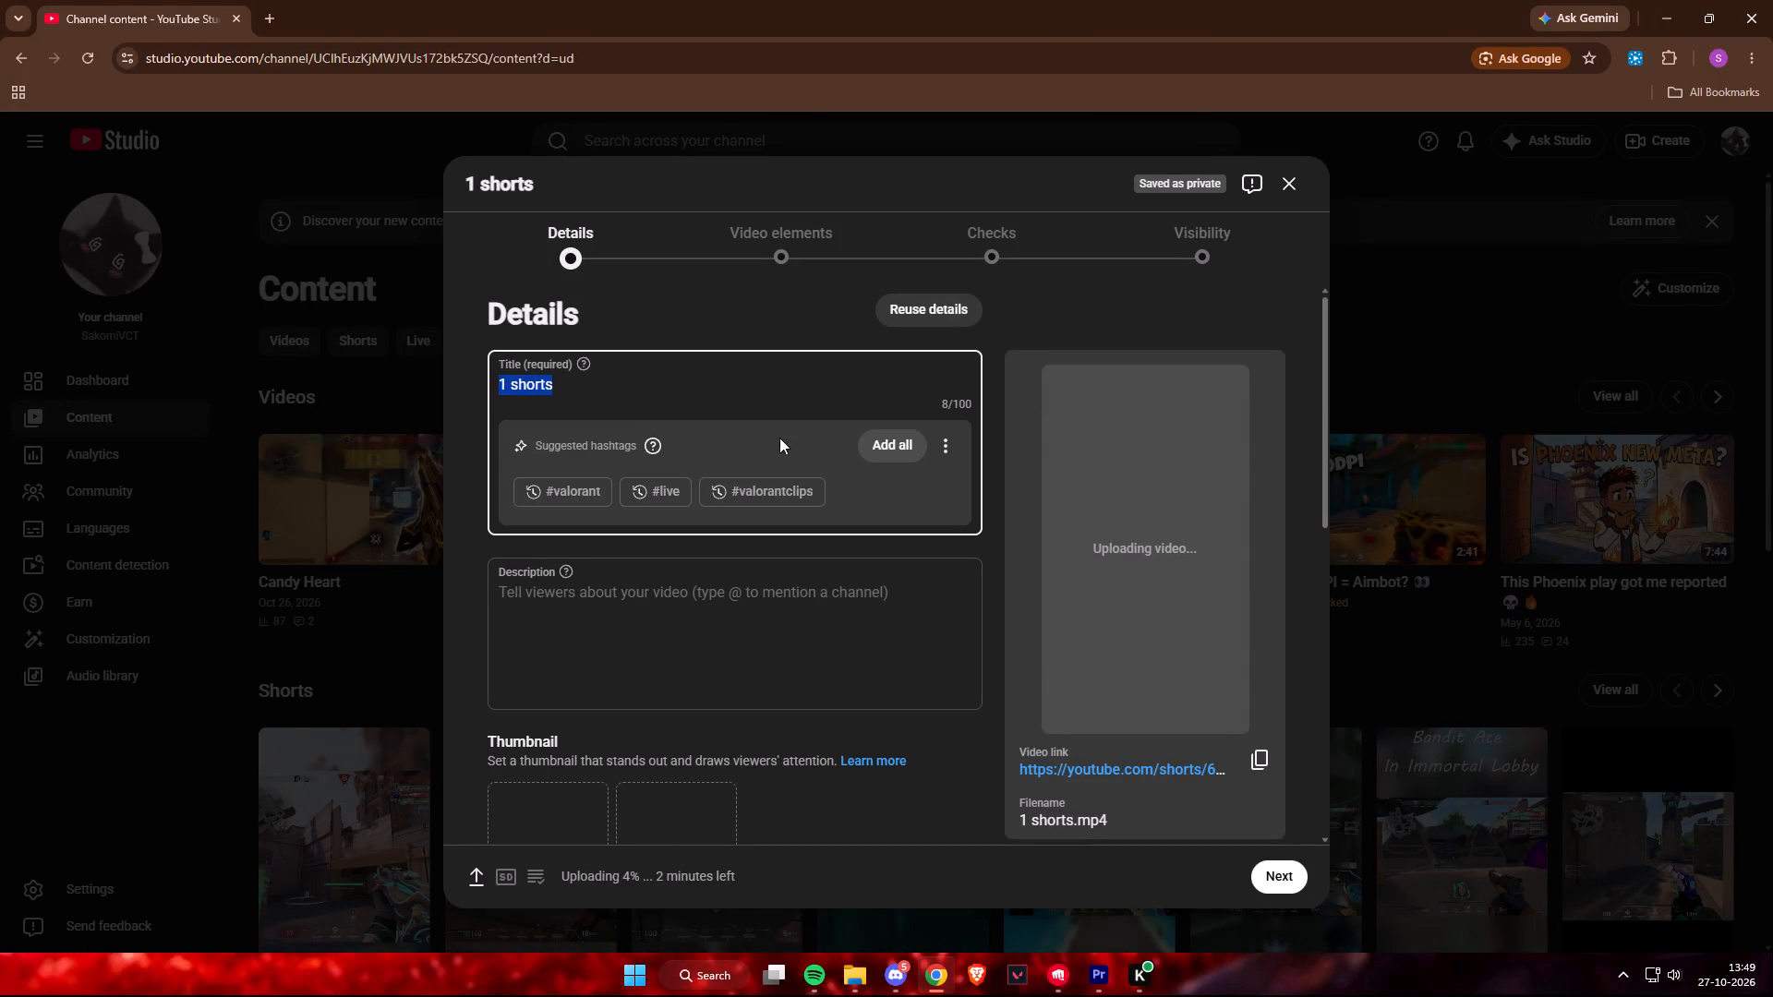
key(BackSpace)
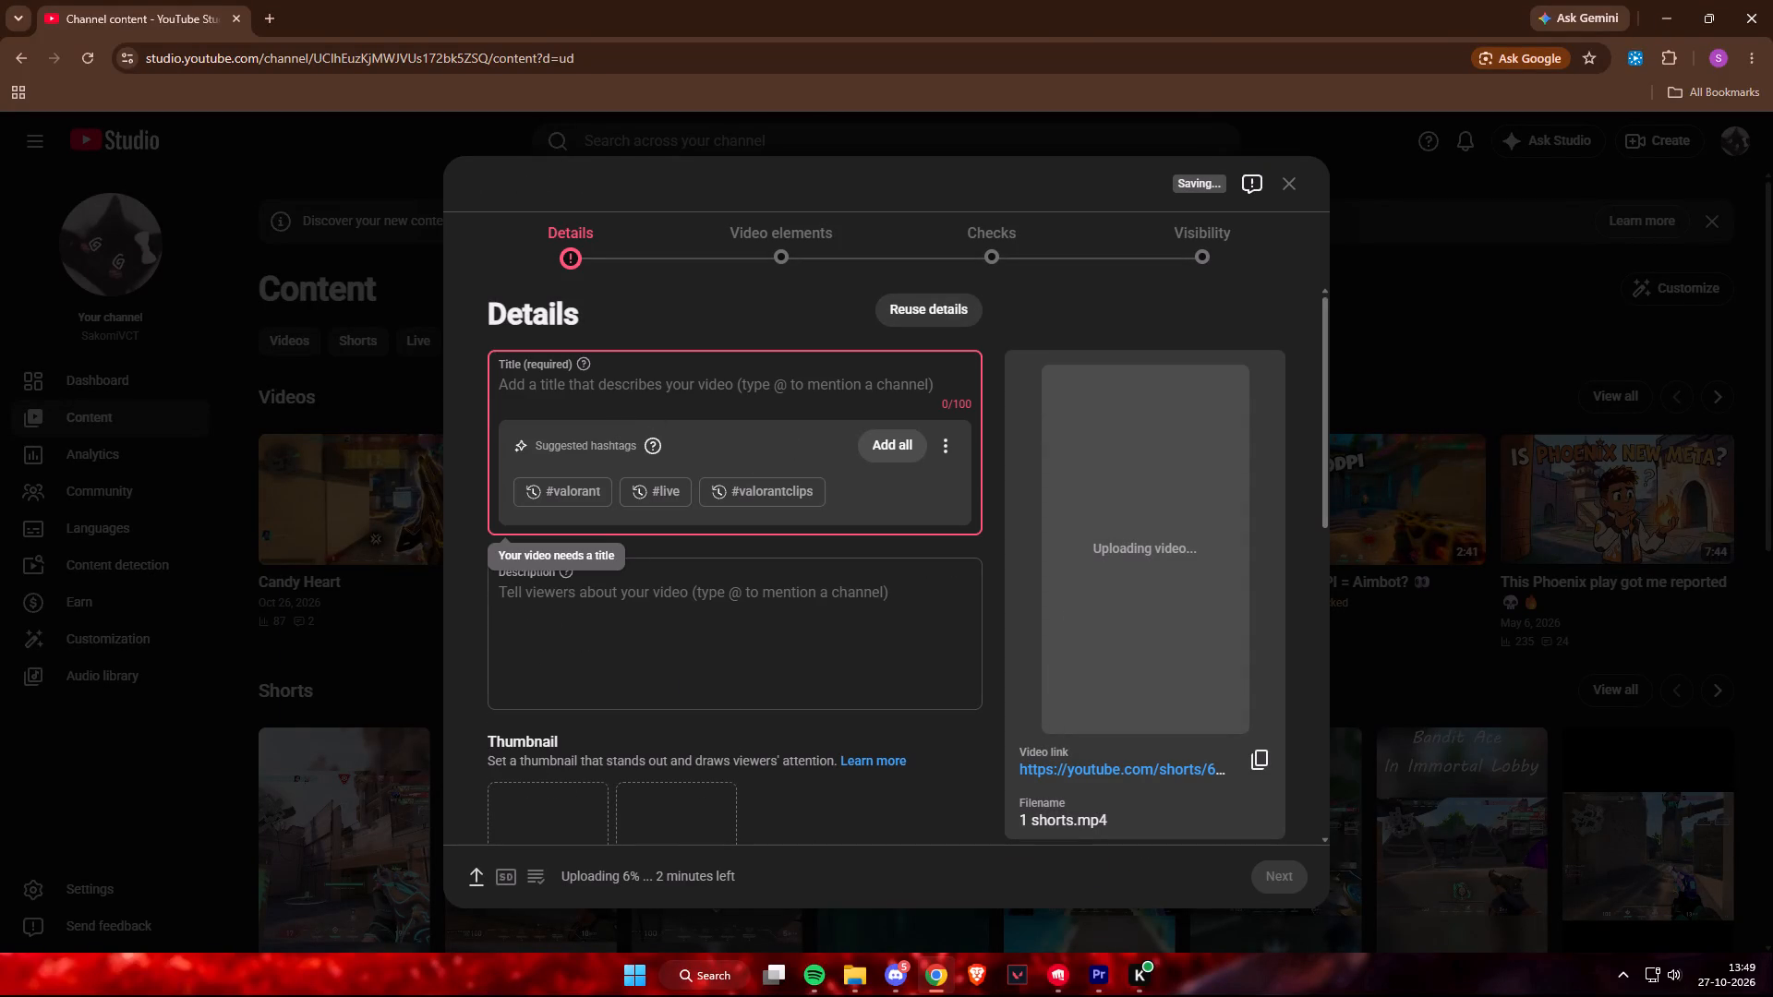
text(^k)
key(space)
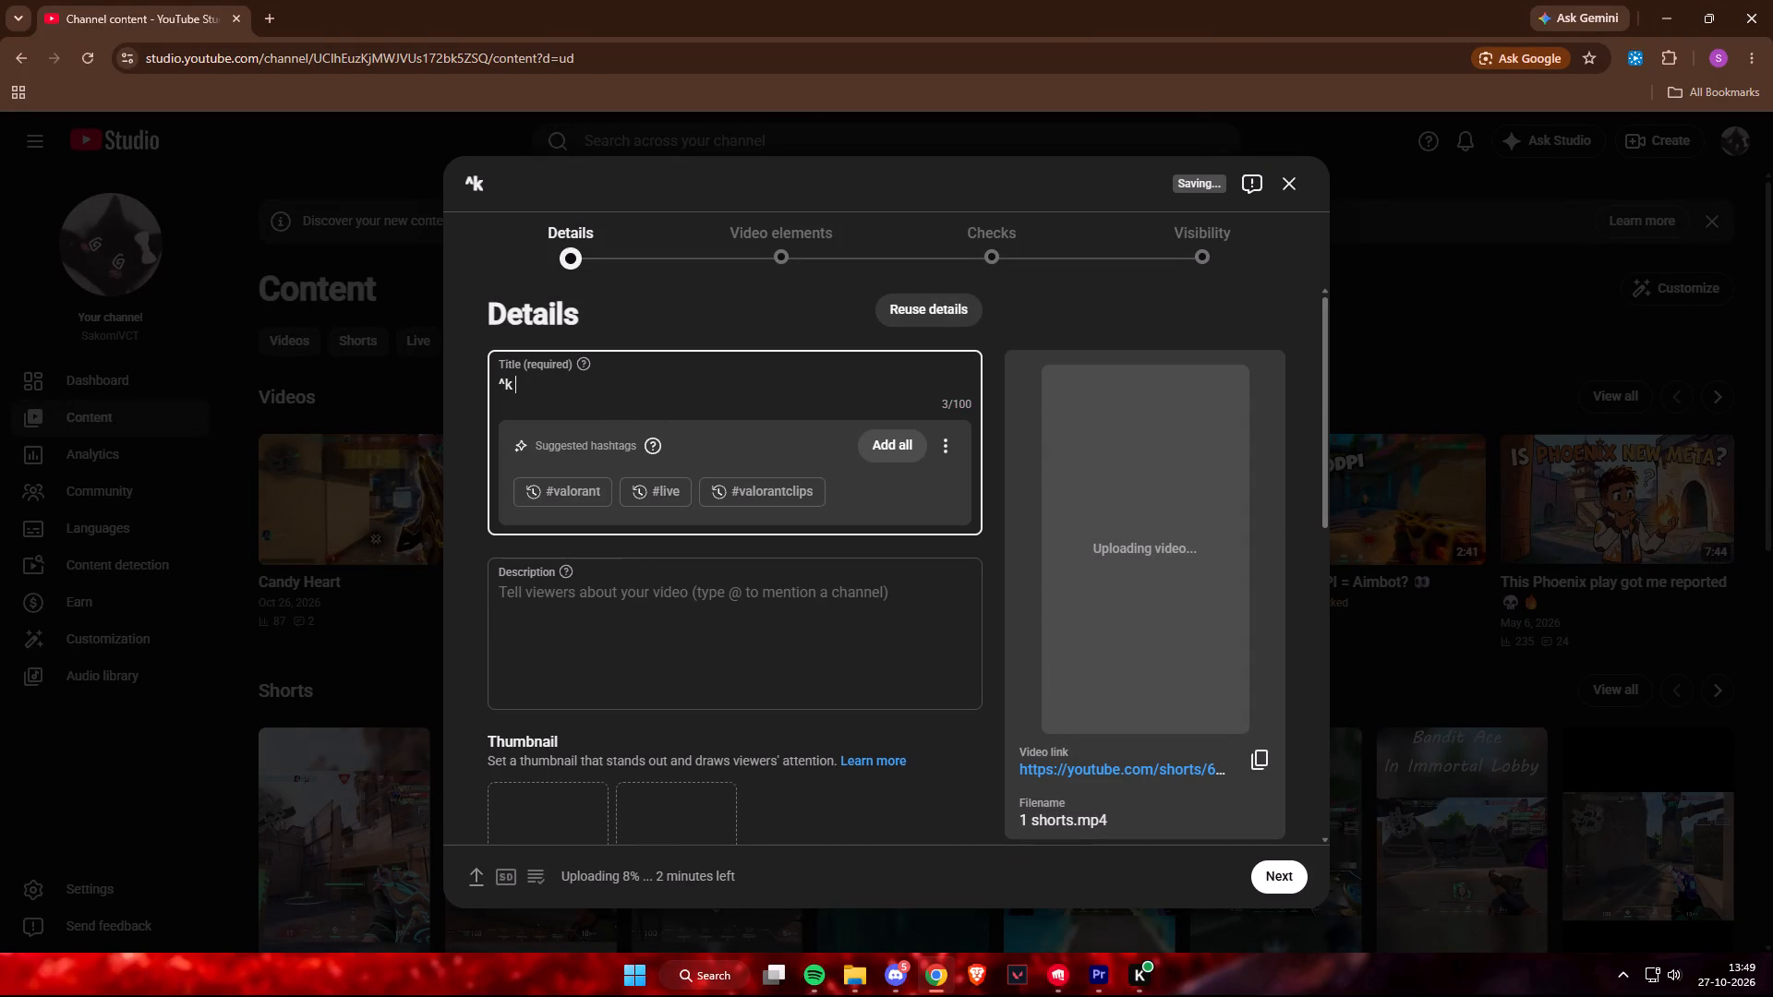
key(BackSpace)
key(BackSpace)
key(BackSpace)
text(6k)
key(BackSpace)
text(K)
key(space)
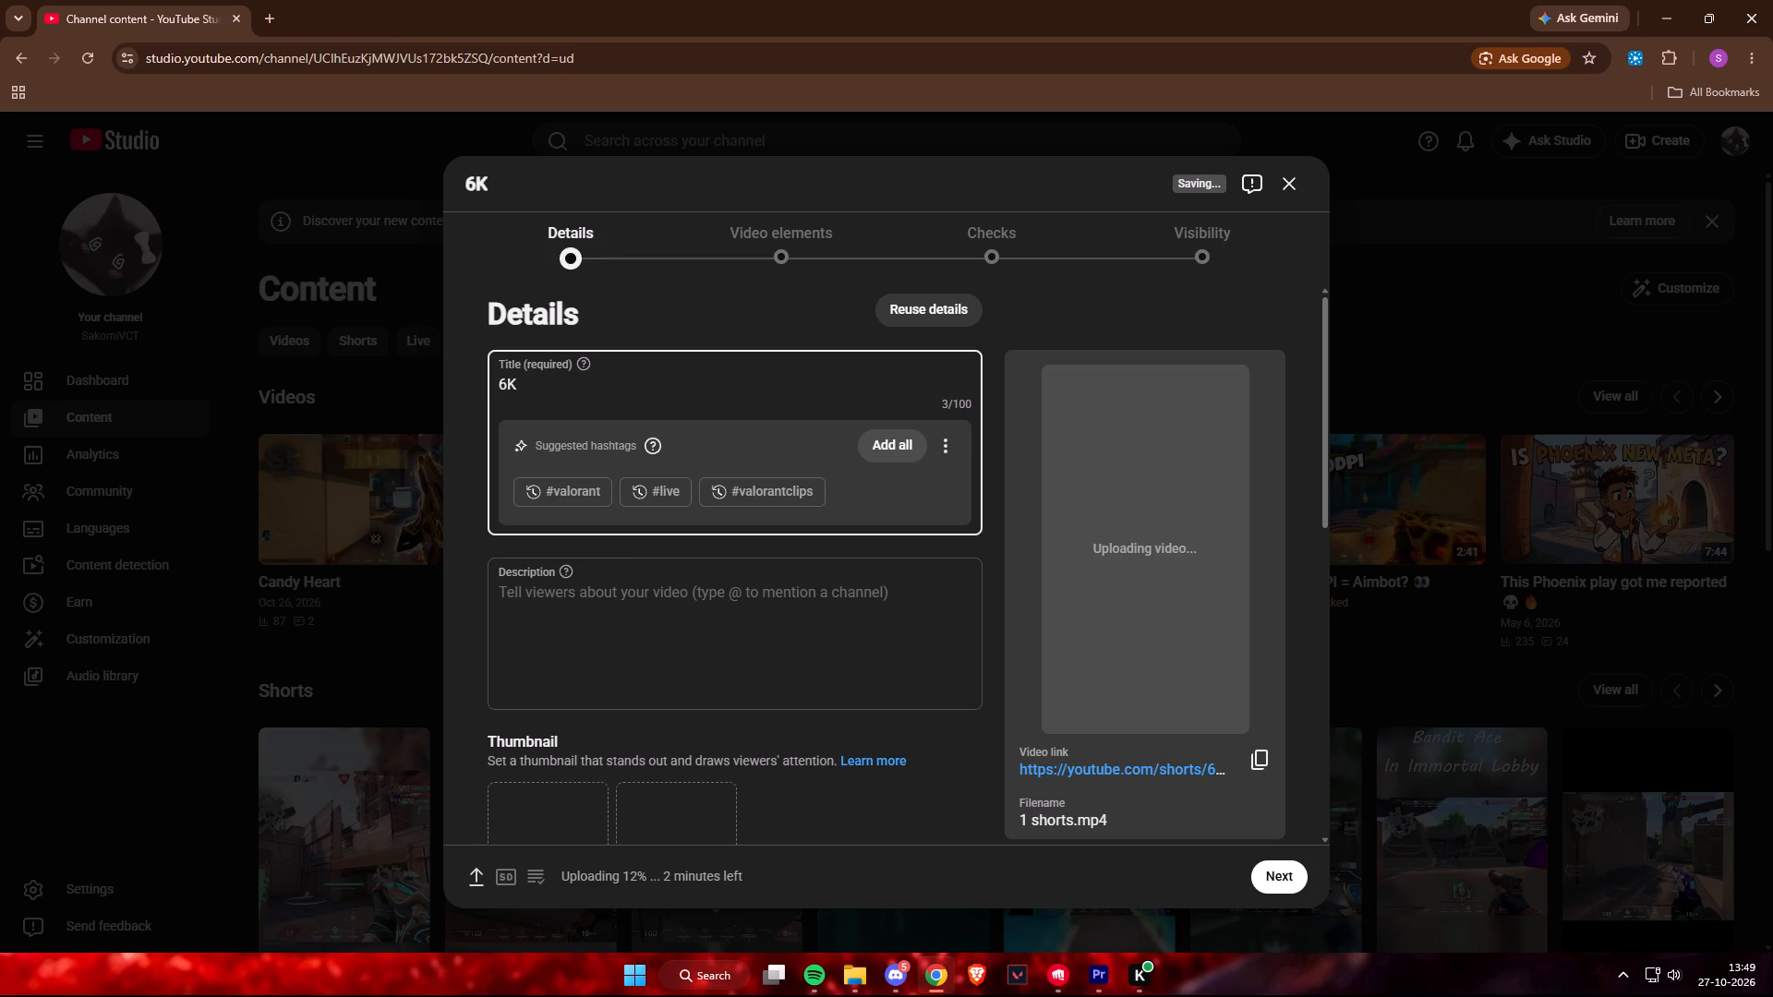
key(BackSpace)
key(BackSpace)
key(BackSpace)
key(BackSpace)
key(BackSpace)
key(BackSpace)
key(BackSpace)
key(BackSpace)
key(BackSpace)
key(BackSpace)
key(BackSpace)
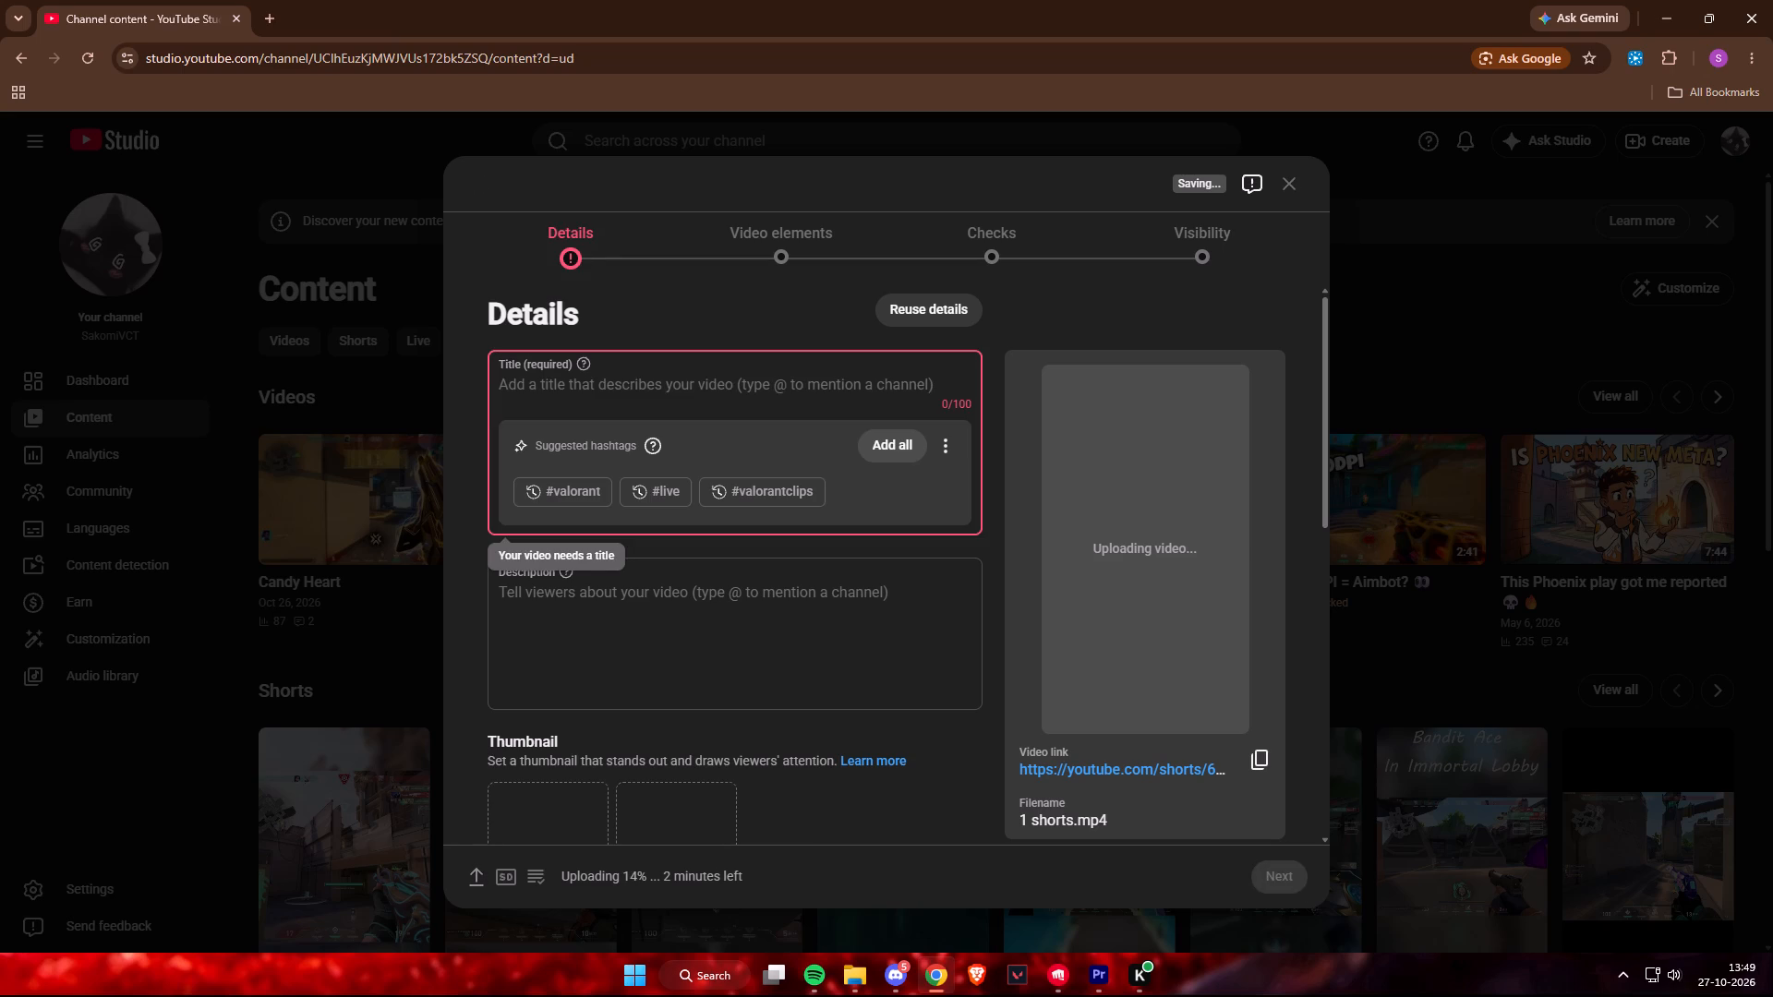
text(Easiesy)
key(BackSpace)
text(t)
key(space)
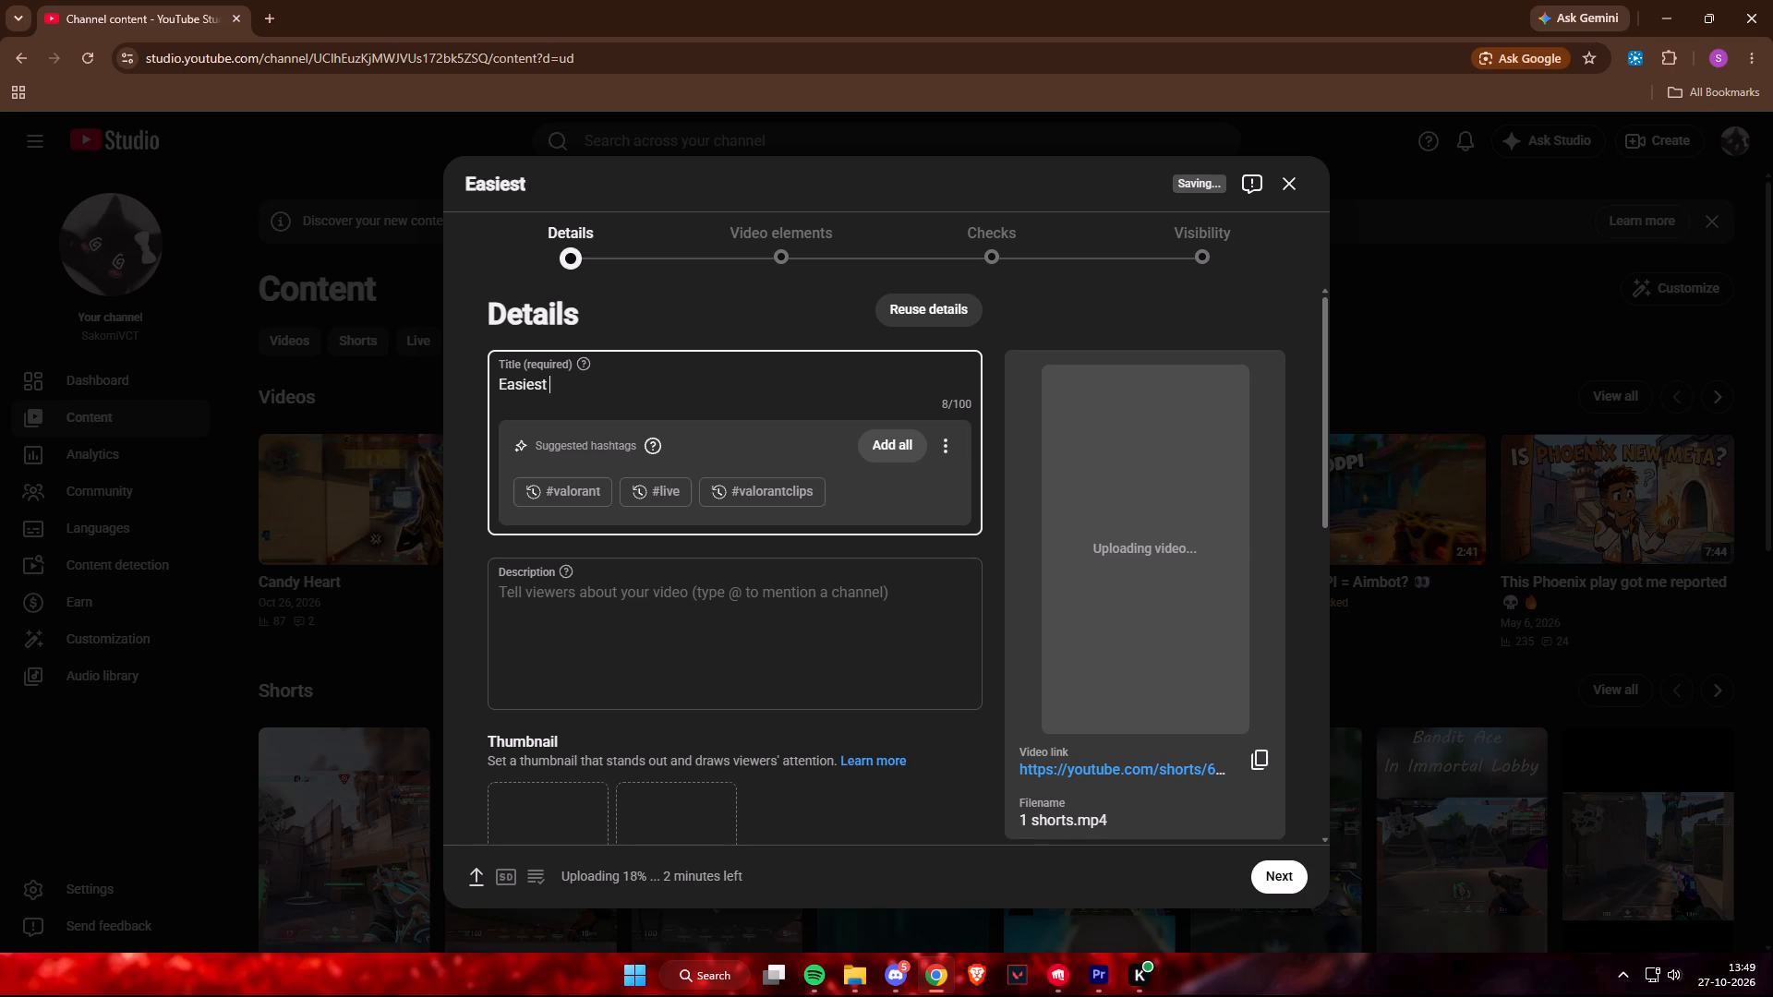
key(shift+asciicircum)
key(BackSpace)
text(6k of my life)
key(space)
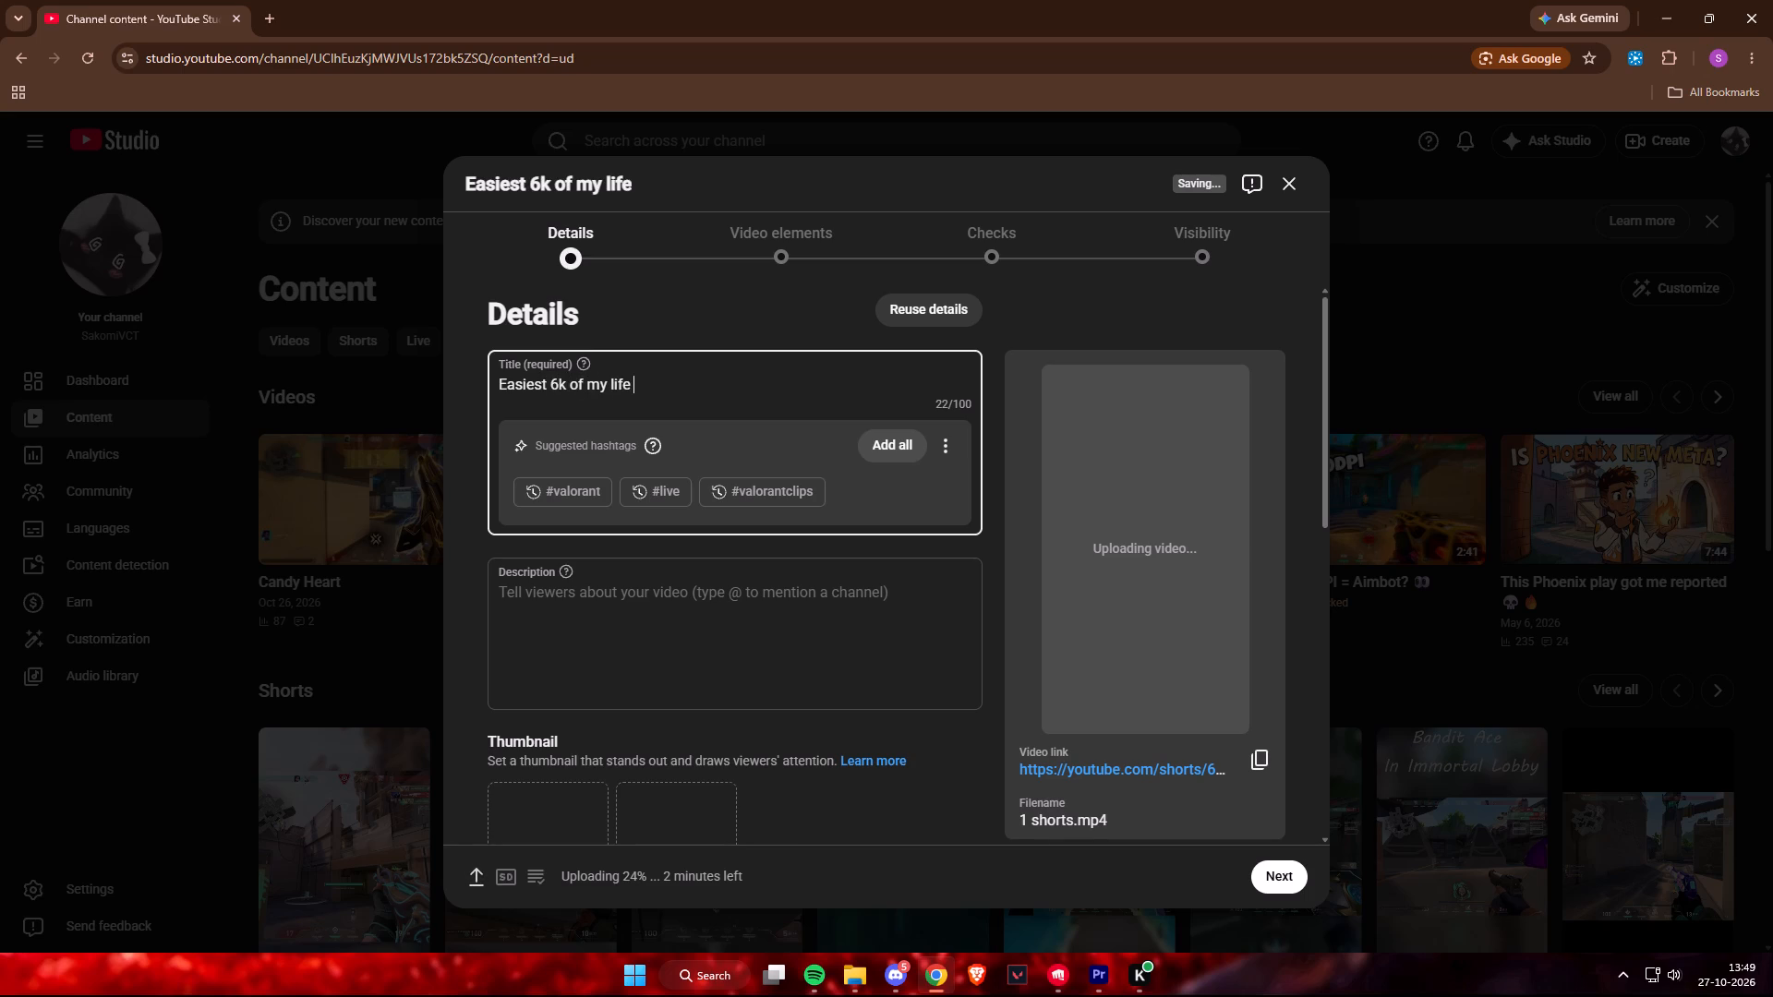
click(272, 3)
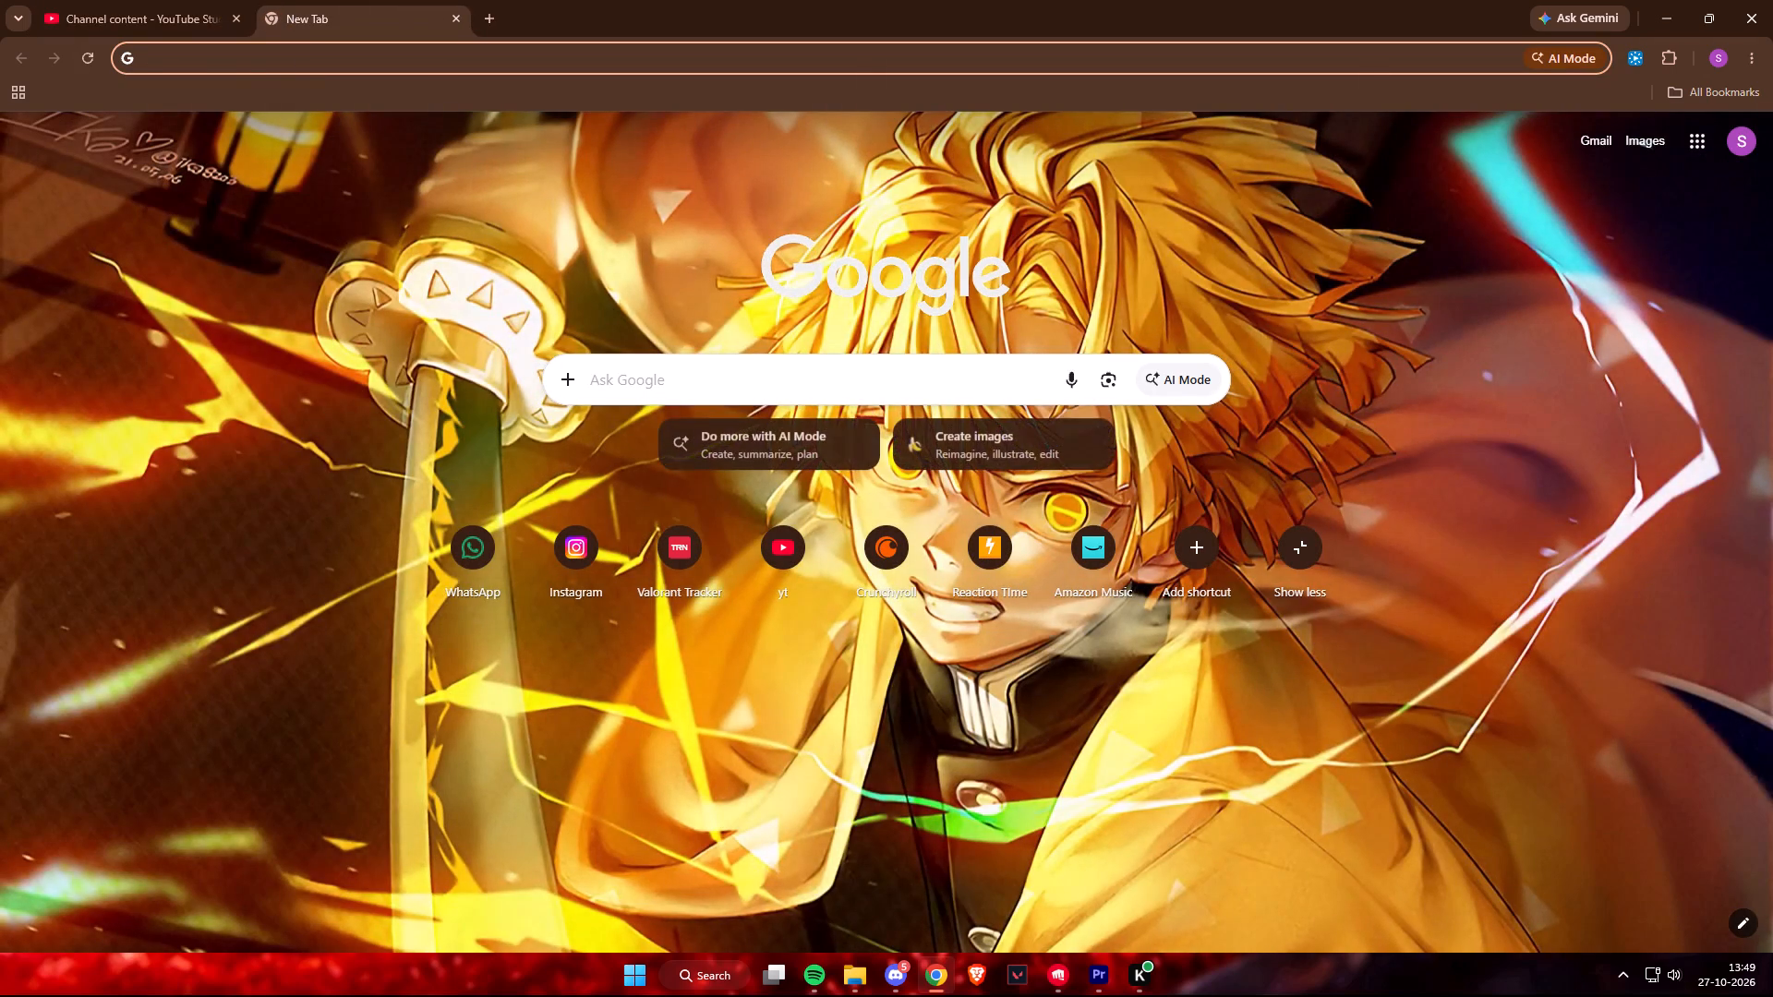